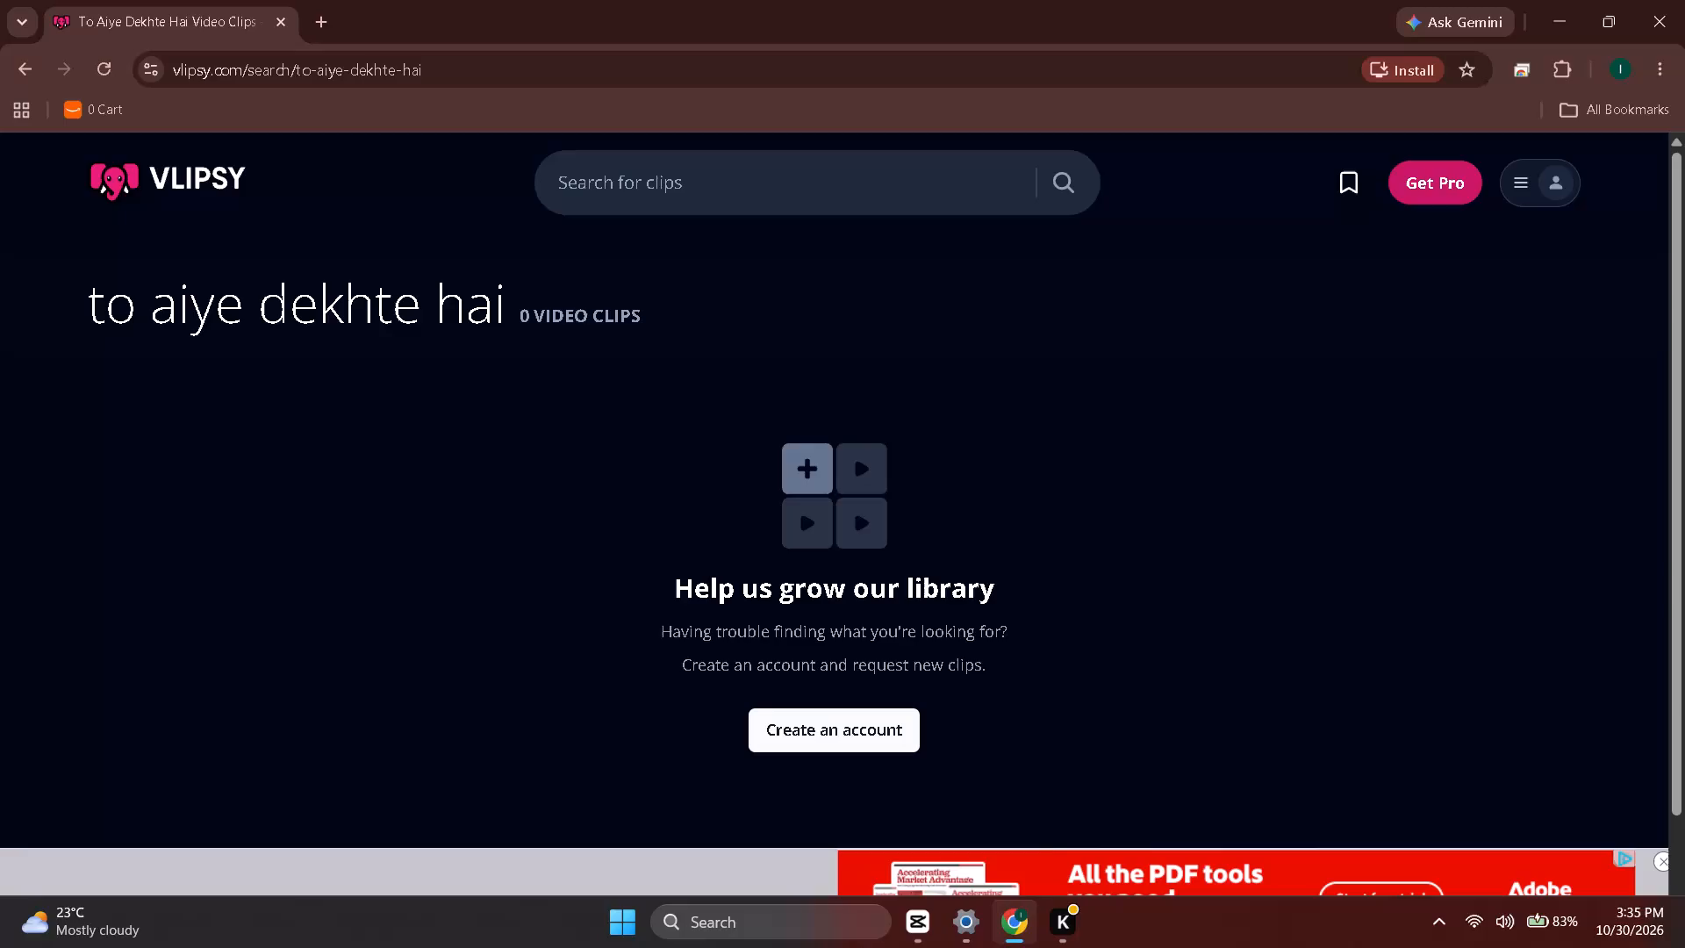
# Search the Vlipsy clip library for "to aiye dekhte hai".
pyautogui.click(683, 202)
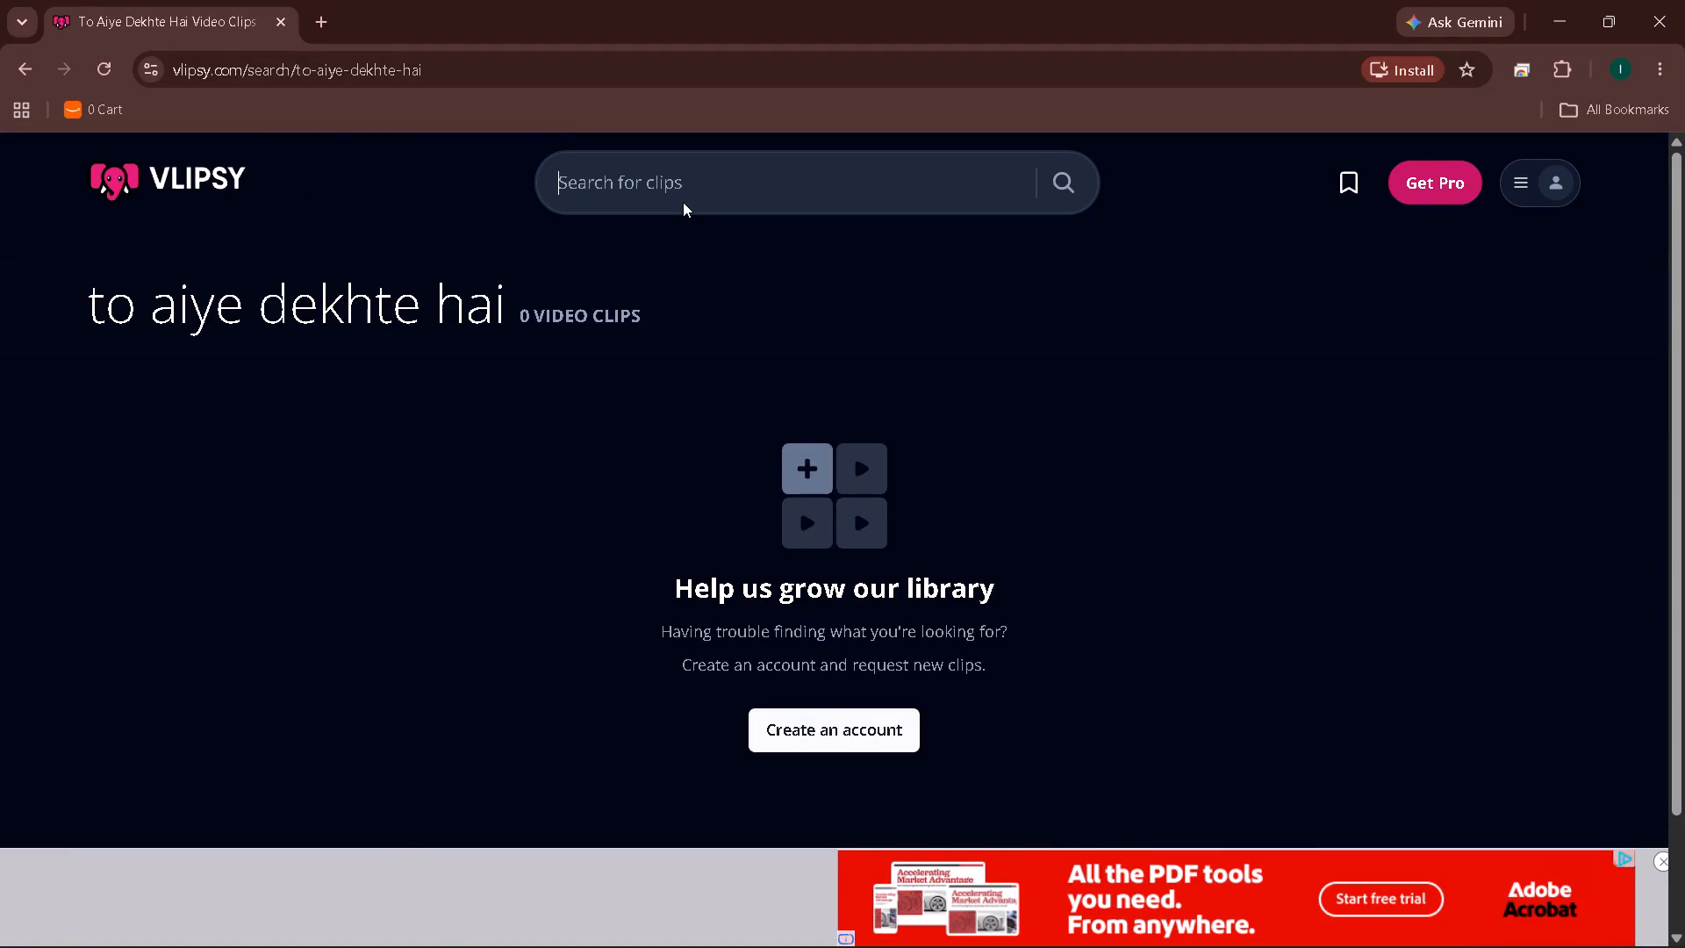
pyautogui.write('to aiye dekhte hai')
pyautogui.press('Return')
# Return to the Vlipsy home page and open the Memes category.
pyautogui.click(0, 72)
pyautogui.click(15, 68)
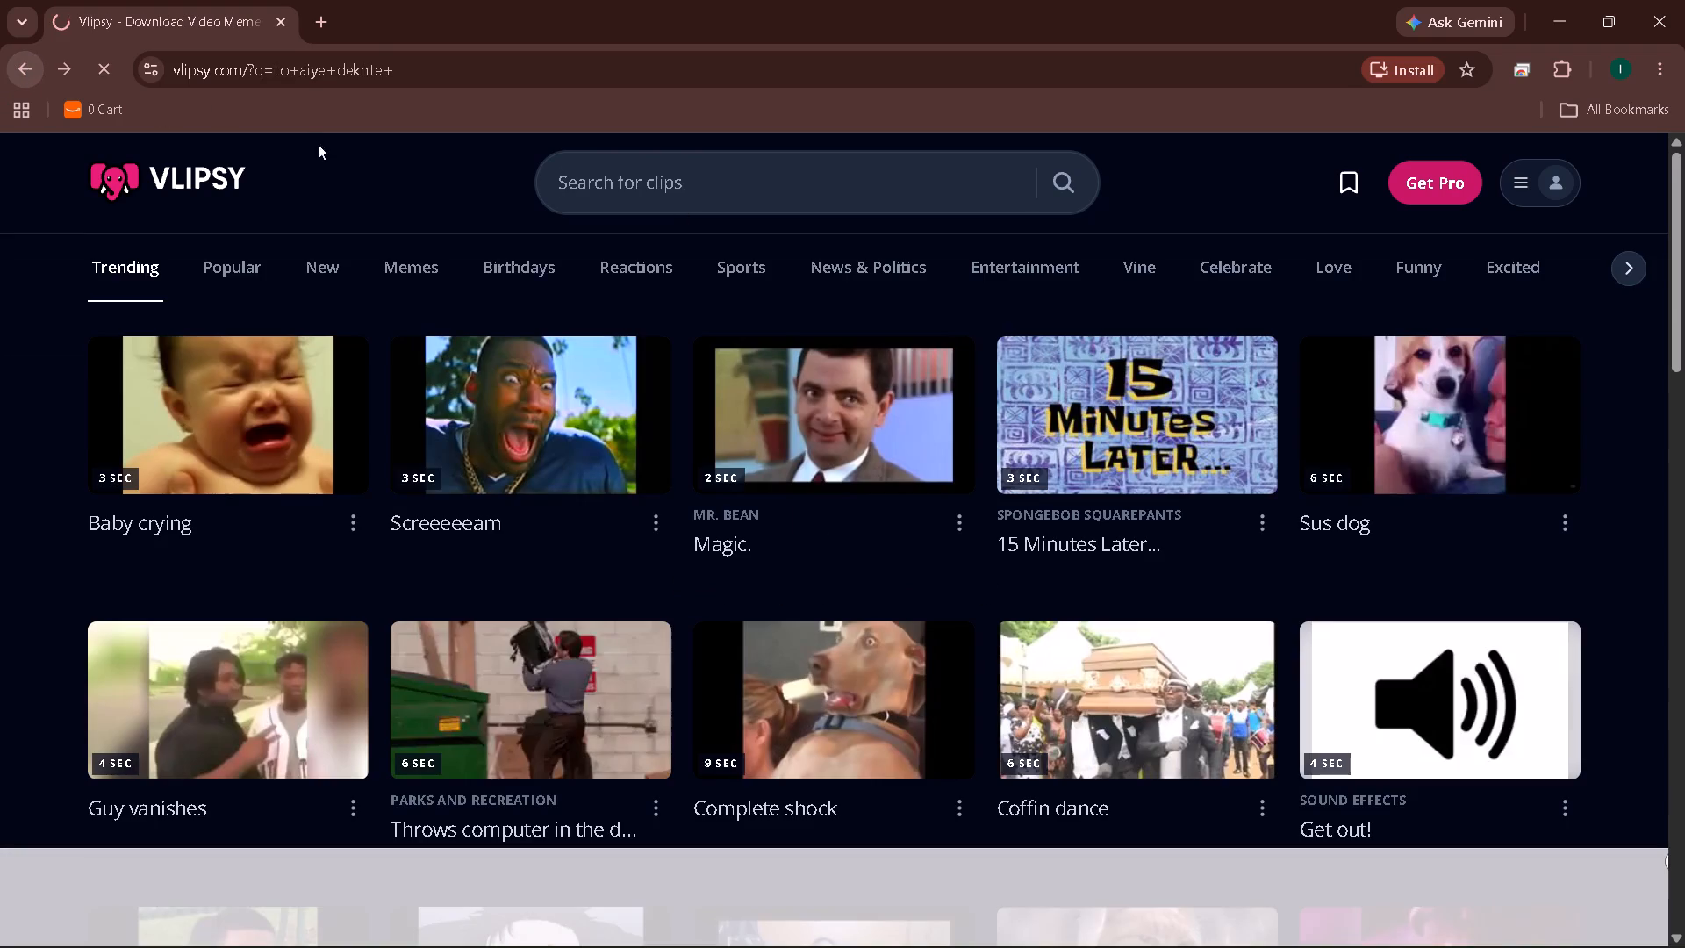
pyautogui.click(445, 268)
pyautogui.click(399, 271)
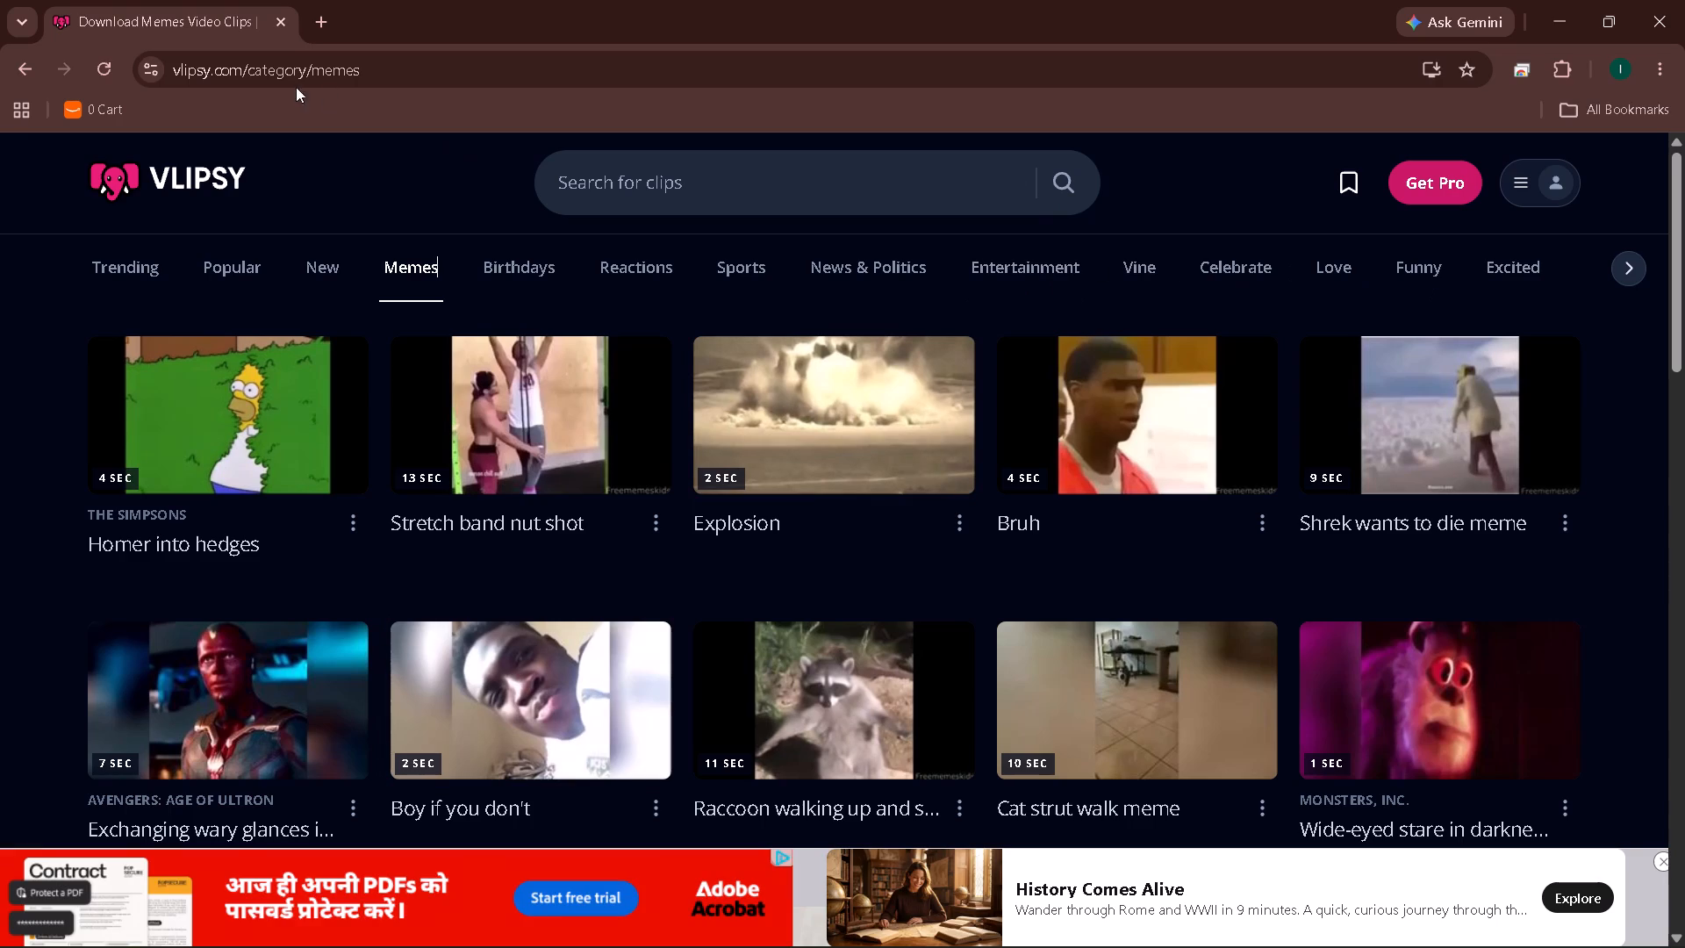
# Search Google in a new tab for "to aiye dekhte hai memes".
pyautogui.click(318, 18)
pyautogui.click(518, 459)
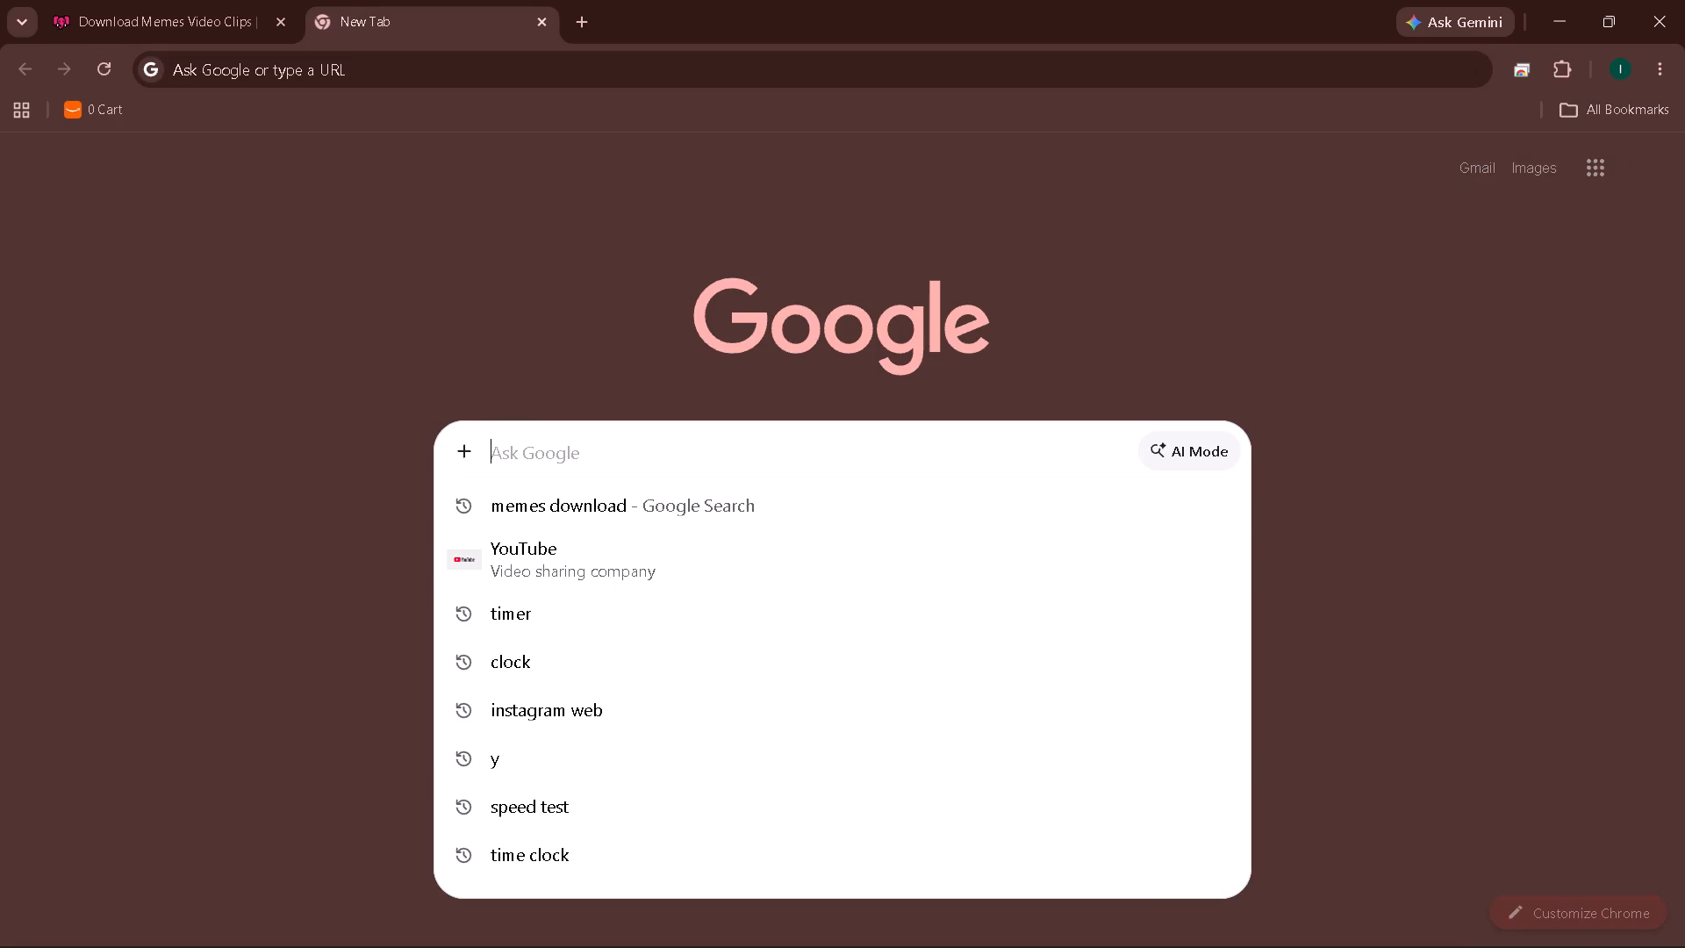
pyautogui.write('yp')
pyautogui.press('BackSpace')
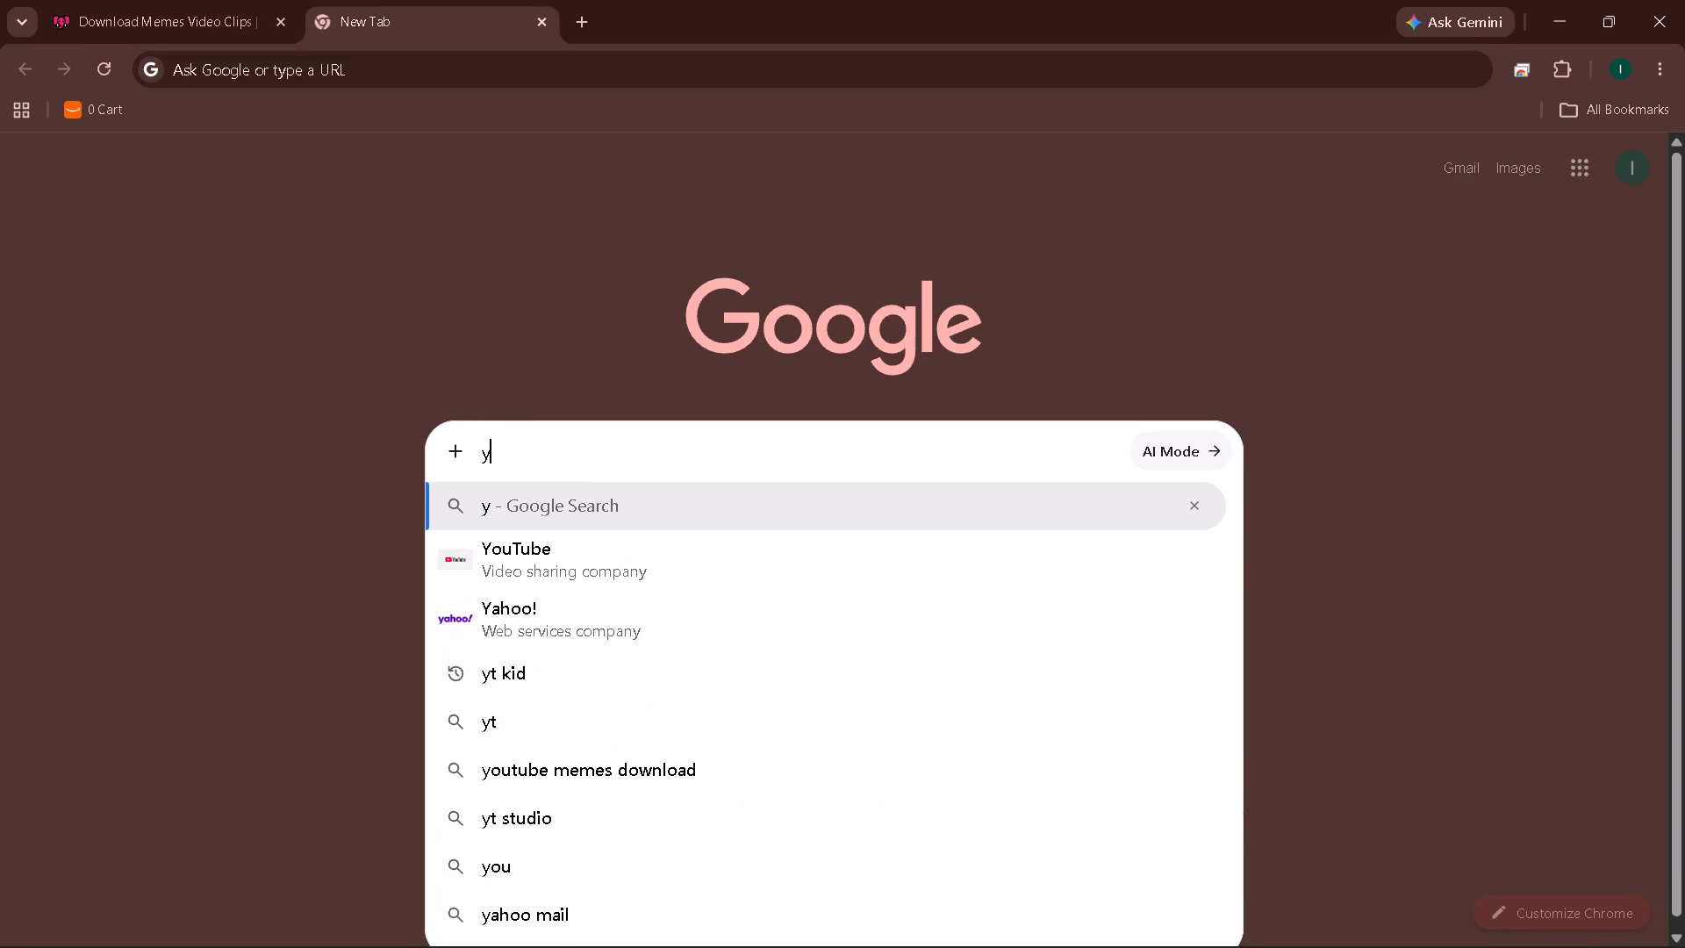
pyautogui.press('BackSpace')
pyautogui.write('to aiye dekhte hai memes')
pyautogui.press('Return')
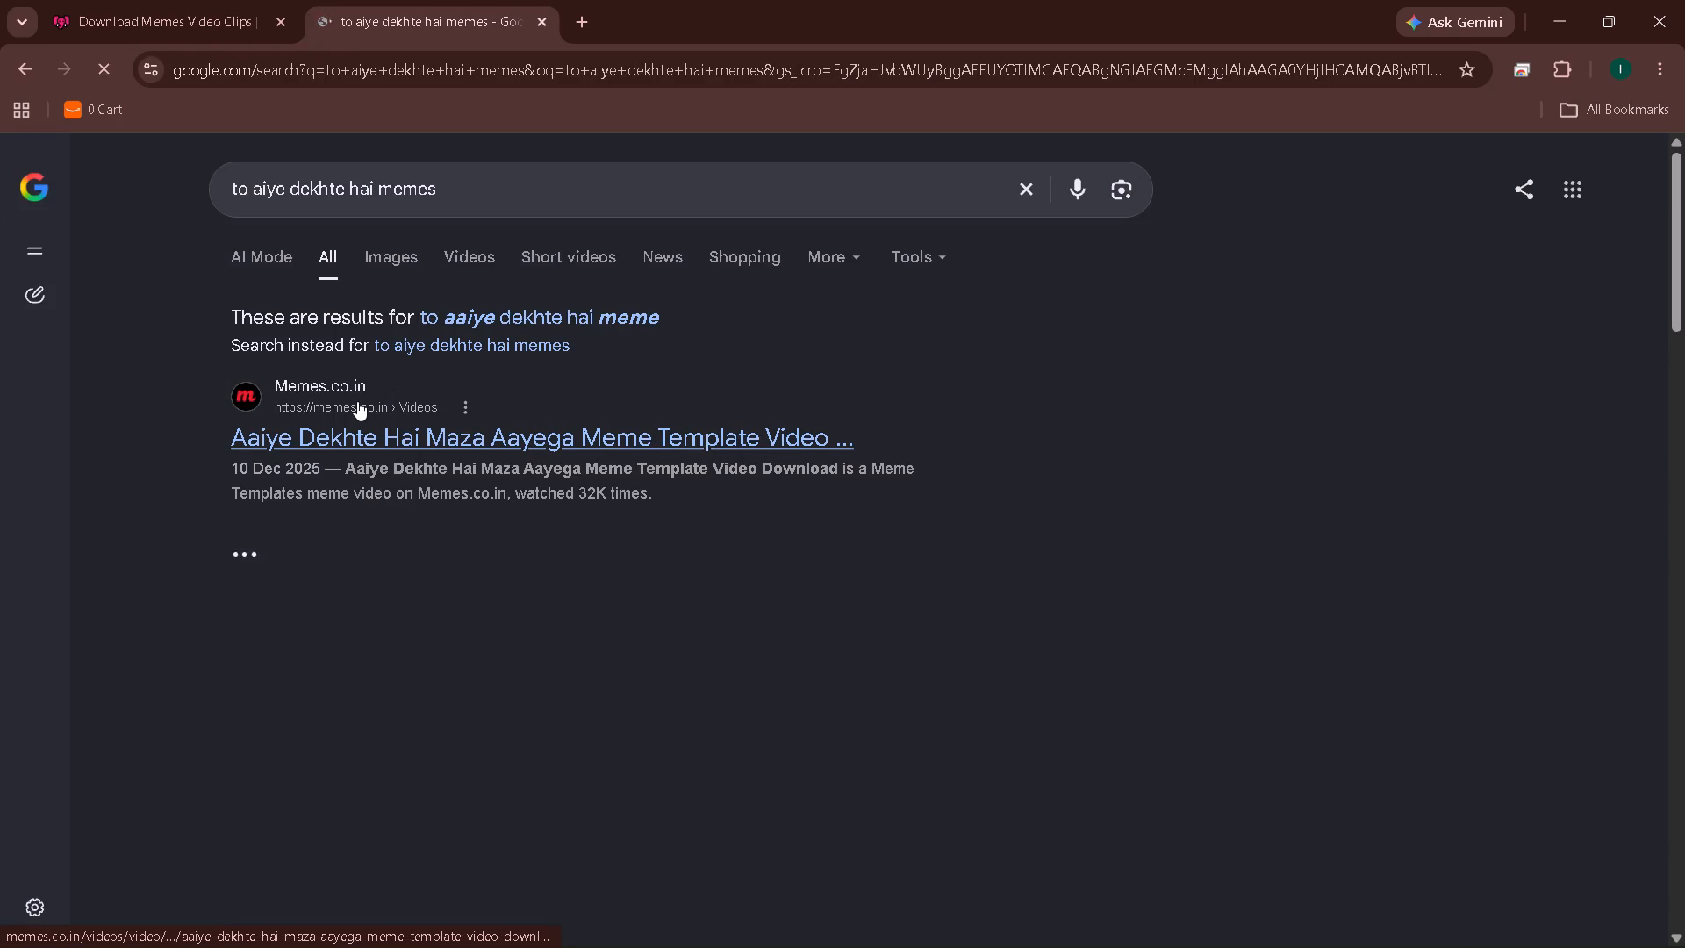
# Open the Memes.co.in result for "Aaiye Dekhte Hai Maza Aayega" and preview the video with sound.
pyautogui.click(357, 401)
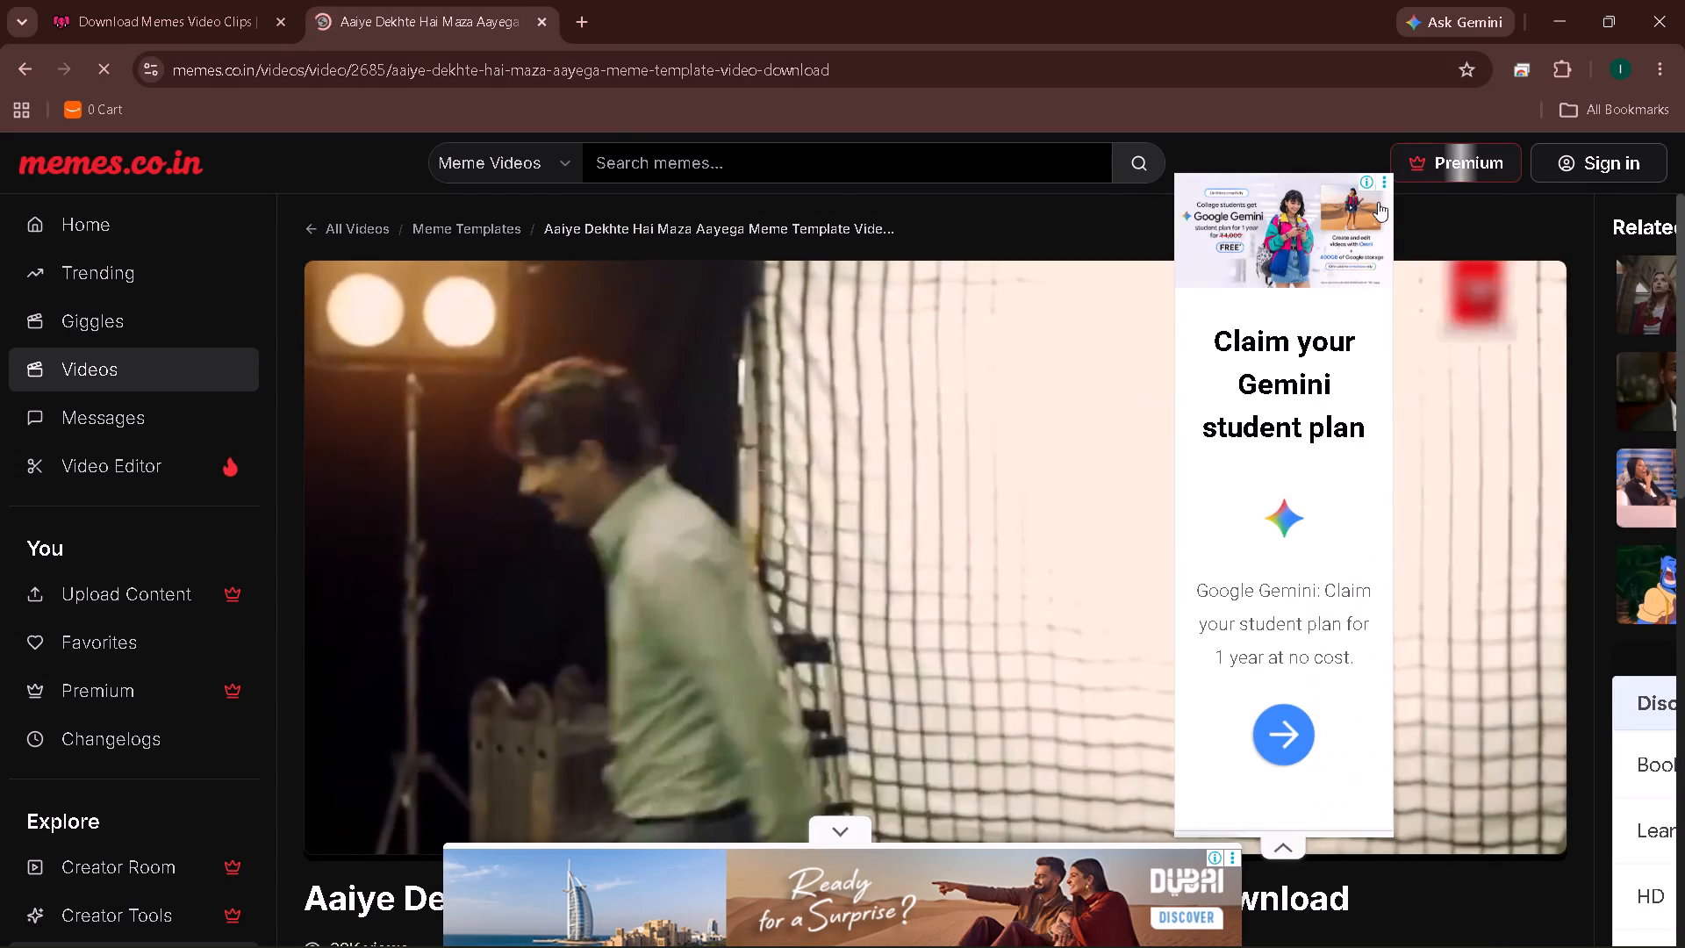
pyautogui.click(1286, 844)
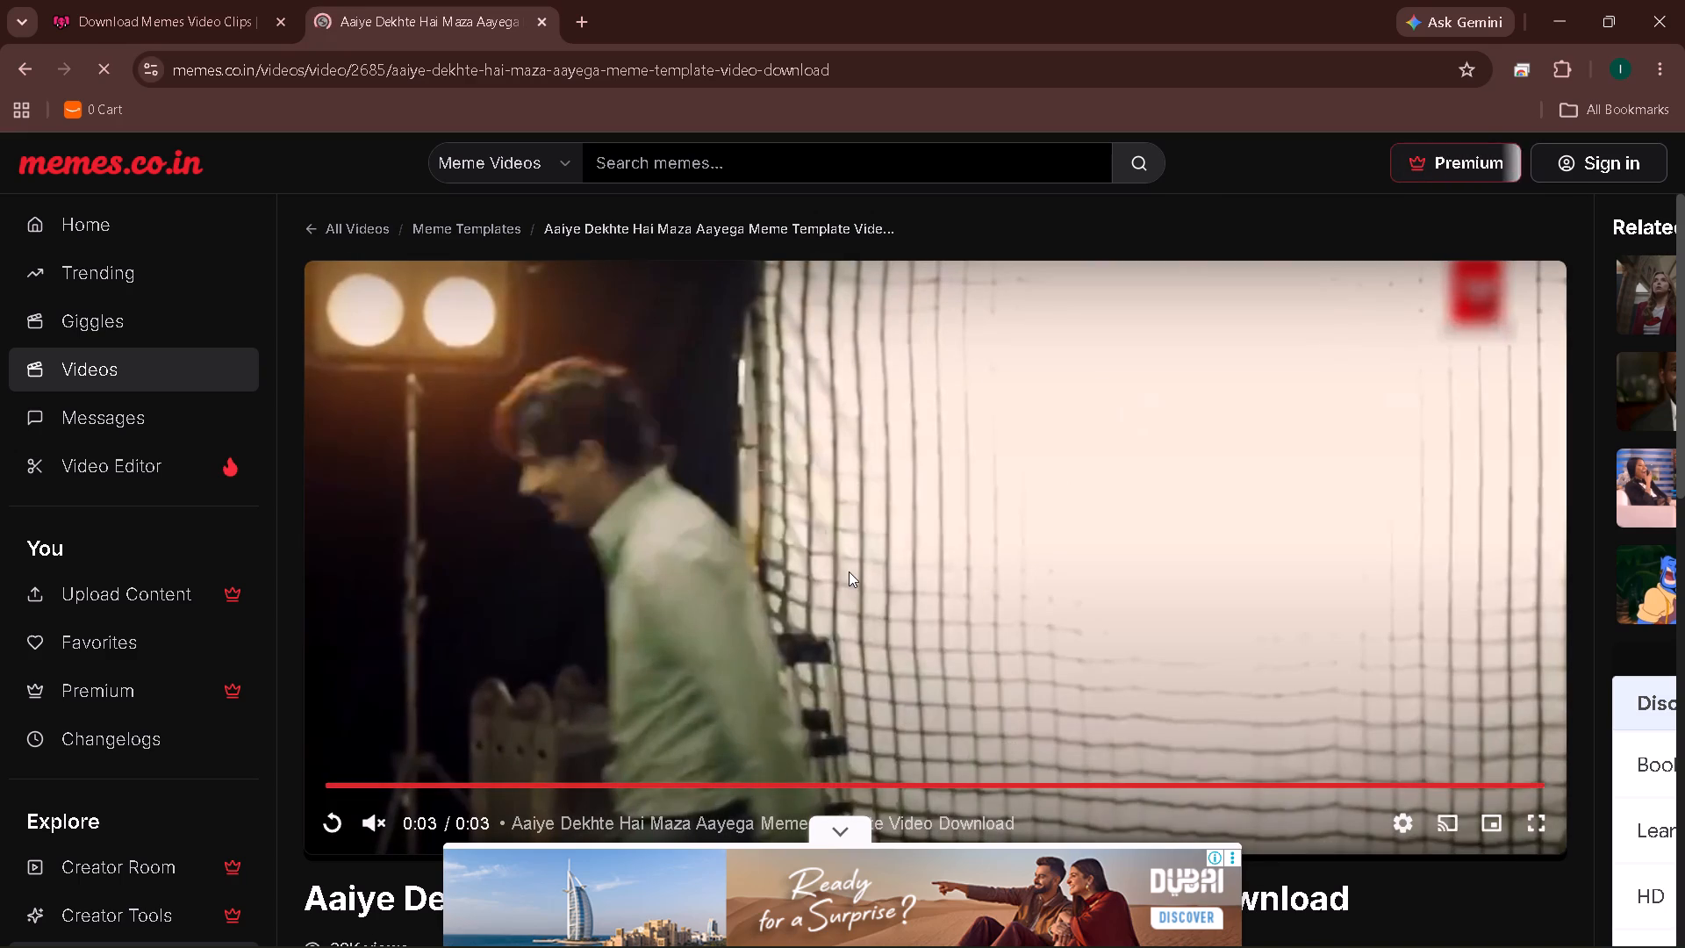
pyautogui.click(376, 829)
pyautogui.click(703, 533)
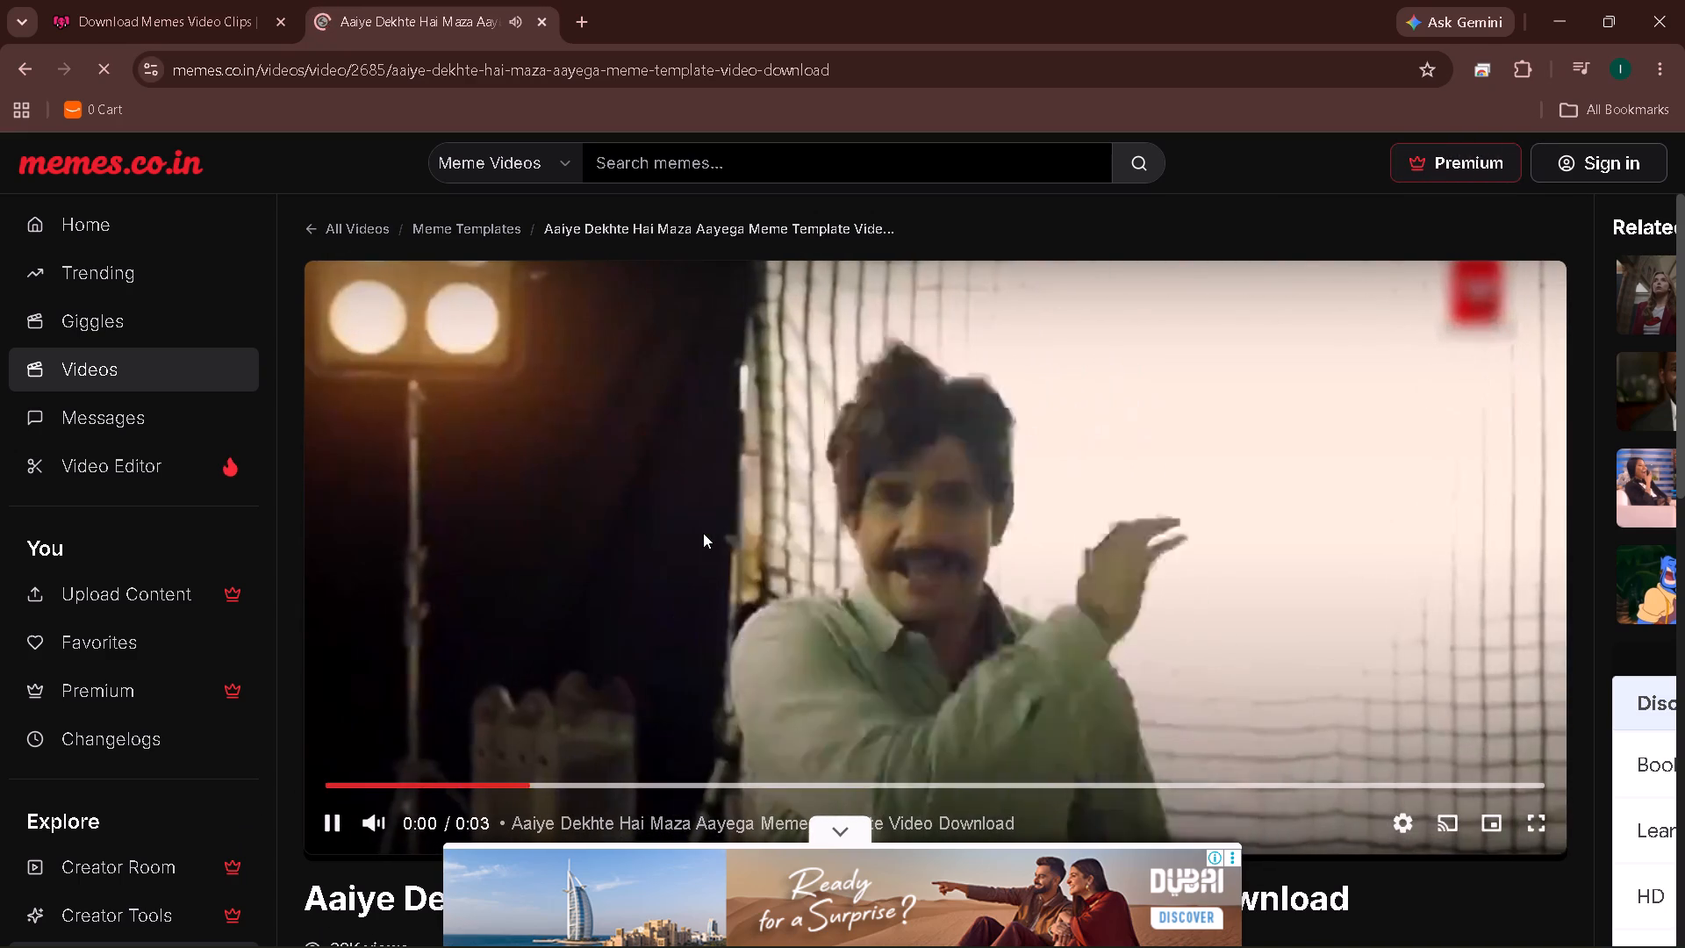
pyautogui.press('space')
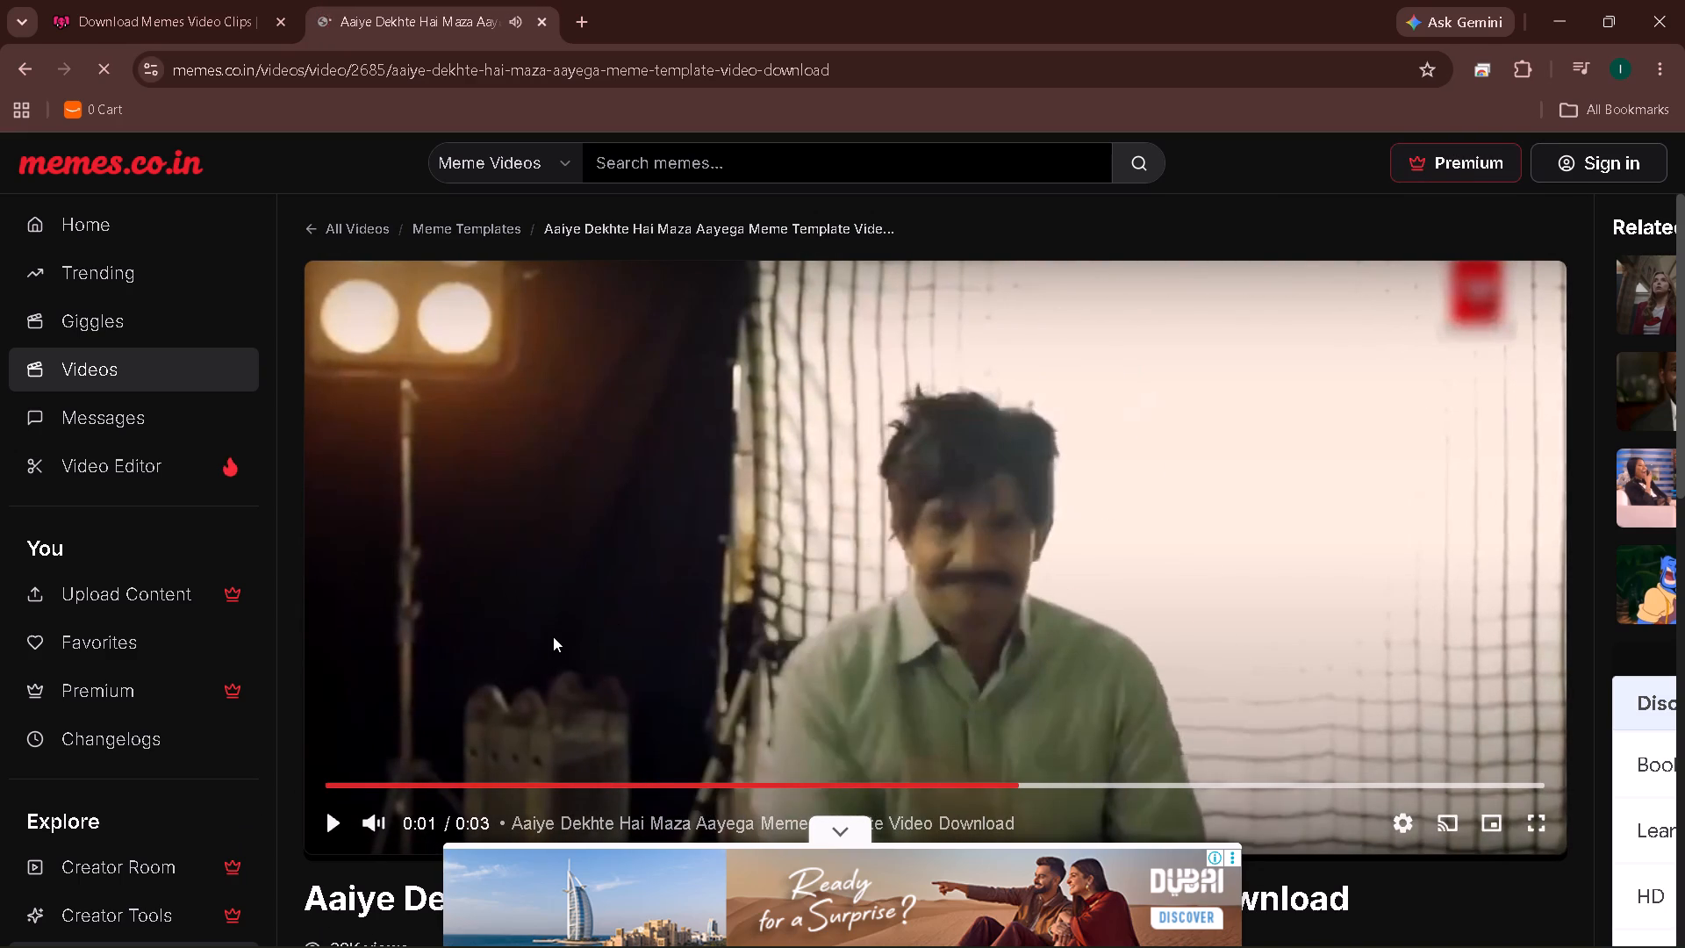
# Download the HD version of the "Aaiye Dekhte Hai Maza Aayega" meme template video.
pyautogui.scroll(-3, 582, 430)
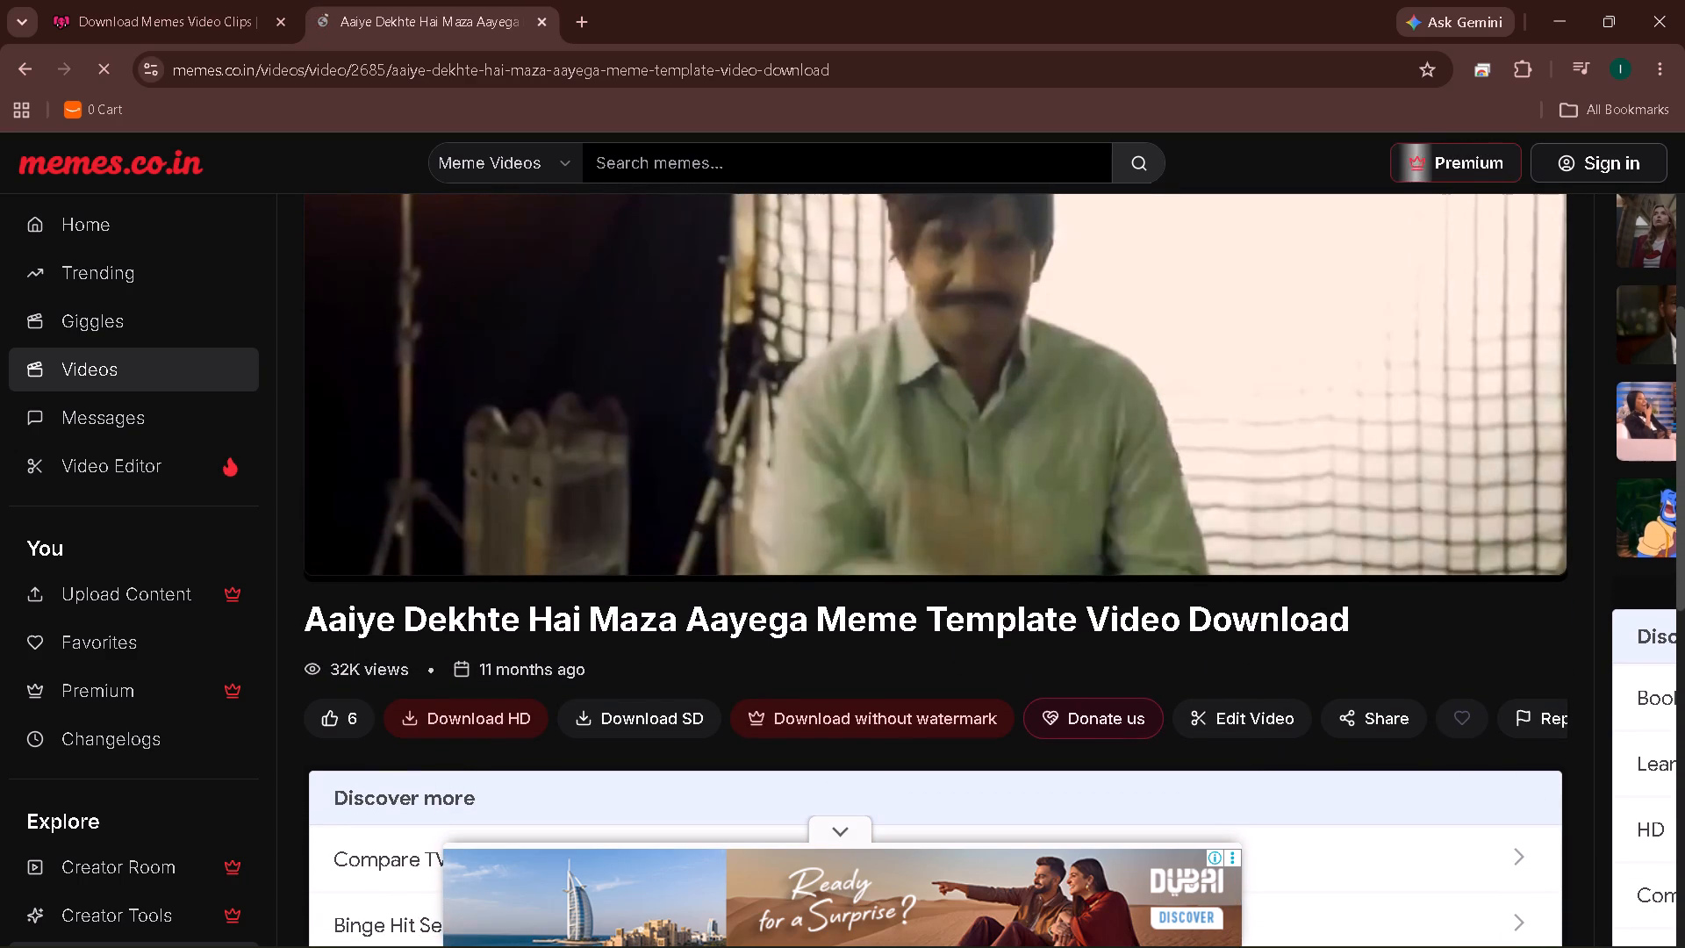
pyautogui.click(500, 730)
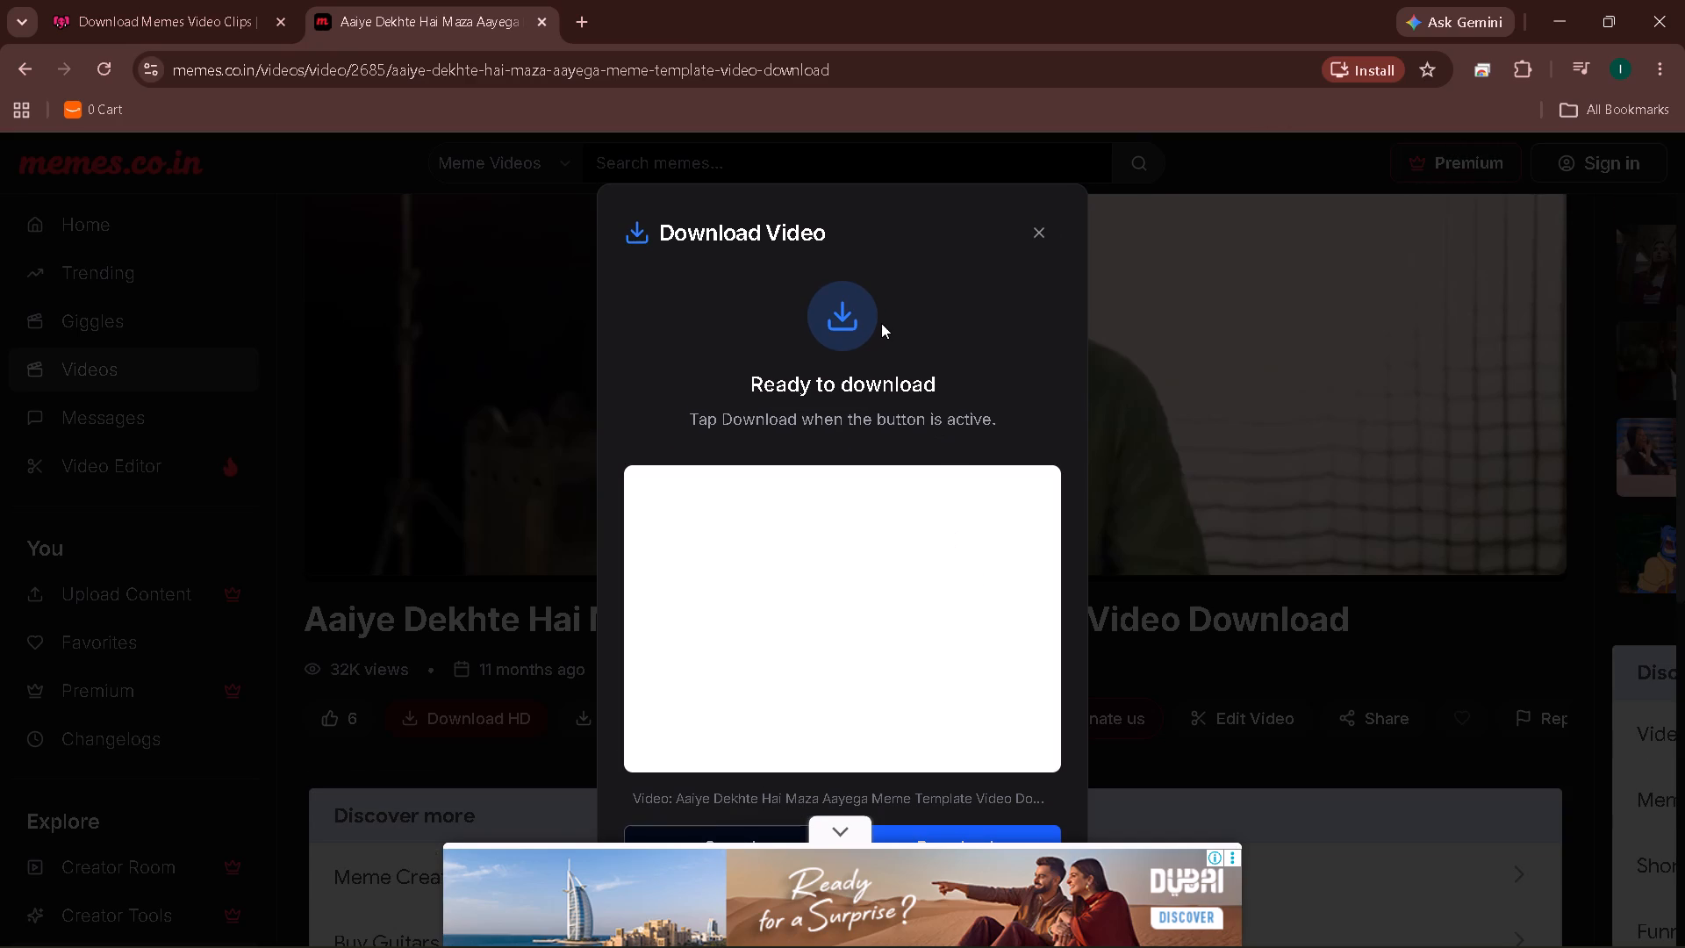
pyautogui.click(986, 826)
pyautogui.click(1022, 420)
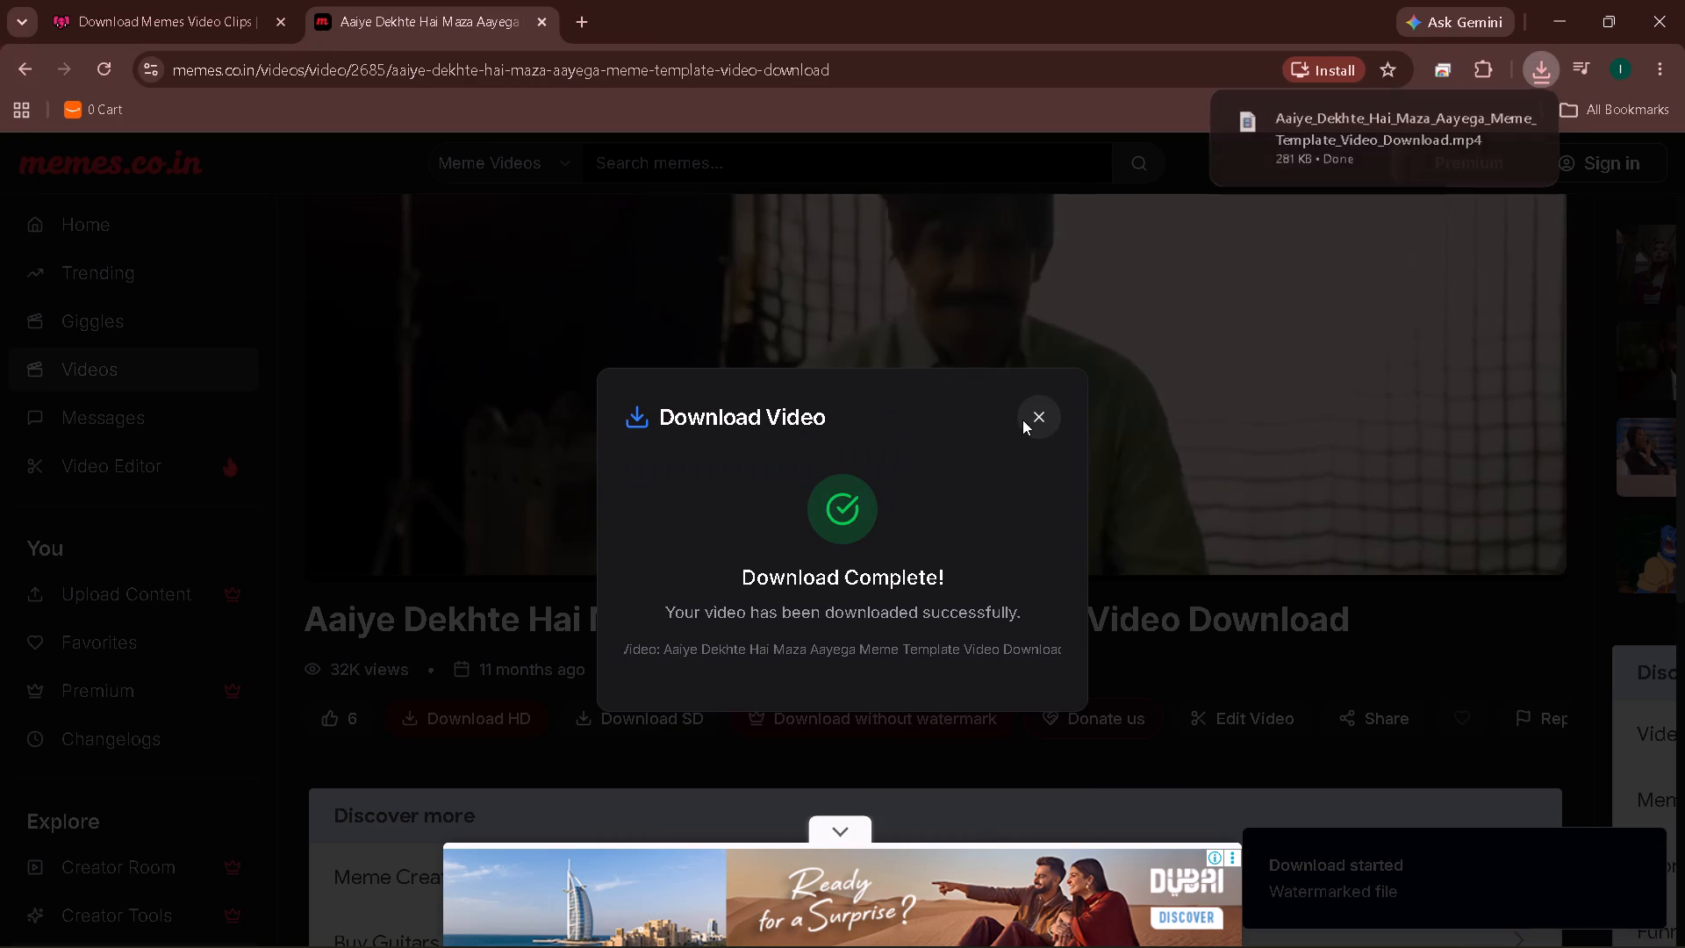
# Switch to the 1021 project in CapCut.
pyautogui.click(924, 932)
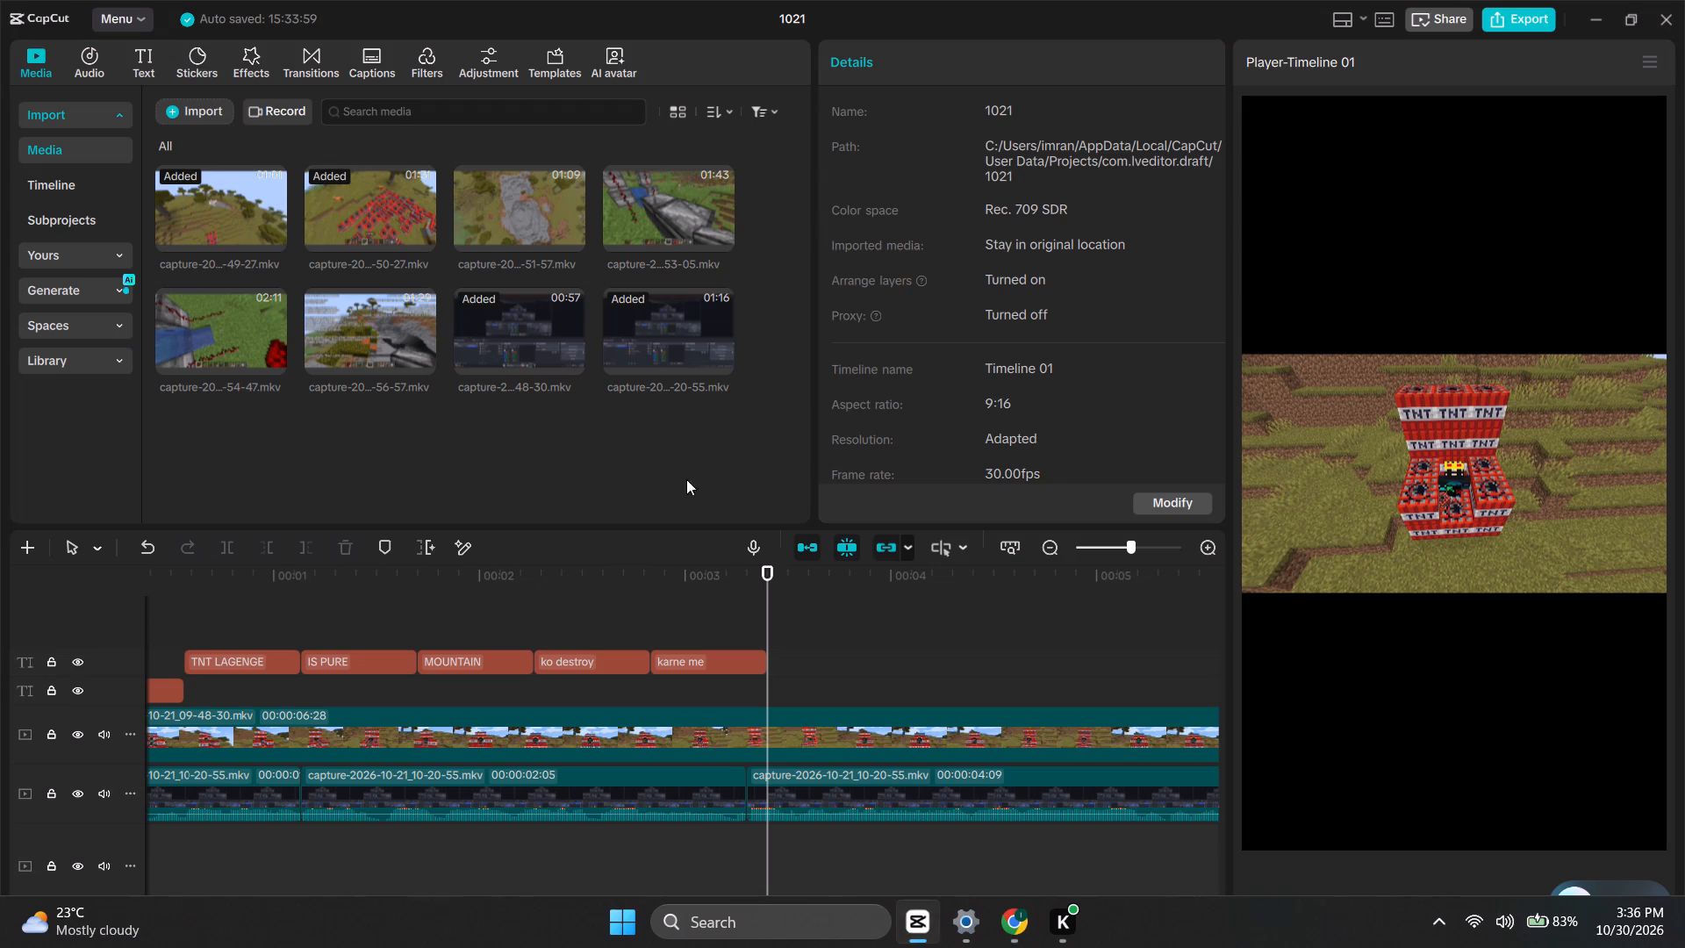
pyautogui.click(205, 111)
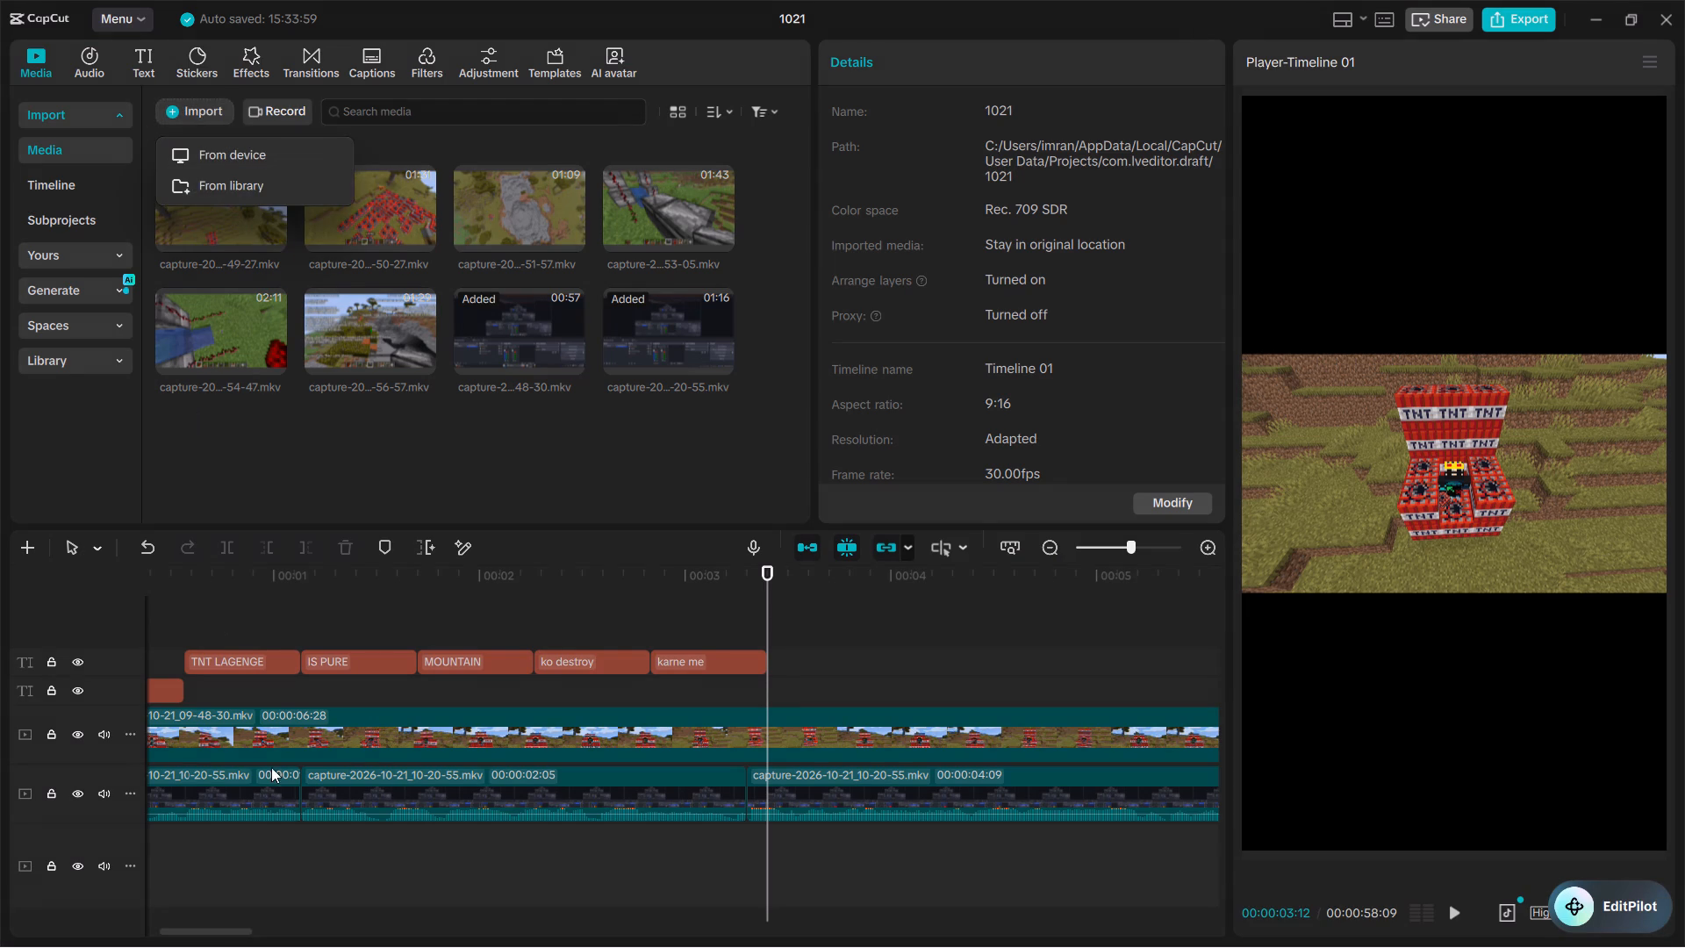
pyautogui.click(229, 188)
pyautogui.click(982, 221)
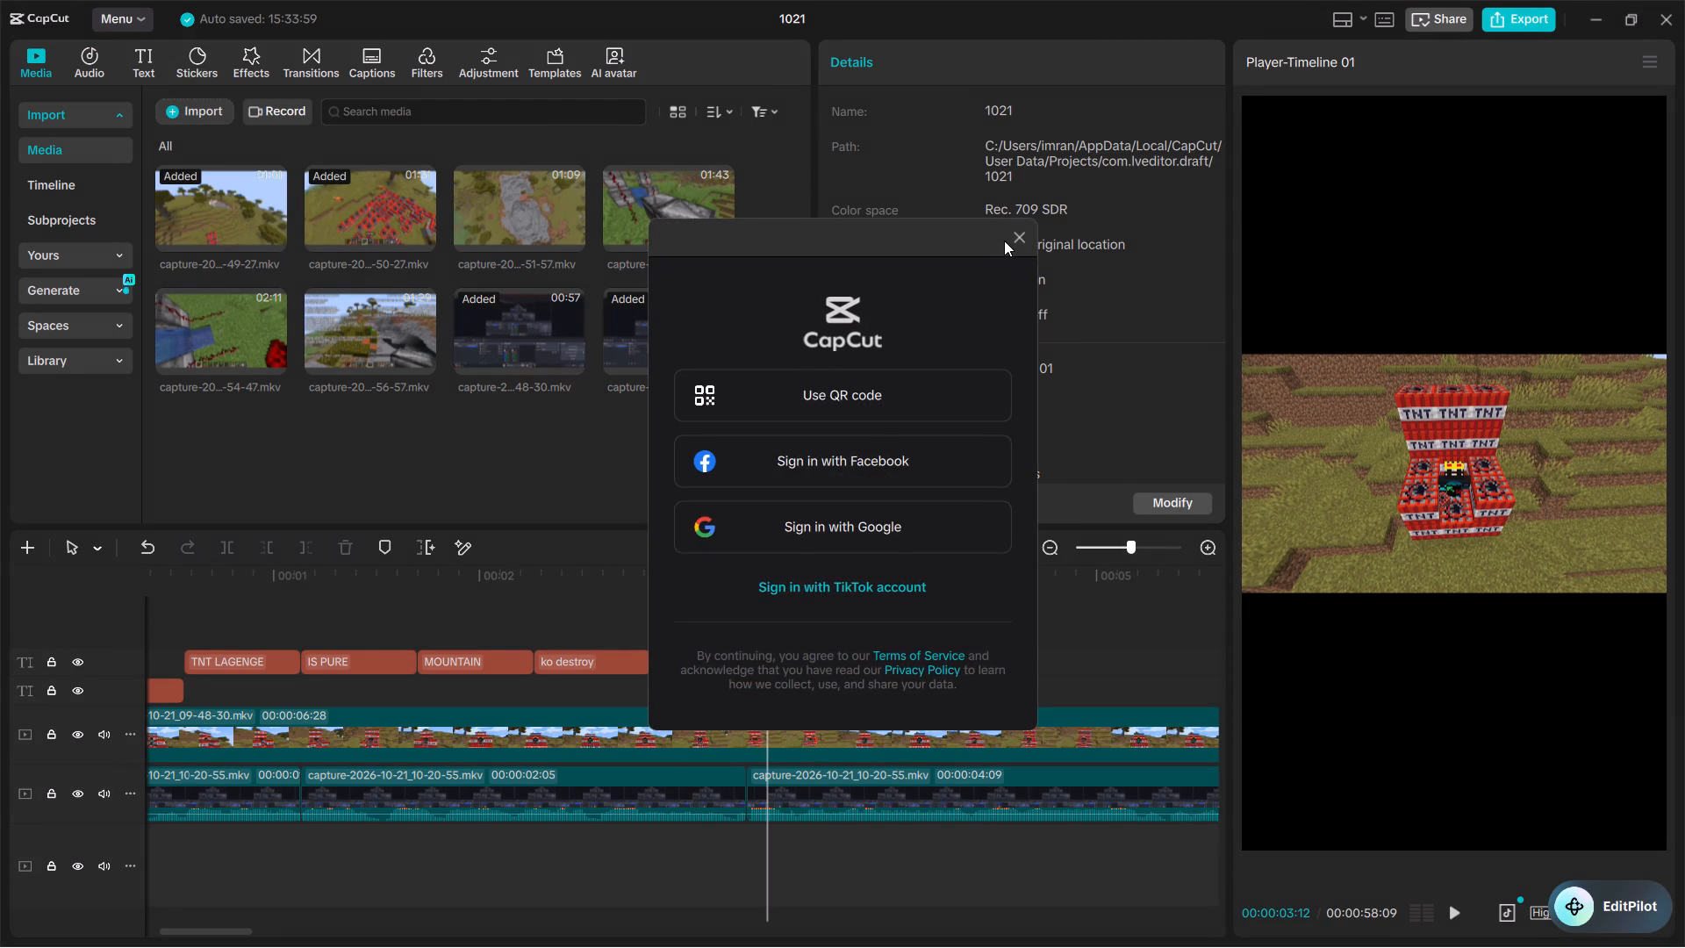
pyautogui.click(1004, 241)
# Import the Aaiye_Dekhte_Hai_Maza_Aayega meme video from the Downloads folder into the project media.
pyautogui.click(218, 111)
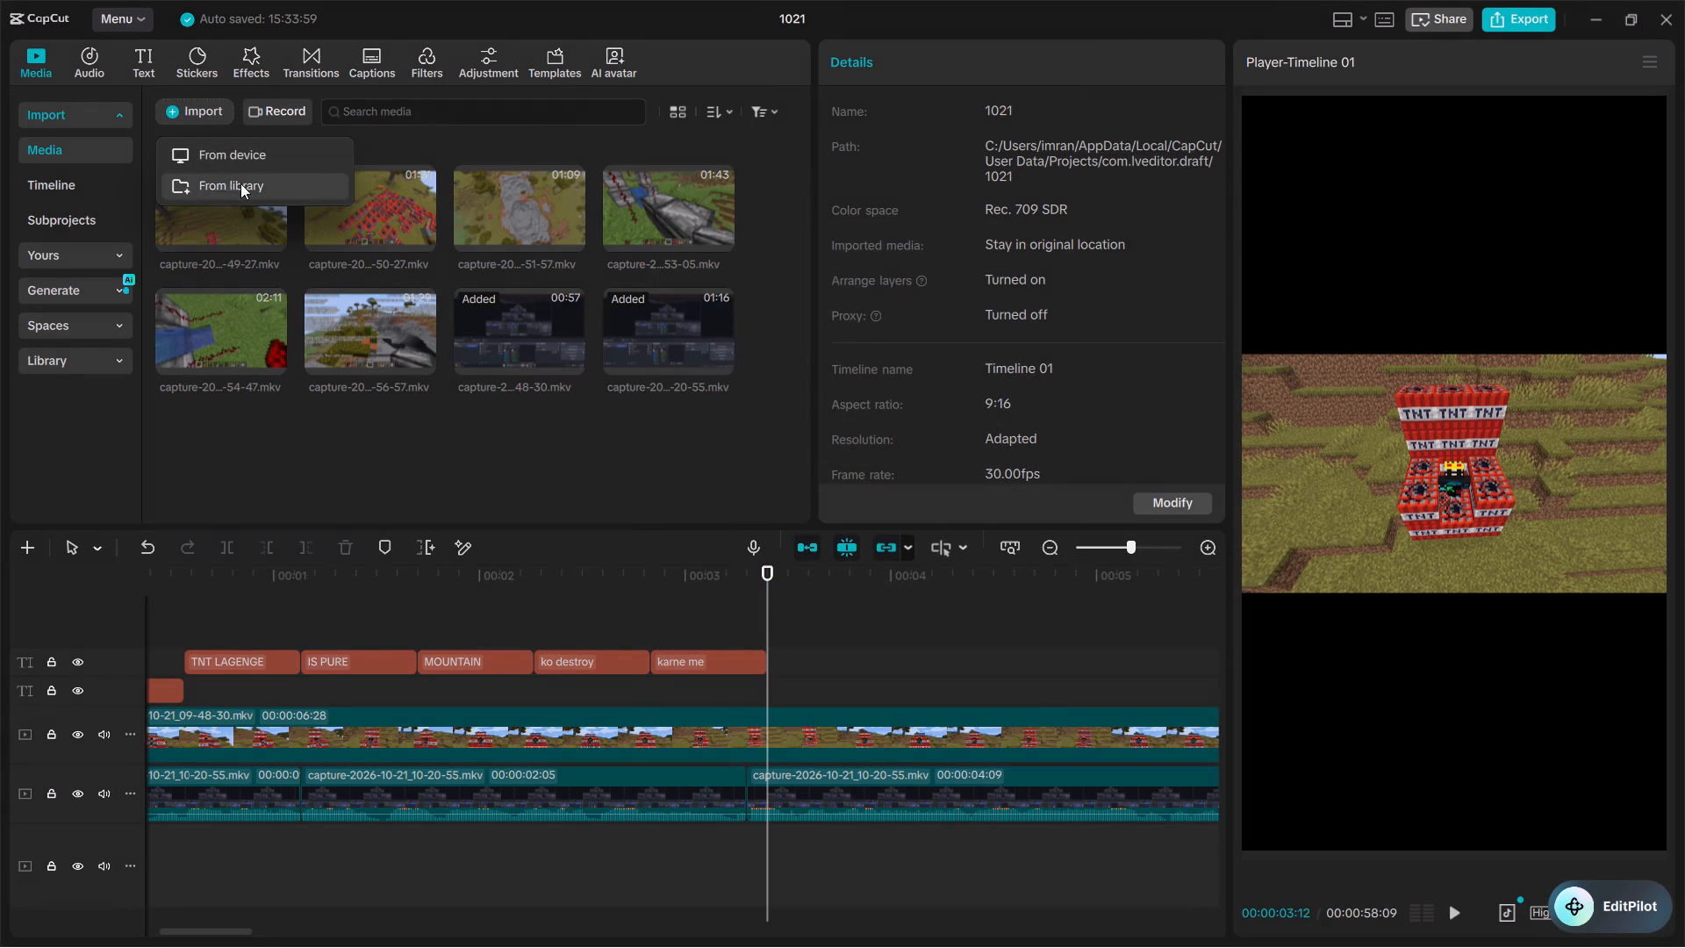
pyautogui.click(253, 156)
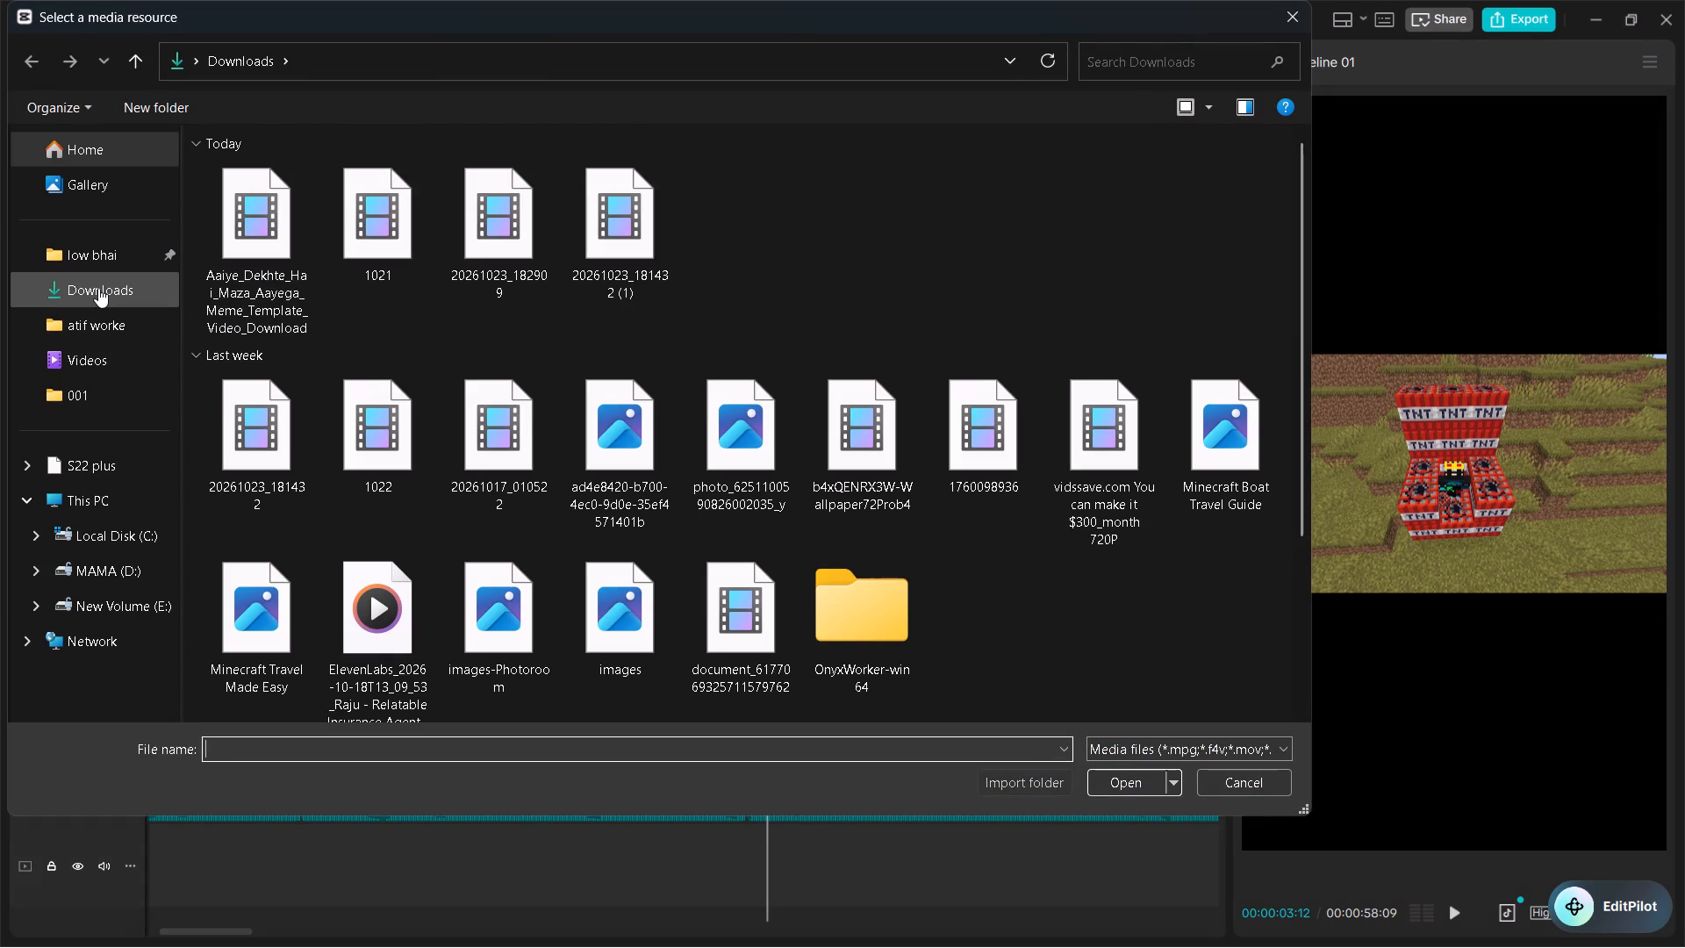
pyautogui.click(98, 288)
pyautogui.doubleClick(103, 283)
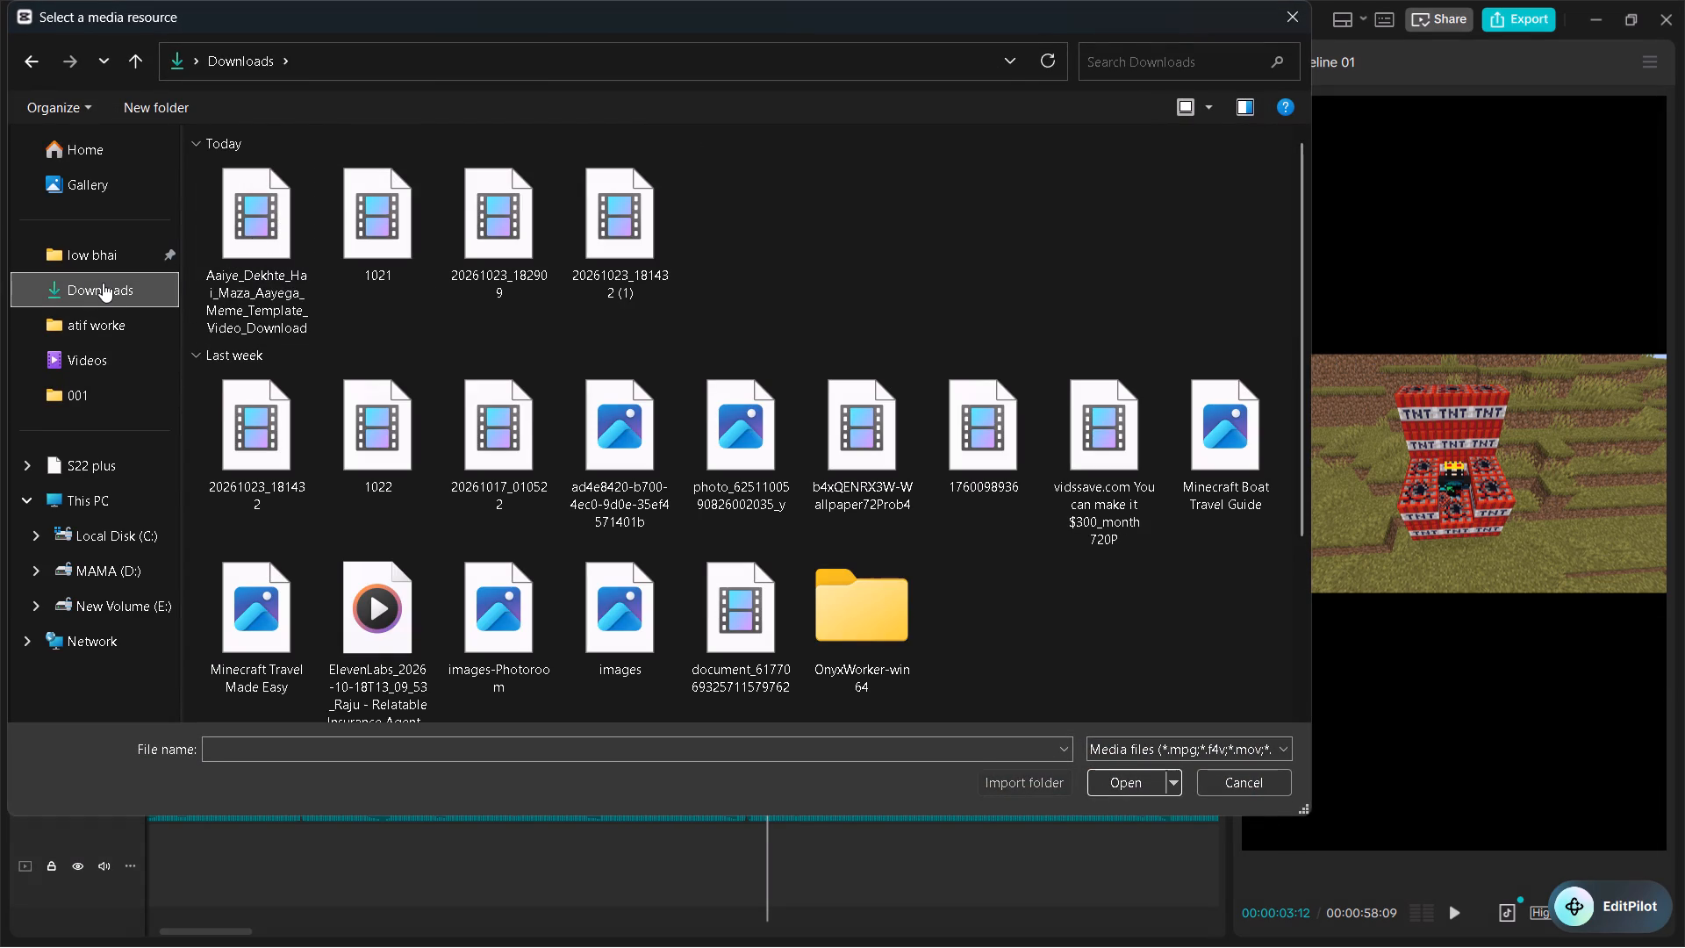
pyautogui.doubleClick(230, 226)
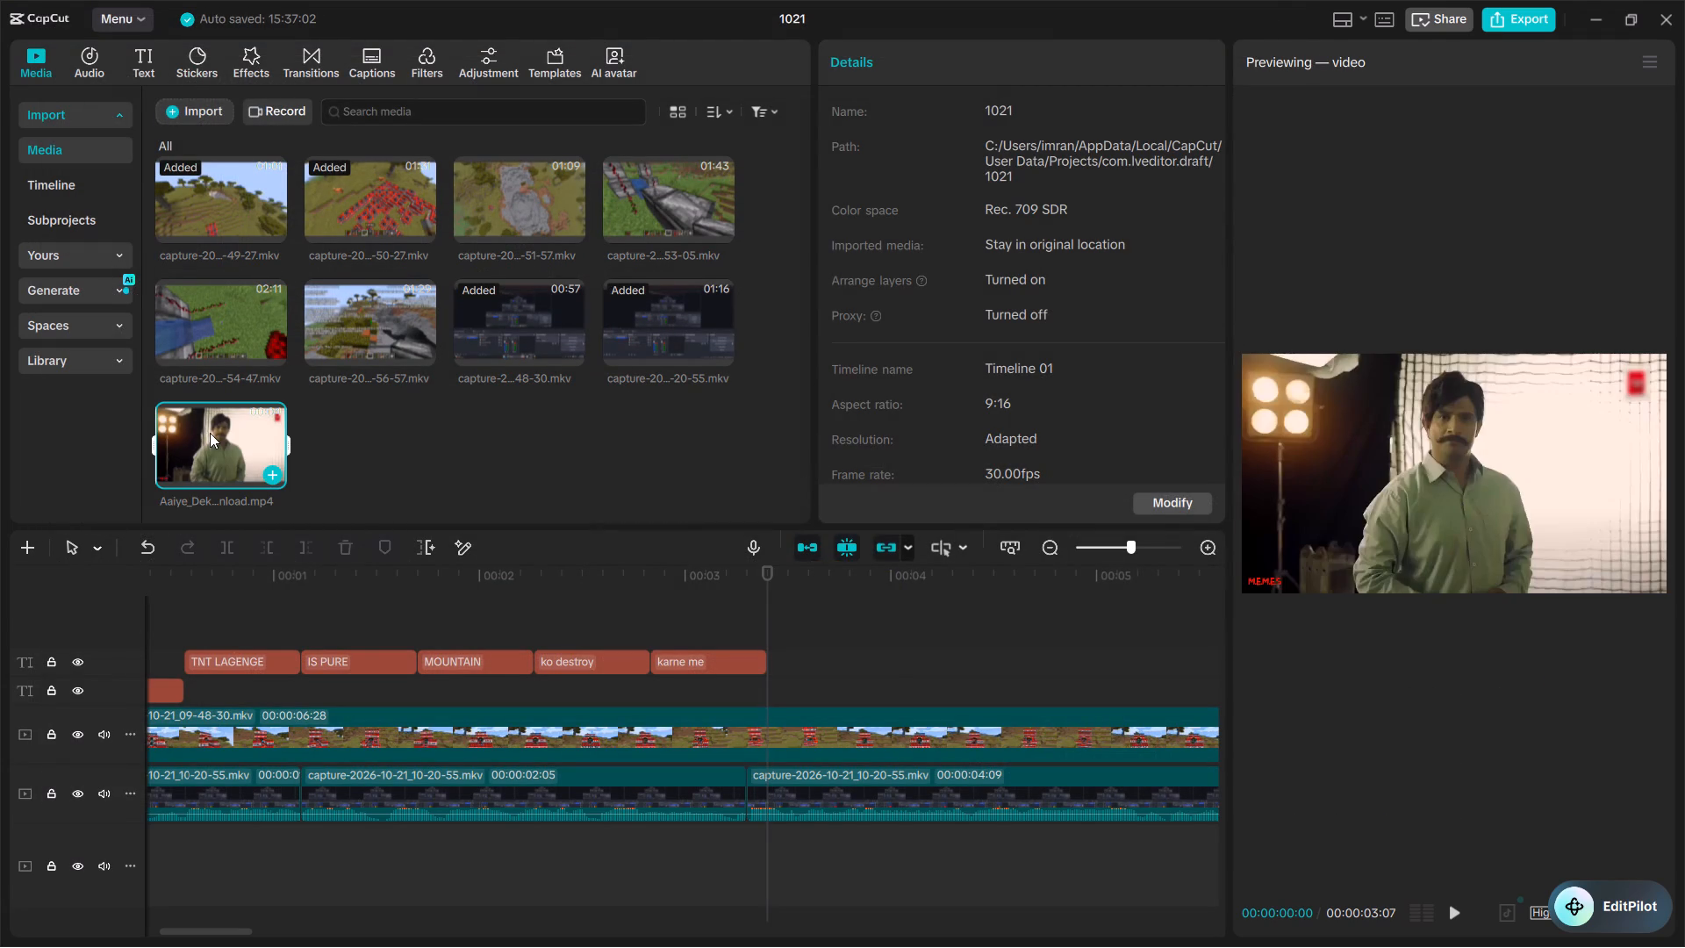
# Place the imported meme clip on a new track above the captions, starting at 00:00:03:12 where the "karne me" caption ends.
pyautogui.moveTo(210, 433); pyautogui.dragTo(813, 625)
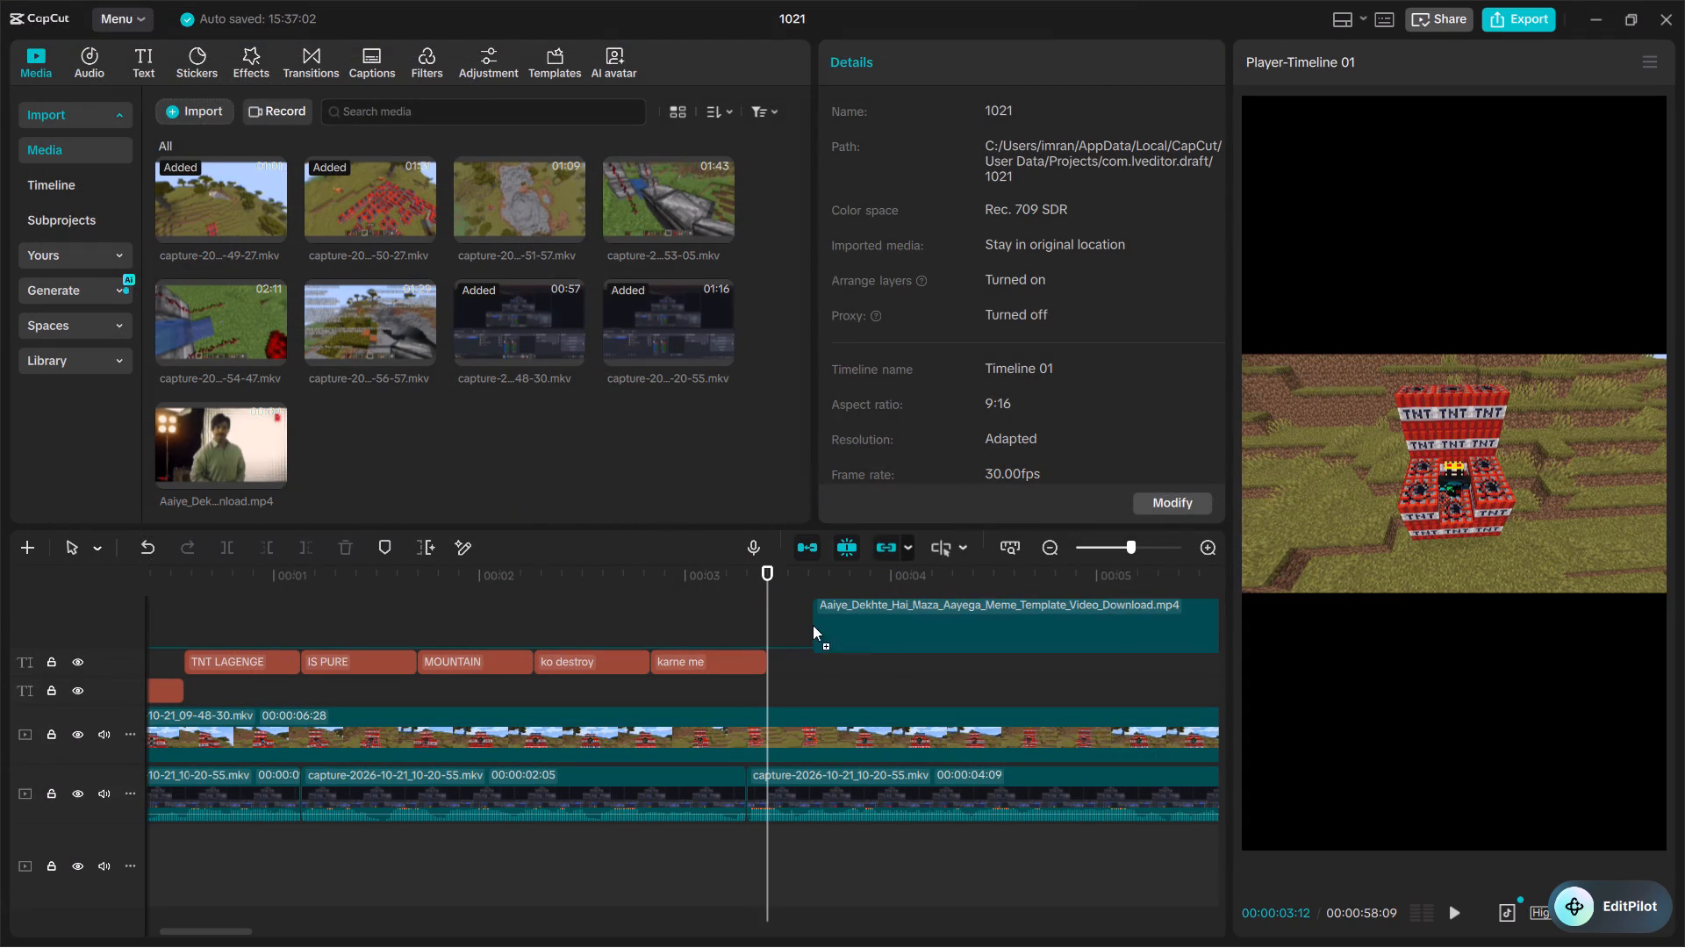
pyautogui.moveTo(813, 625); pyautogui.dragTo(771, 621)
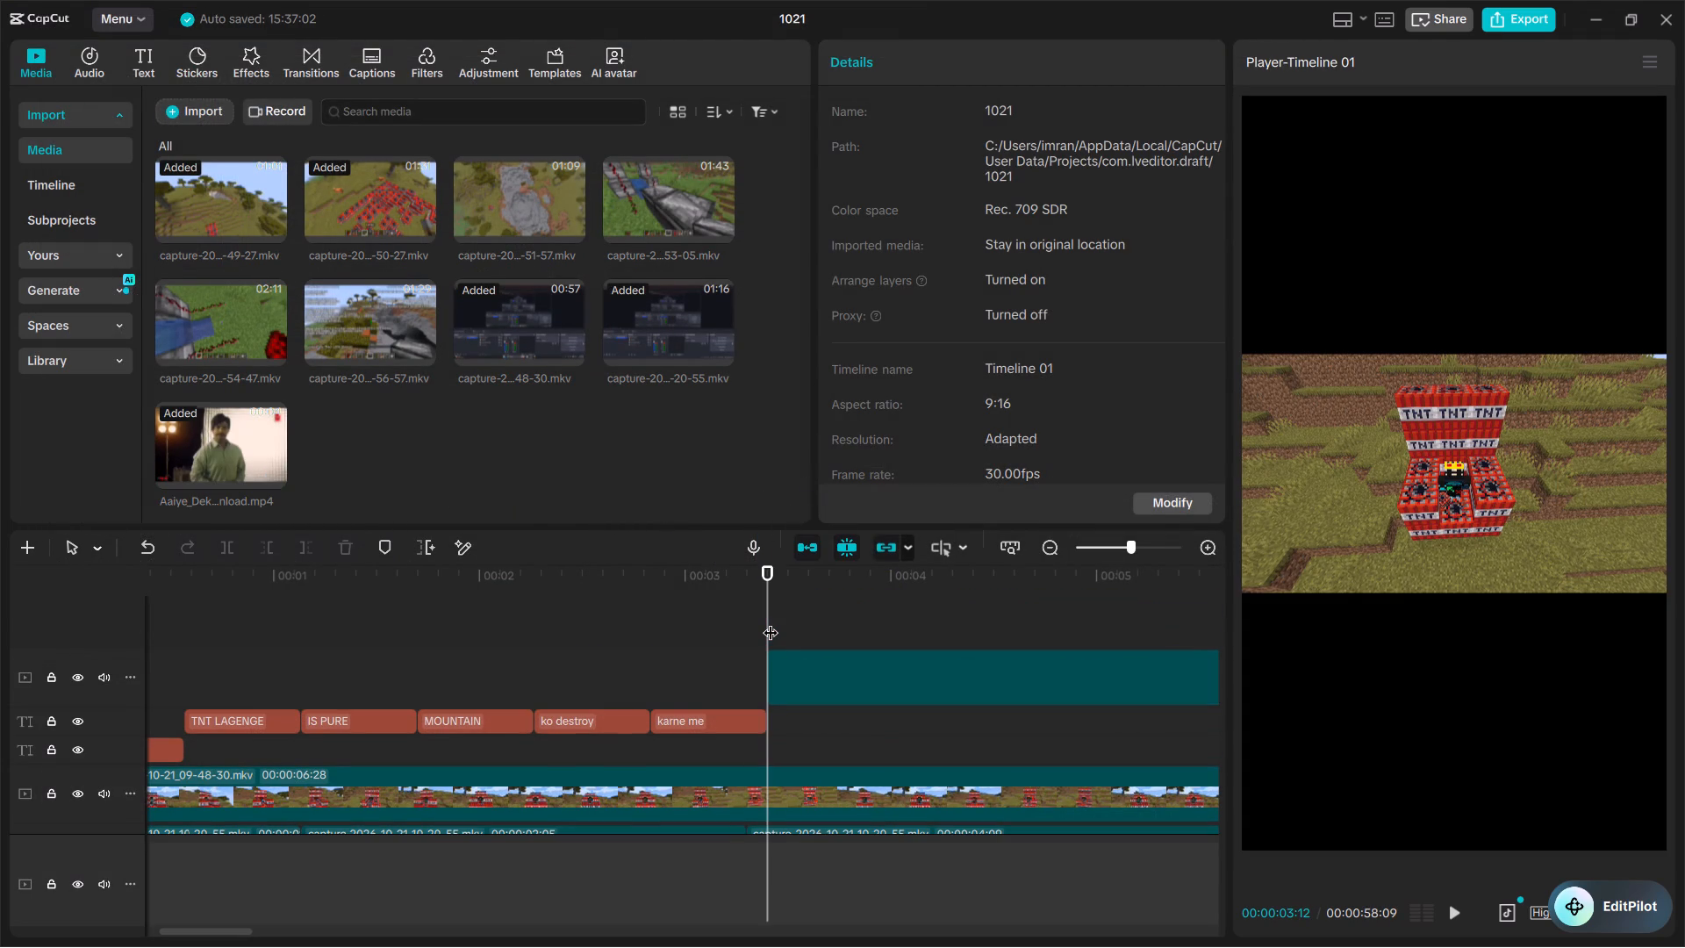
pyautogui.click(771, 621)
# Play the timeline from the start of the meme clip to review how it fits after the captions.
pyautogui.press('space')
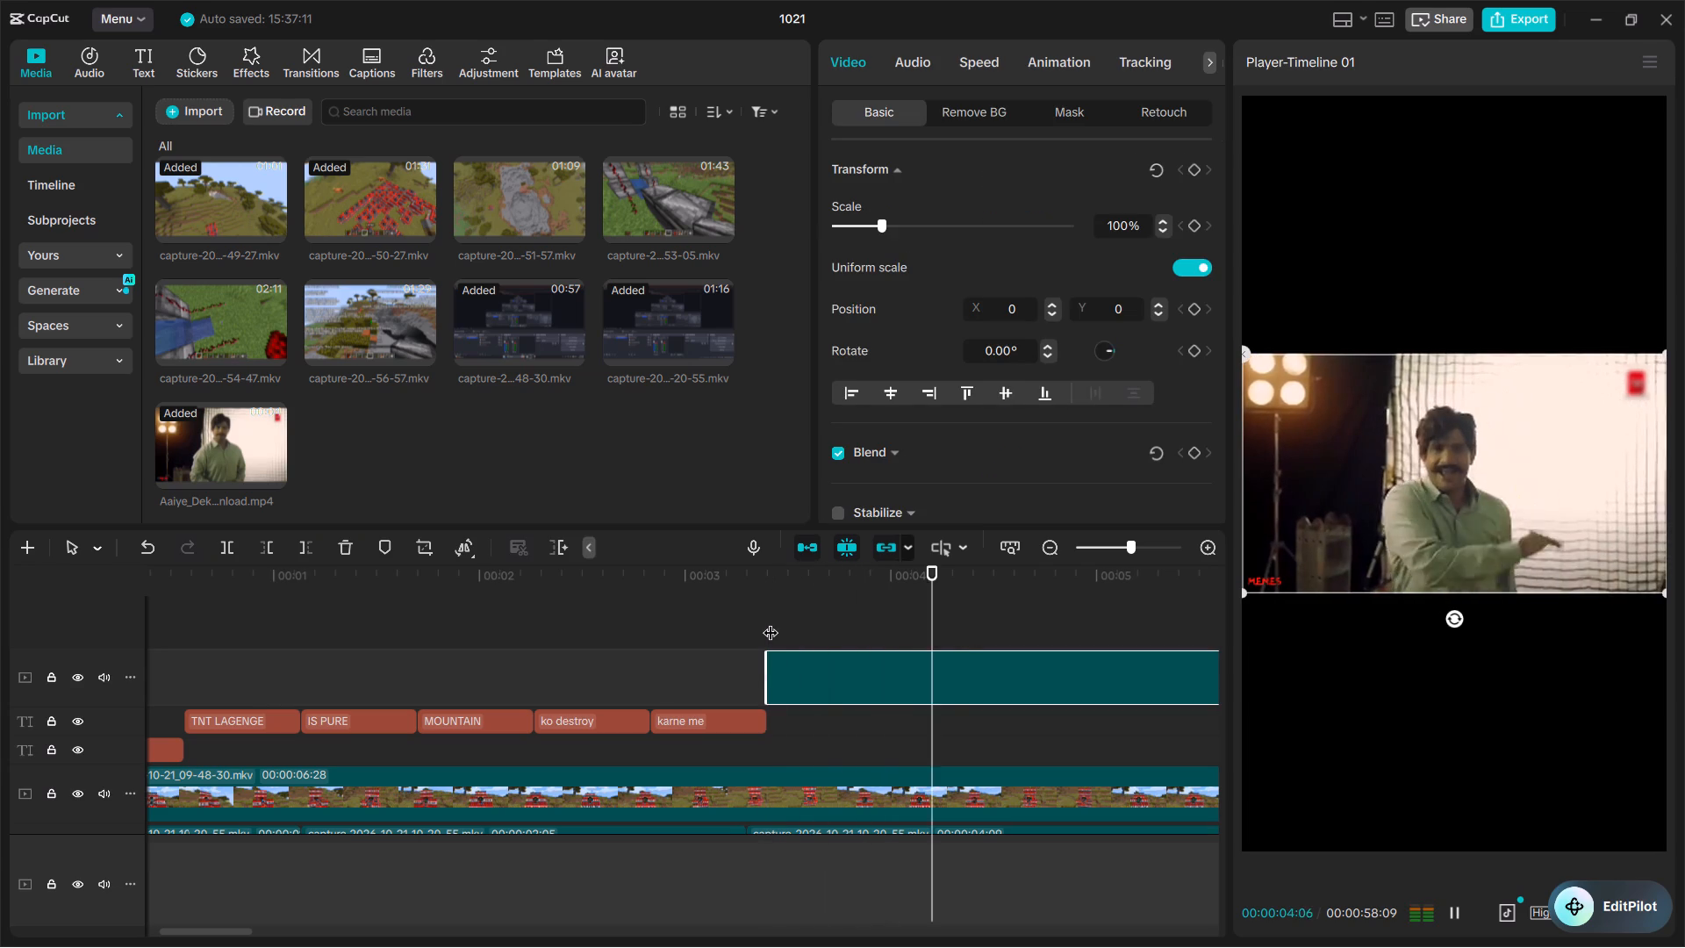
pyautogui.press('space')
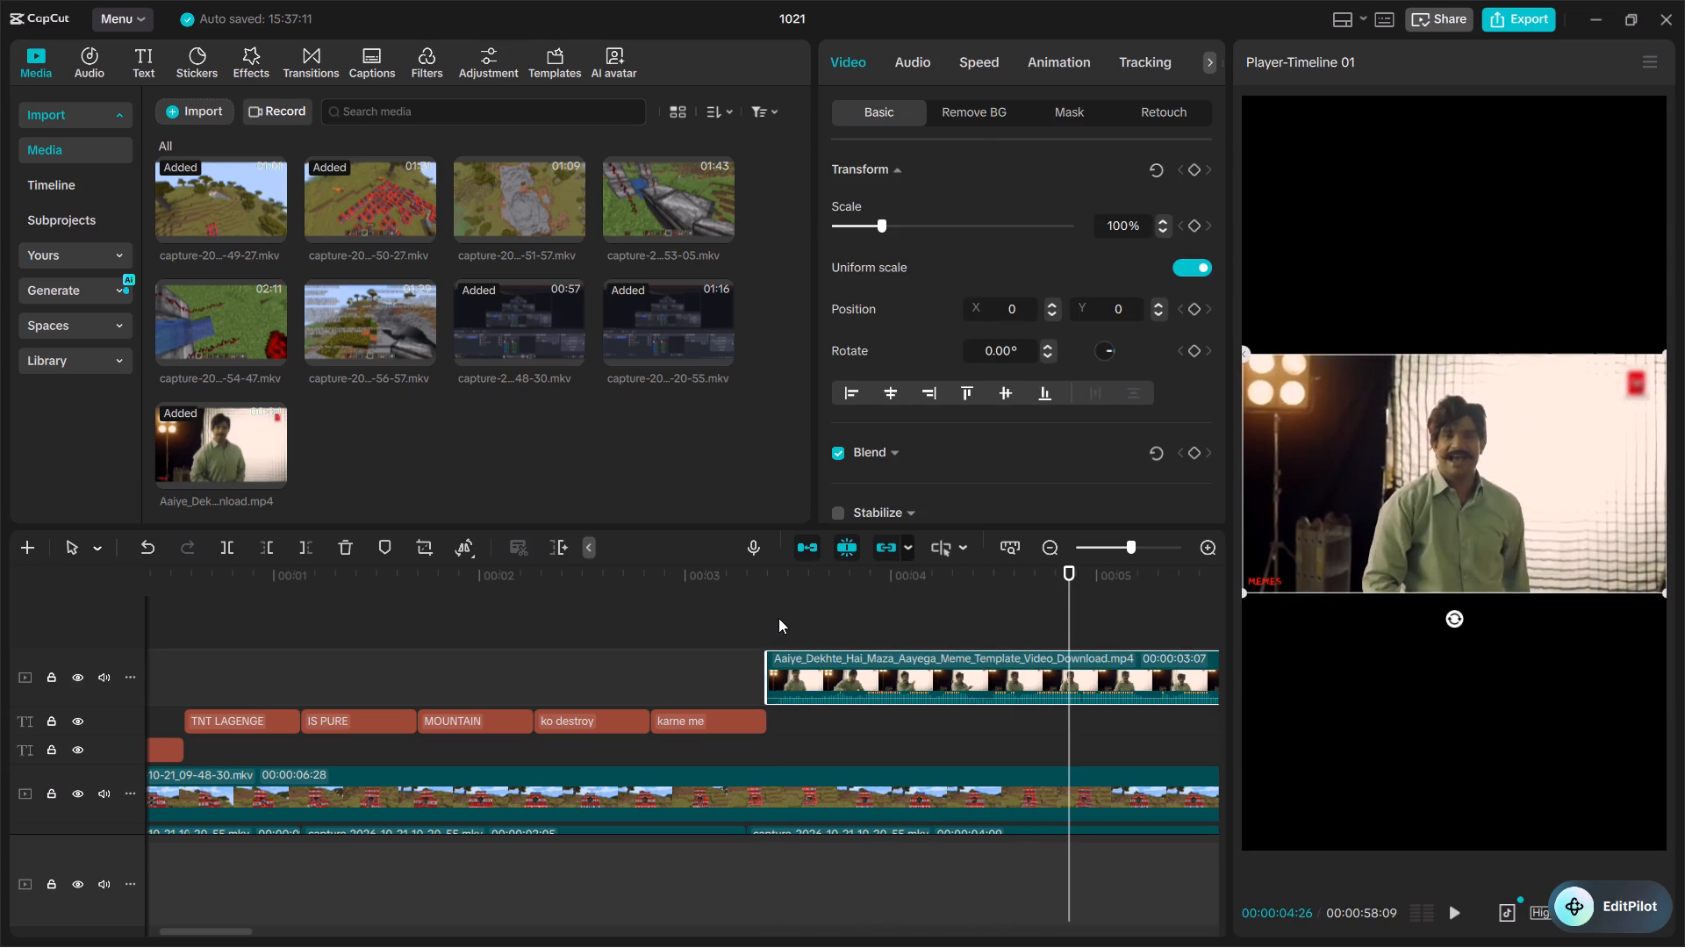
pyautogui.click(778, 618)
pyautogui.click(775, 618)
pyautogui.click(767, 625)
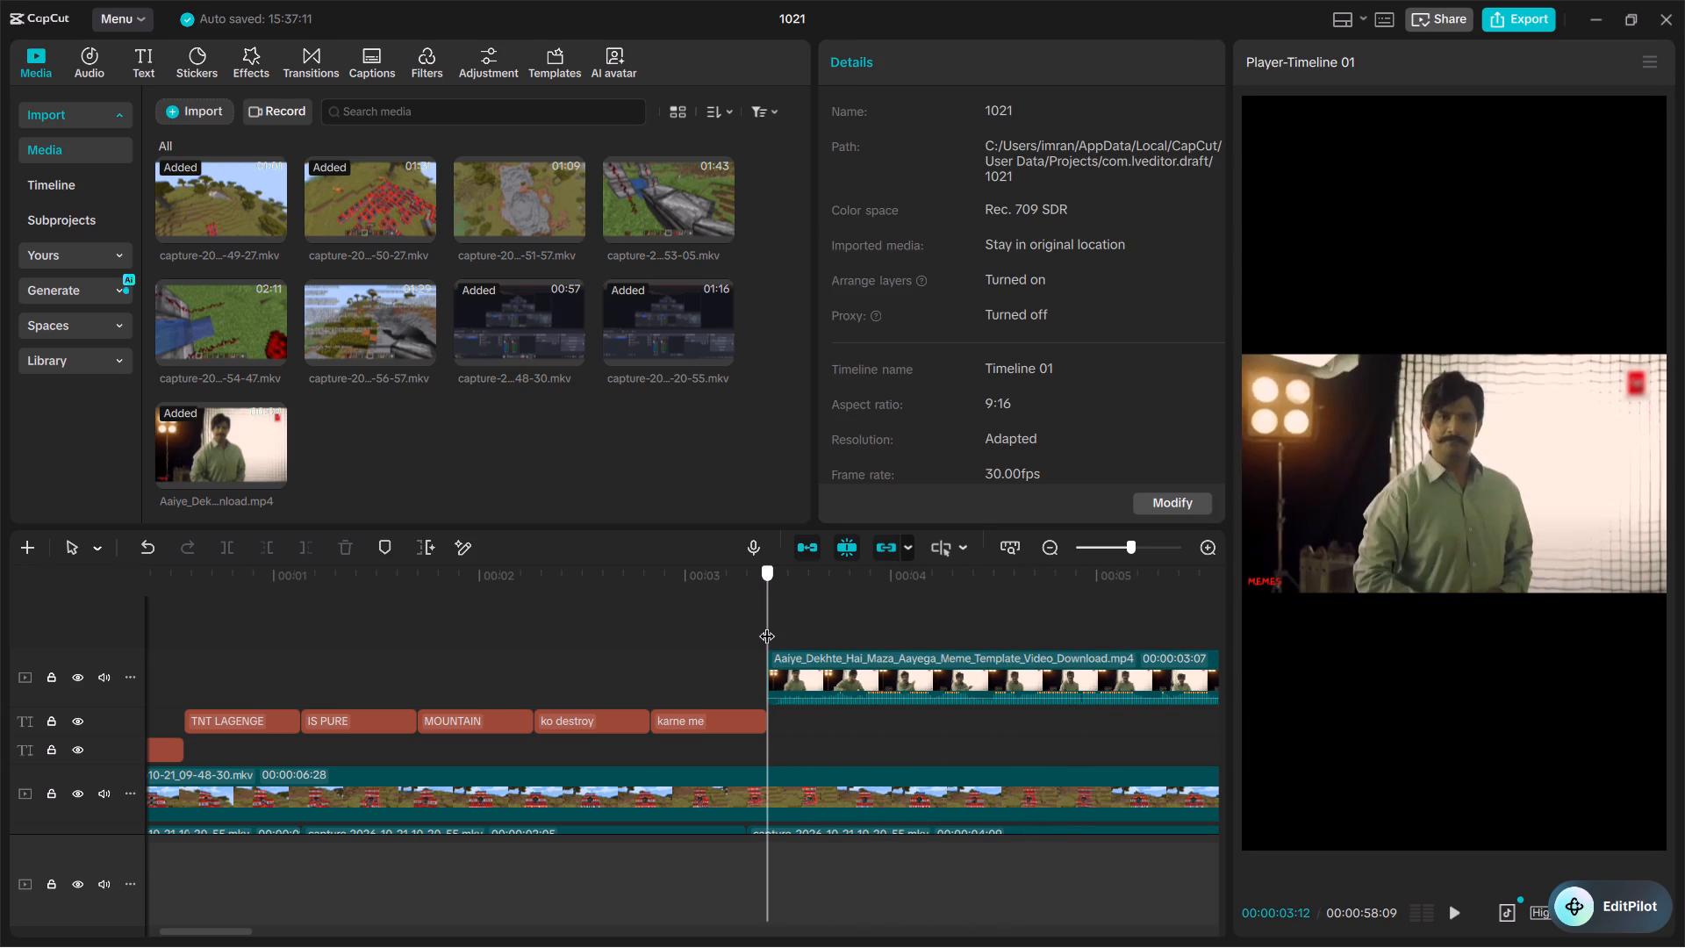
pyautogui.scroll(-4, 767, 625)
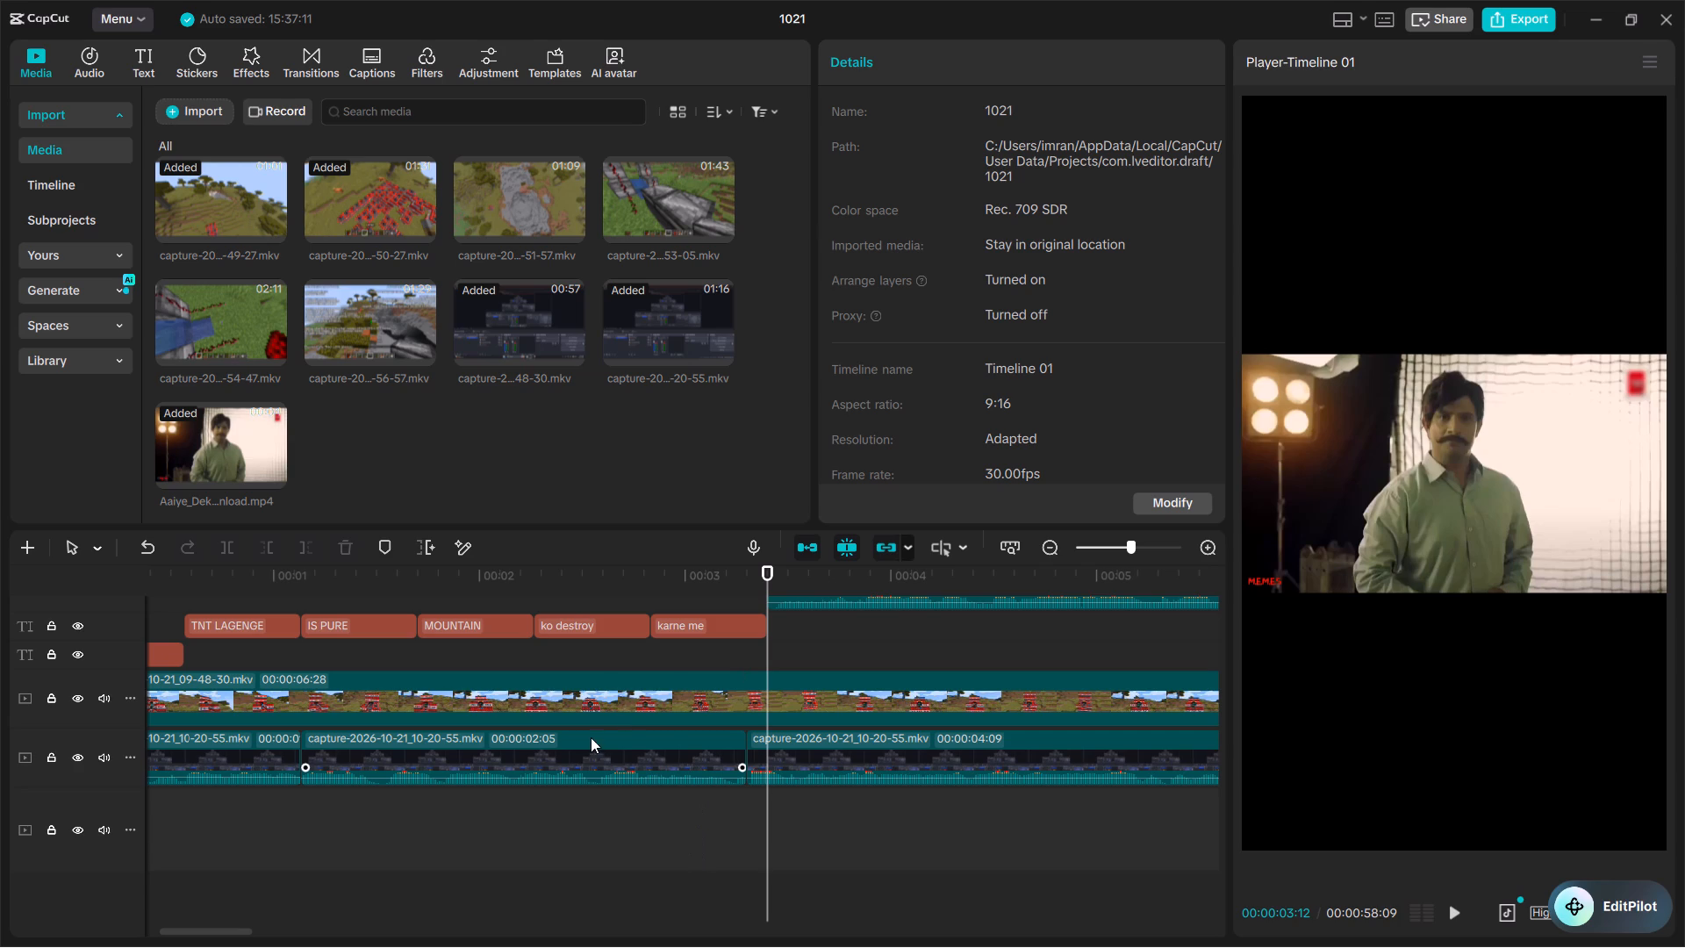
pyautogui.click(733, 599)
pyautogui.press('space')
pyautogui.press('space')
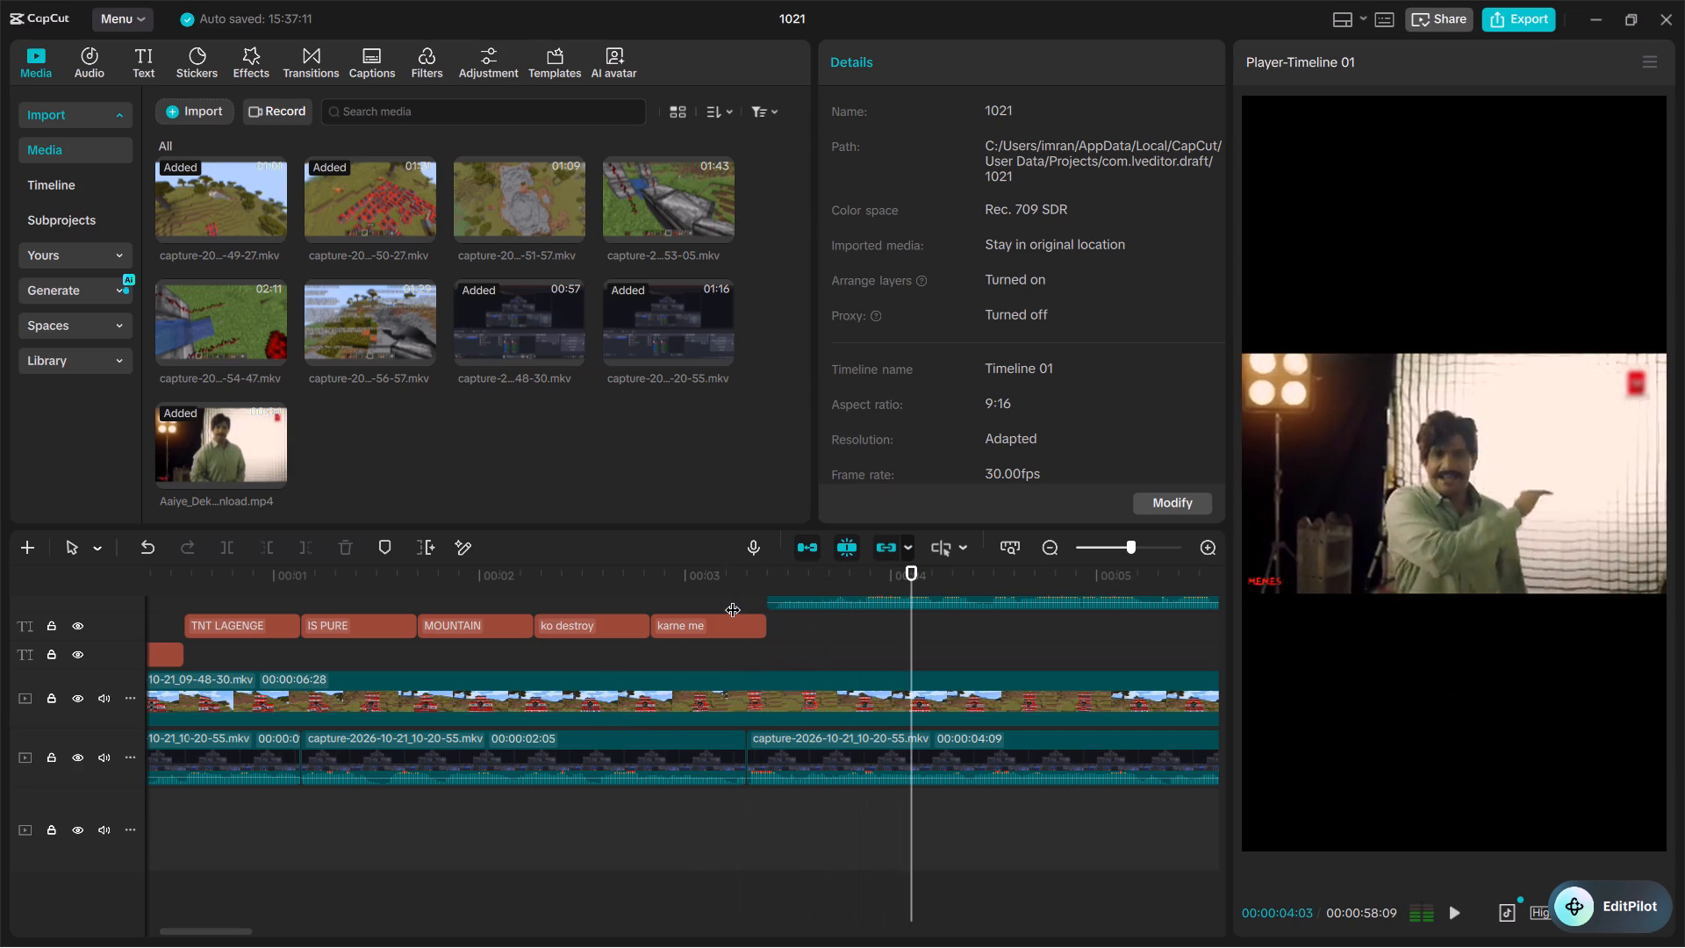
pyautogui.press('space')
pyautogui.press('space')
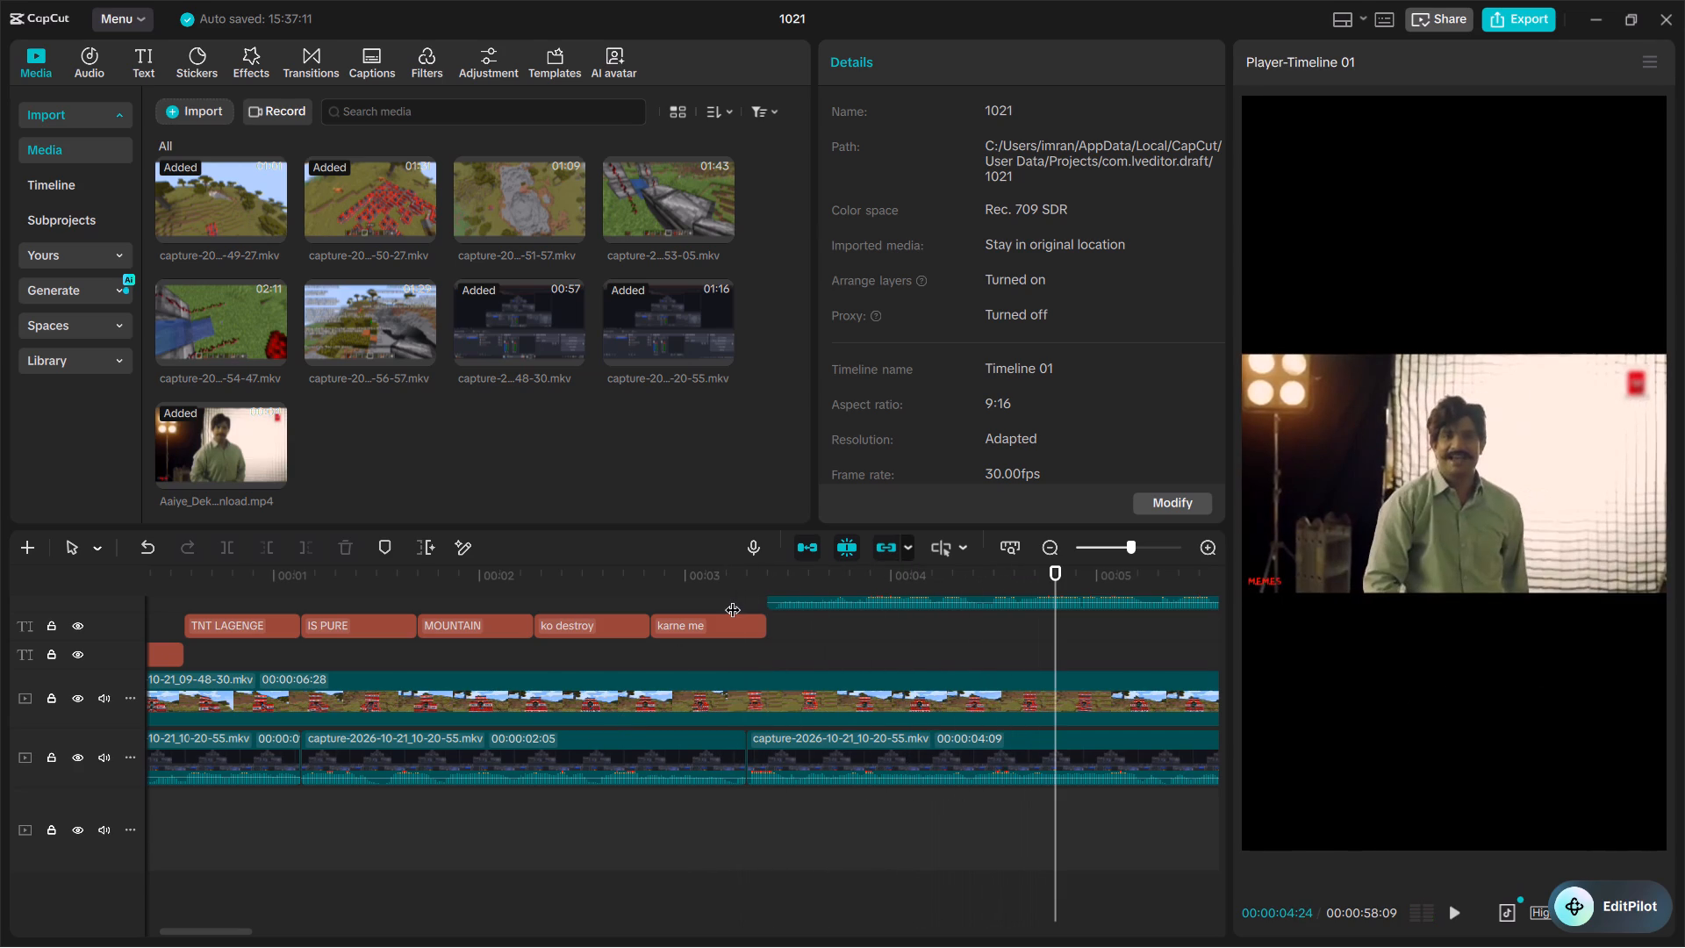
# Delete the 00:00:04:09 segment of capture-2026-10-21_10-20-55.mkv that runs beneath the meme clip on the track below the main video.
pyautogui.hscroll(-2, 1016, 947)
pyautogui.hscroll(-1, 967, 743)
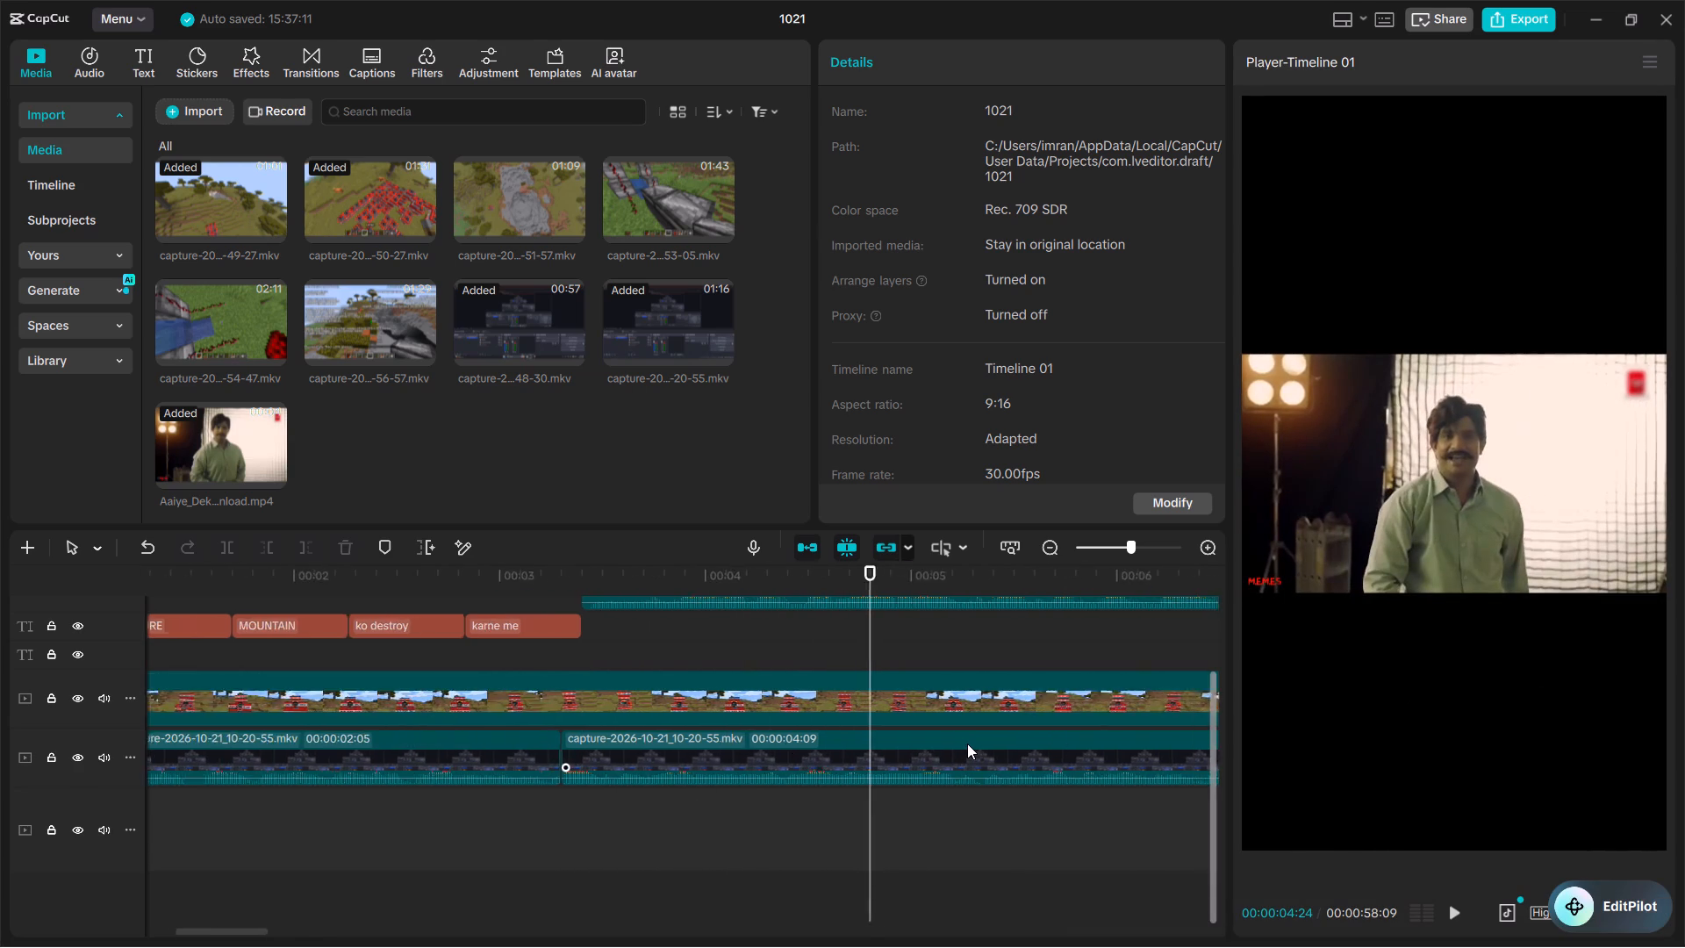
pyautogui.hscroll(-1, 967, 743)
pyautogui.click(874, 744)
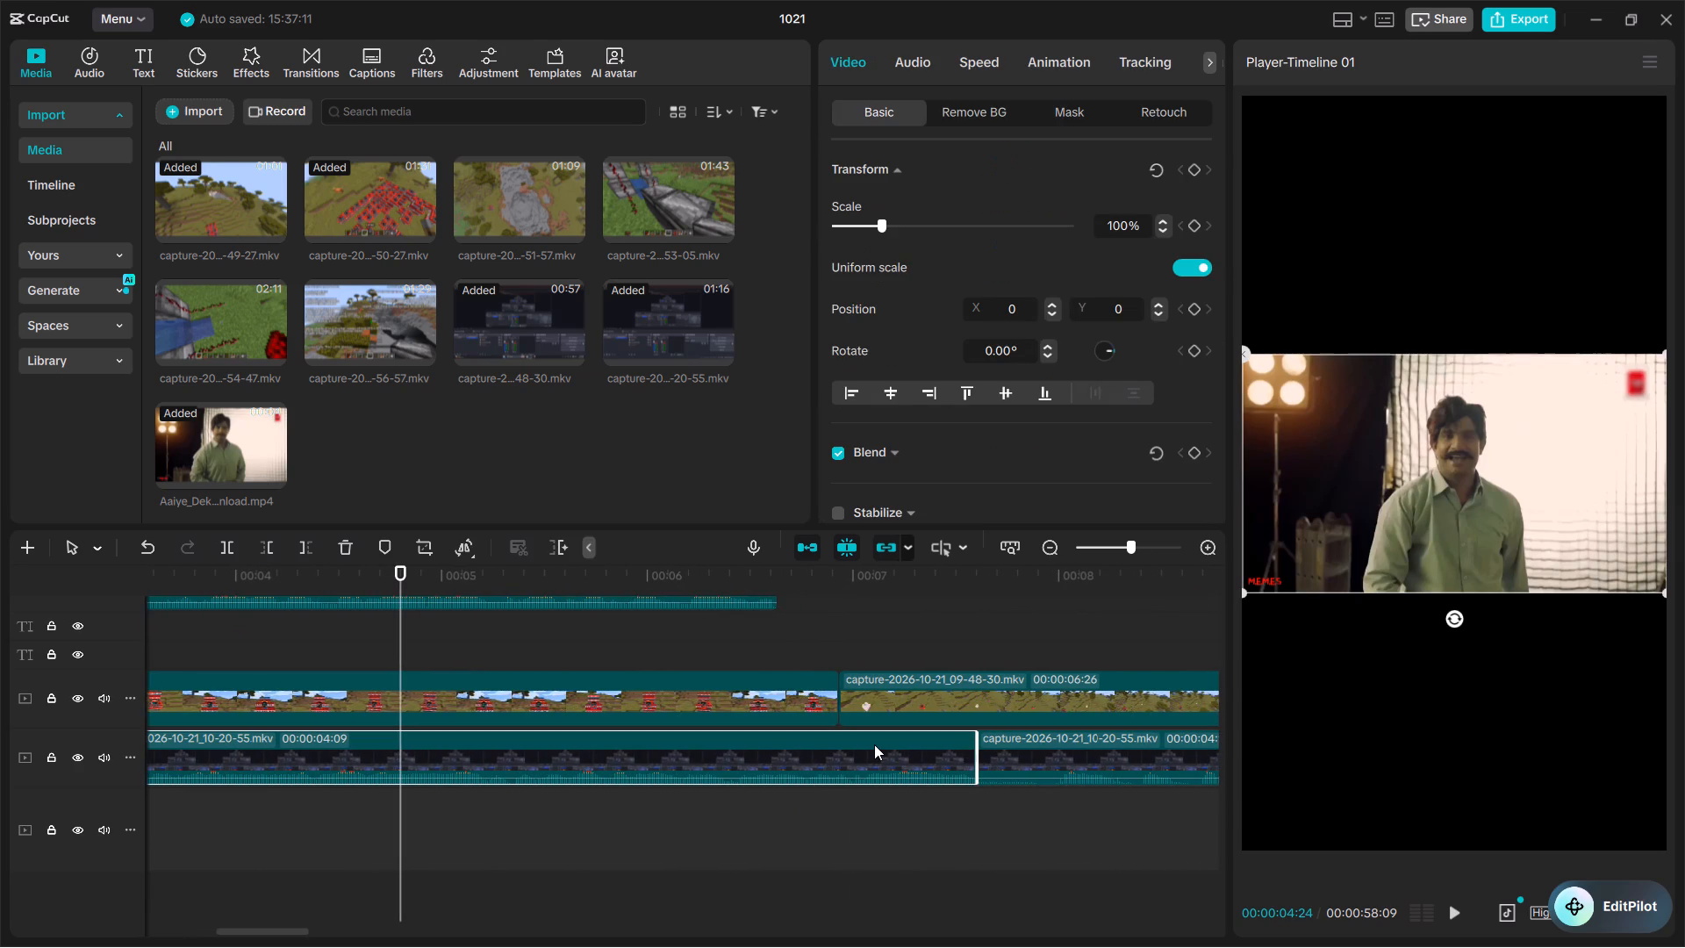
pyautogui.press('BackSpace')
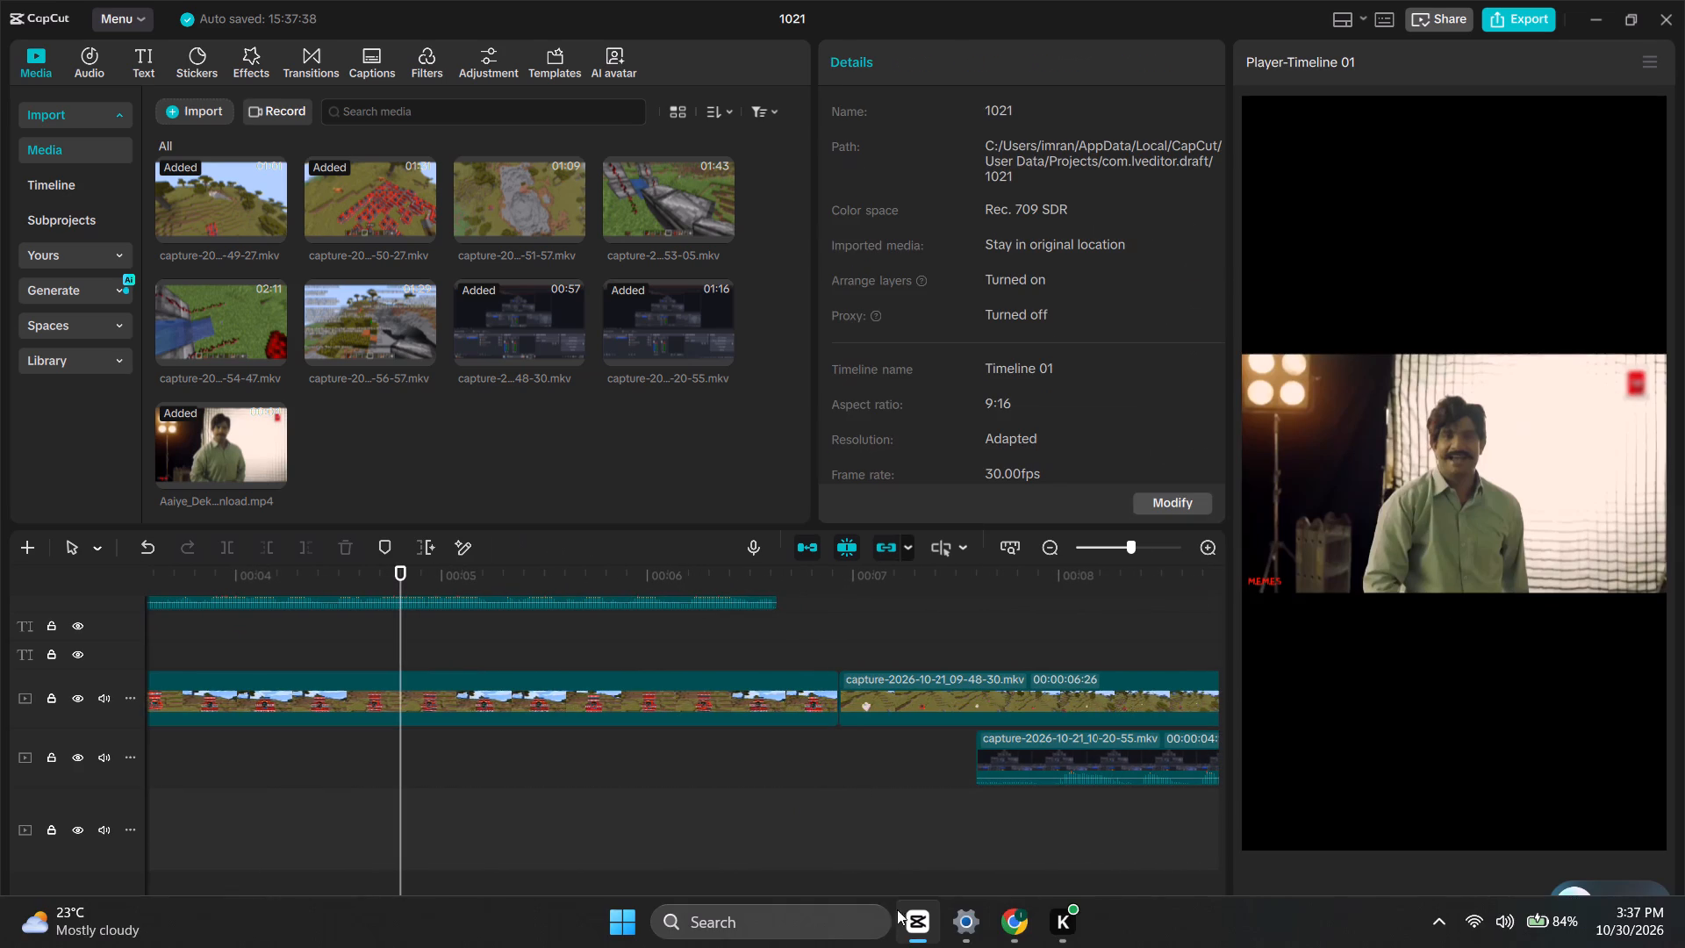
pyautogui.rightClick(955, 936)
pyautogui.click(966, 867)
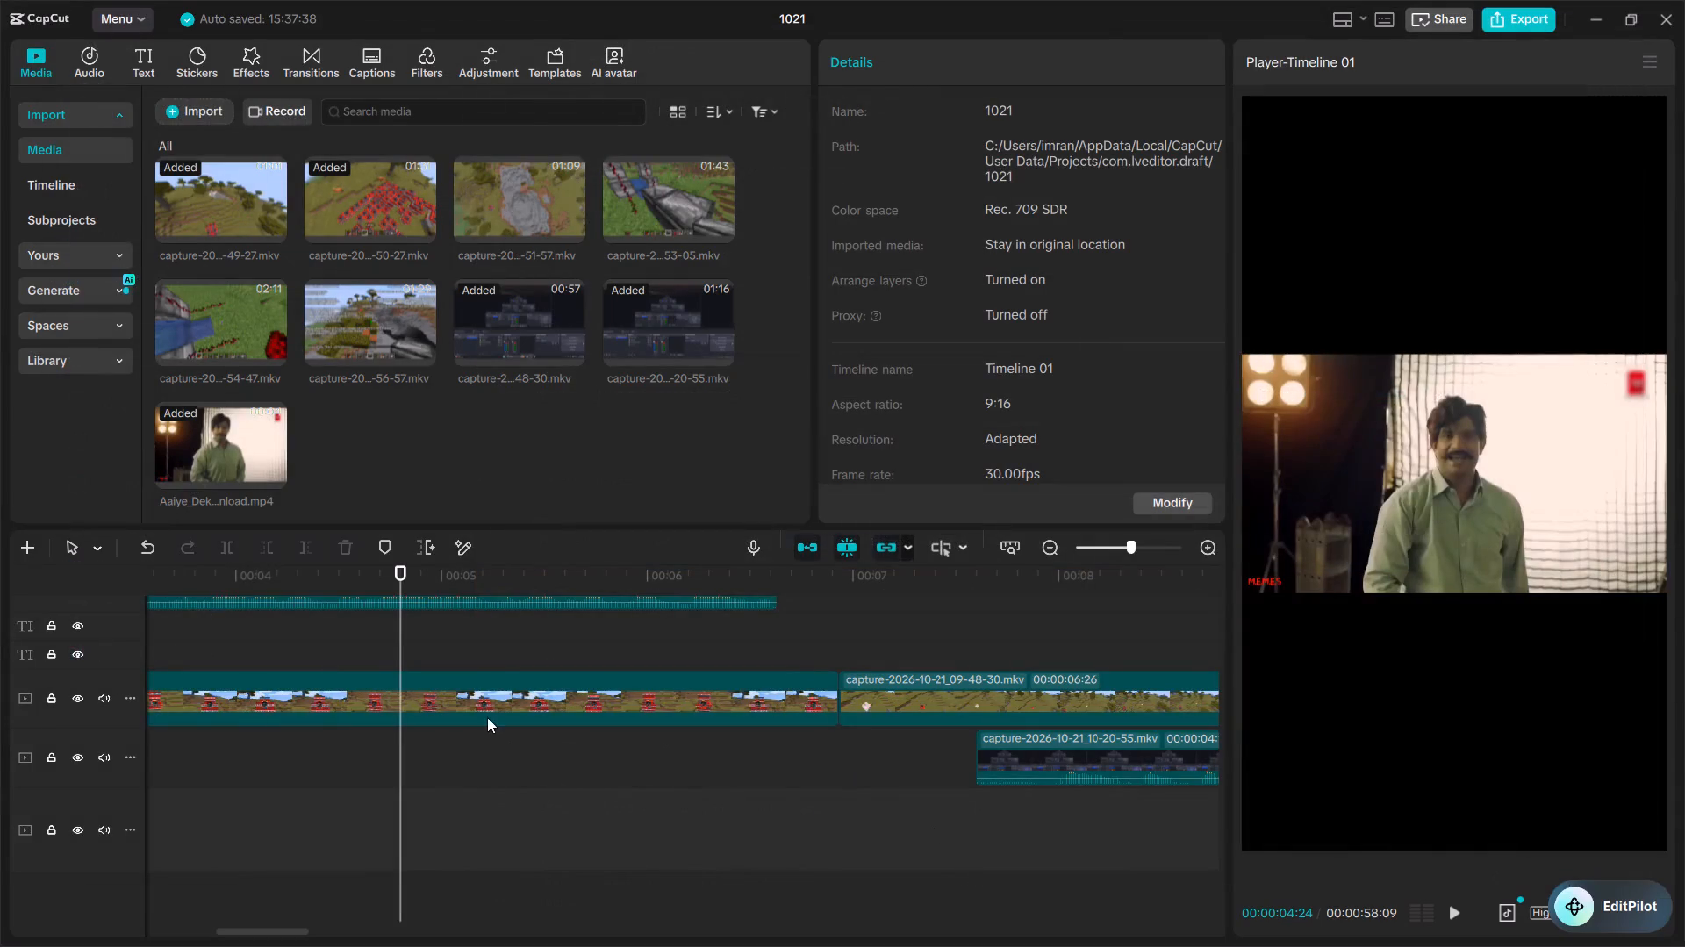
# Play the timeline from the opening captions and from the meme clip's start to review the transition between them.
pyautogui.hotkey('ctrl', '-')
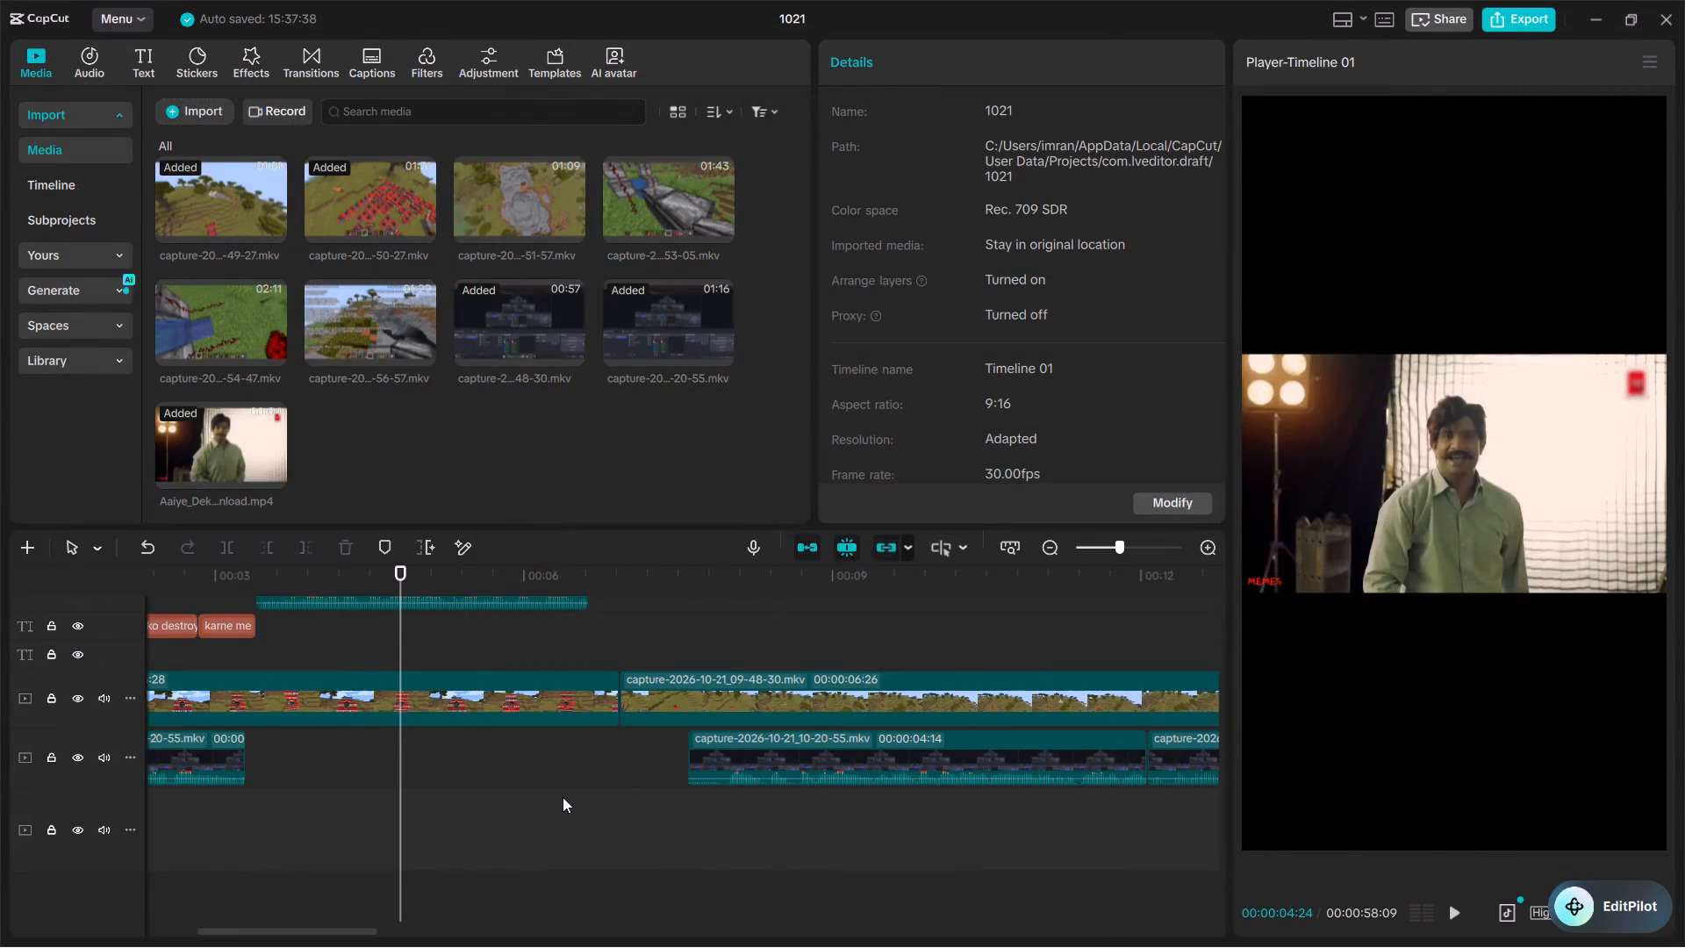
pyautogui.scroll(2, 491, 736)
pyautogui.click(252, 609)
pyautogui.press('space')
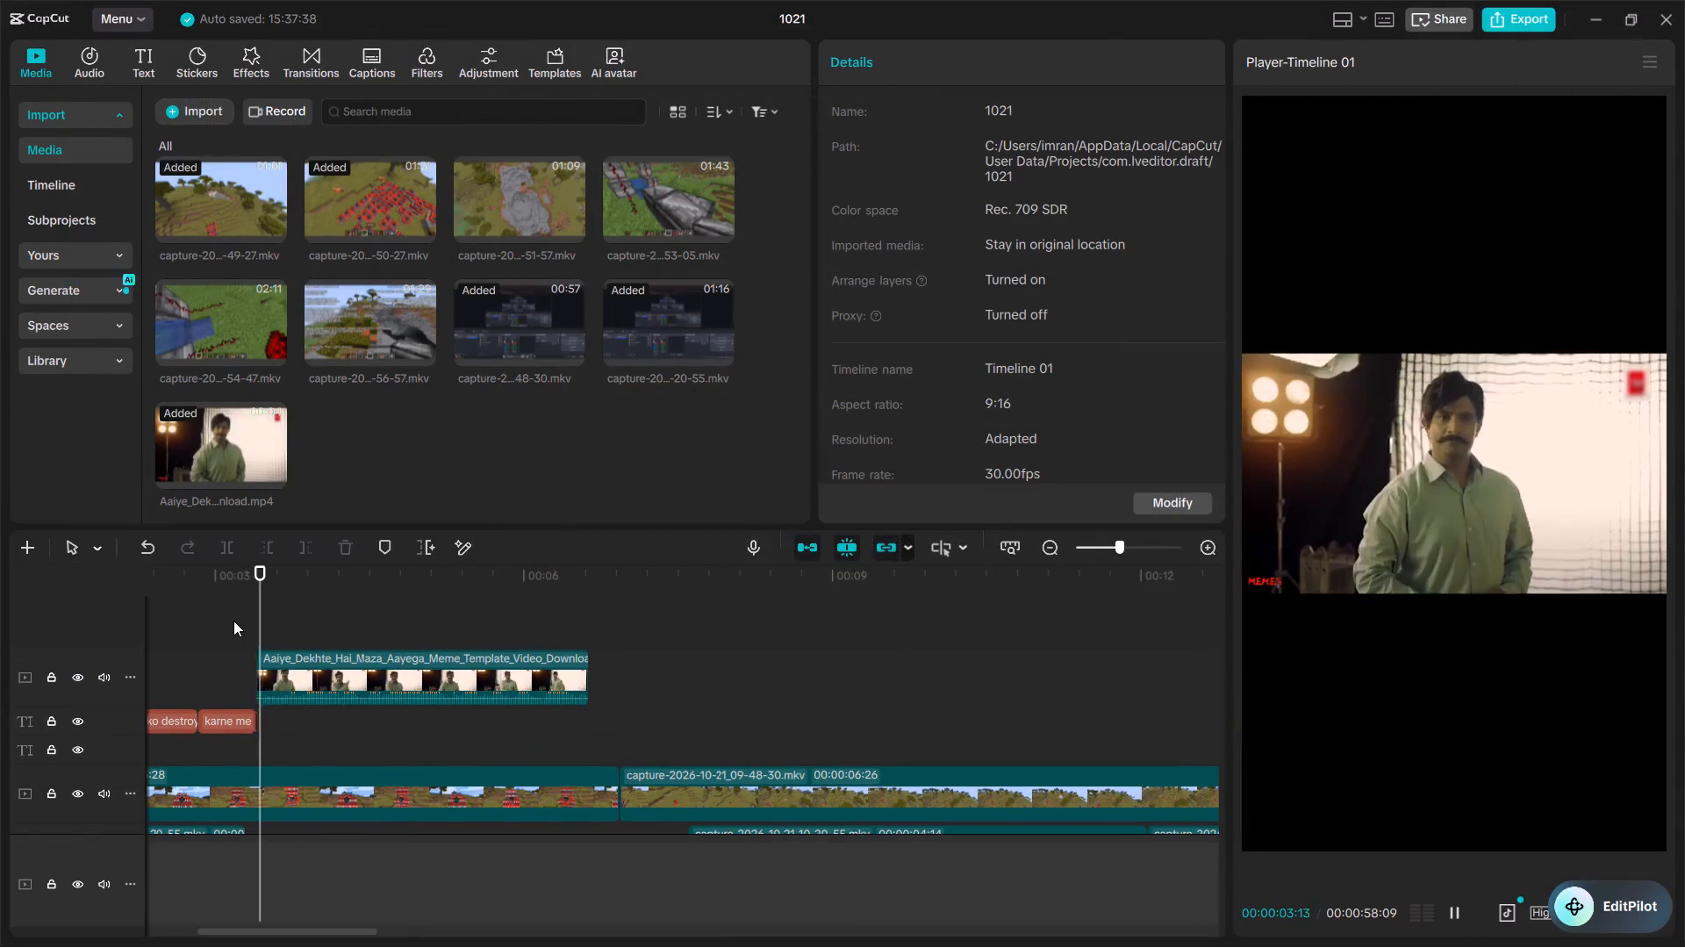
pyautogui.press('space')
pyautogui.click(233, 621)
pyautogui.moveTo(233, 621); pyautogui.dragTo(125, 667)
pyautogui.press('space')
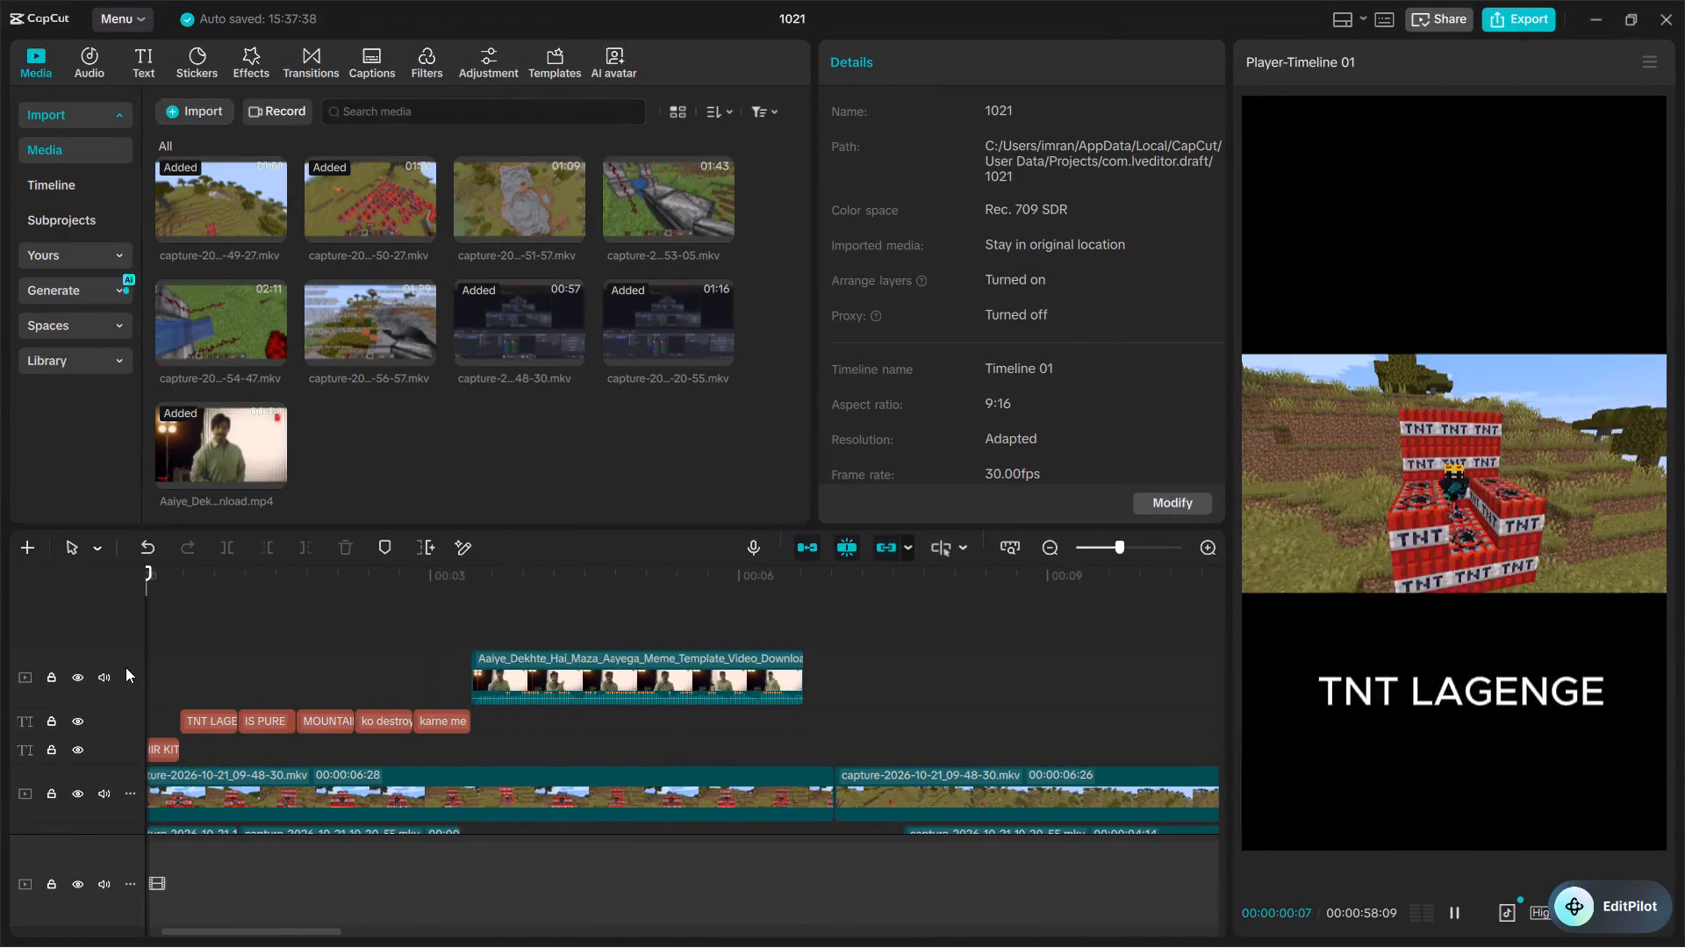
pyautogui.hotkey('ctrl', '-')
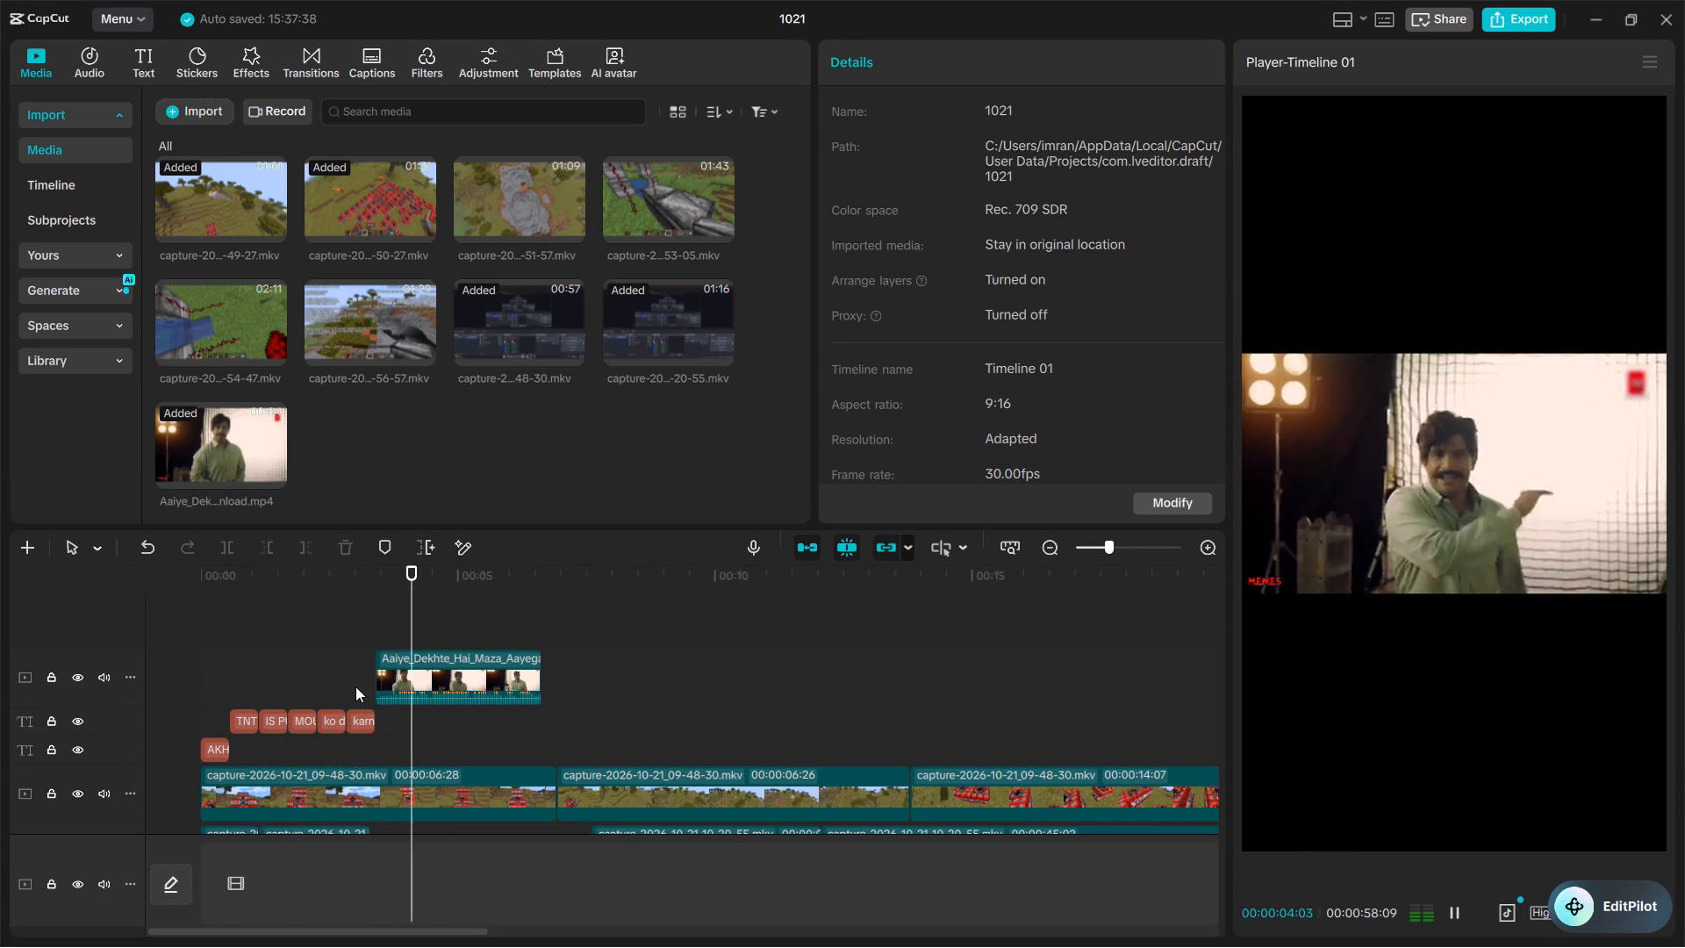
pyautogui.press('space')
pyautogui.click(345, 679)
pyautogui.press('space')
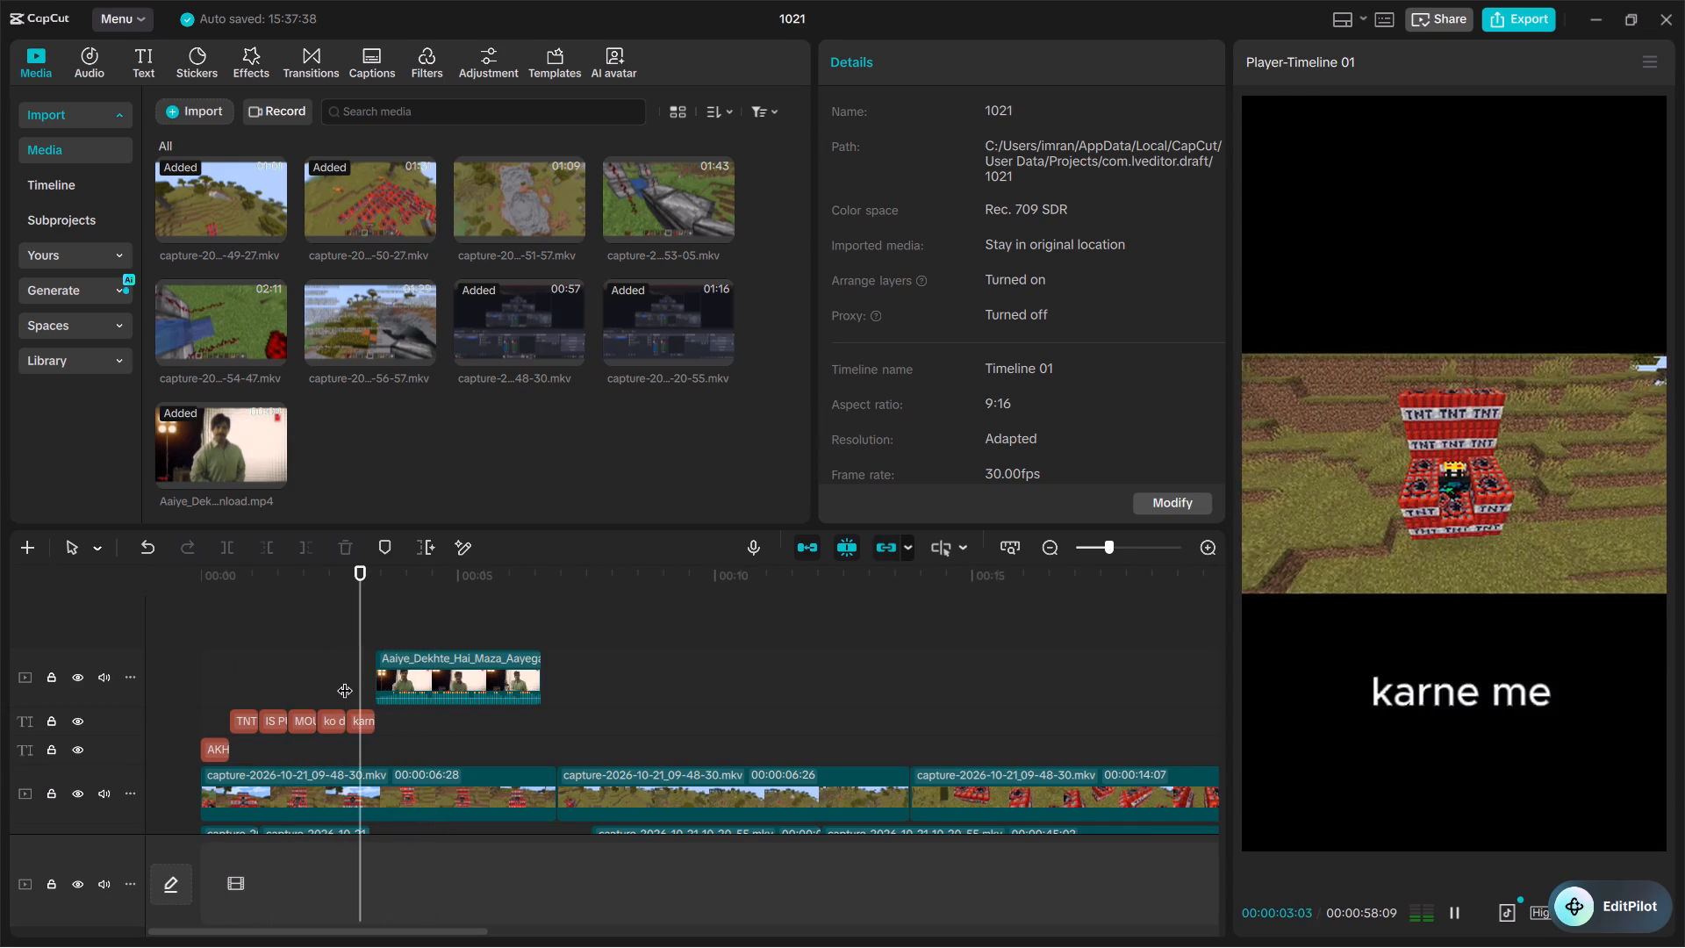
pyautogui.press('space')
pyautogui.press('space')
pyautogui.press('space')
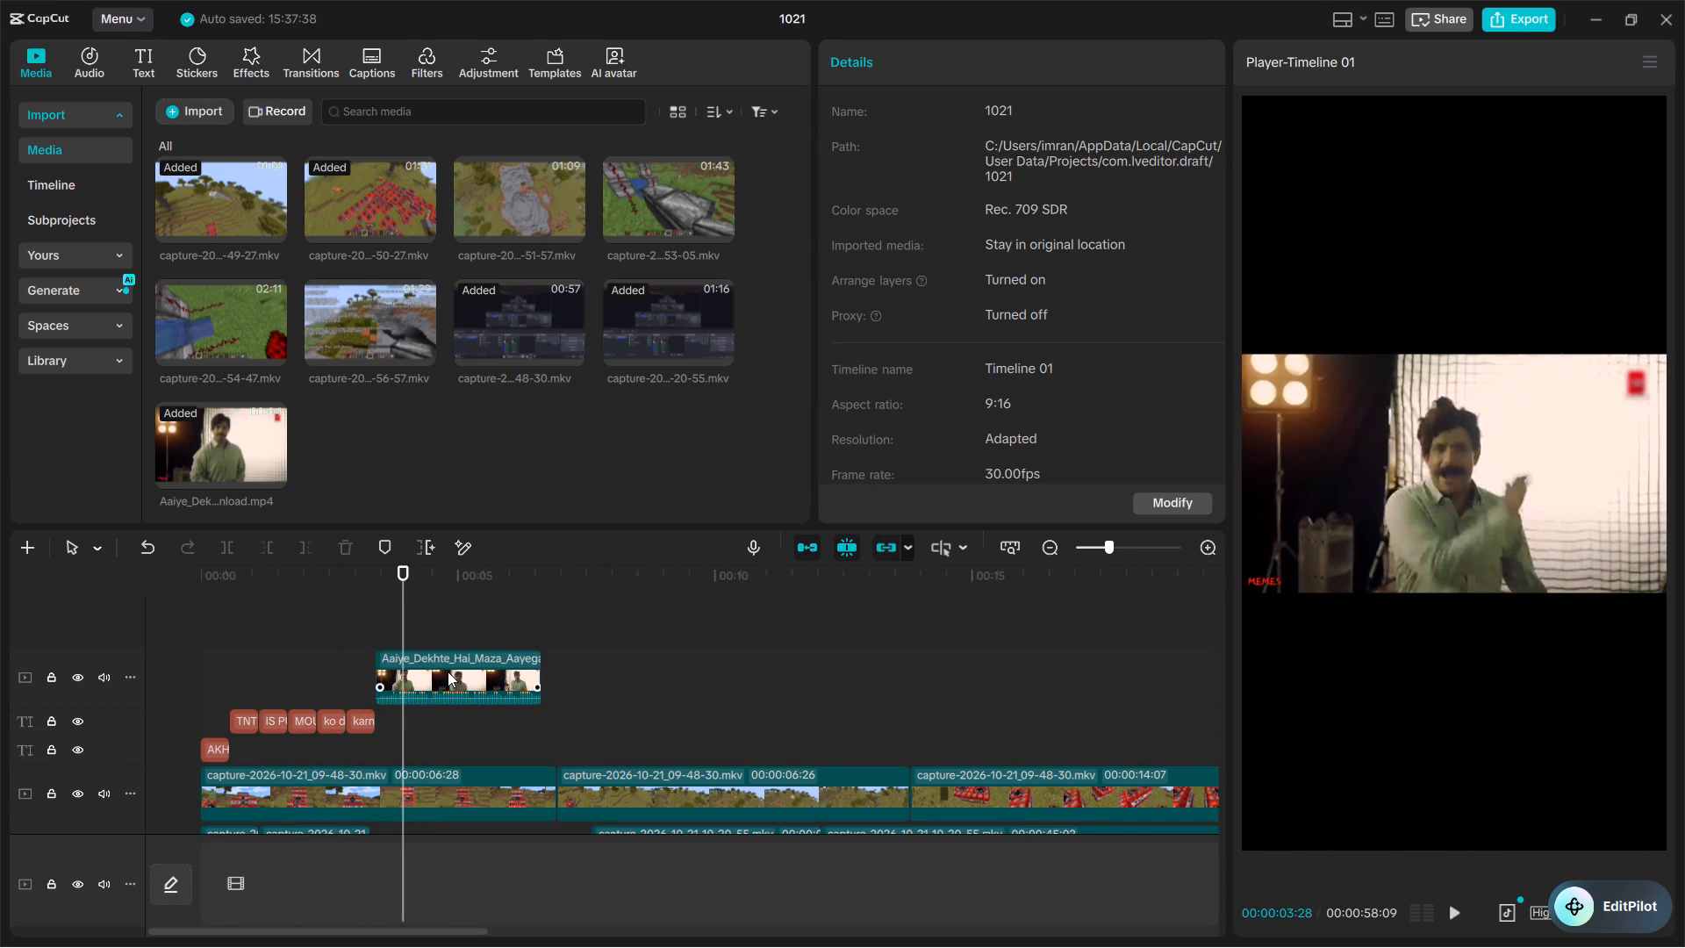
# Shift the meme clip later on its track so it starts at 00:00:03:21.
pyautogui.click(448, 671)
pyautogui.moveTo(448, 671); pyautogui.dragTo(468, 679)
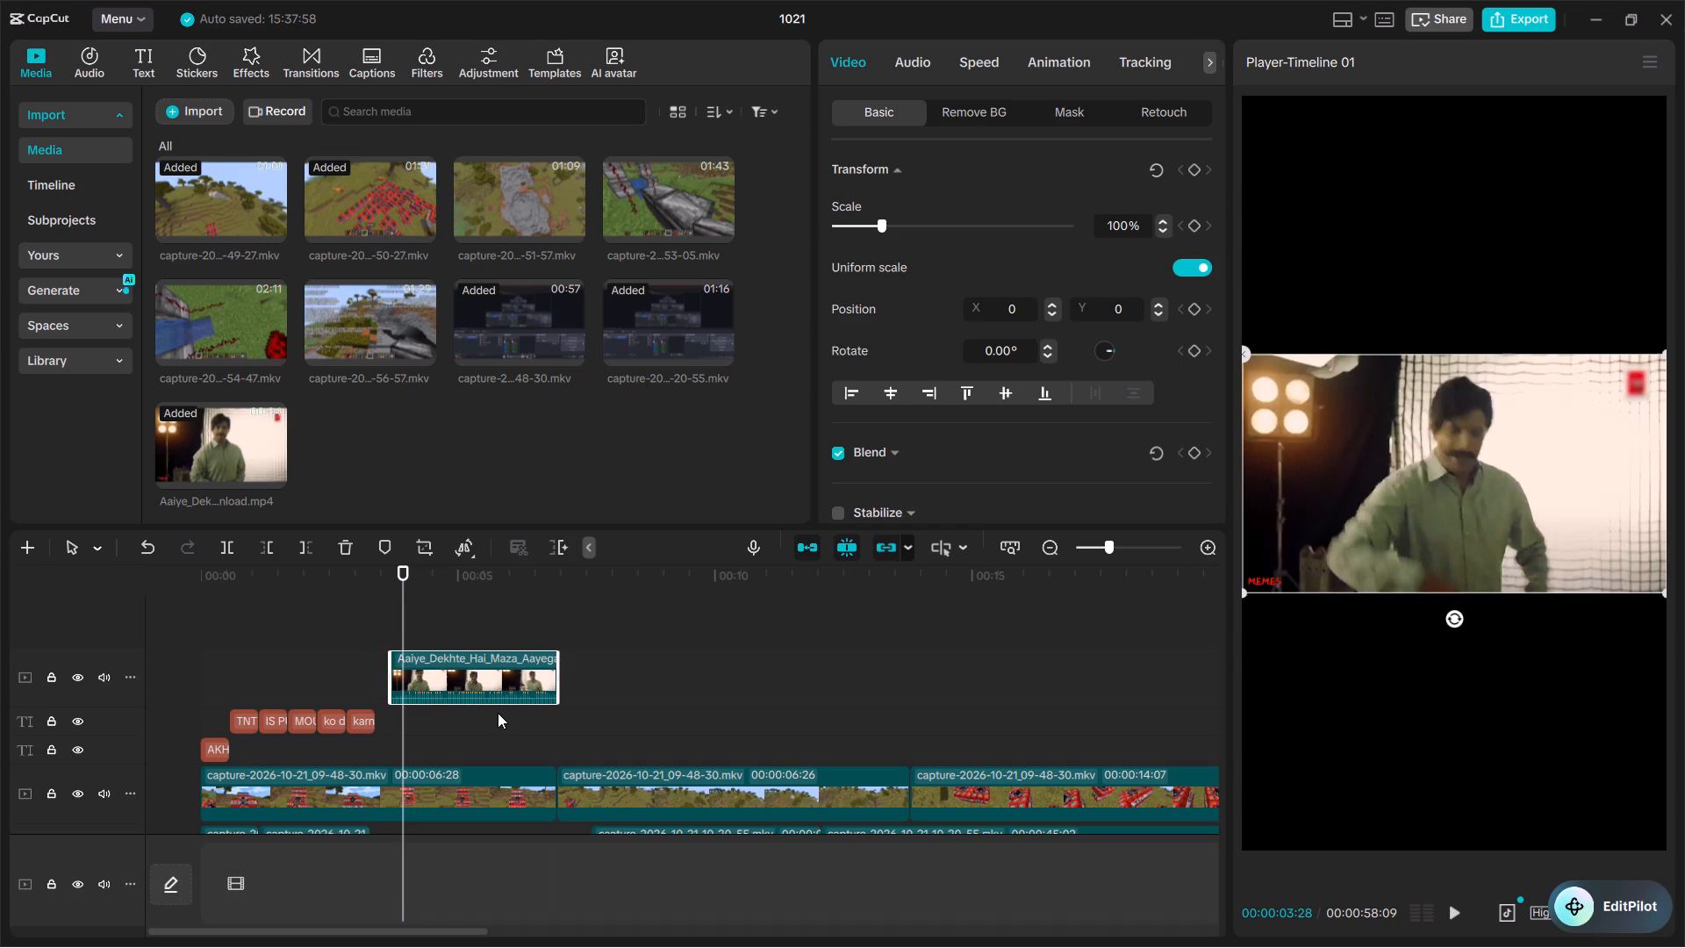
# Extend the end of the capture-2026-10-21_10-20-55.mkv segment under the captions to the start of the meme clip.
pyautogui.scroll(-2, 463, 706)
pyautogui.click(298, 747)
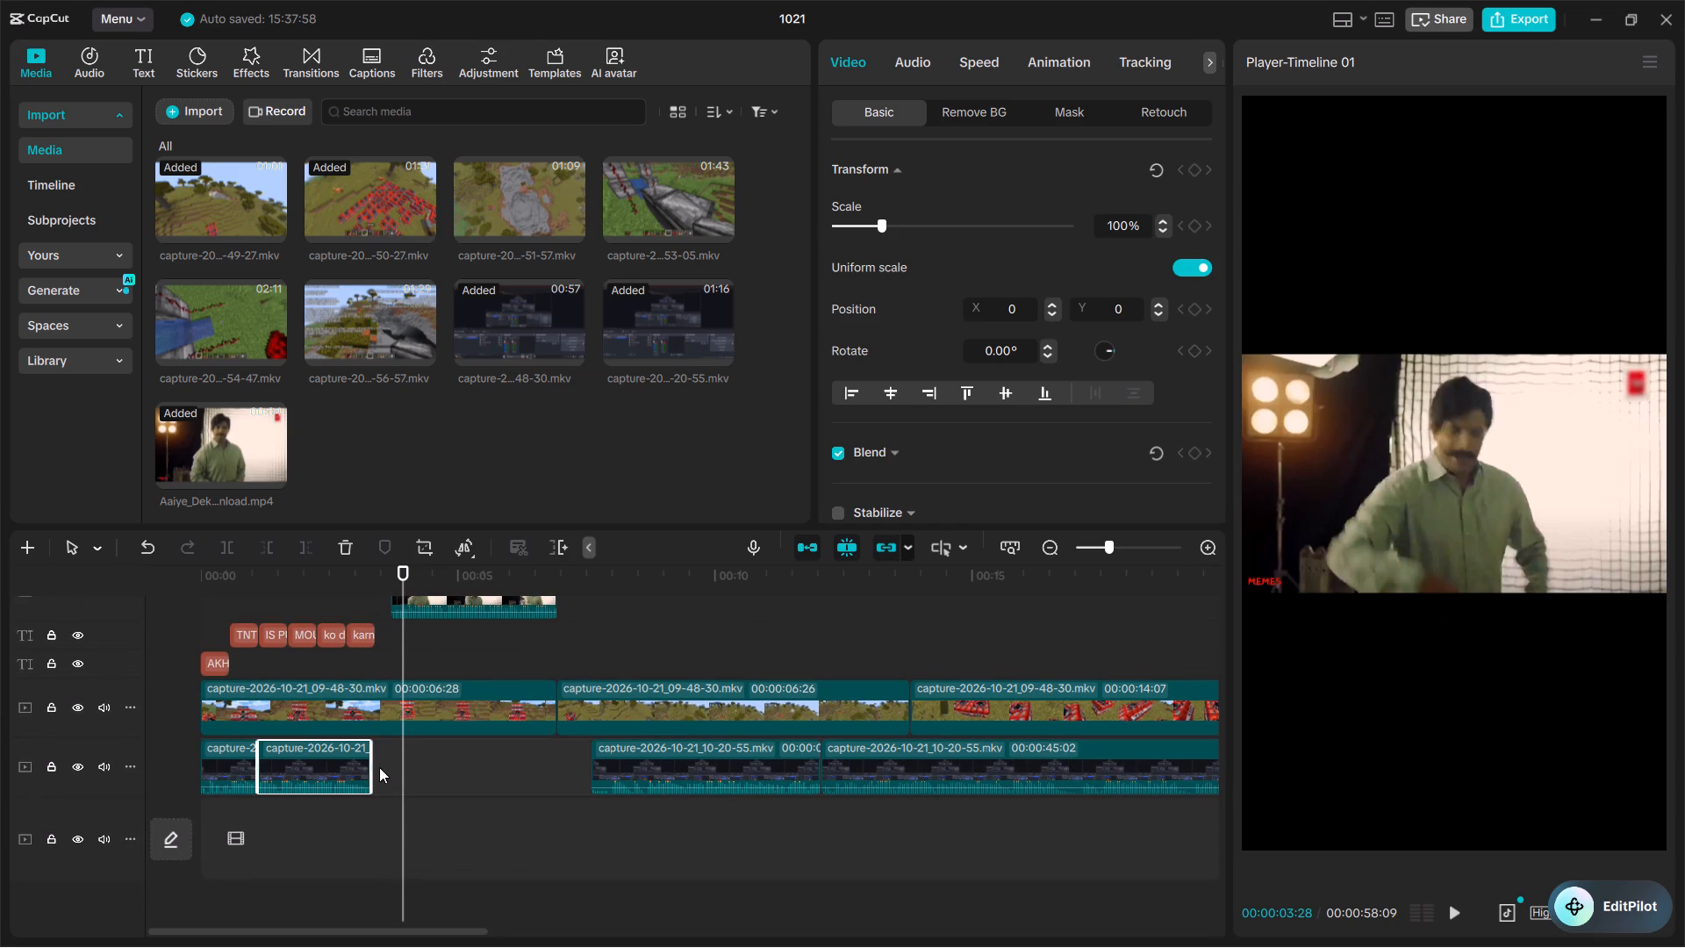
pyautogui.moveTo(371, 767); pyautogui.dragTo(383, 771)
# Replay the stretch between the "karne me" caption and the meme clip repeatedly to find where the lower-track segment should end.
pyautogui.click(337, 606)
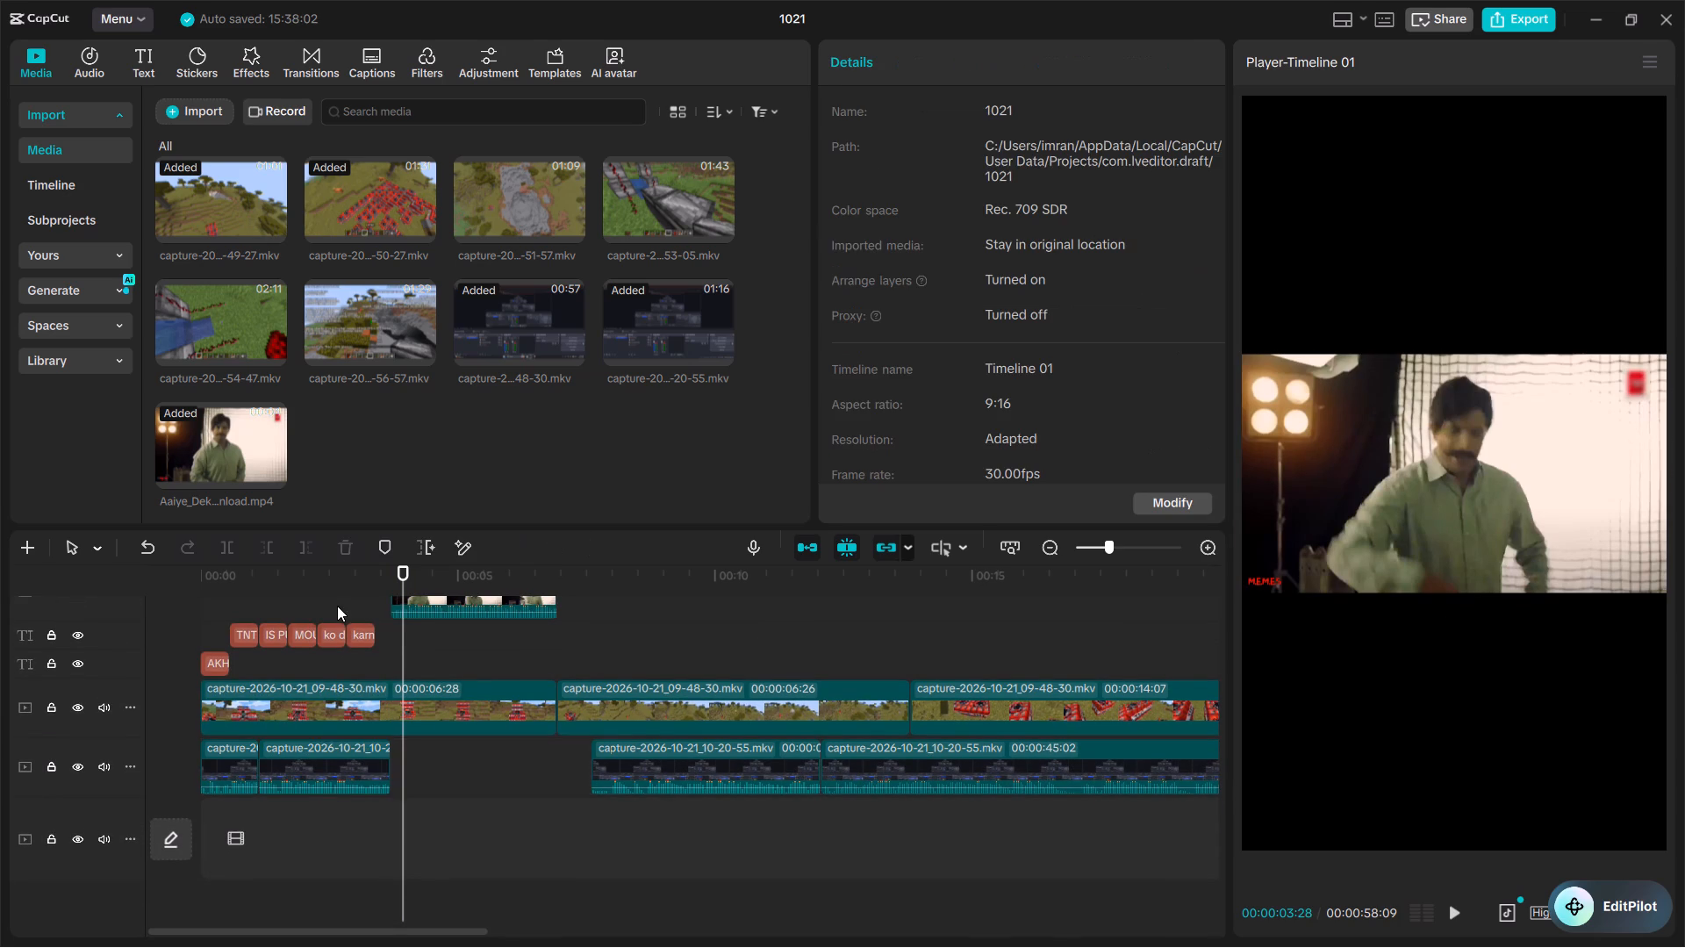
pyautogui.press('space')
pyautogui.press('space')
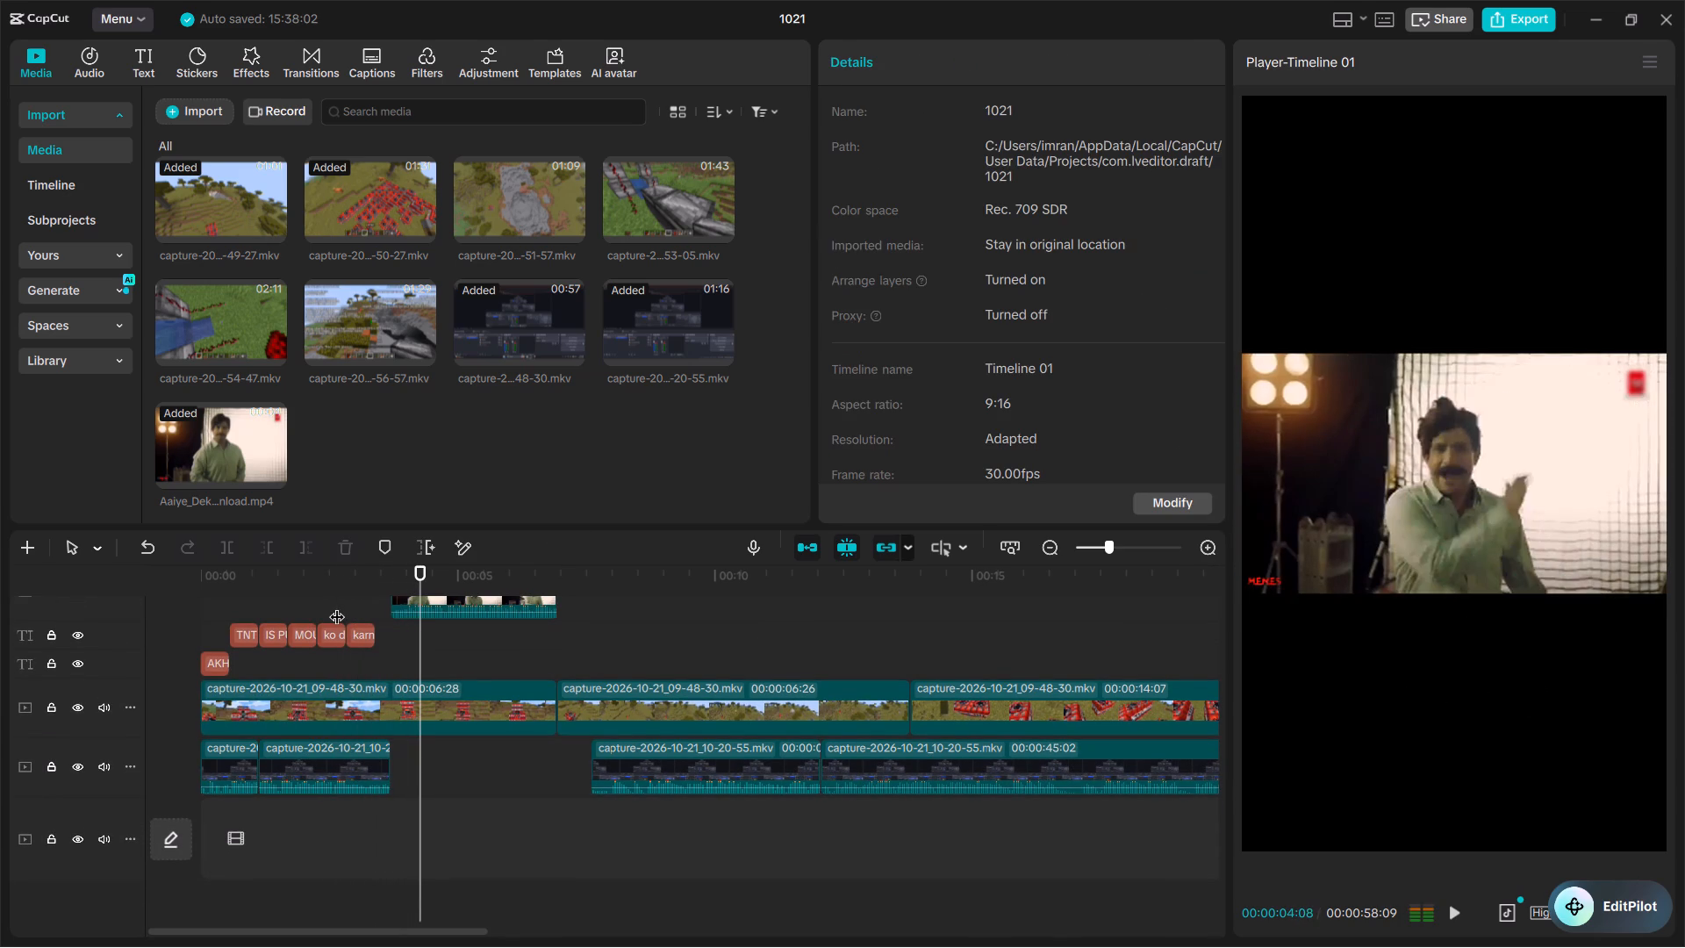
pyautogui.click(337, 606)
pyautogui.press('space')
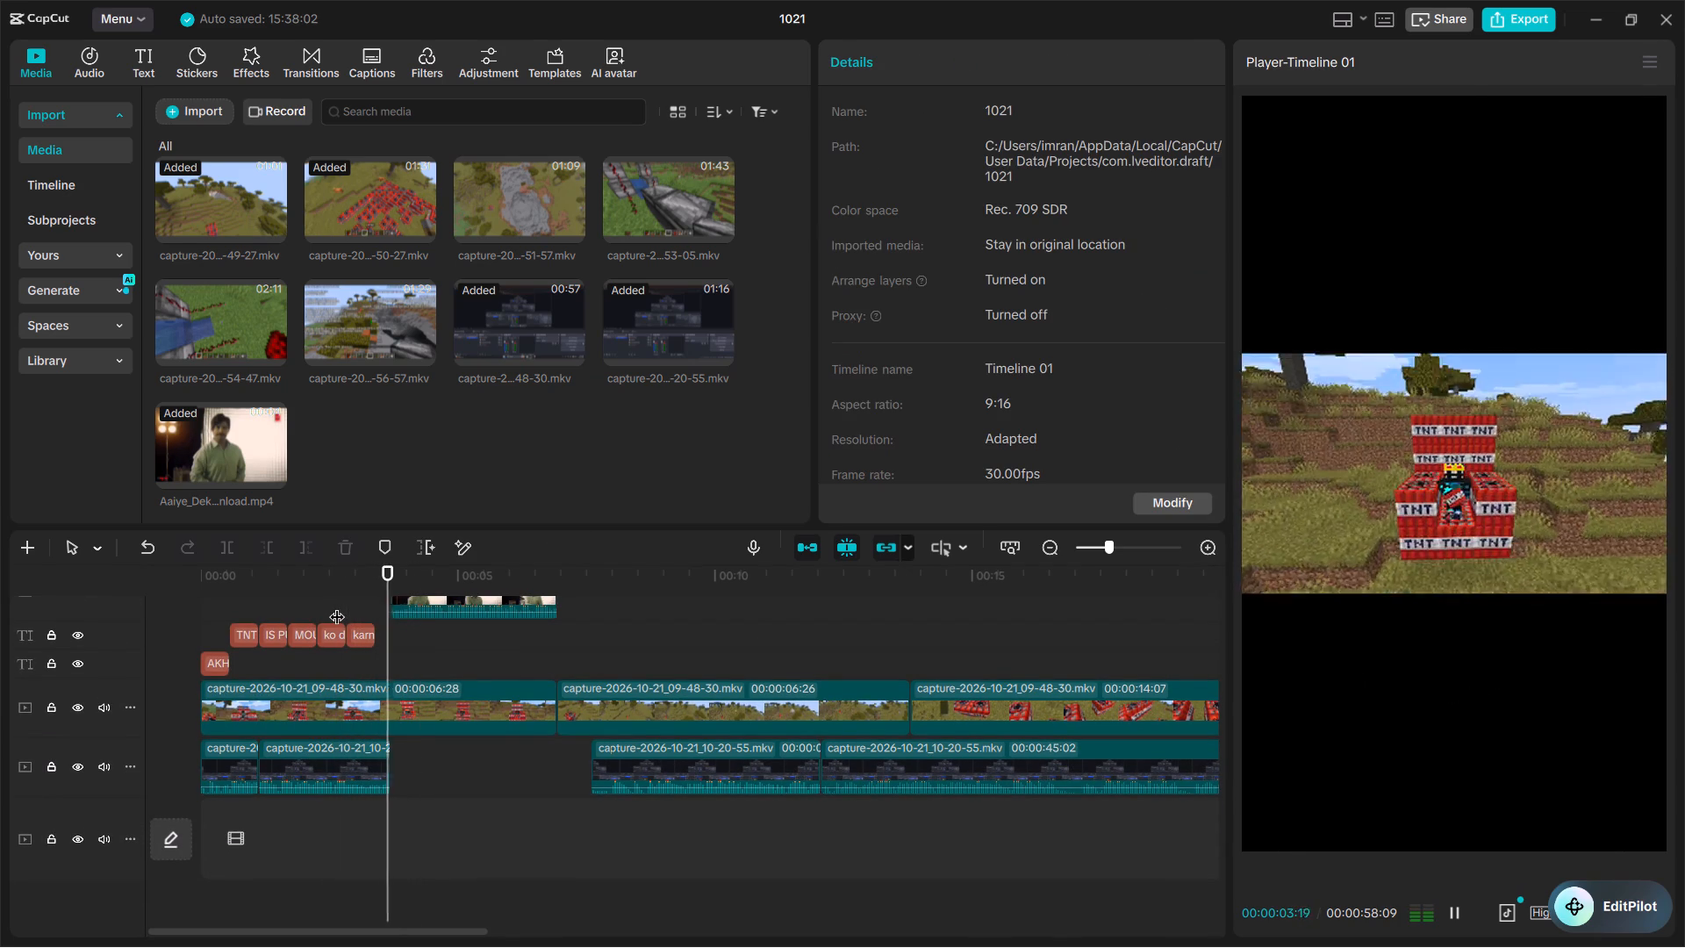
pyautogui.press('space')
pyautogui.hotkey('ctrl', '+')
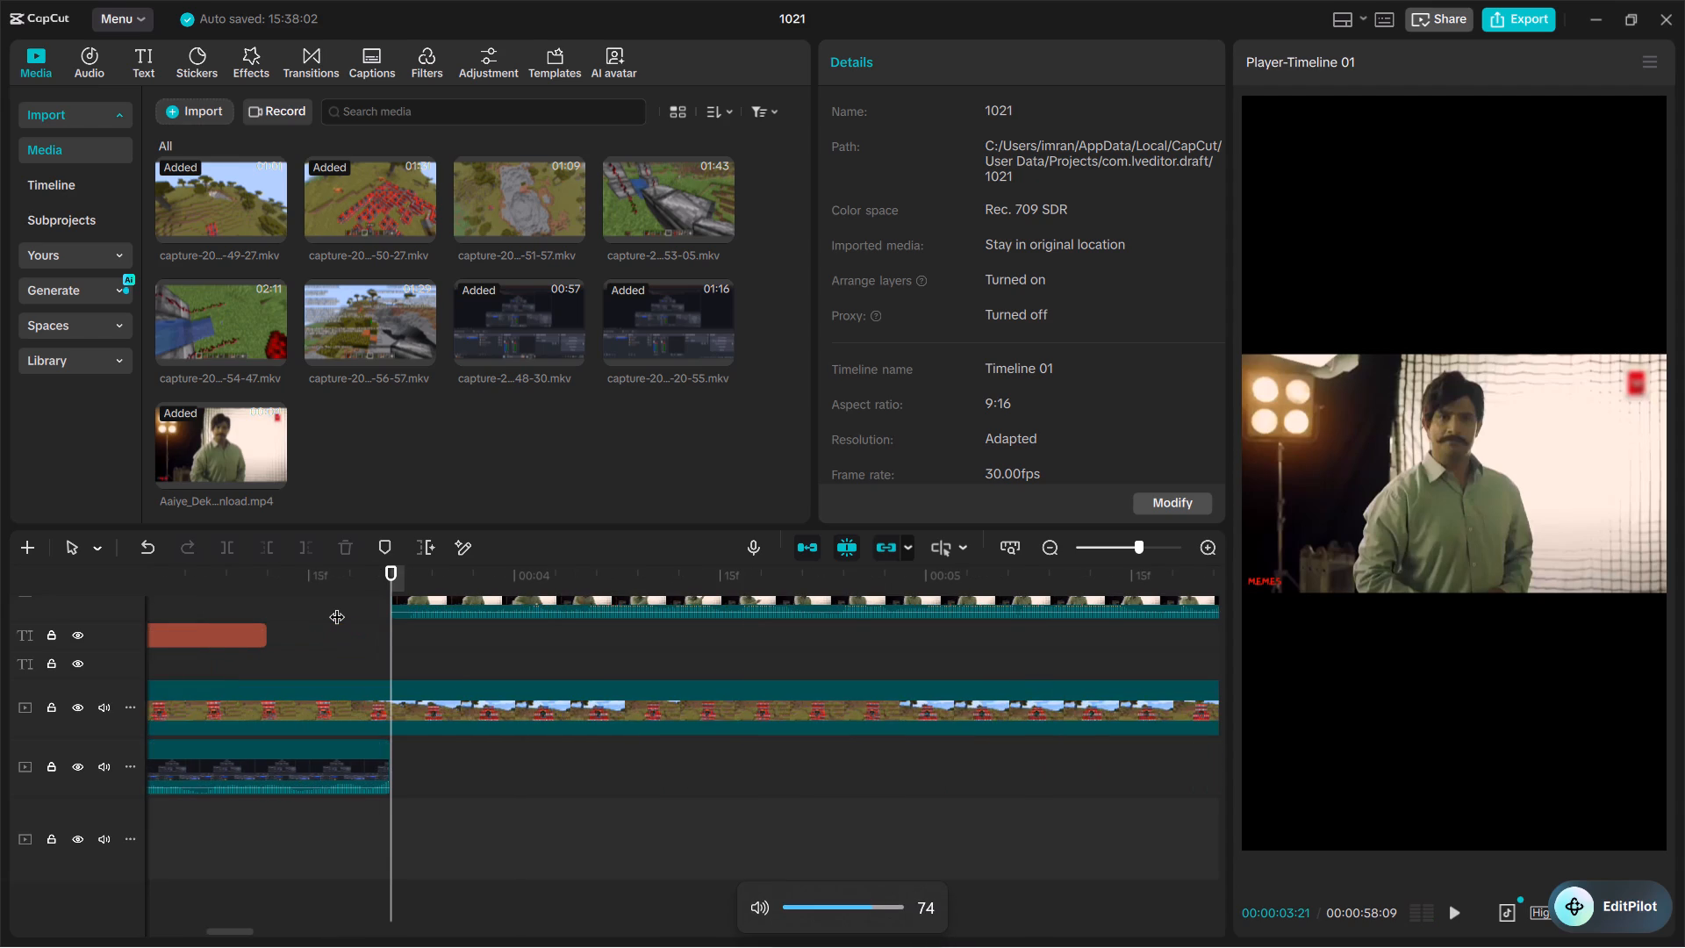
pyautogui.press('+')
pyautogui.click(305, 648)
pyautogui.press('space')
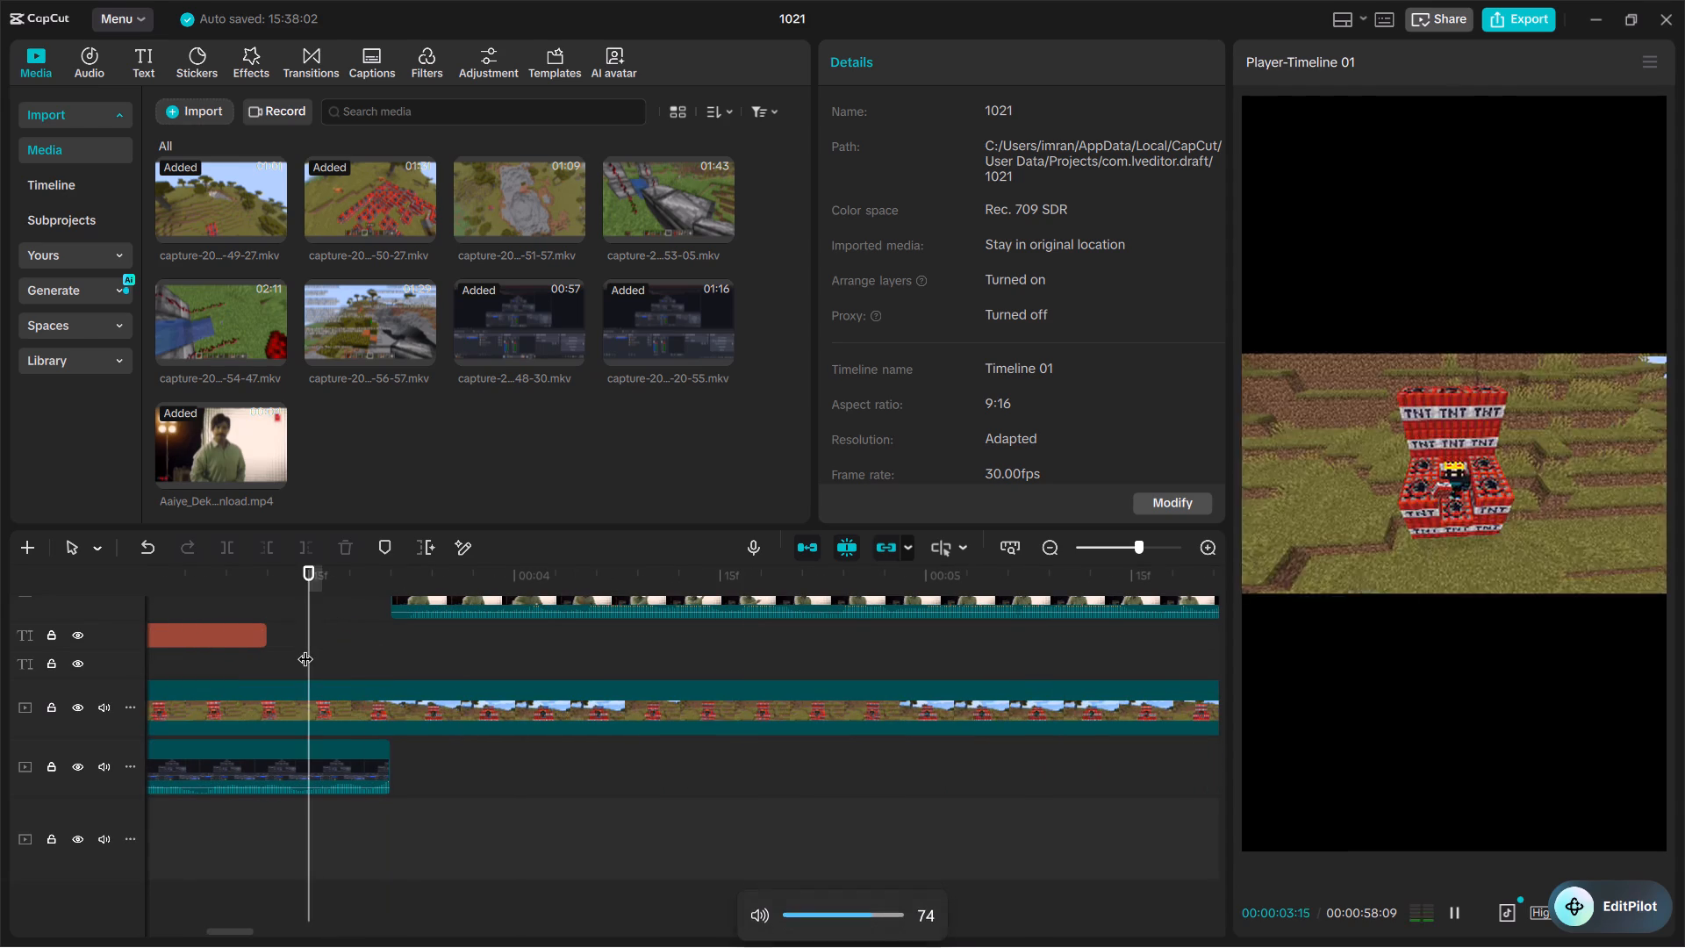
pyautogui.press('space')
pyautogui.click(305, 648)
pyautogui.press('space')
pyautogui.press('space')
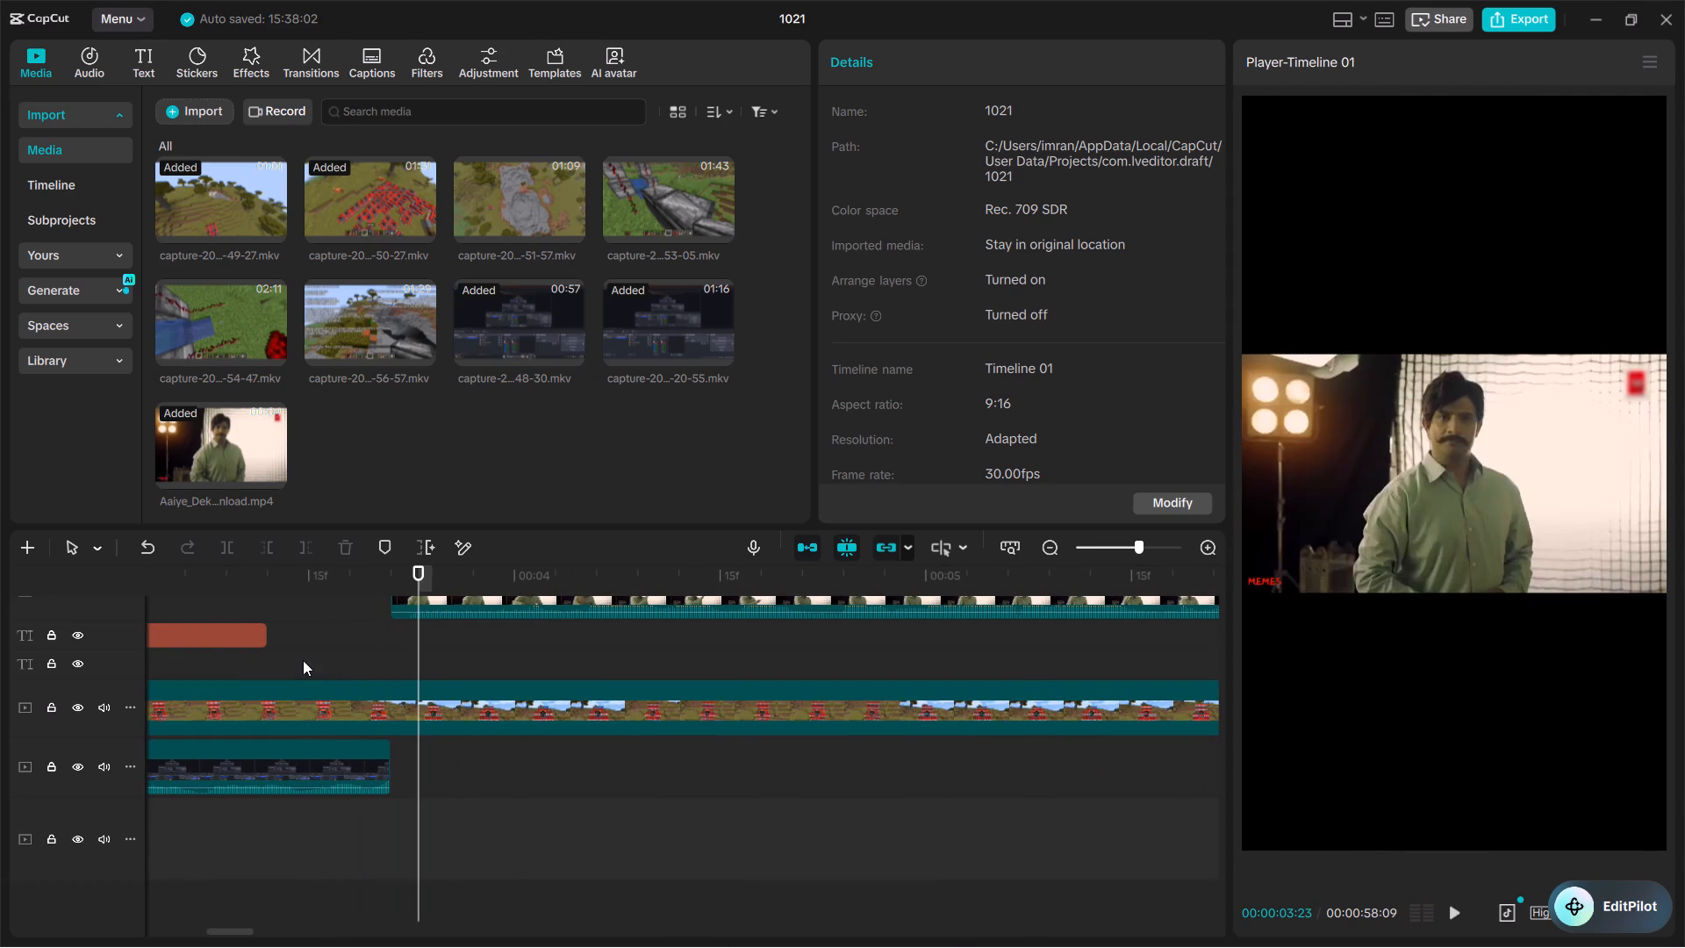
pyautogui.click(303, 660)
pyautogui.click(222, 682)
pyautogui.press('space')
pyautogui.press('space')
pyautogui.click(211, 664)
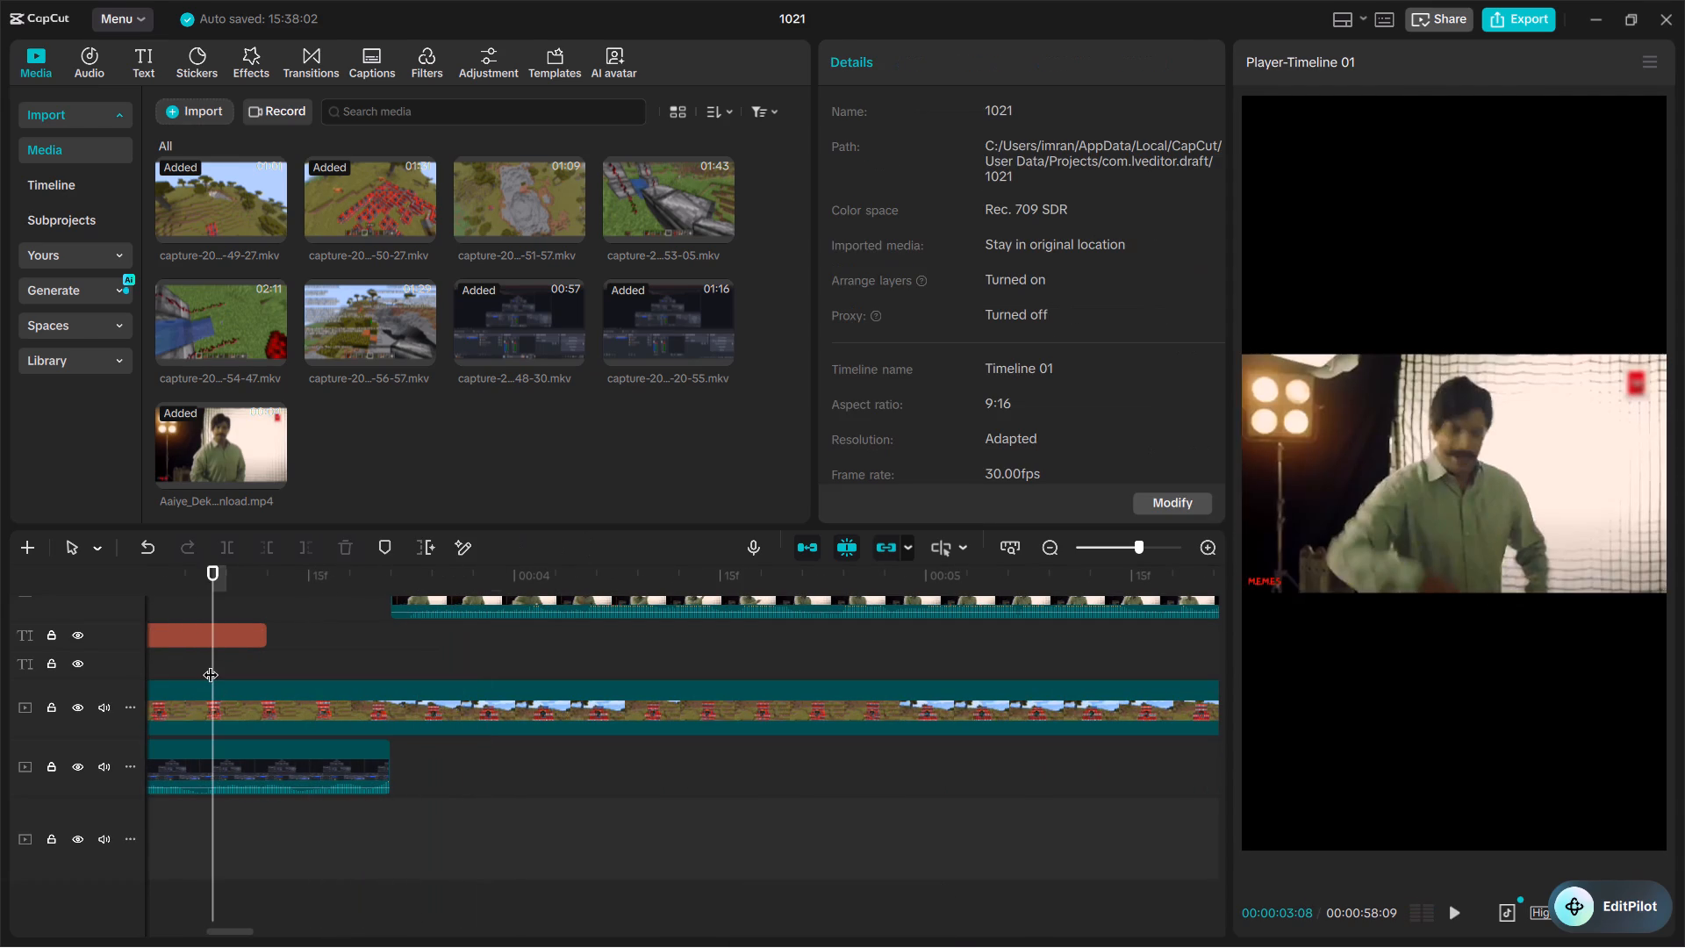
pyautogui.press('space')
pyautogui.press('space')
pyautogui.click(341, 683)
pyautogui.click(318, 644)
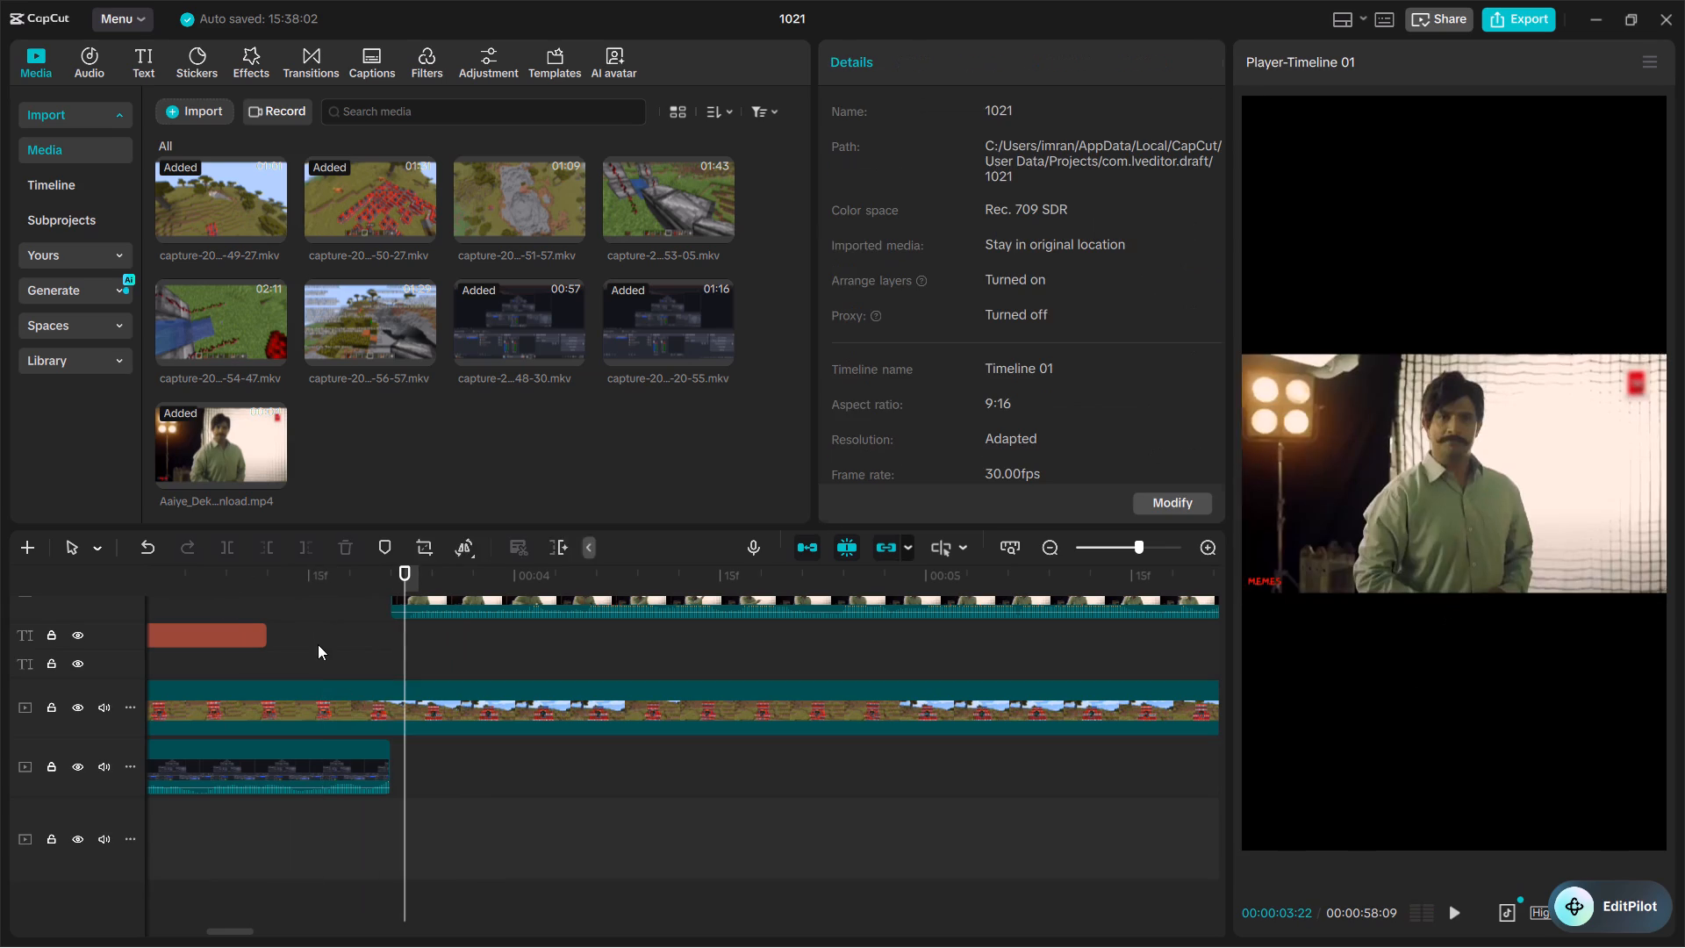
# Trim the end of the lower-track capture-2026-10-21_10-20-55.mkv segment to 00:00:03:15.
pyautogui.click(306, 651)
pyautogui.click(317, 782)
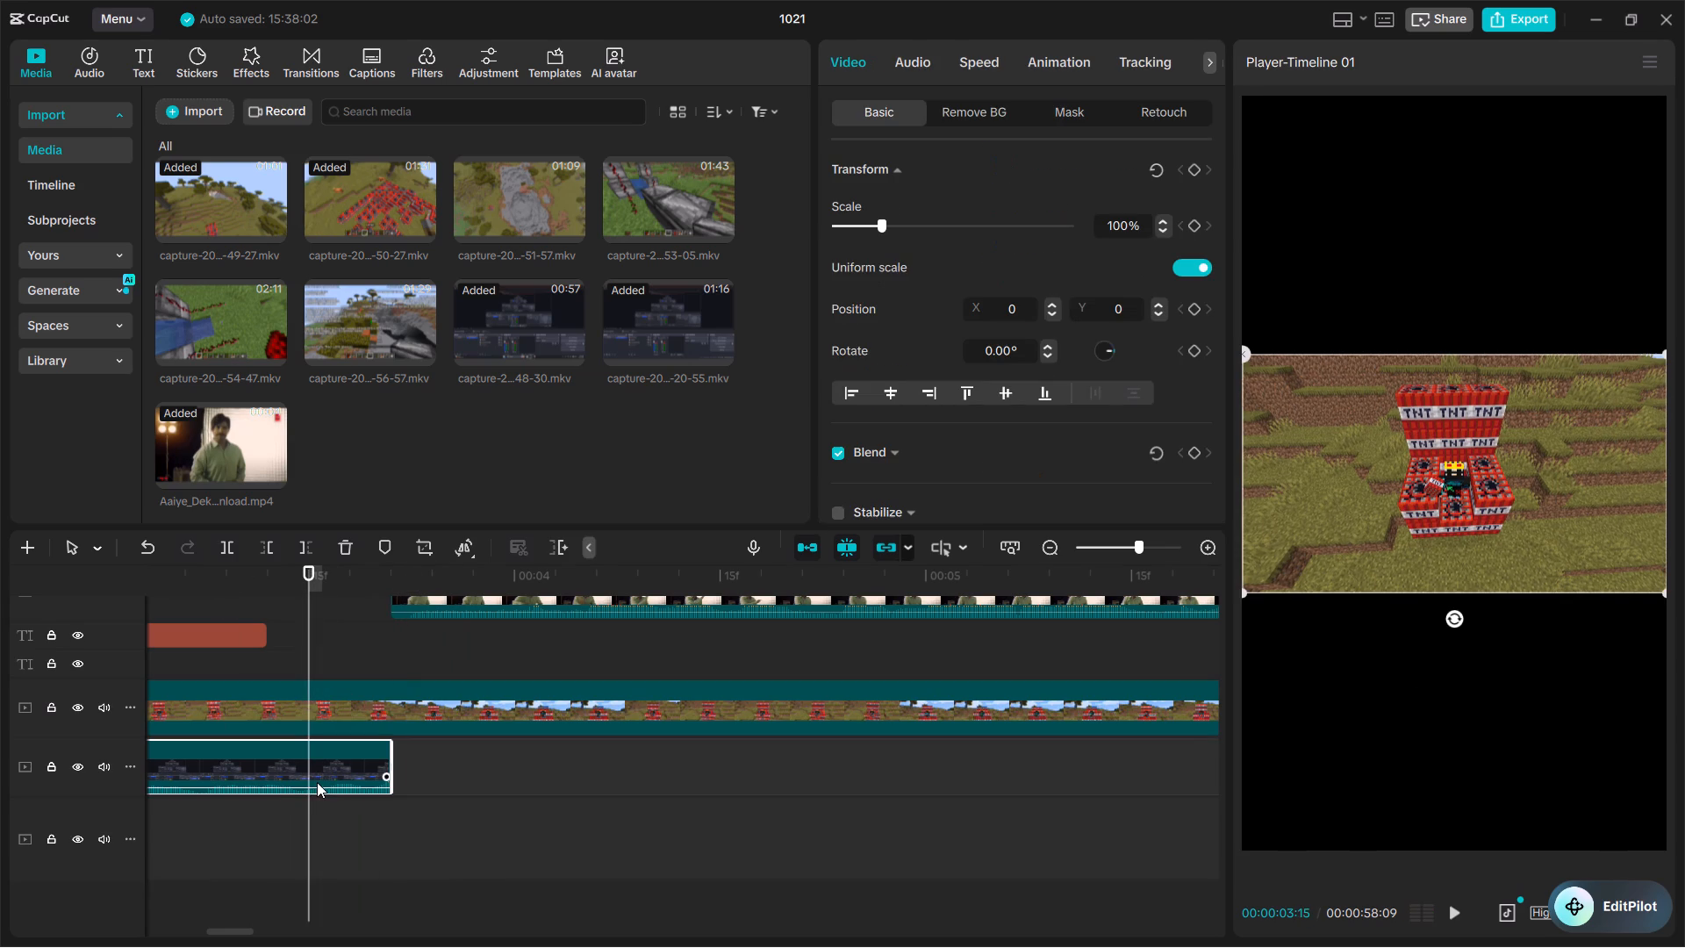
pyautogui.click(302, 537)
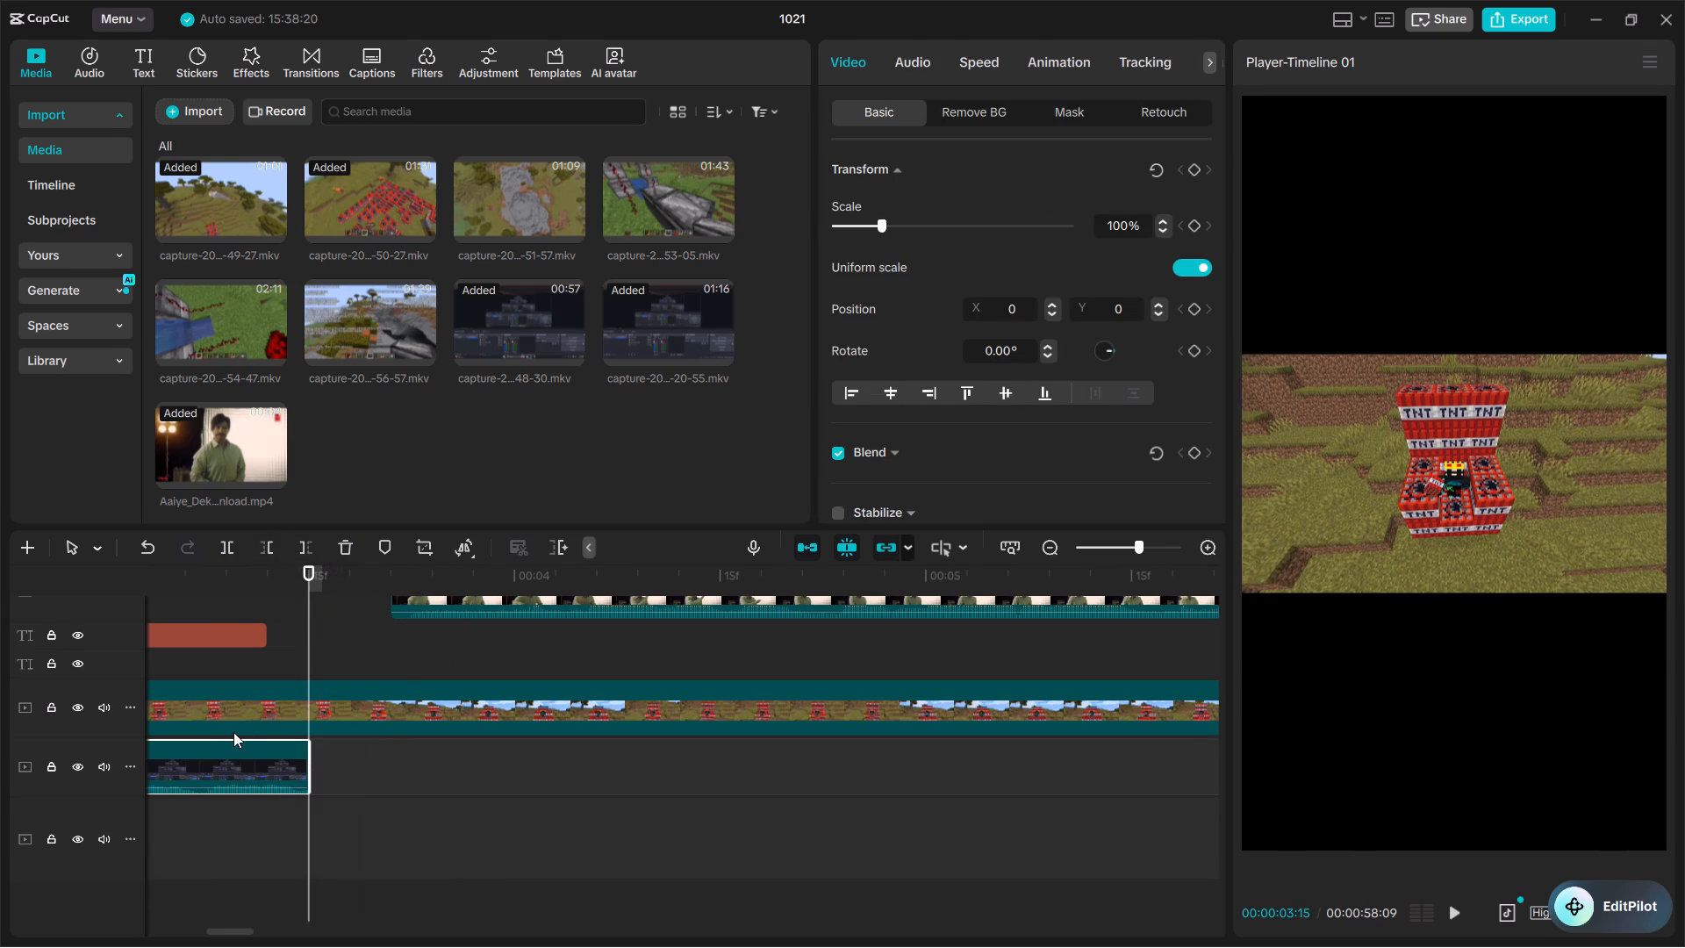
# Split the lower-track capture-2026-10-21_10-20-55.mkv segment at 00:00:03:07, under the "karne me" caption.
pyautogui.click(244, 667)
pyautogui.moveTo(244, 667); pyautogui.dragTo(168, 679)
pyautogui.click(333, 660)
pyautogui.click(348, 663)
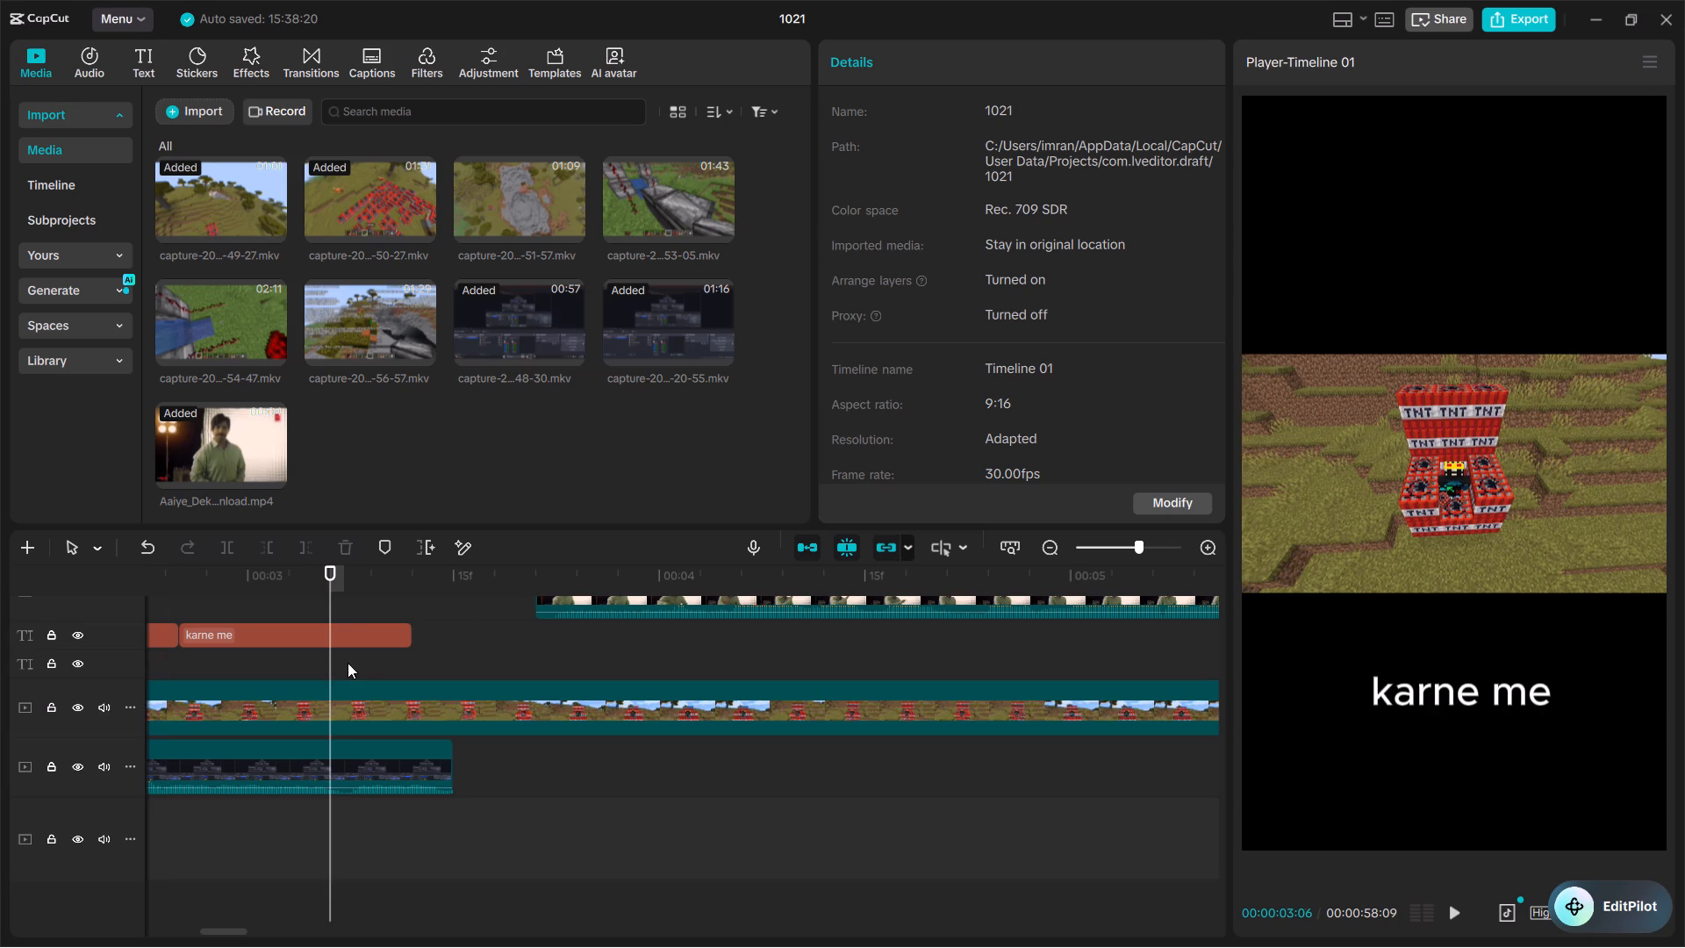
pyautogui.click(328, 772)
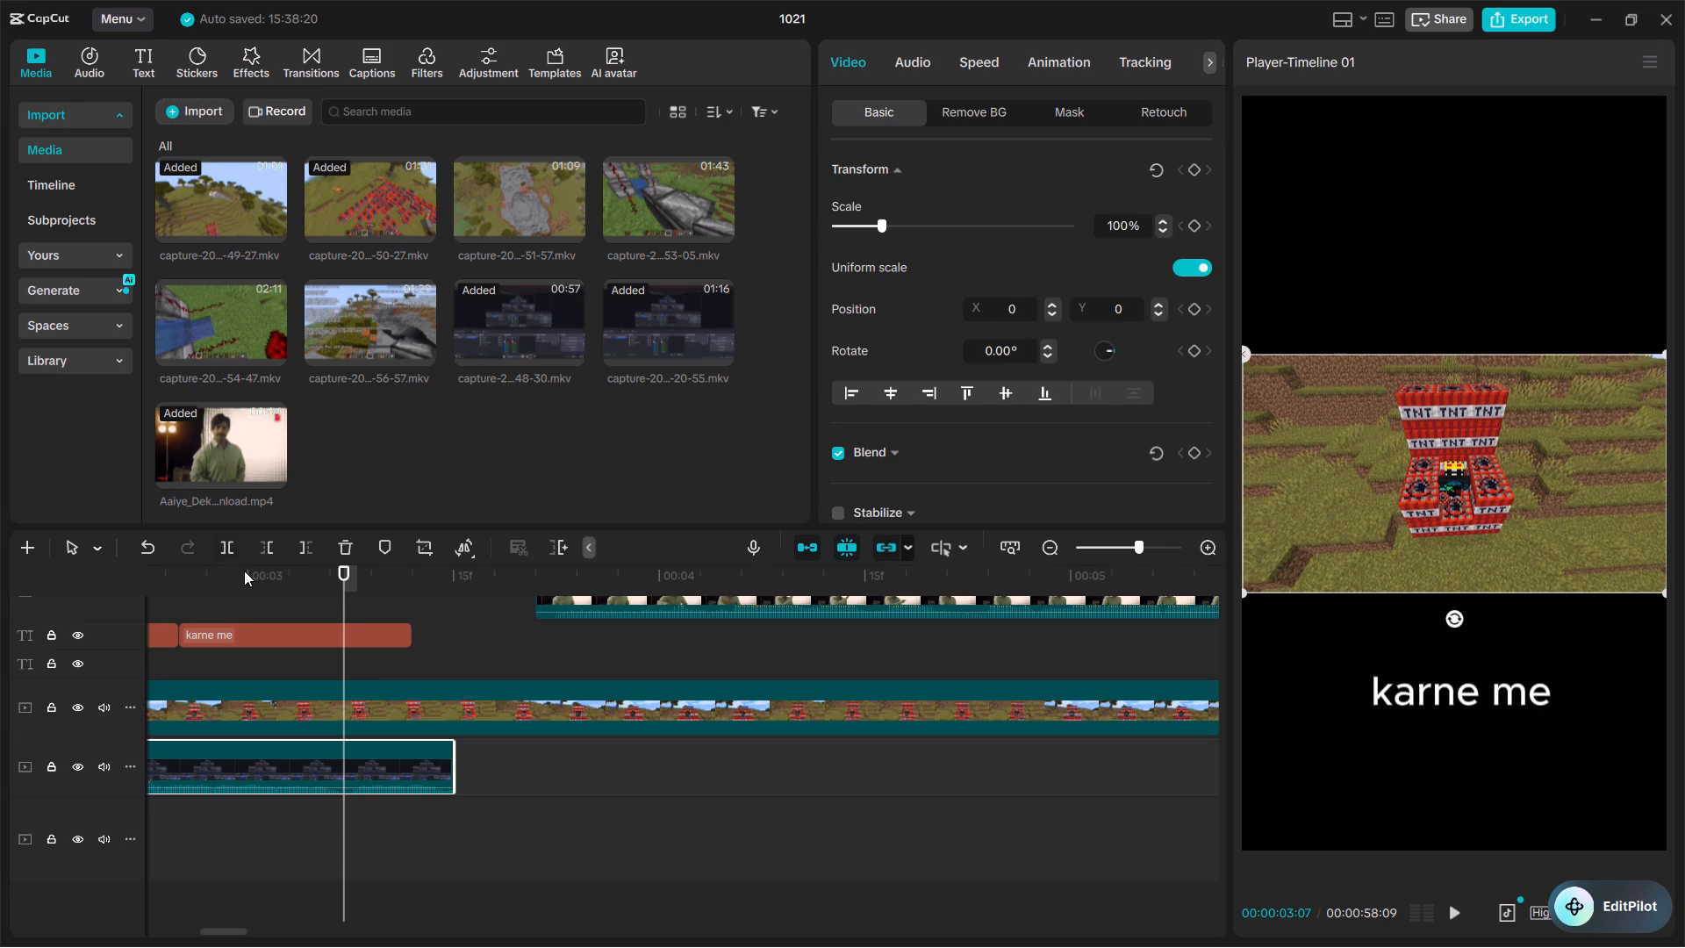
pyautogui.click(233, 549)
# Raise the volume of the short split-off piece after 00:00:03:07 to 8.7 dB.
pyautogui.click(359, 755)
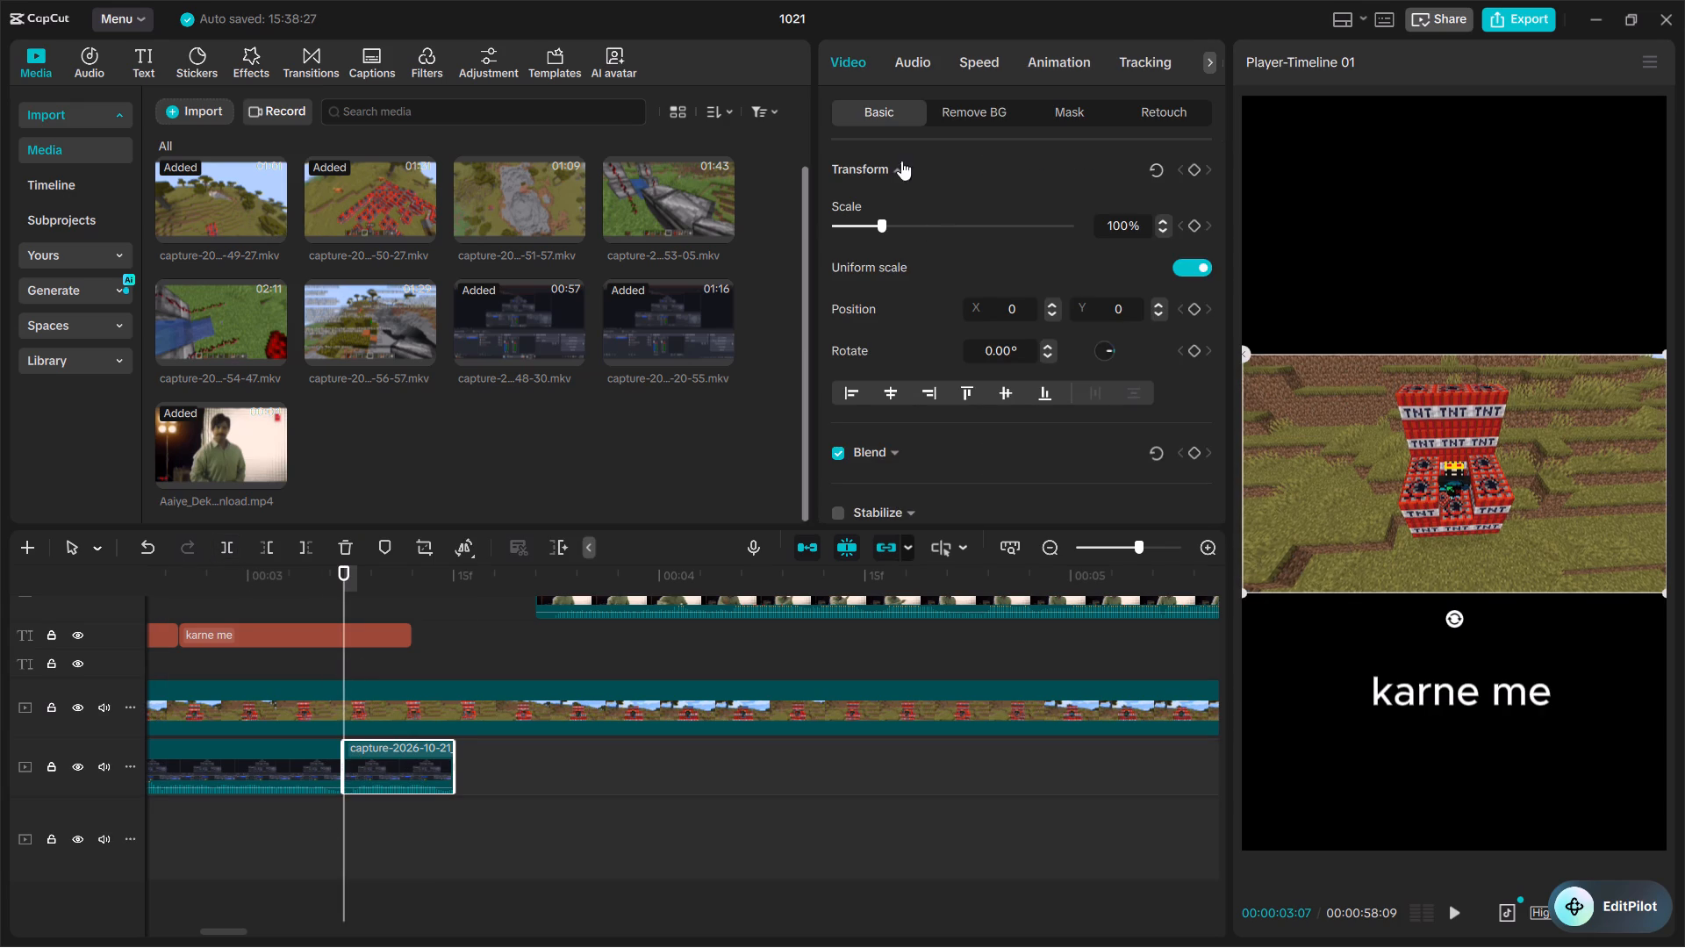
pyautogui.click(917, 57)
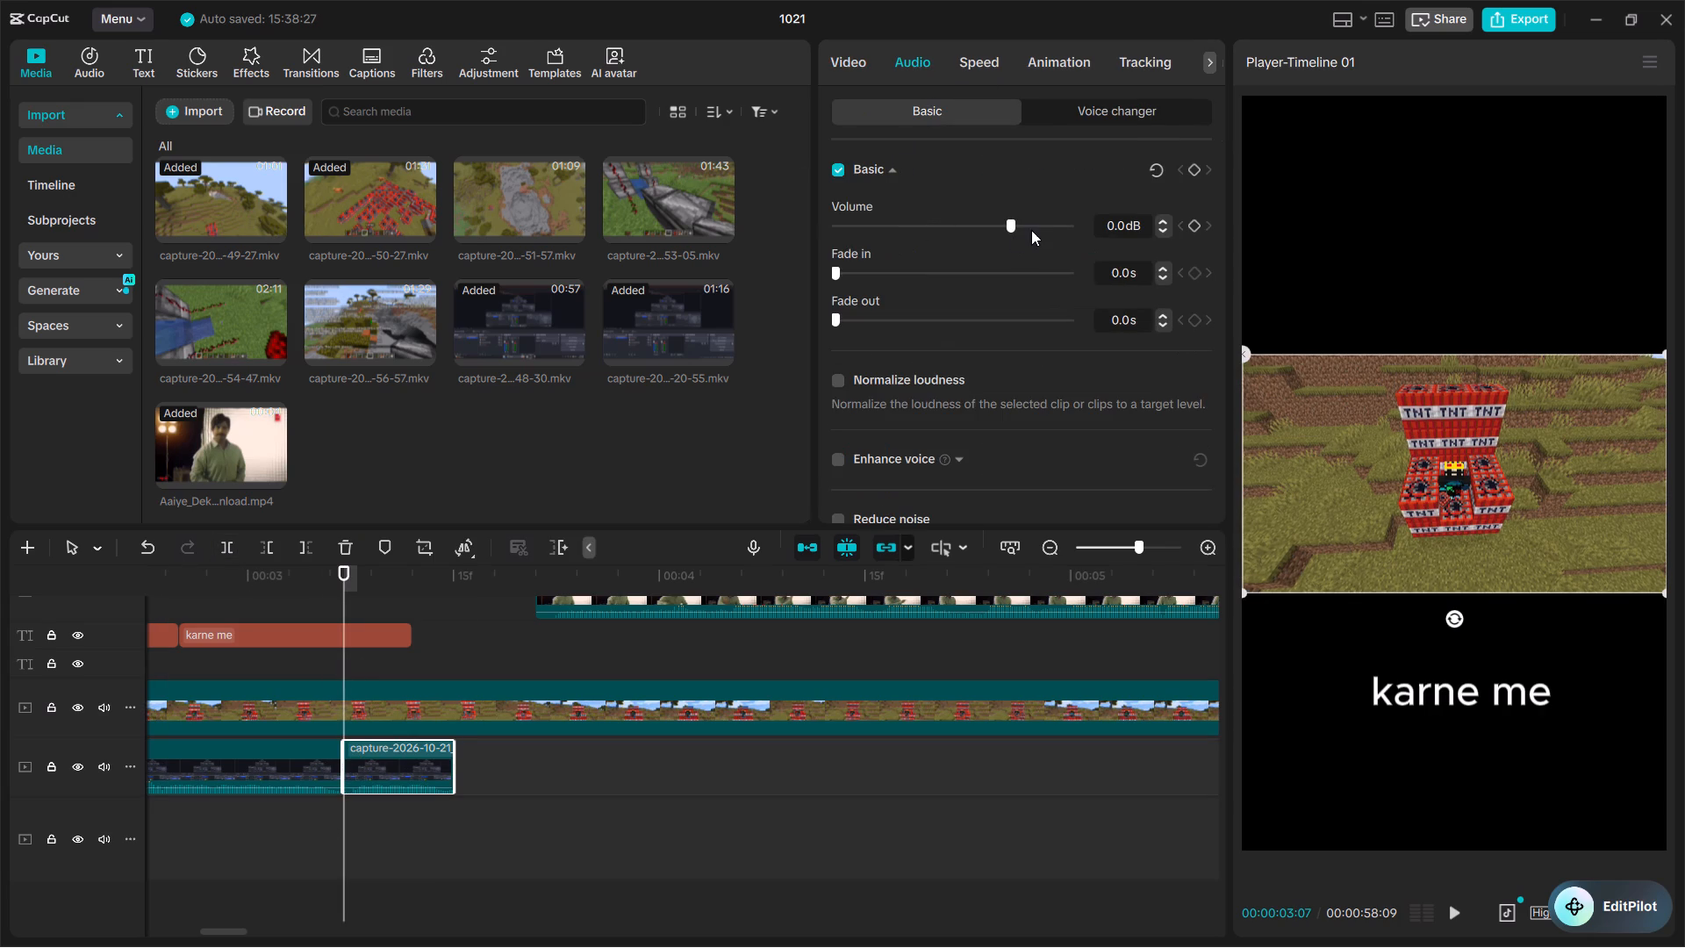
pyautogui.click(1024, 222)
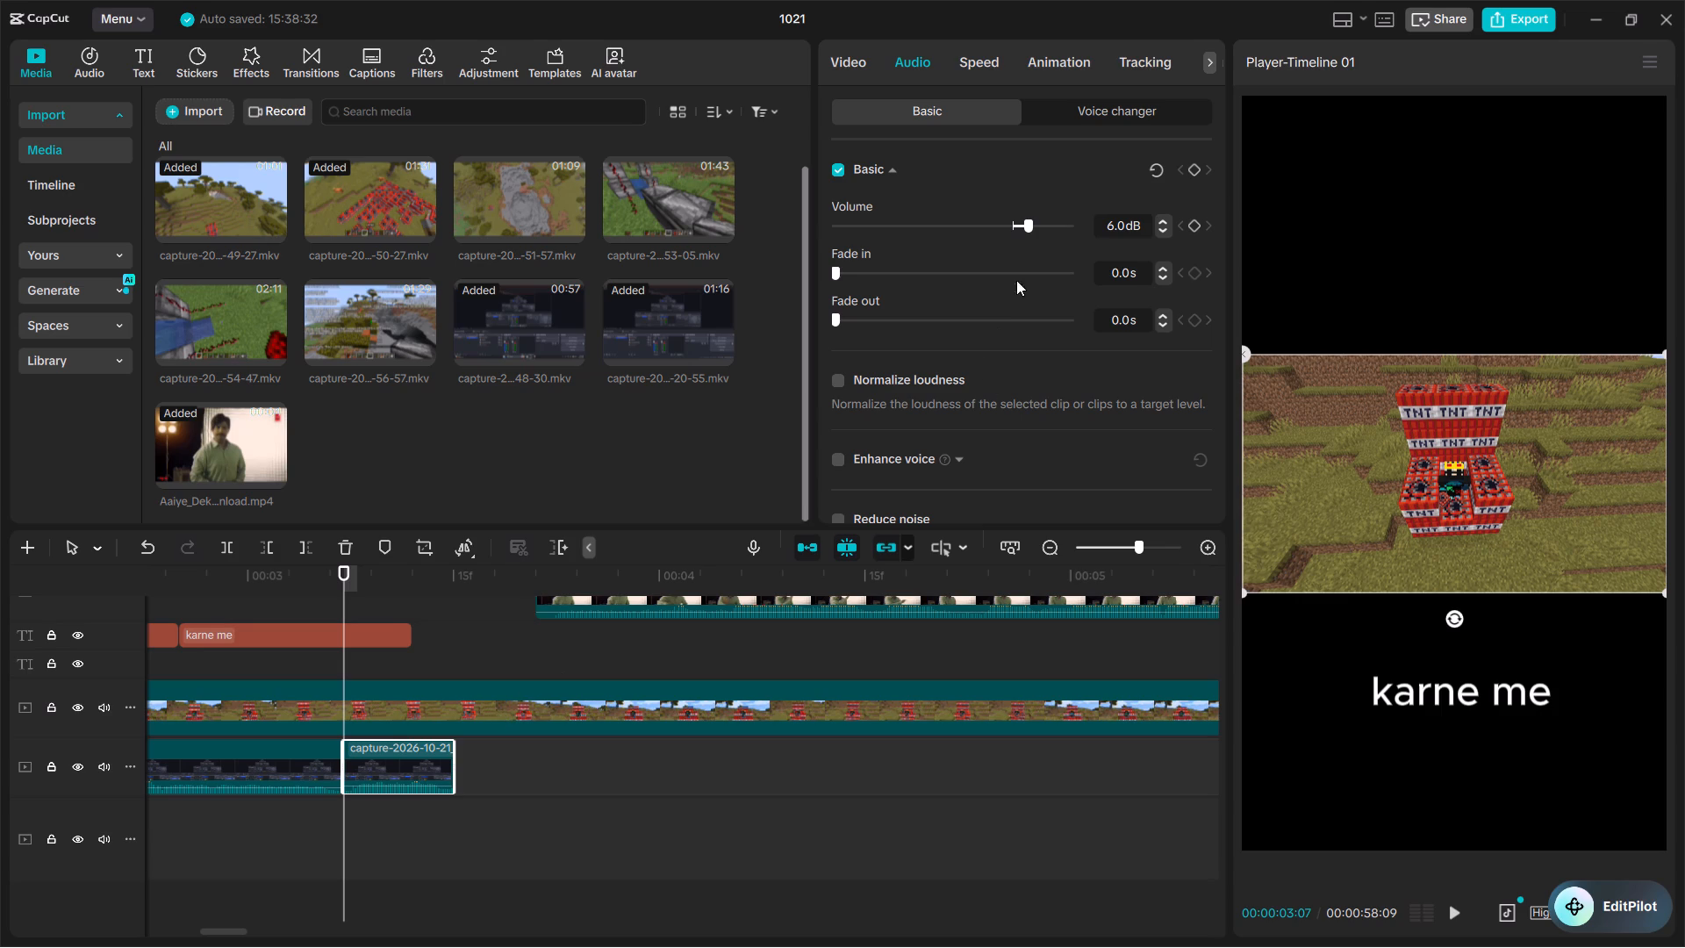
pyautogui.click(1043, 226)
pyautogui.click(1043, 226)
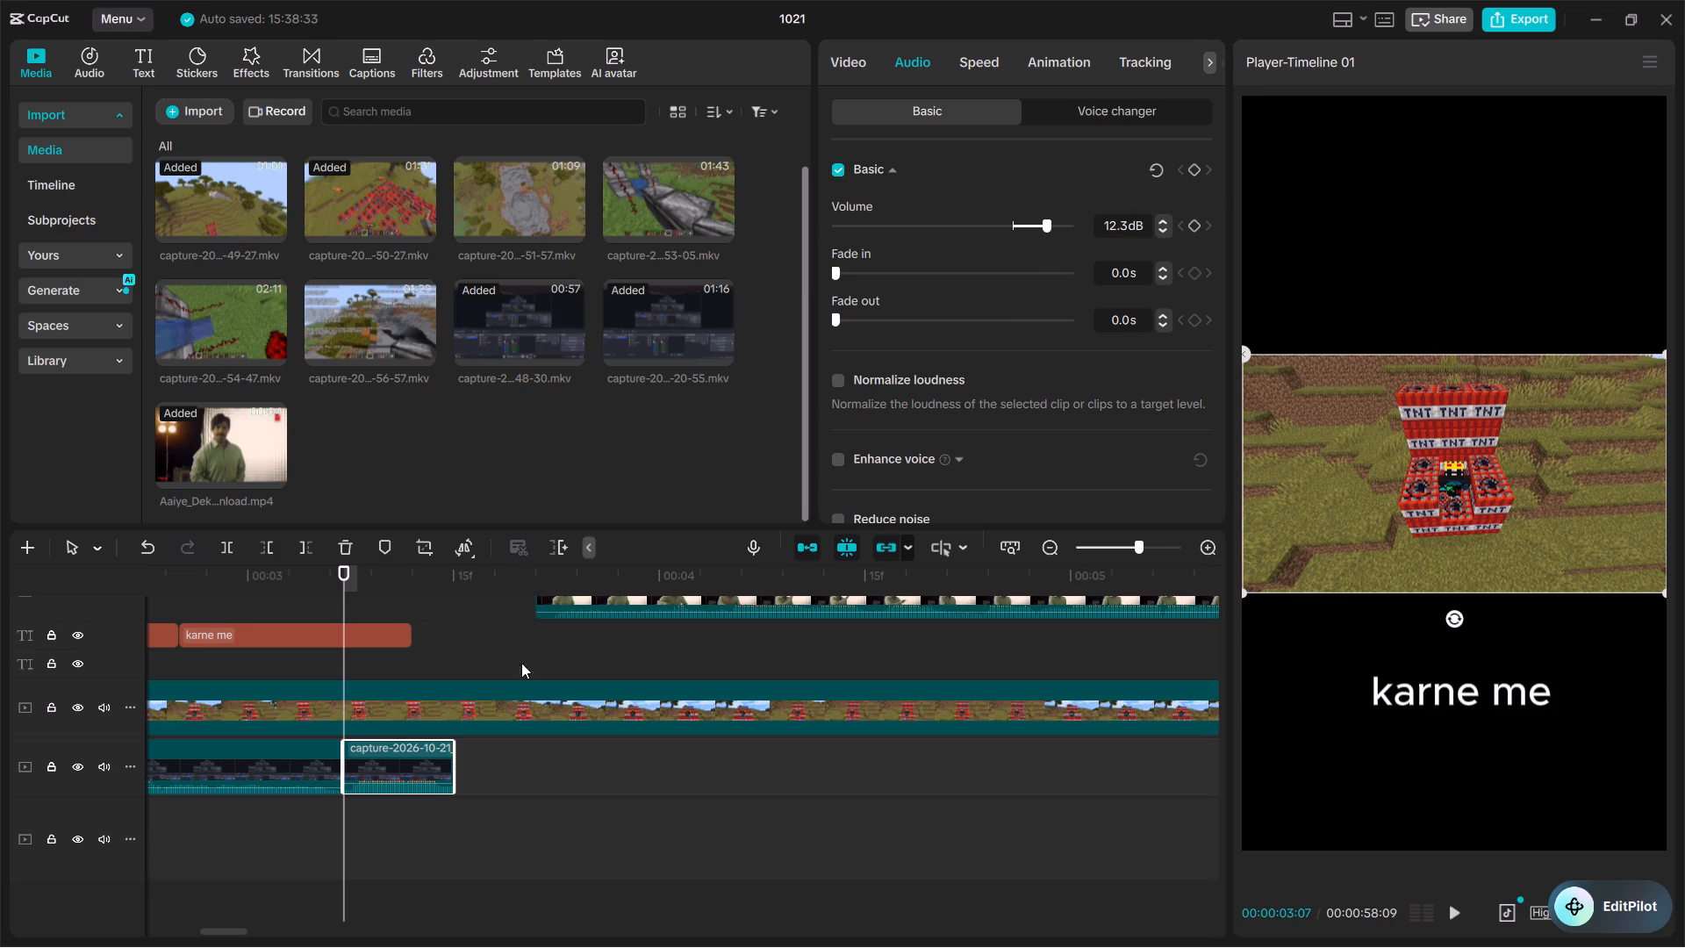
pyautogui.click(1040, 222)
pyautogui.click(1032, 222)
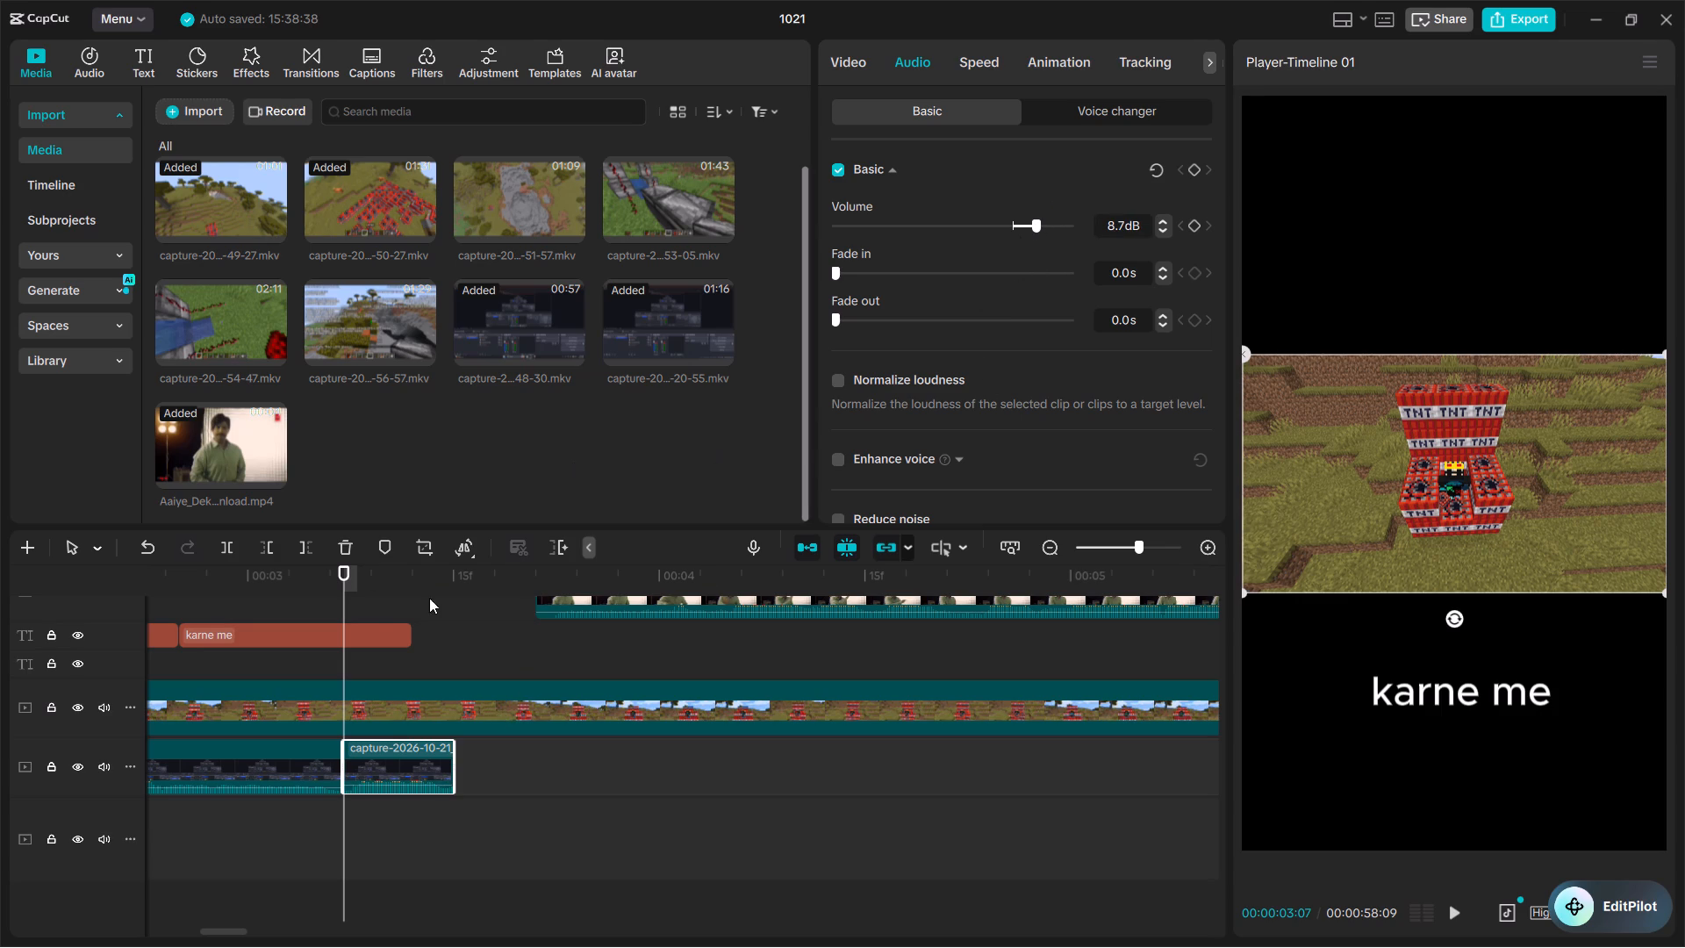
# Play the opening captions through to the meme clip to check the audio around the split.
pyautogui.click(329, 610)
pyautogui.moveTo(329, 610); pyautogui.dragTo(291, 610)
pyautogui.press('space')
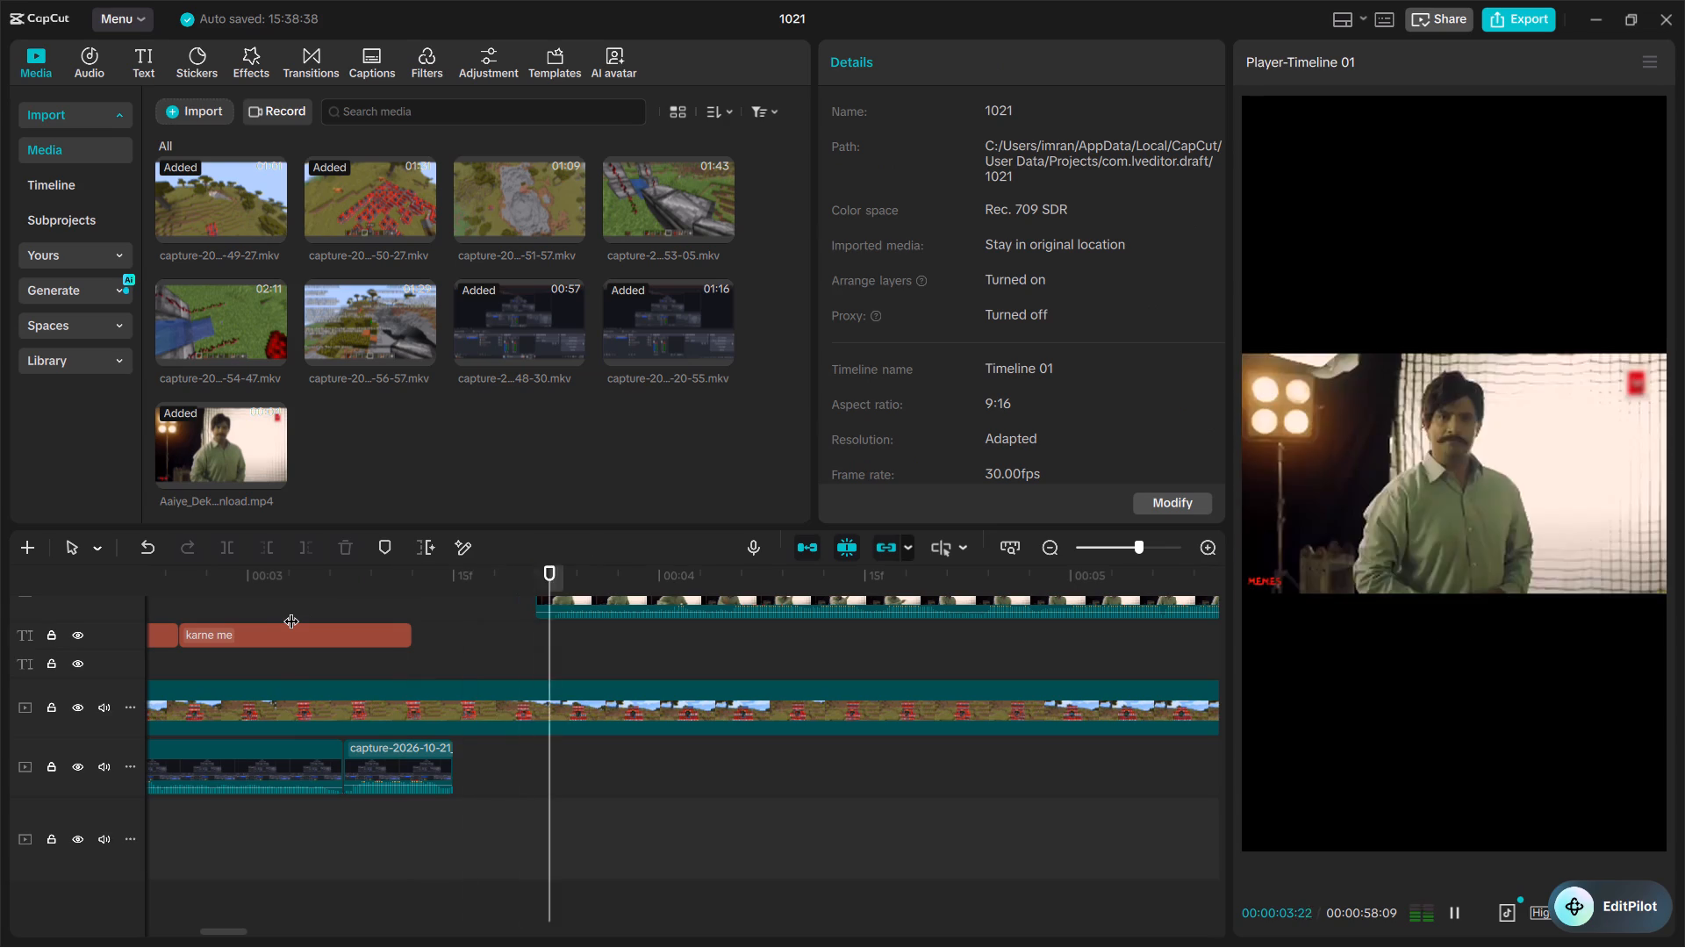
pyautogui.press('space')
pyautogui.click(305, 598)
pyautogui.press('space')
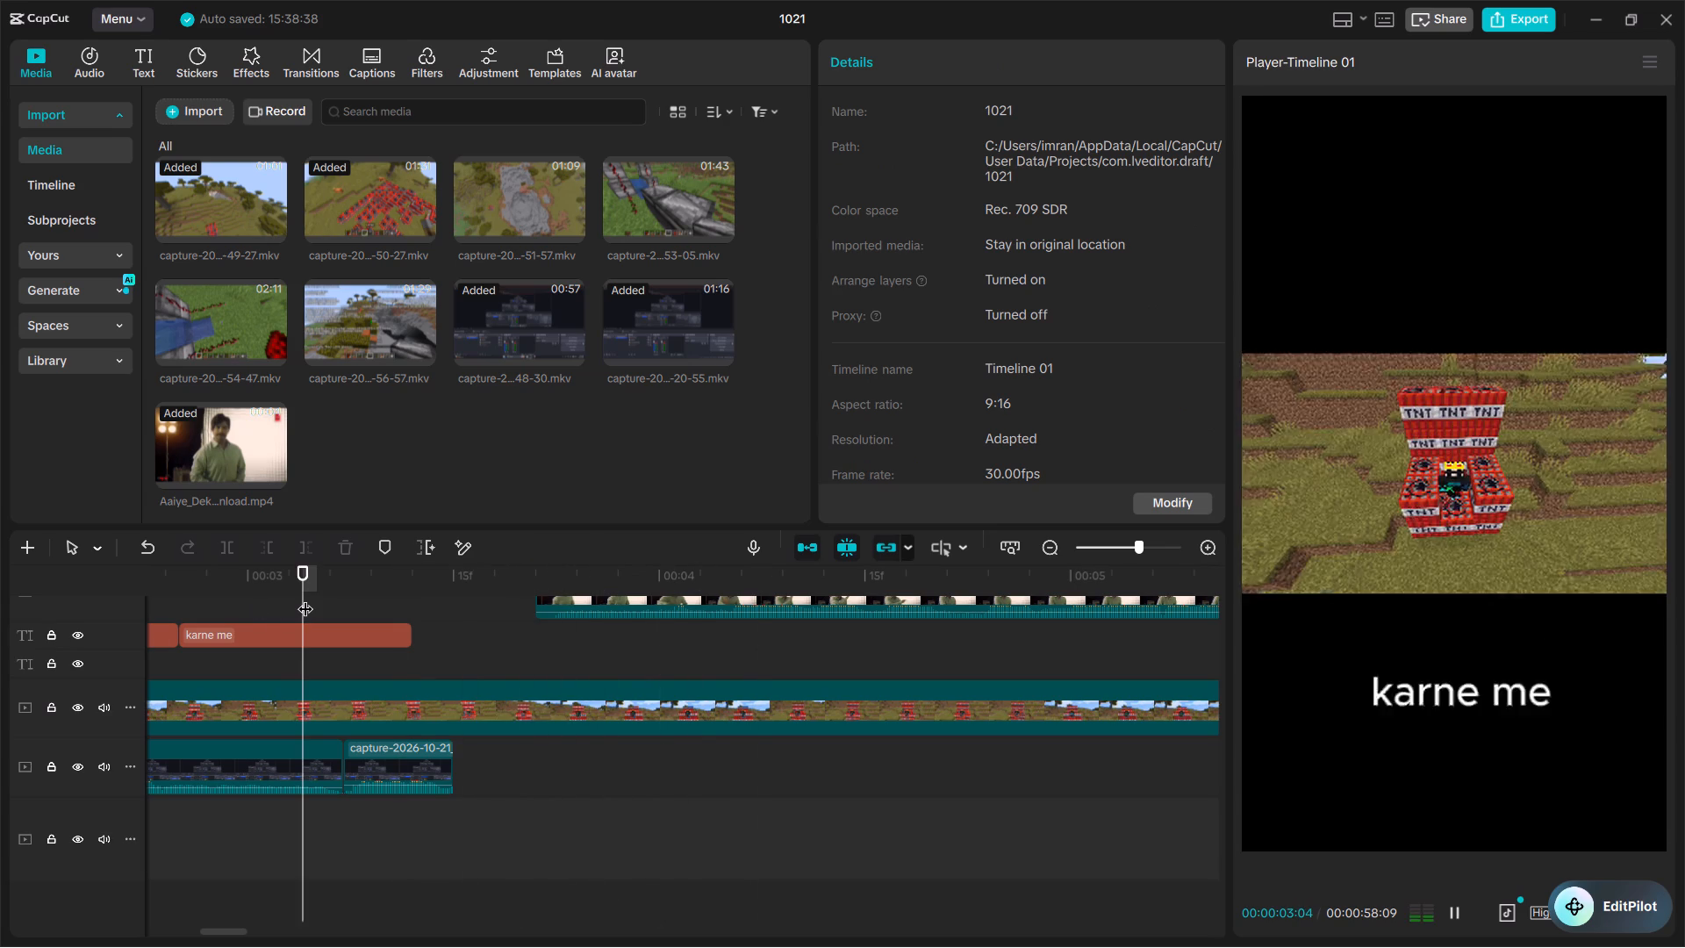
pyautogui.press('space')
pyautogui.click(276, 606)
pyautogui.moveTo(268, 606); pyautogui.dragTo(64, 636)
pyautogui.press('space')
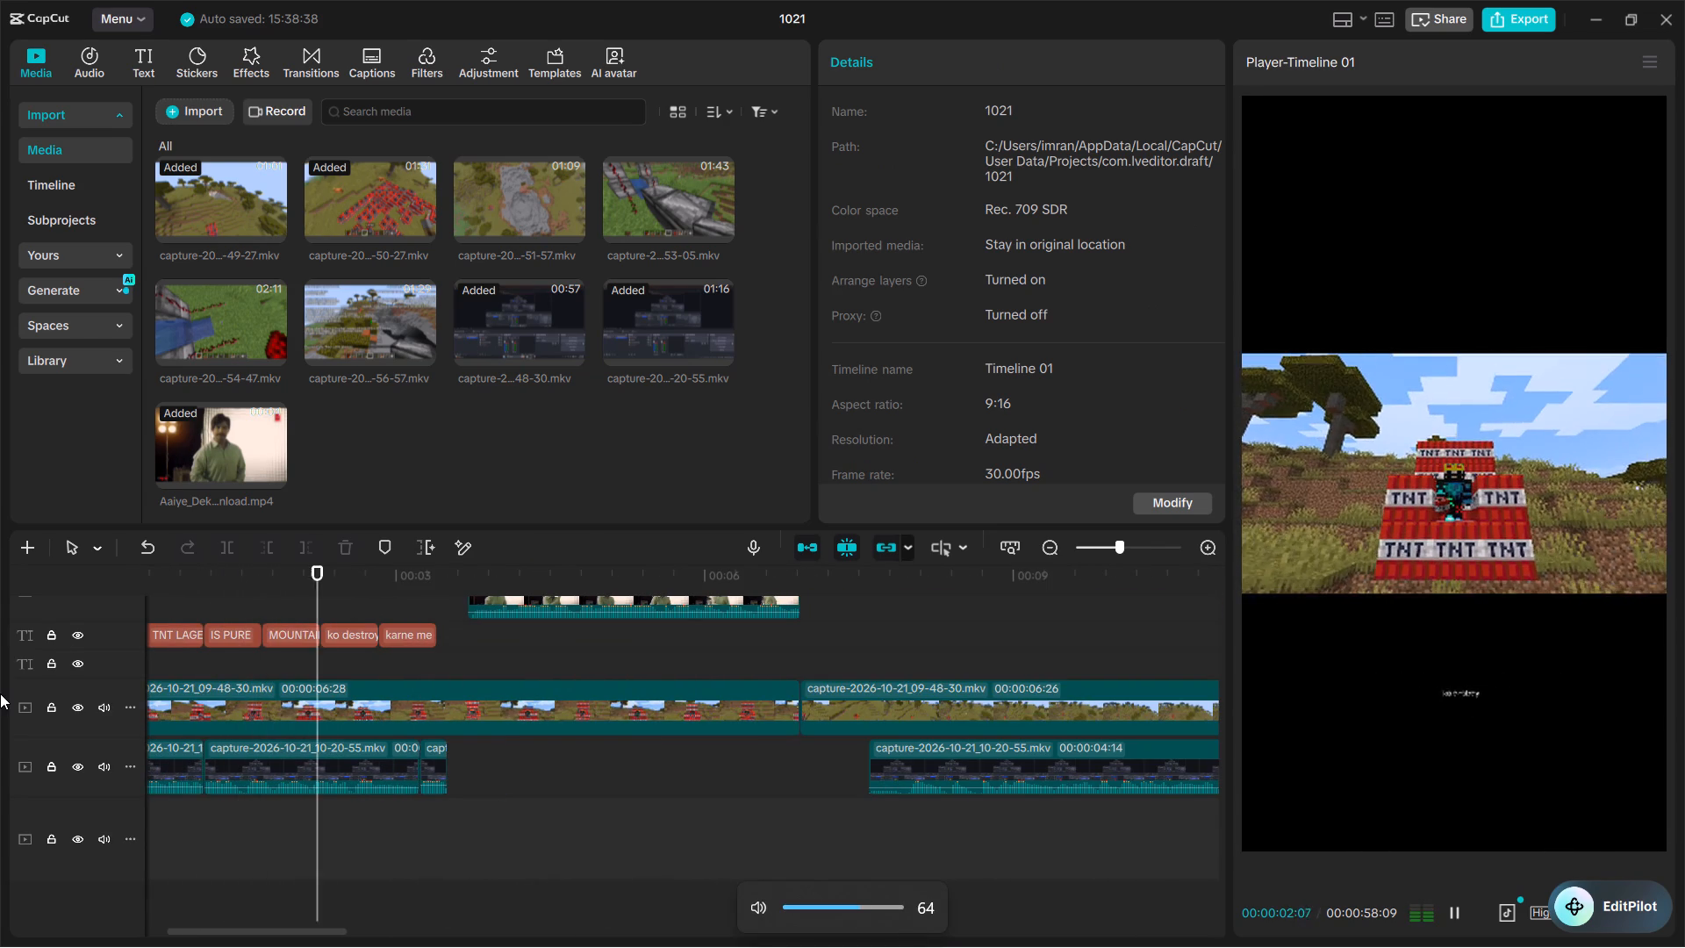
pyautogui.press('space')
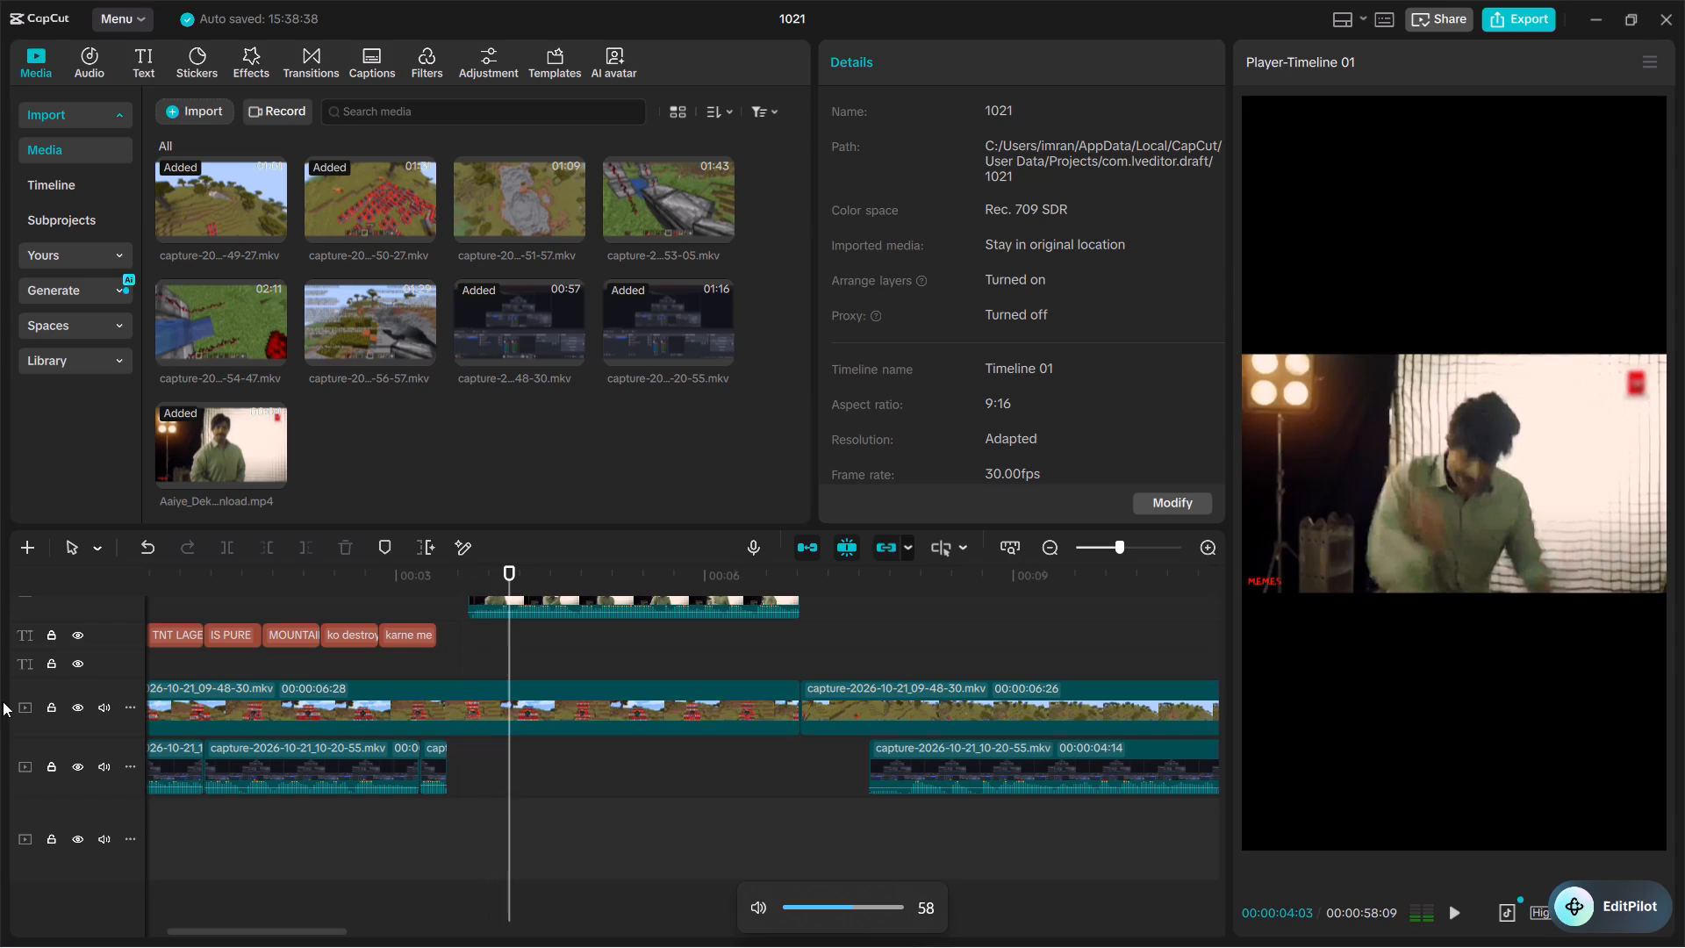
# Replay the "karne me" section from several points around the split to examine the short lower-track piece closely.
pyautogui.click(372, 602)
pyautogui.hotkey('ctrl', '+')
pyautogui.hotkey('ctrl', '+')
pyautogui.hotkey('ctrl', '+')
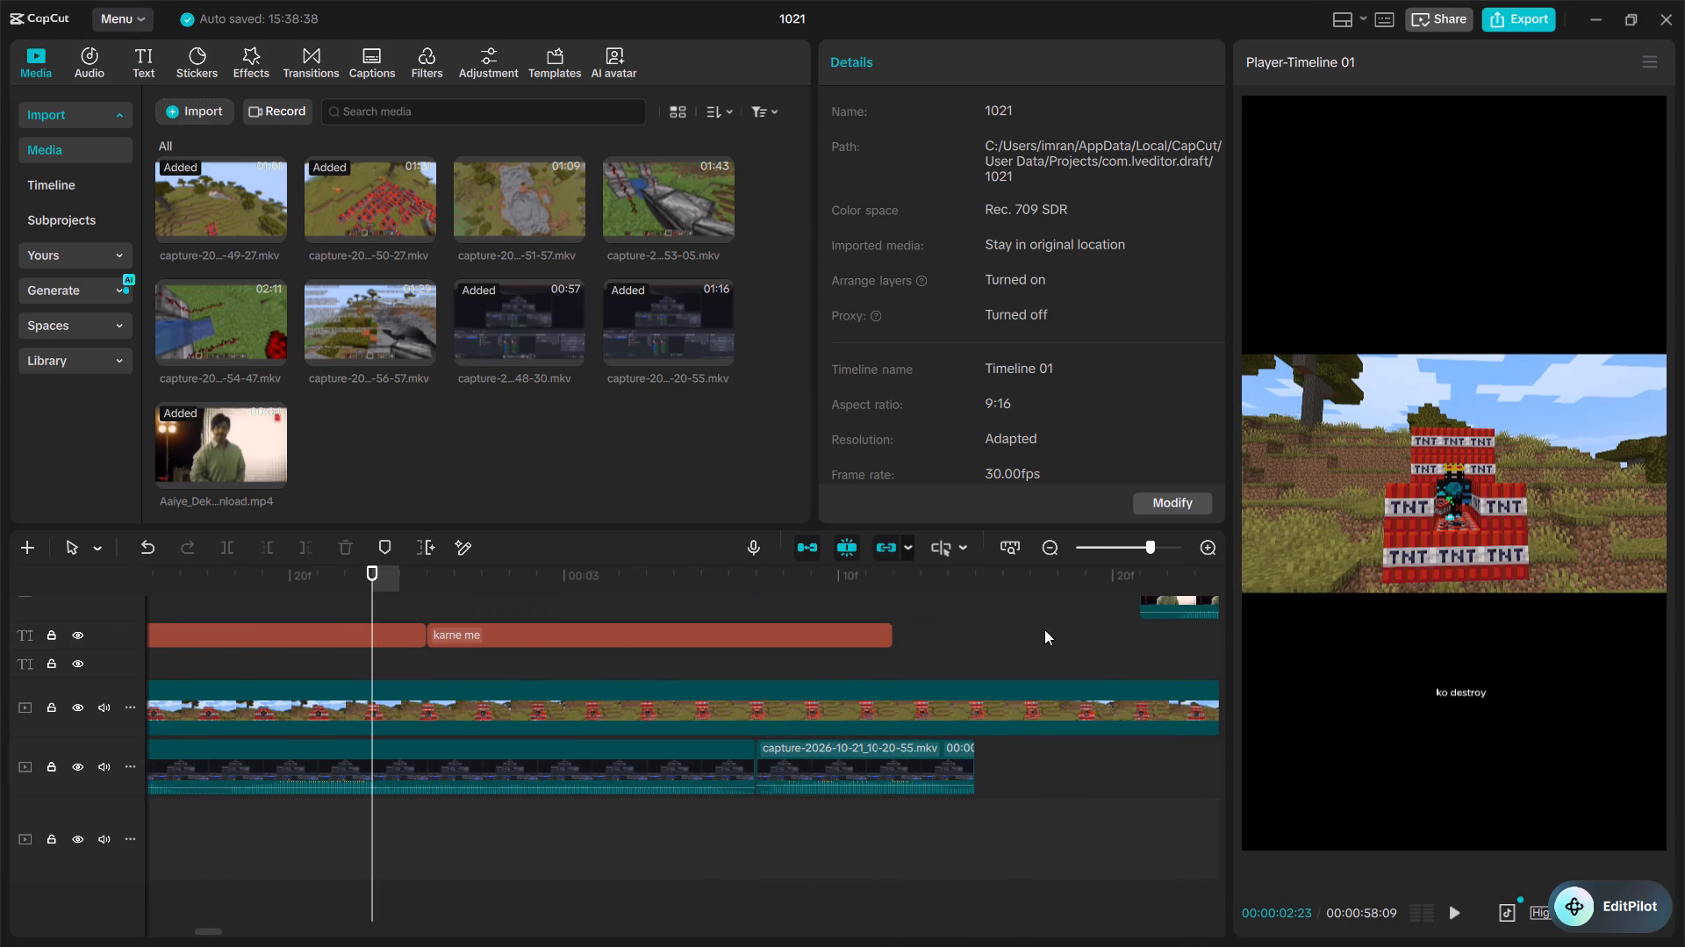
pyautogui.click(903, 602)
pyautogui.press('space')
pyautogui.press('space')
pyautogui.click(834, 602)
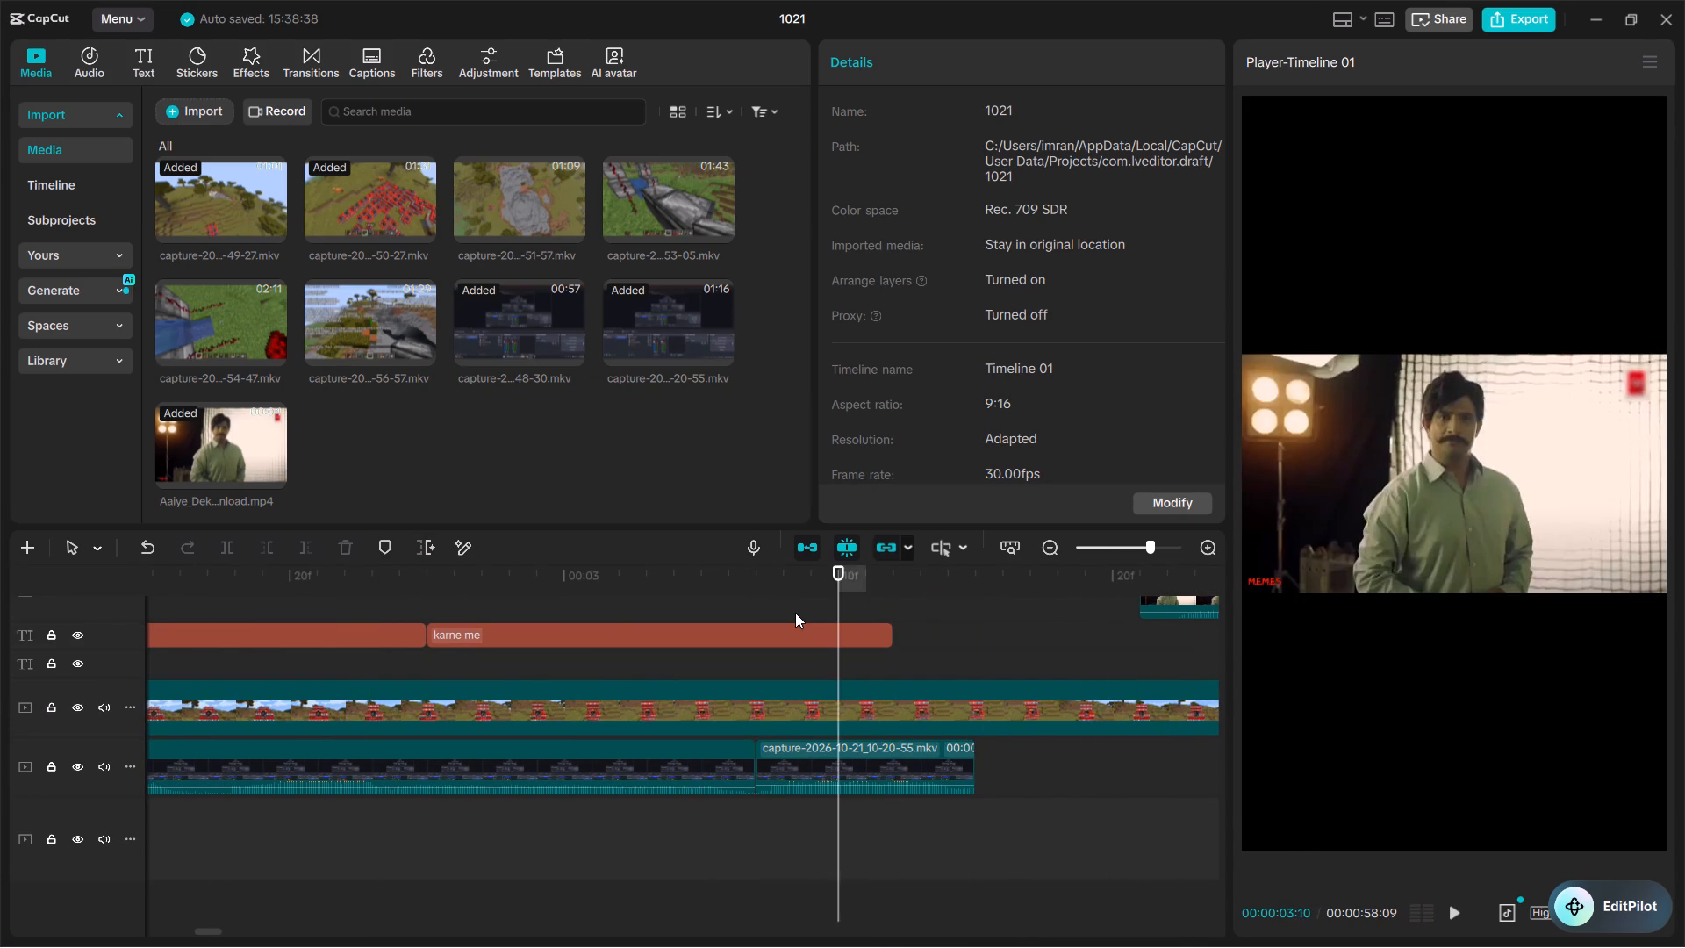
pyautogui.press('space')
pyautogui.press('space')
pyautogui.click(795, 613)
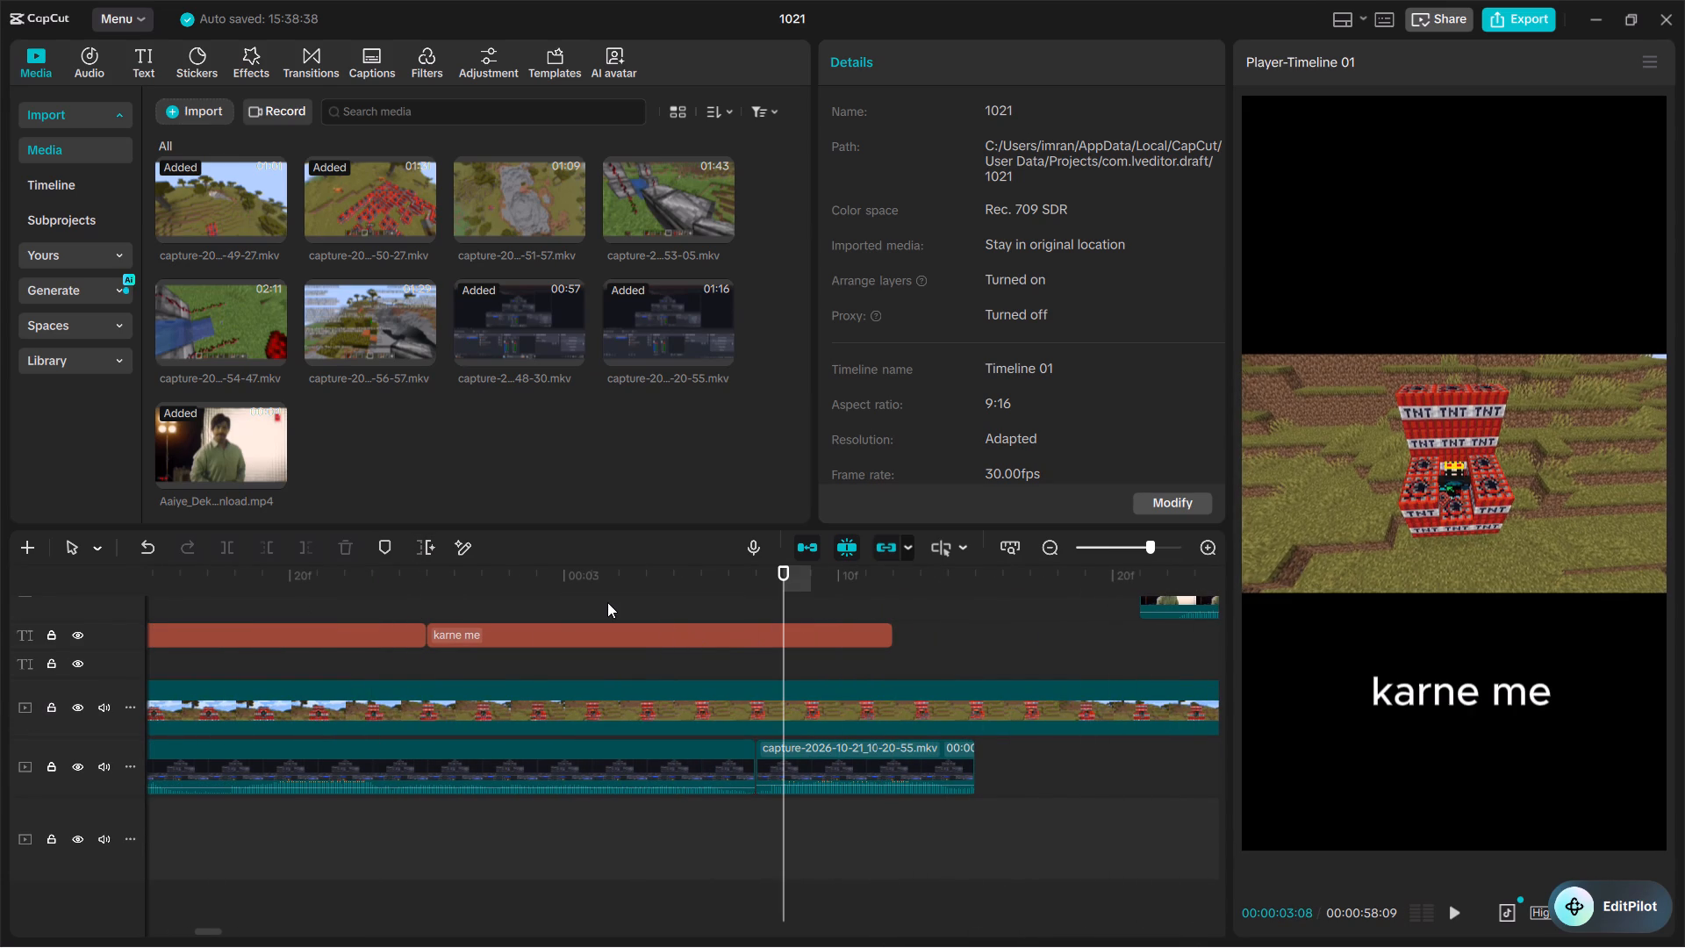
pyautogui.click(607, 602)
pyautogui.press('space')
pyautogui.press('space')
pyautogui.click(607, 602)
pyautogui.press('space')
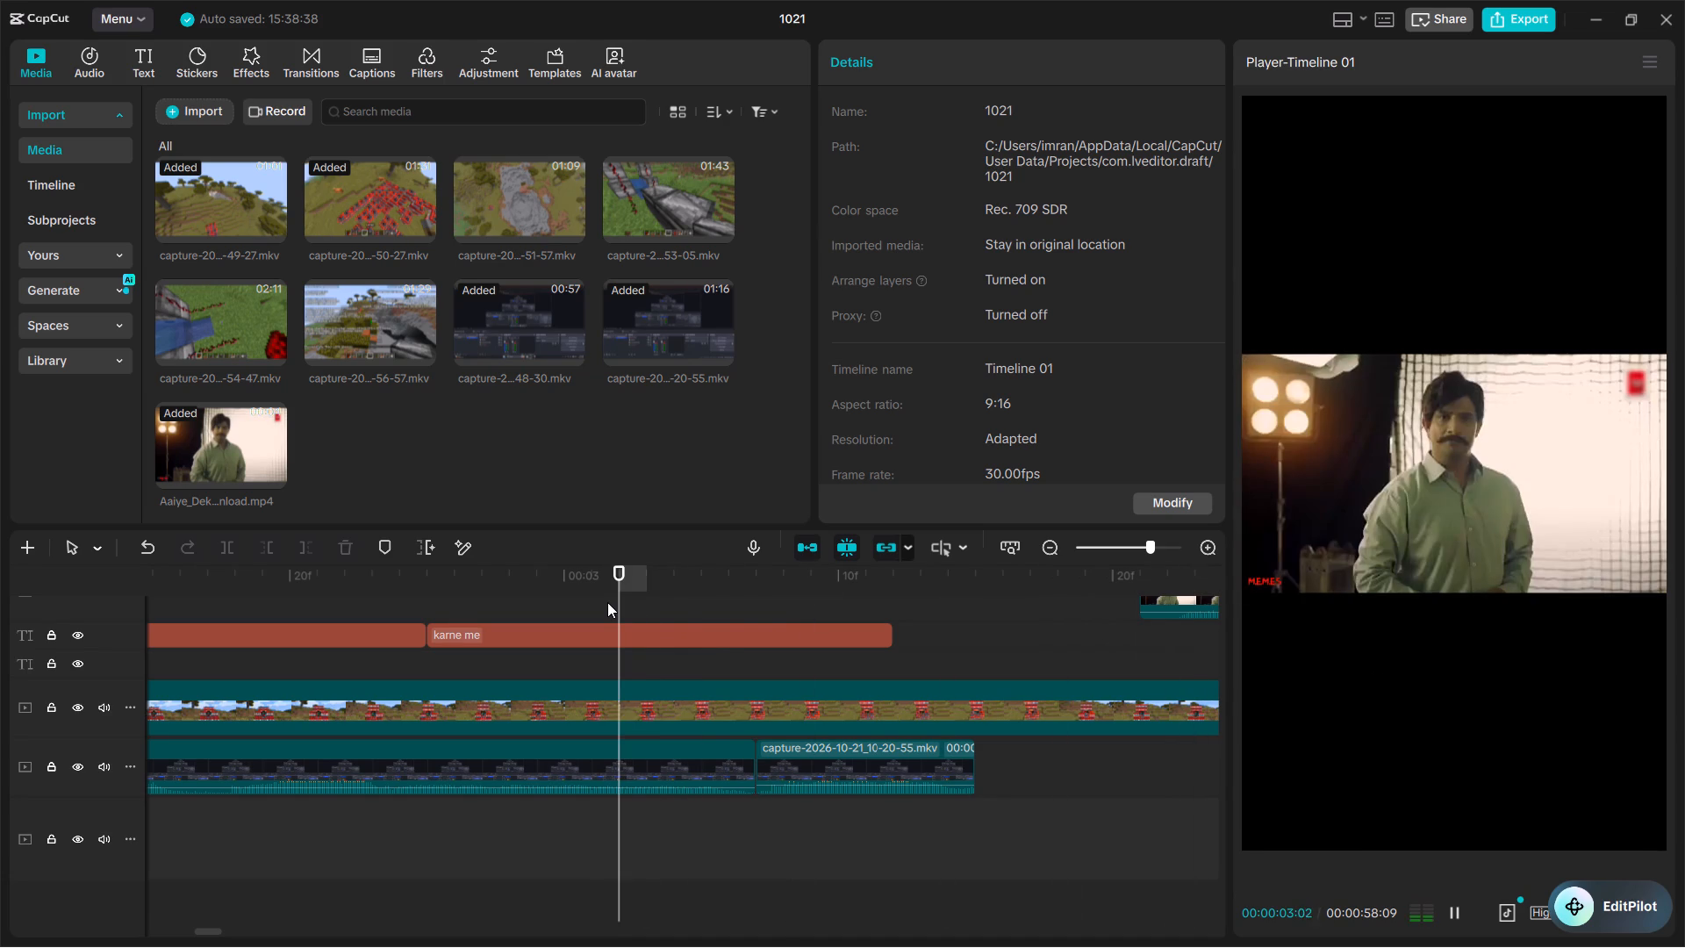
pyautogui.press('space')
# Delete the short capture-2026-10-21_10-20-55.mkv piece that follows the split at 00:00:03:07.
pyautogui.click(864, 764)
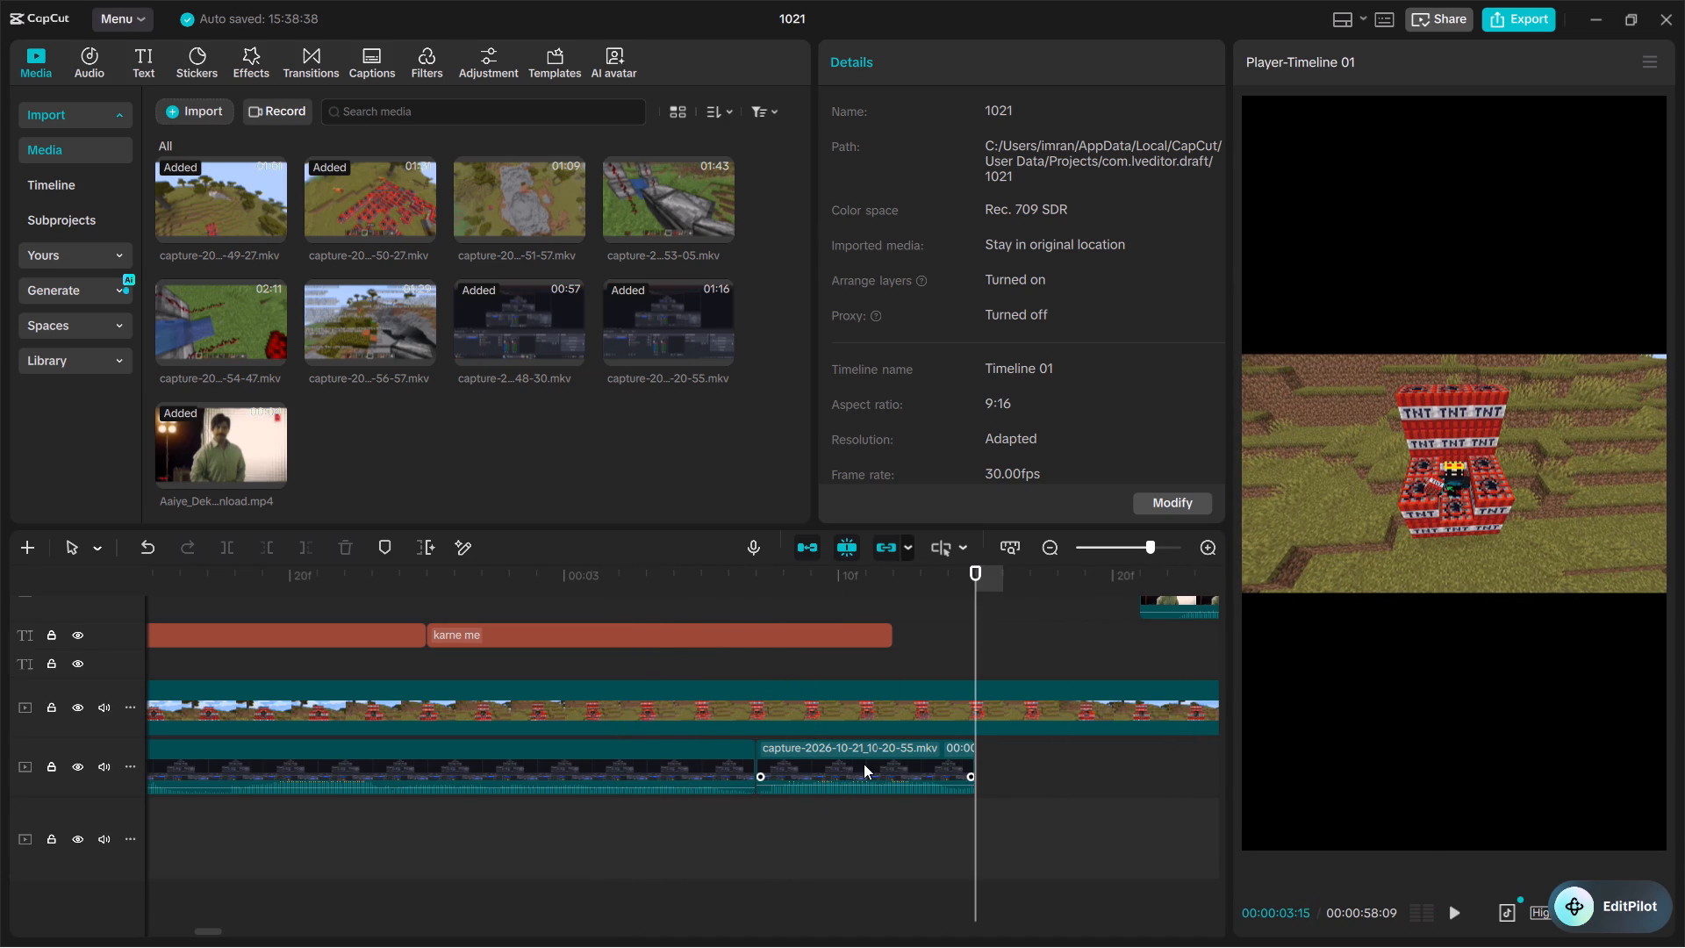
pyautogui.press('BackSpace')
# Play the captions around "karne me" into the meme clip to check the timing where the lower-track piece was deleted.
pyautogui.click(465, 593)
pyautogui.press('space')
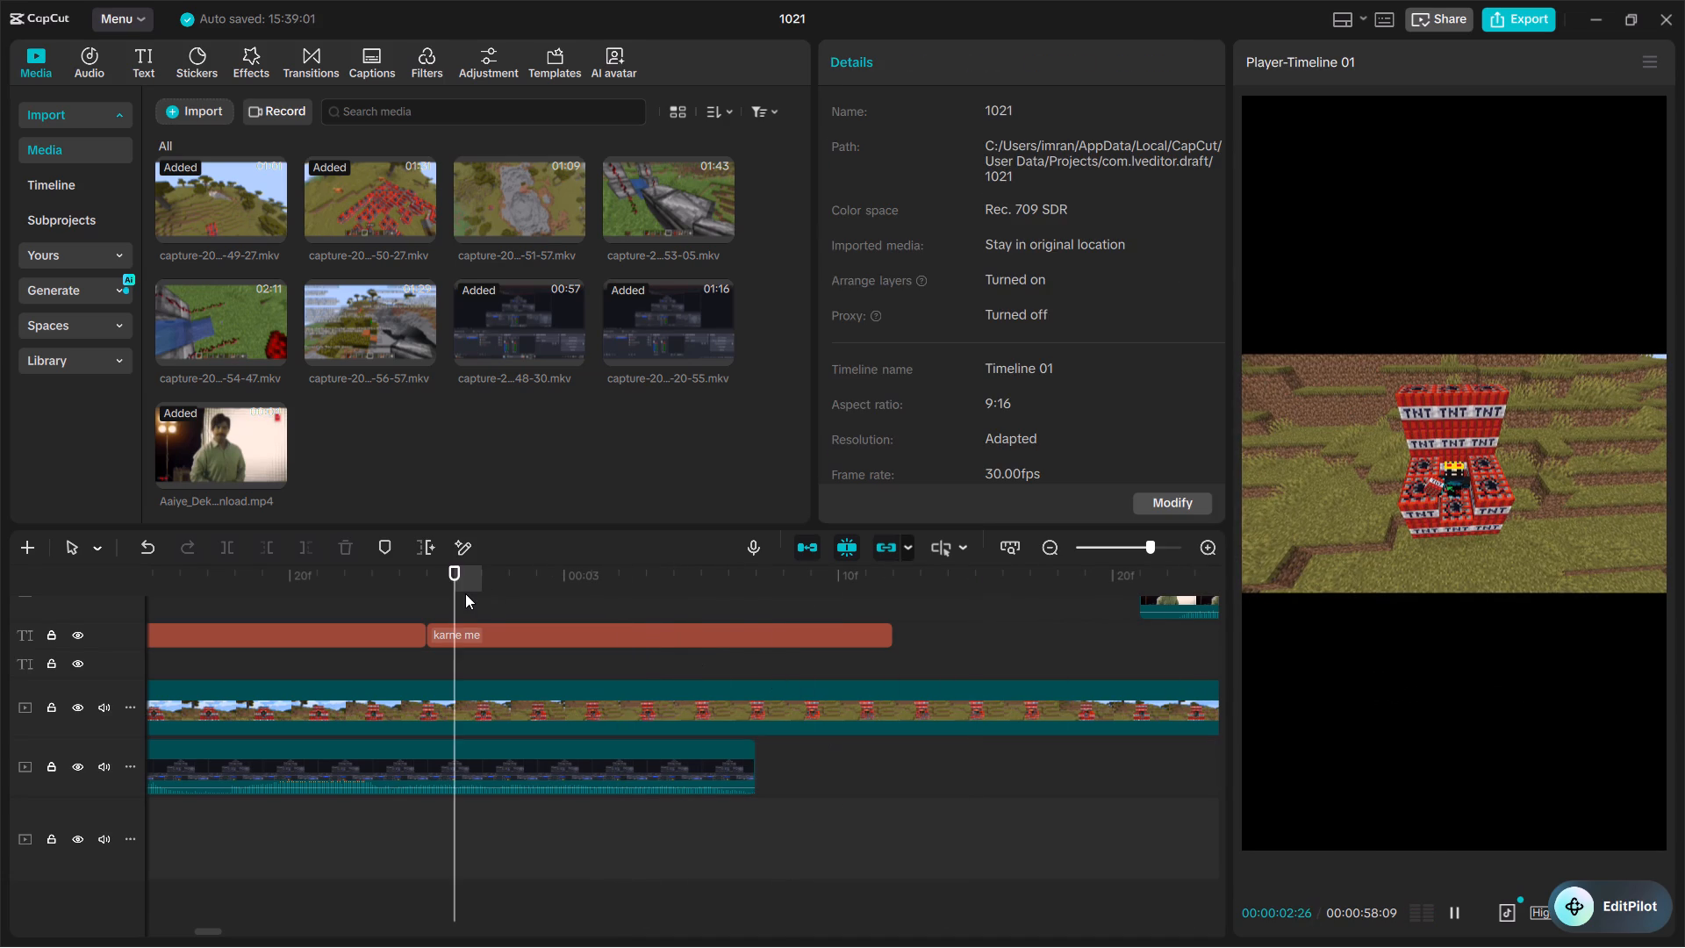
pyautogui.press('space')
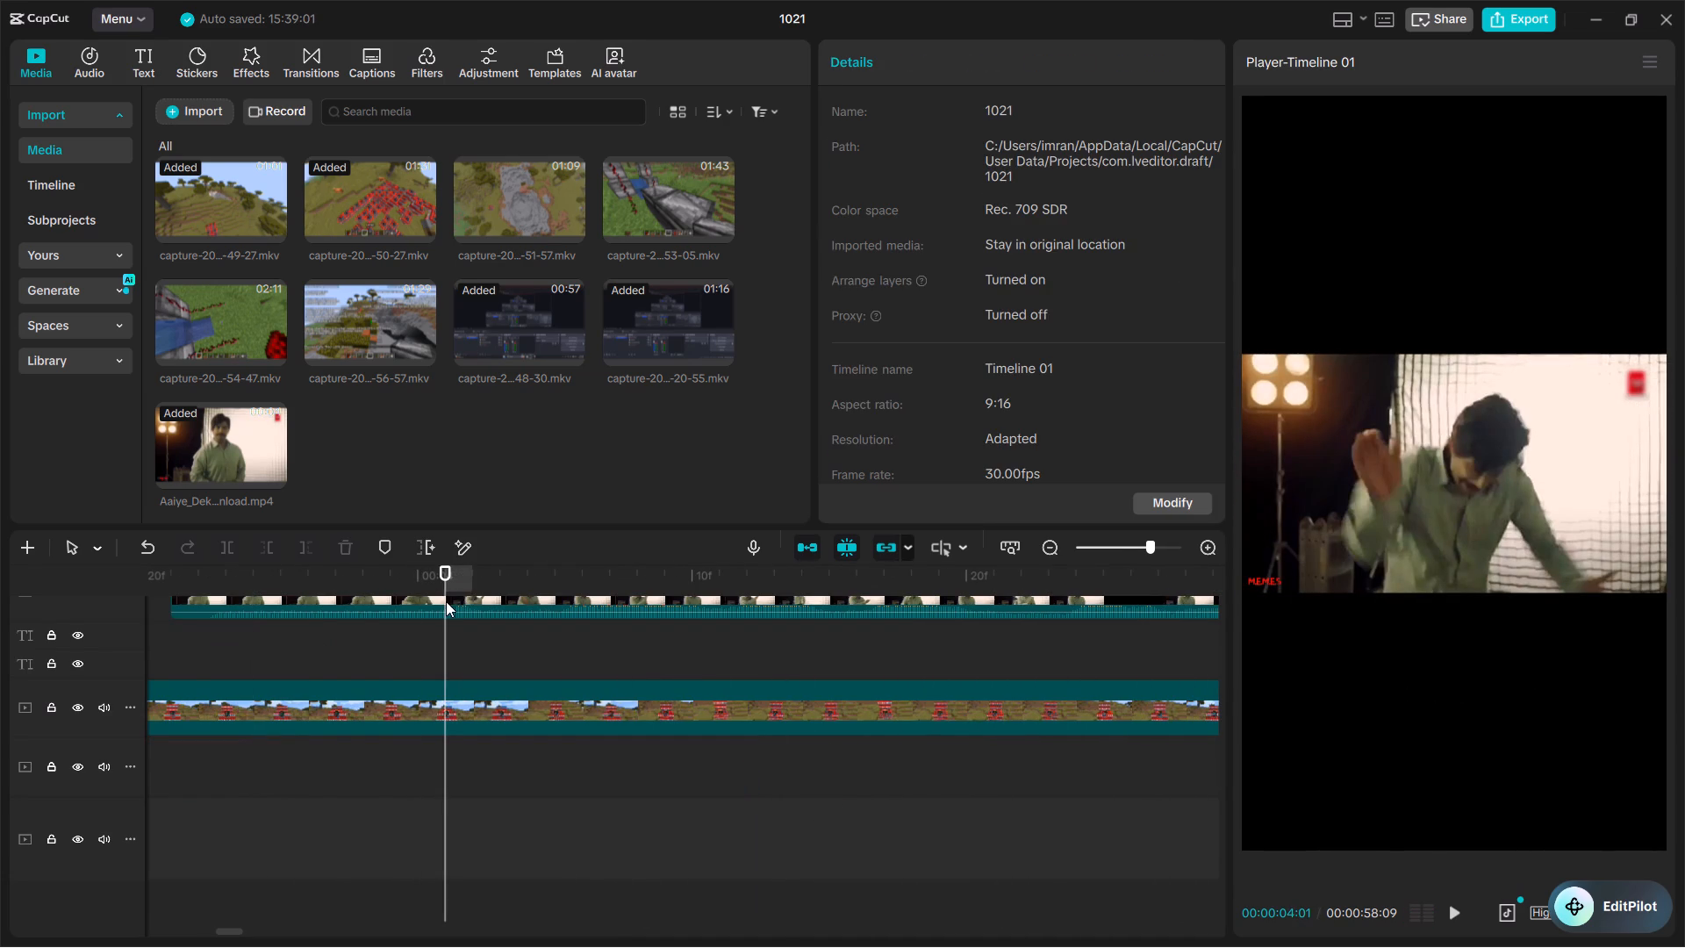
pyautogui.hotkey('ctrl', '-')
pyautogui.hotkey('ctrl', '-')
pyautogui.hotkey('ctrl', '-')
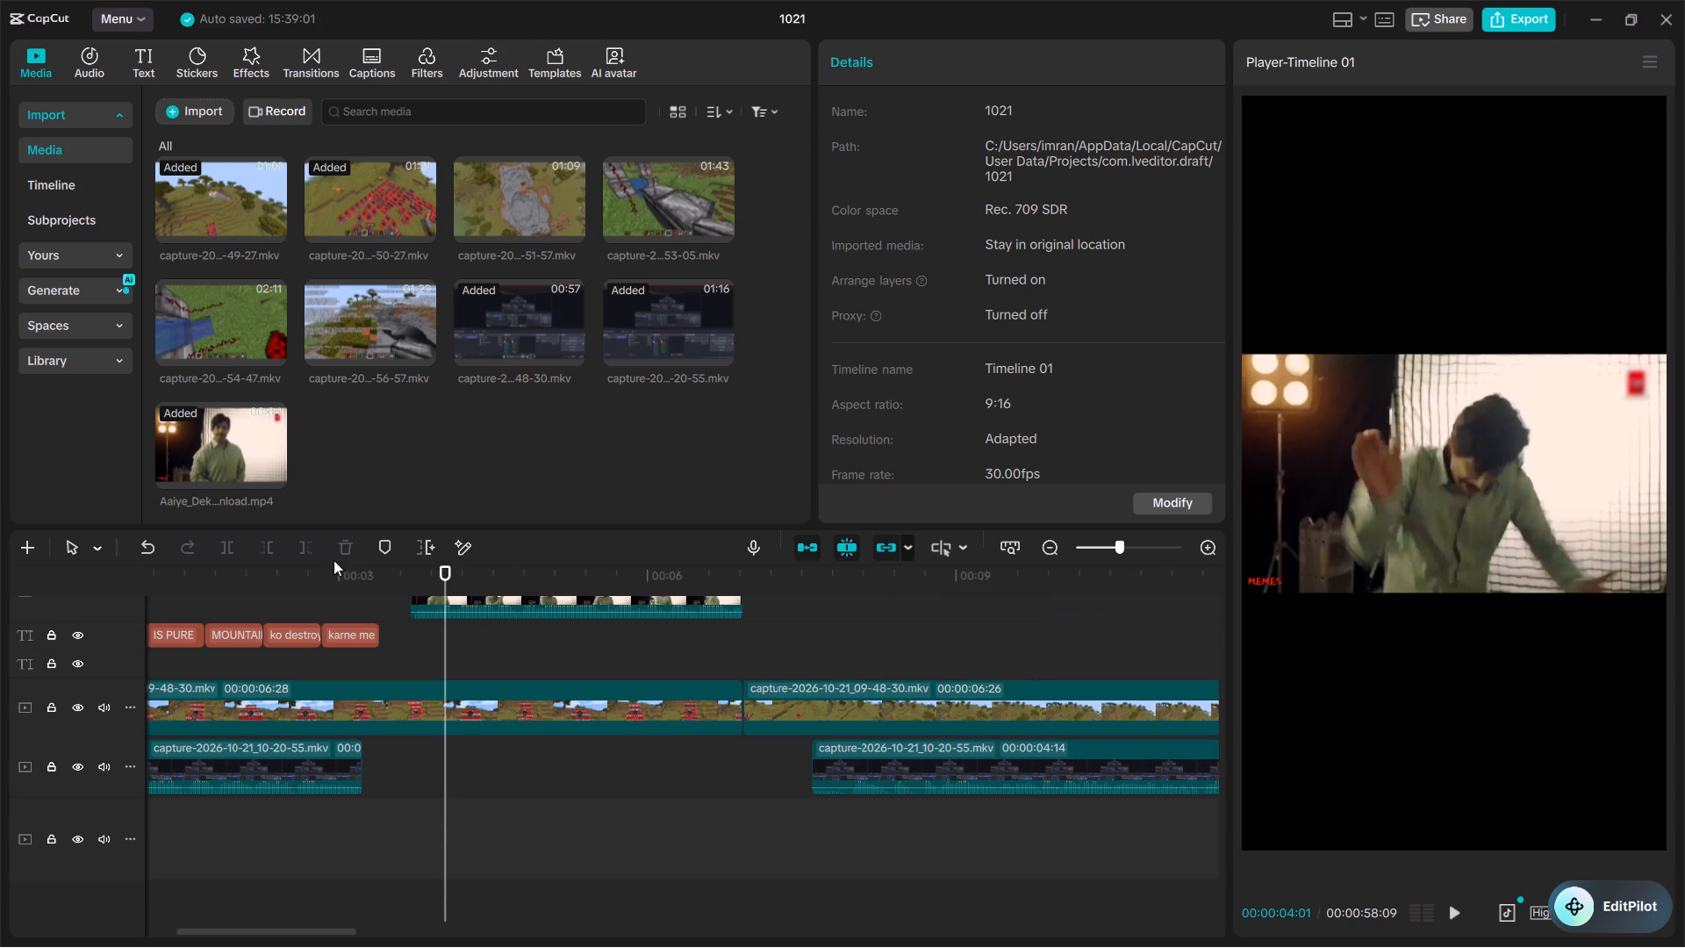
pyautogui.click(242, 593)
pyautogui.press('space')
pyautogui.hotkey('ctrl', '-')
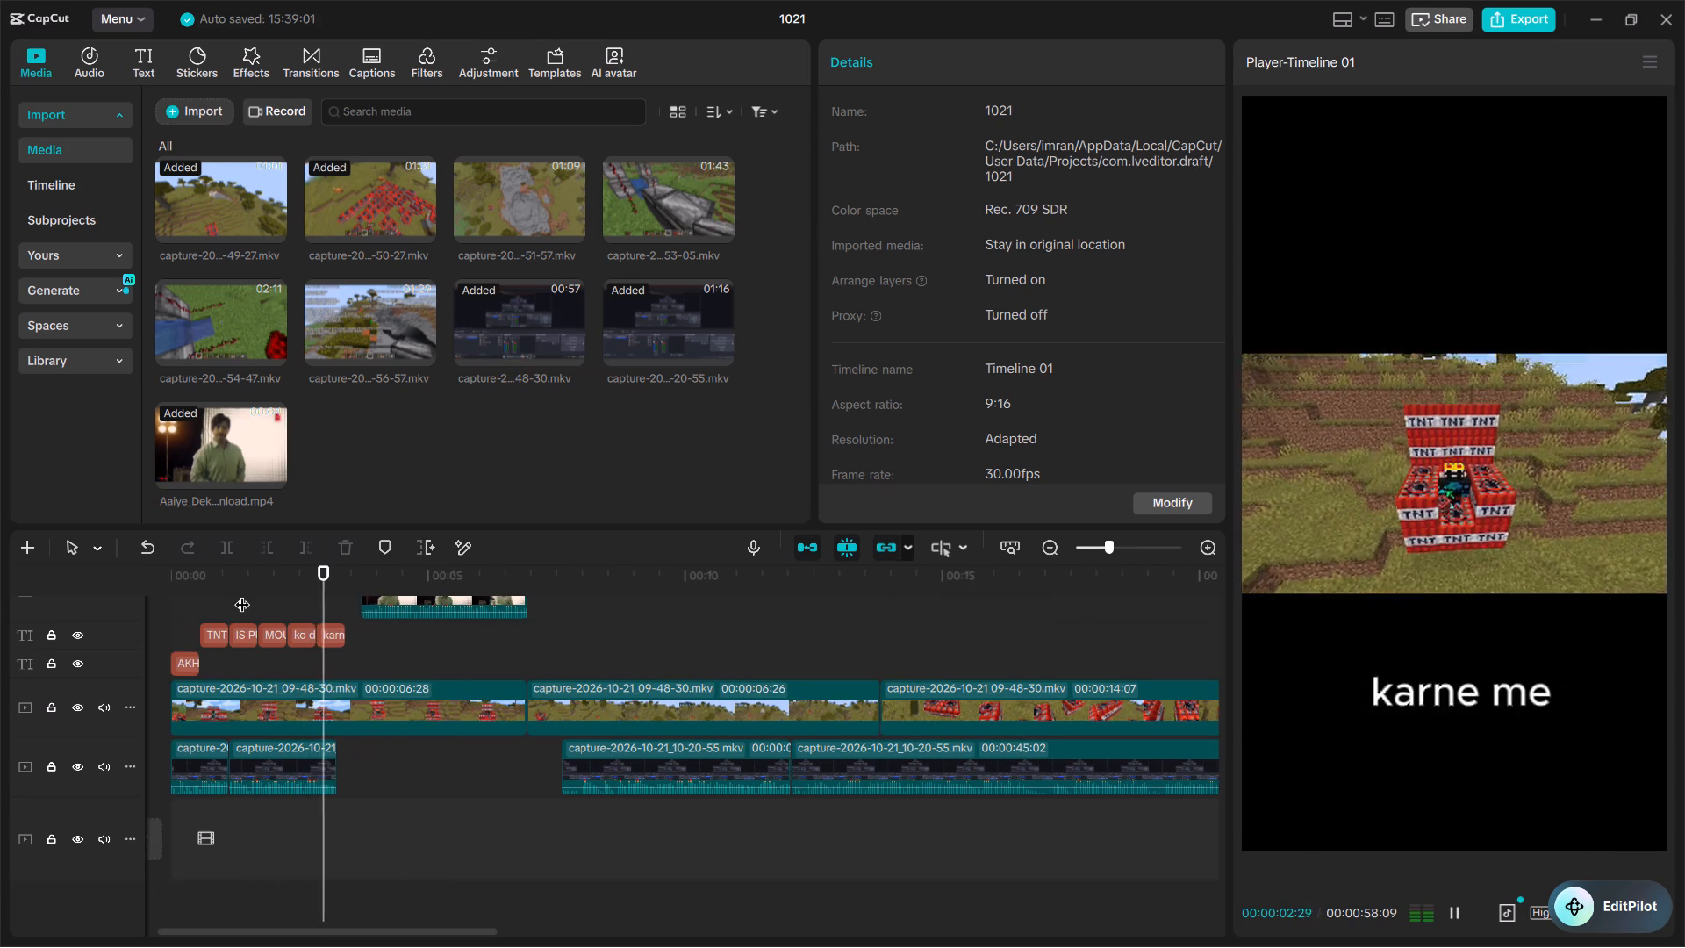
pyautogui.press('space')
# Move the Aaiye_Dekhte_Hai meme clip earlier to start at the end of the "karne me" caption, and play it through.
pyautogui.click(445, 598)
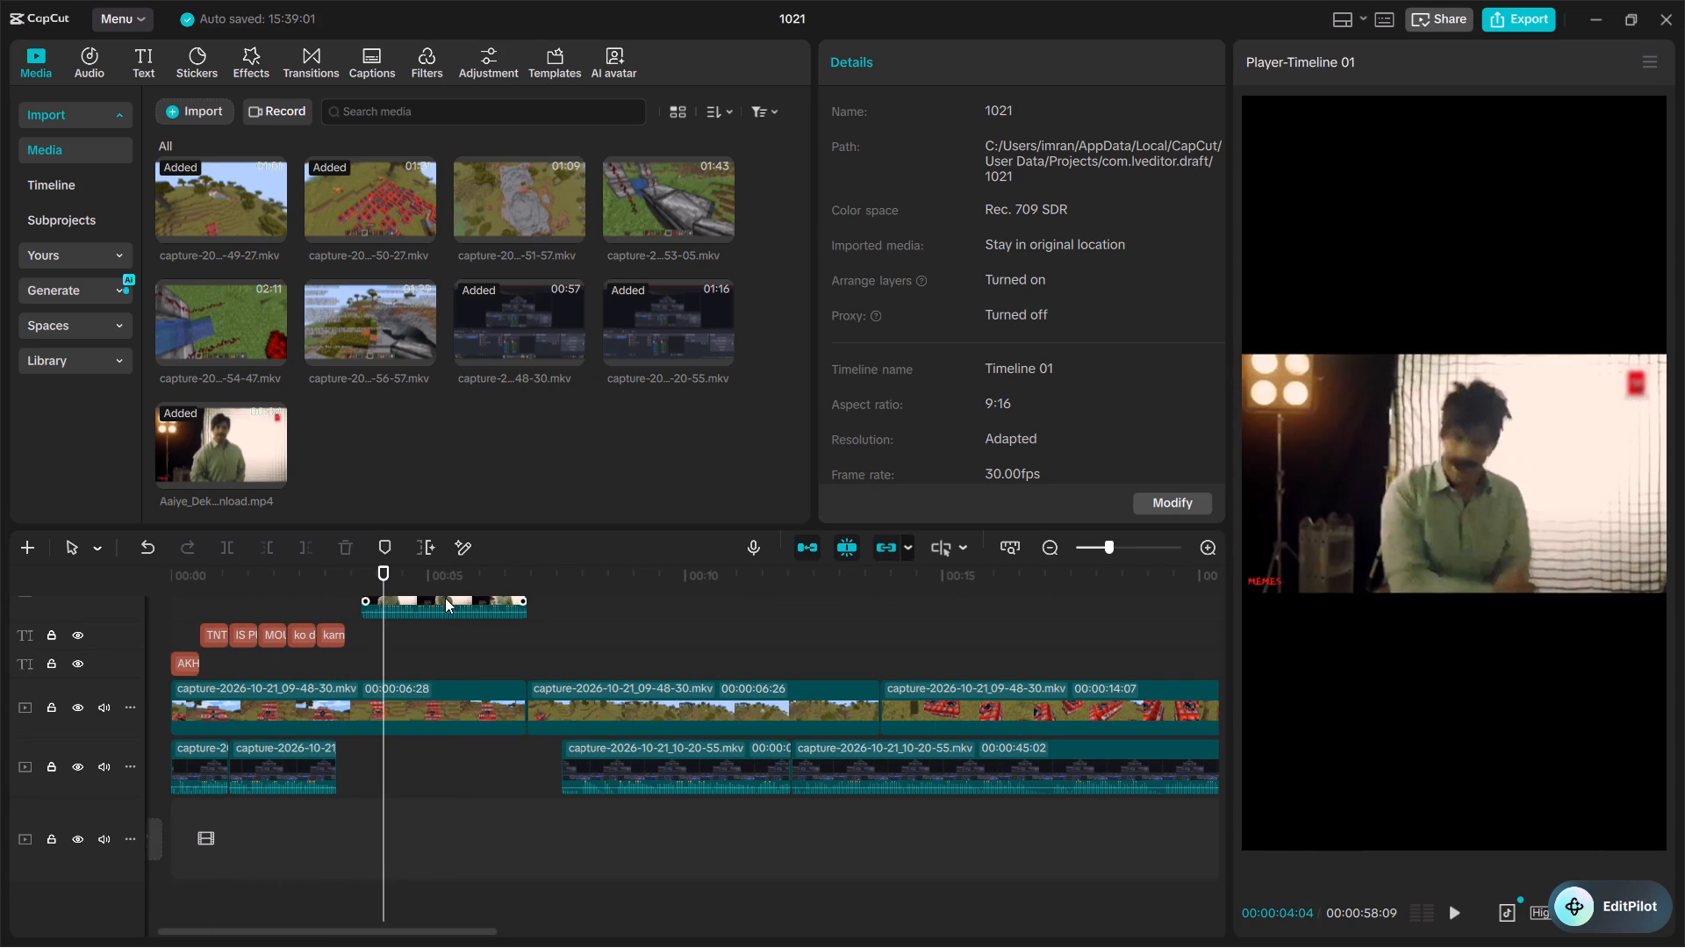
pyautogui.moveTo(445, 598); pyautogui.dragTo(430, 624)
pyautogui.click(319, 591)
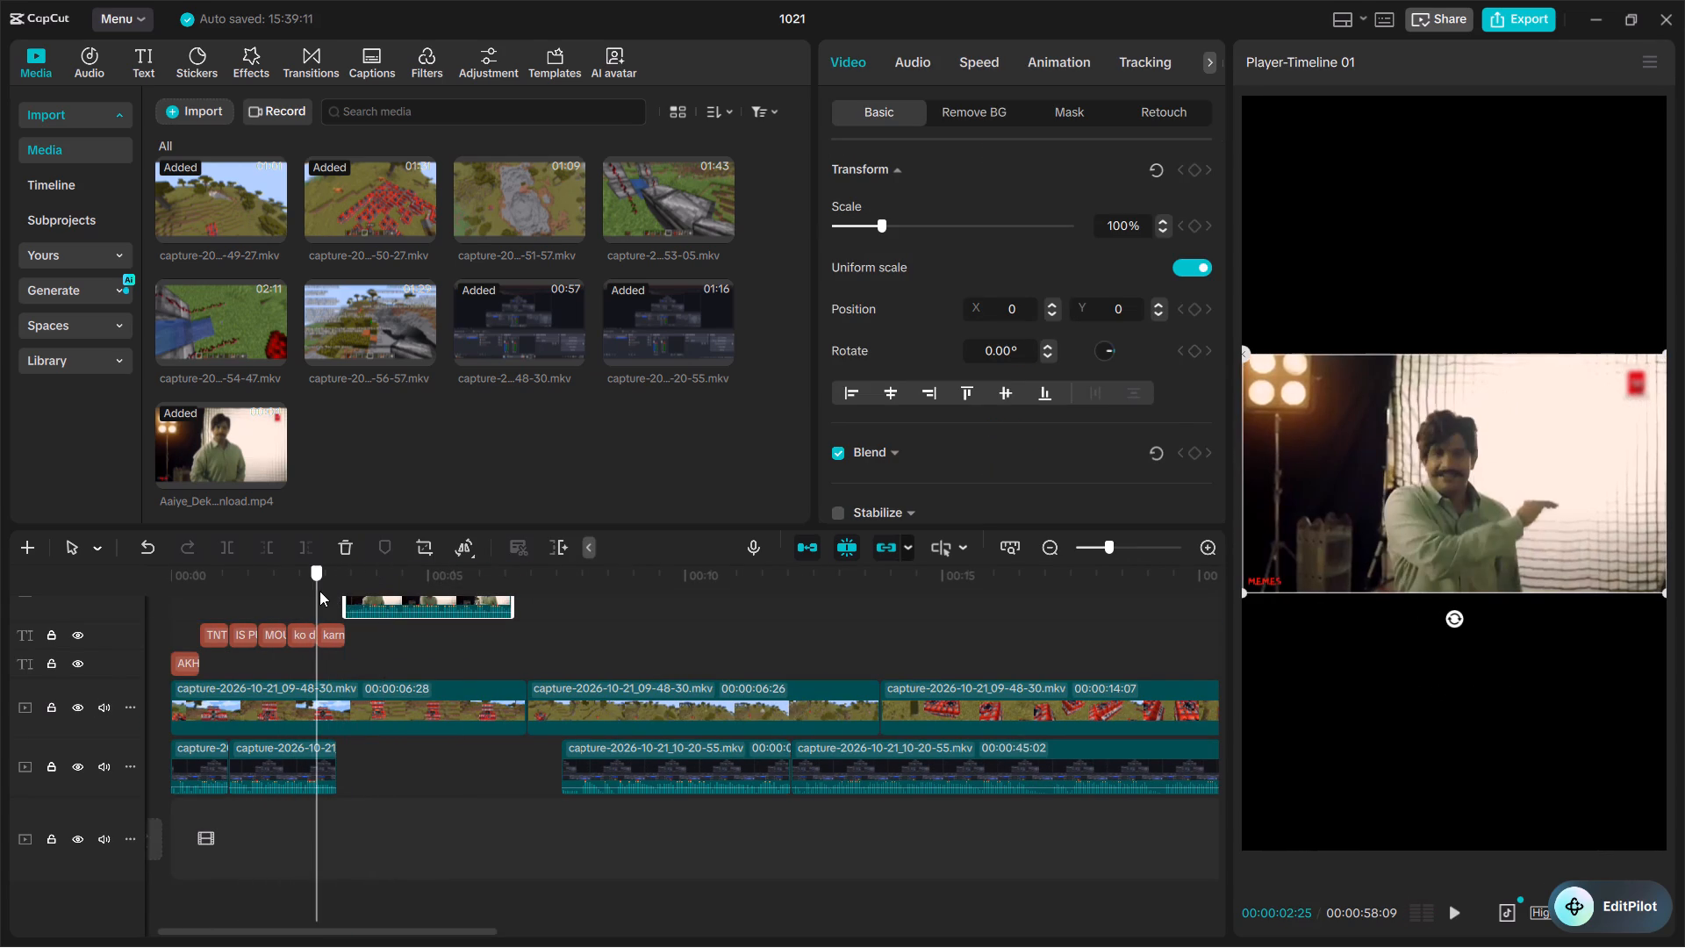
pyautogui.press('space')
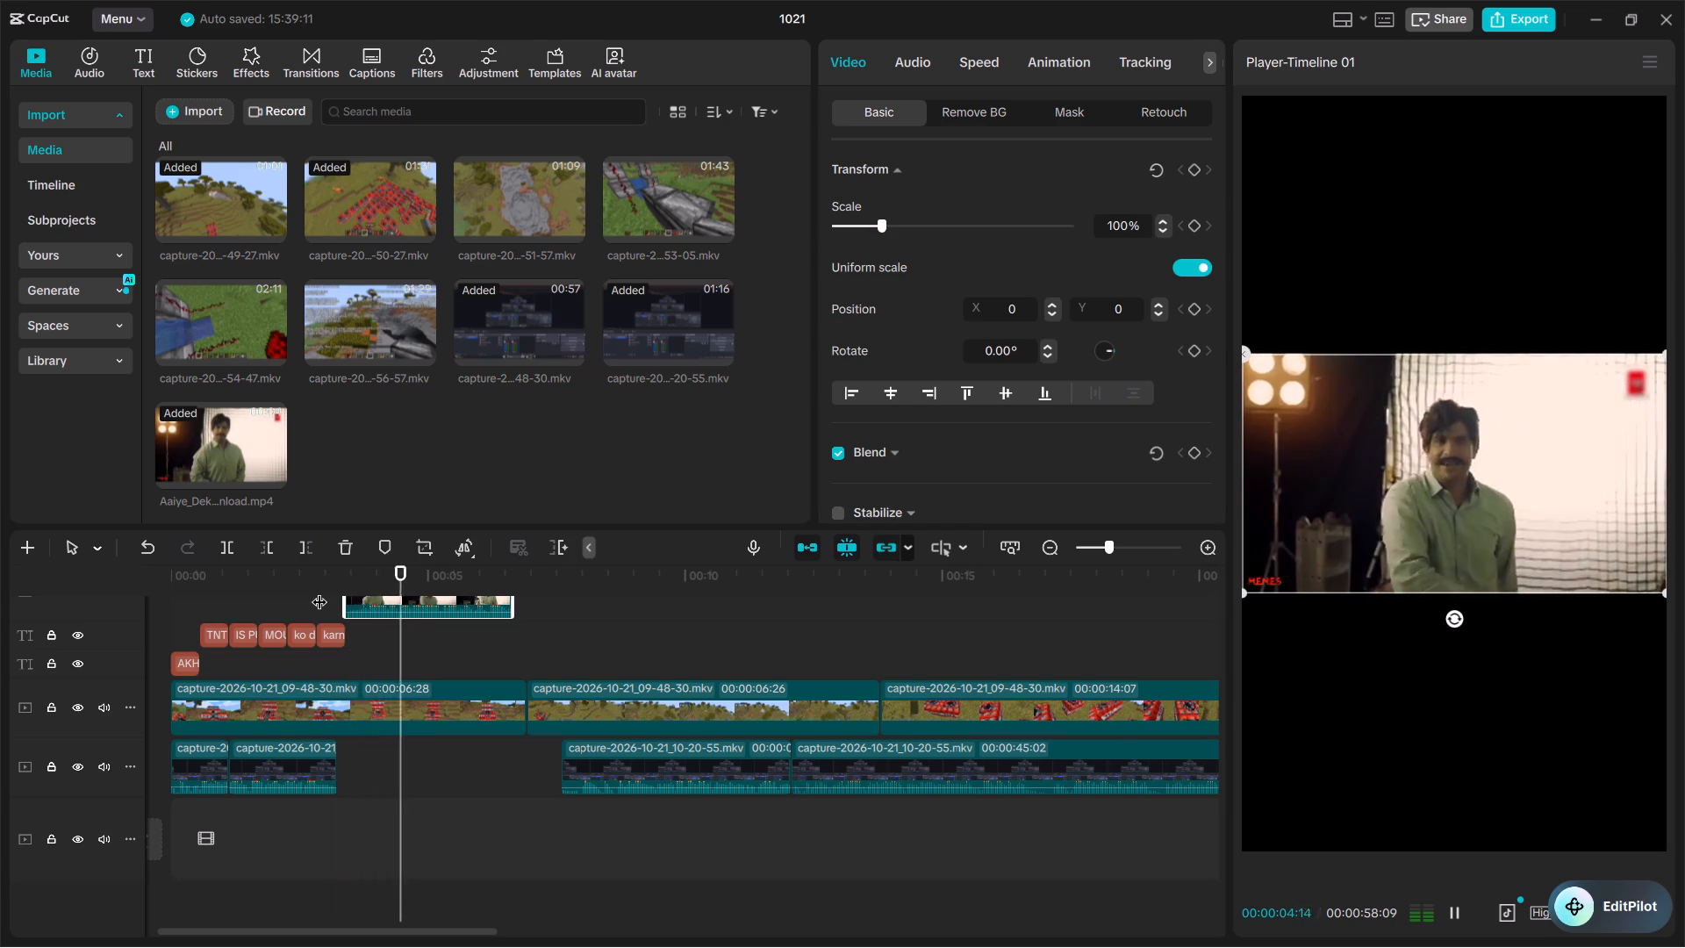
pyautogui.hotkey('ctrl', '-')
pyautogui.hotkey('ctrl', 'space')
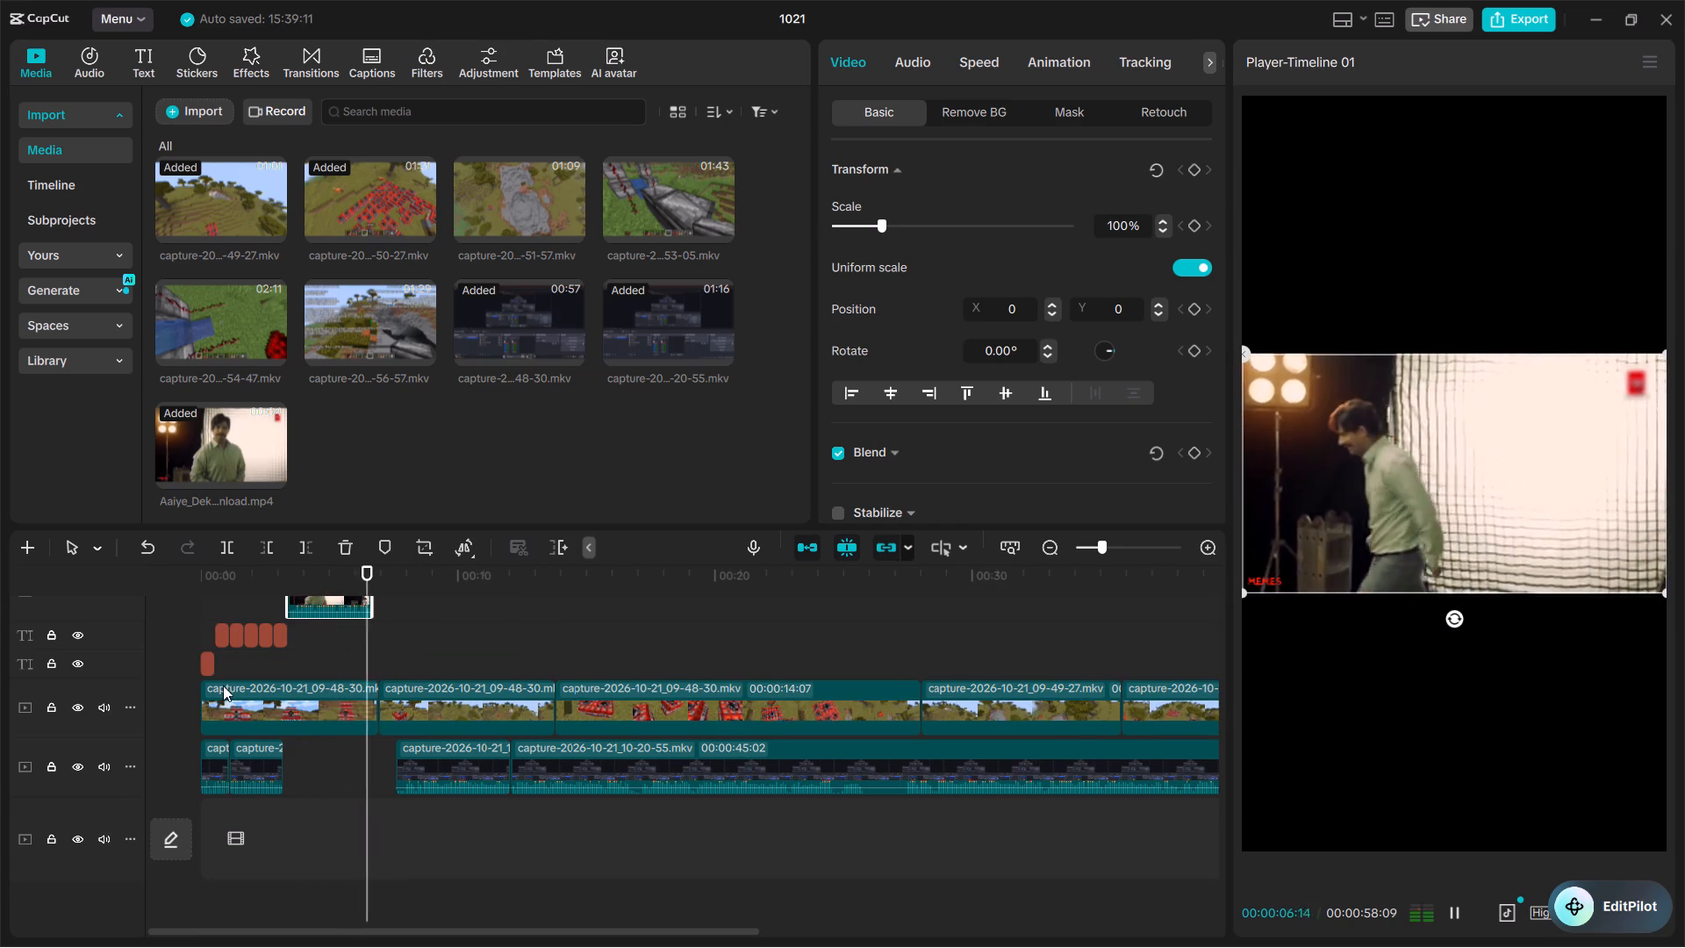
pyautogui.click(269, 602)
pyautogui.press('space')
# Replay the opening frames of the meme clip closely from several points to find where it should begin.
pyautogui.hotkey('ctrl', '+')
pyautogui.hotkey('ctrl', '+')
pyautogui.hotkey('ctrl', '+')
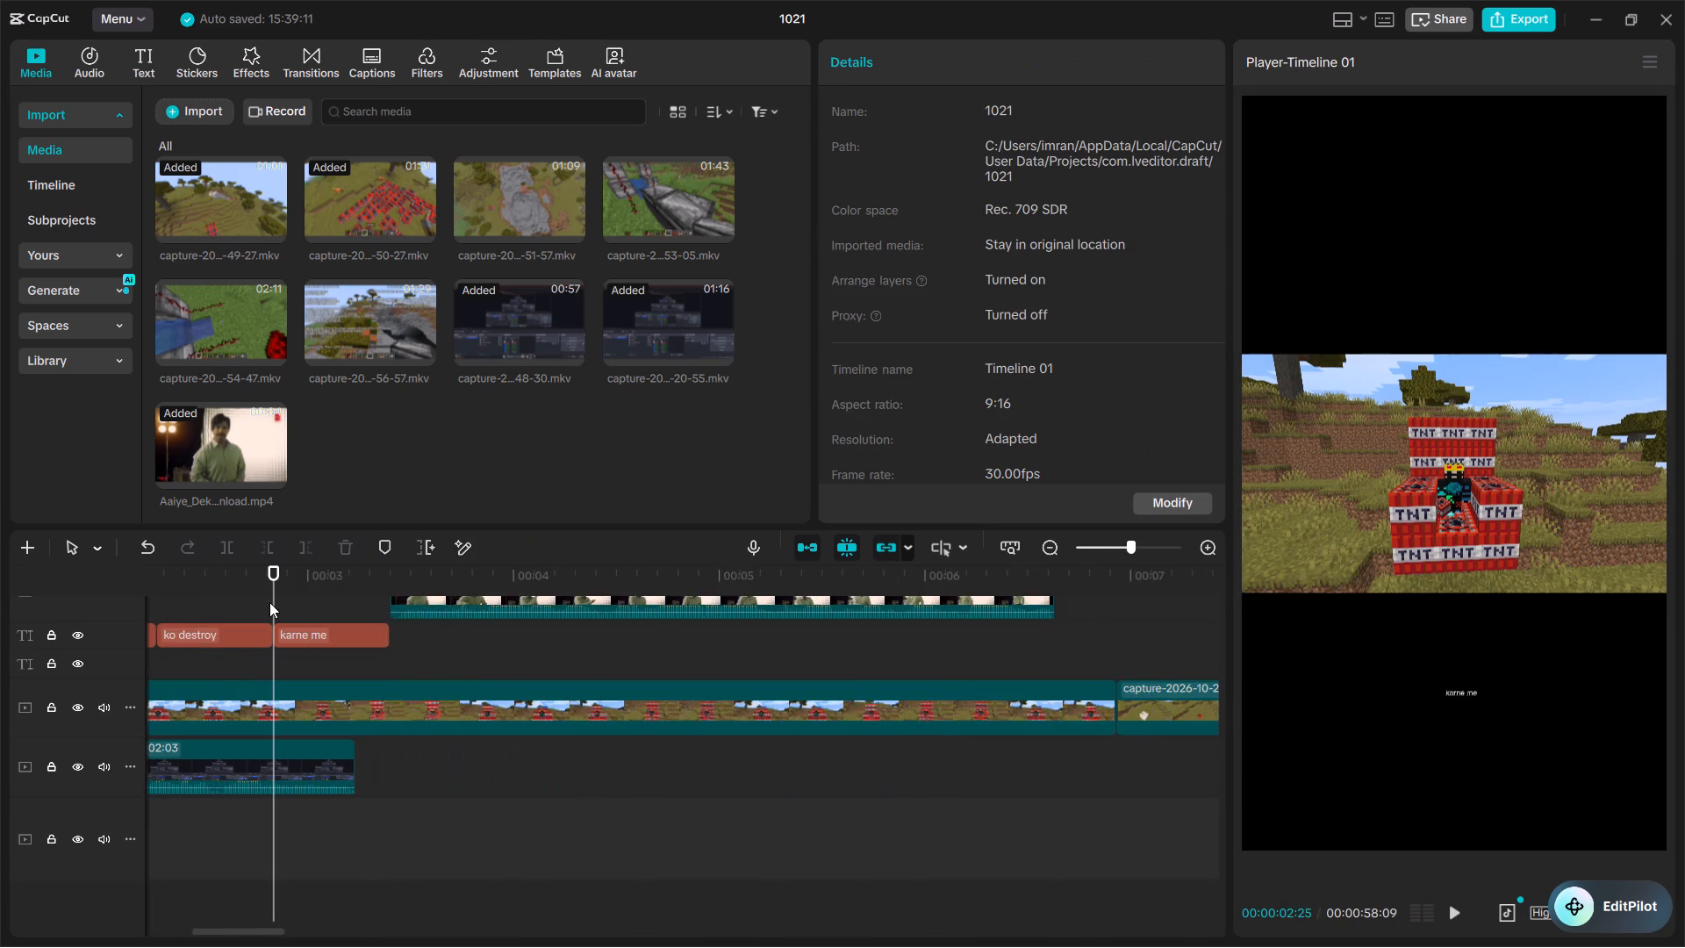
pyautogui.hotkey('ctrl', '+')
pyautogui.hotkey('ctrl', '+')
pyautogui.scroll(2, 726, 652)
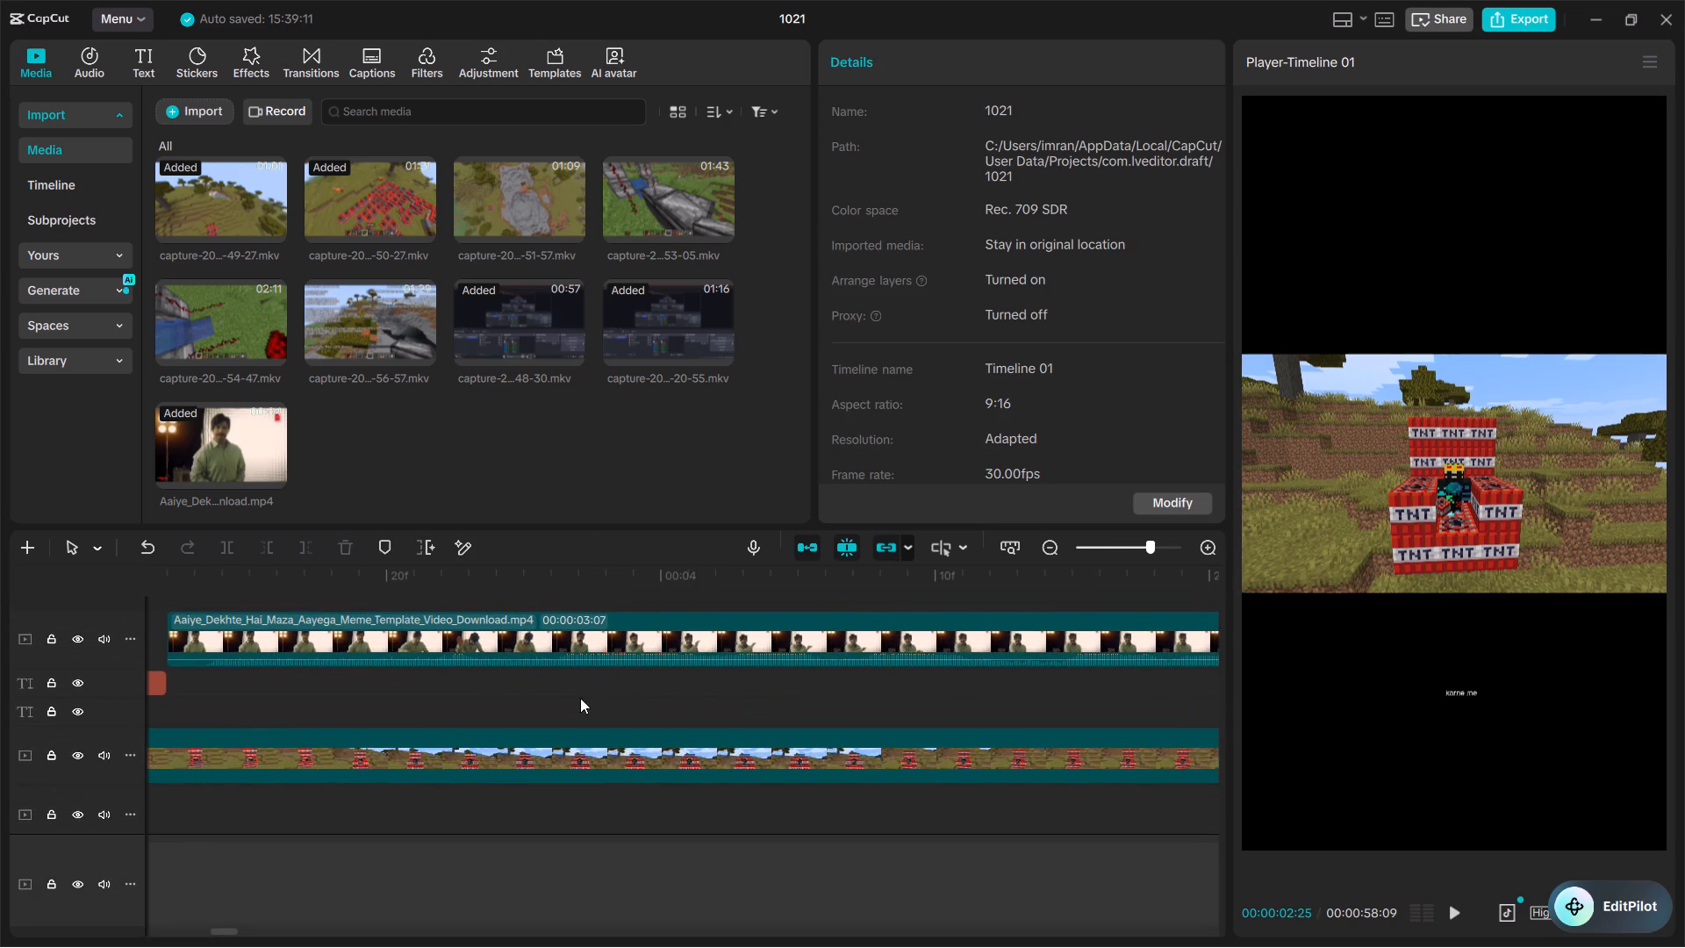
pyautogui.scroll(1, 499, 691)
pyautogui.click(189, 649)
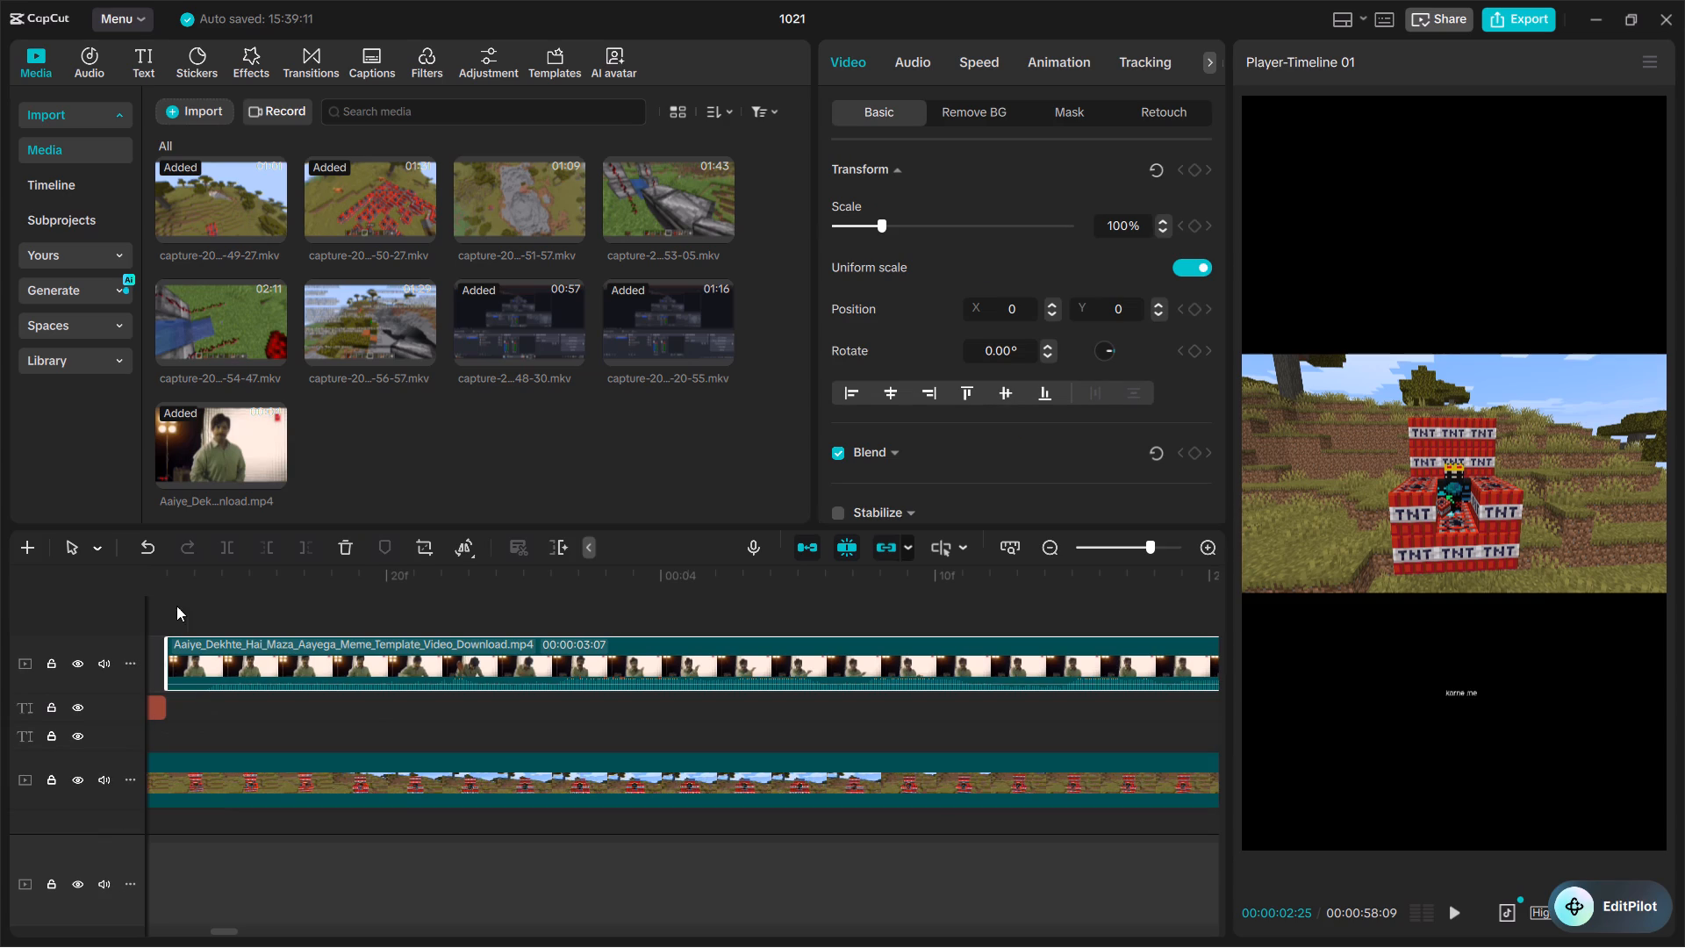
pyautogui.click(414, 591)
pyautogui.press('space')
pyautogui.press('space')
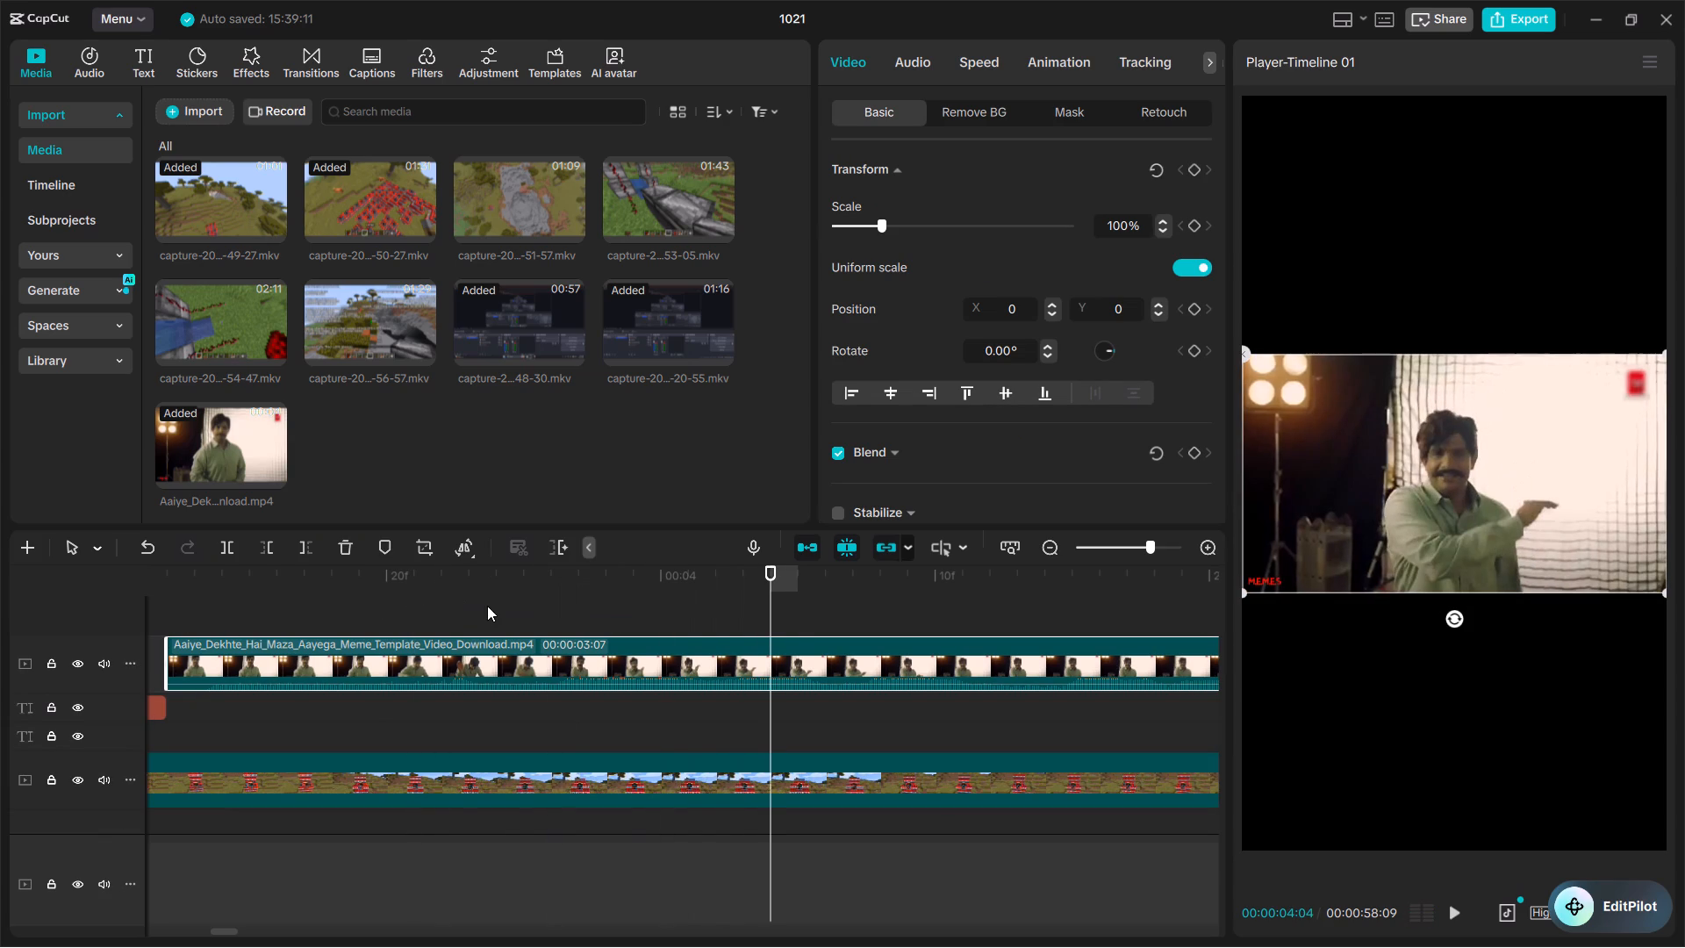
pyautogui.click(407, 640)
pyautogui.click(354, 614)
pyautogui.press('space')
pyautogui.press('space')
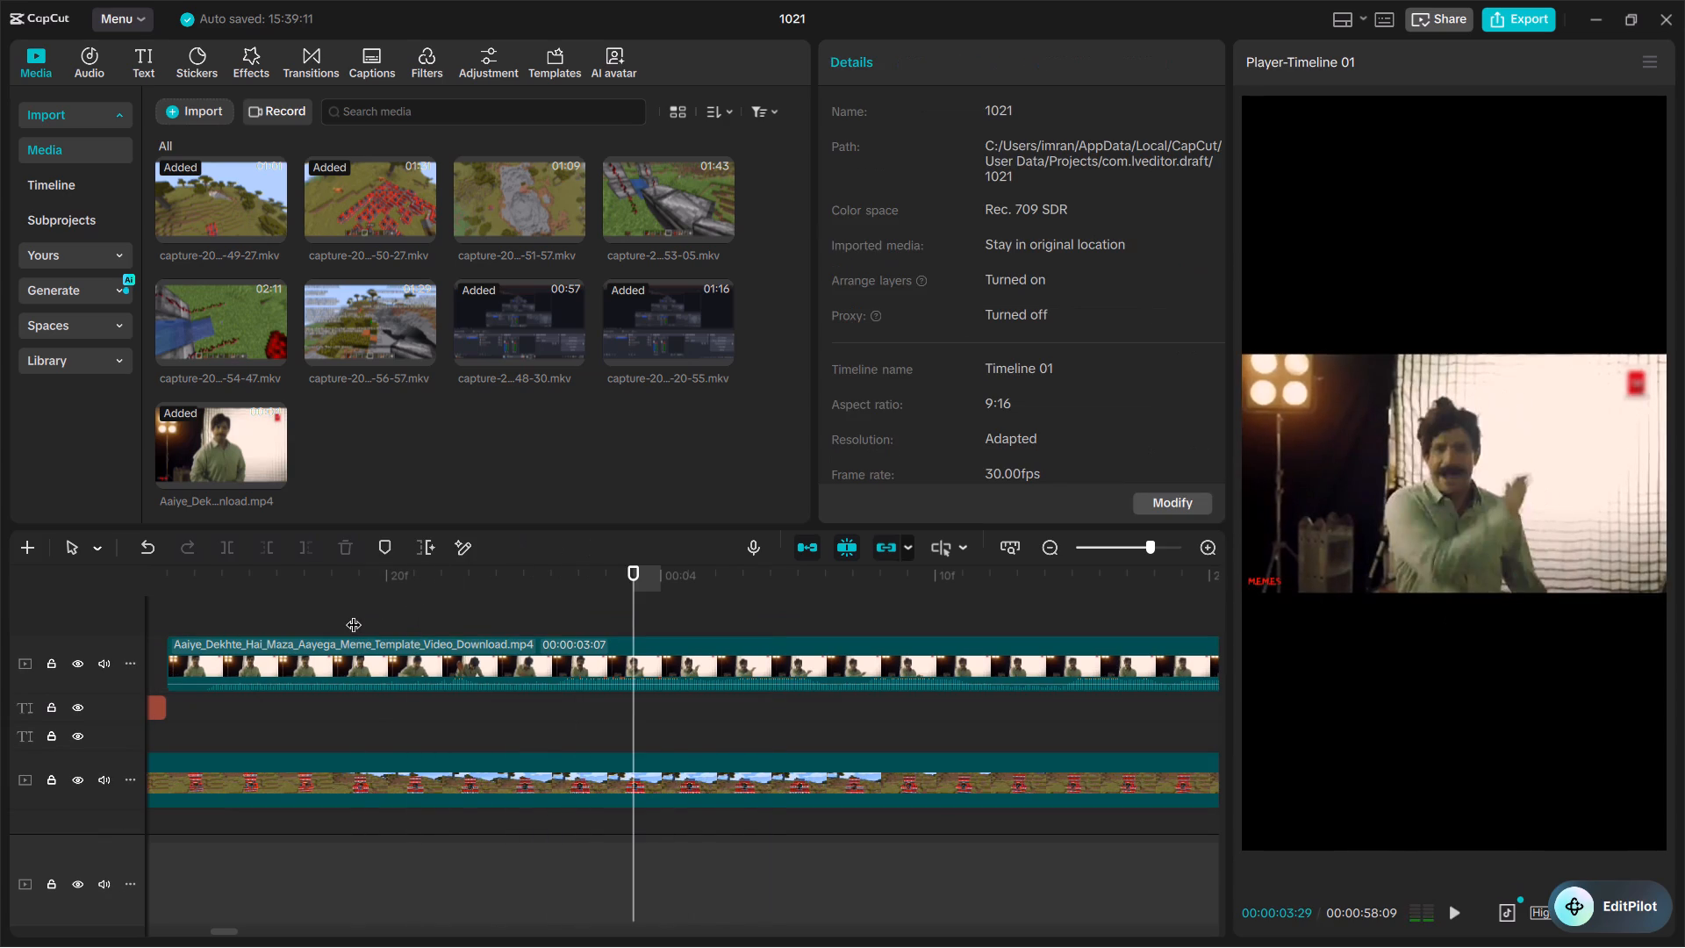
pyautogui.click(354, 614)
pyautogui.click(315, 610)
pyautogui.press('space')
pyautogui.press('space')
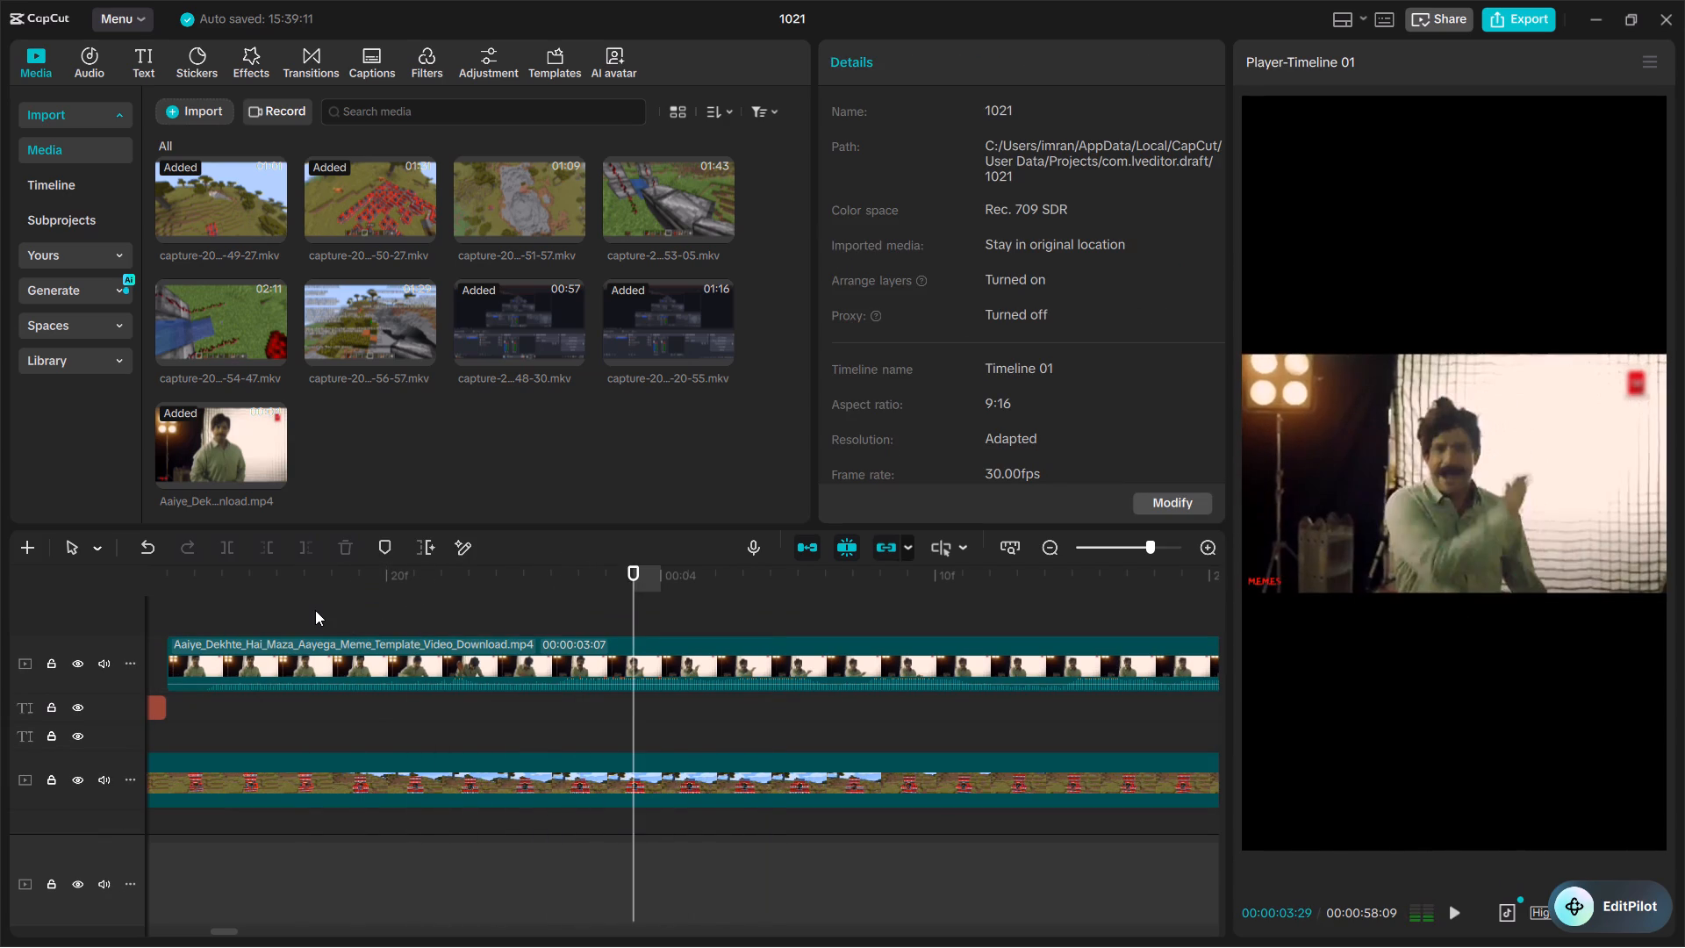
pyautogui.click(315, 610)
pyautogui.click(333, 613)
pyautogui.press('space')
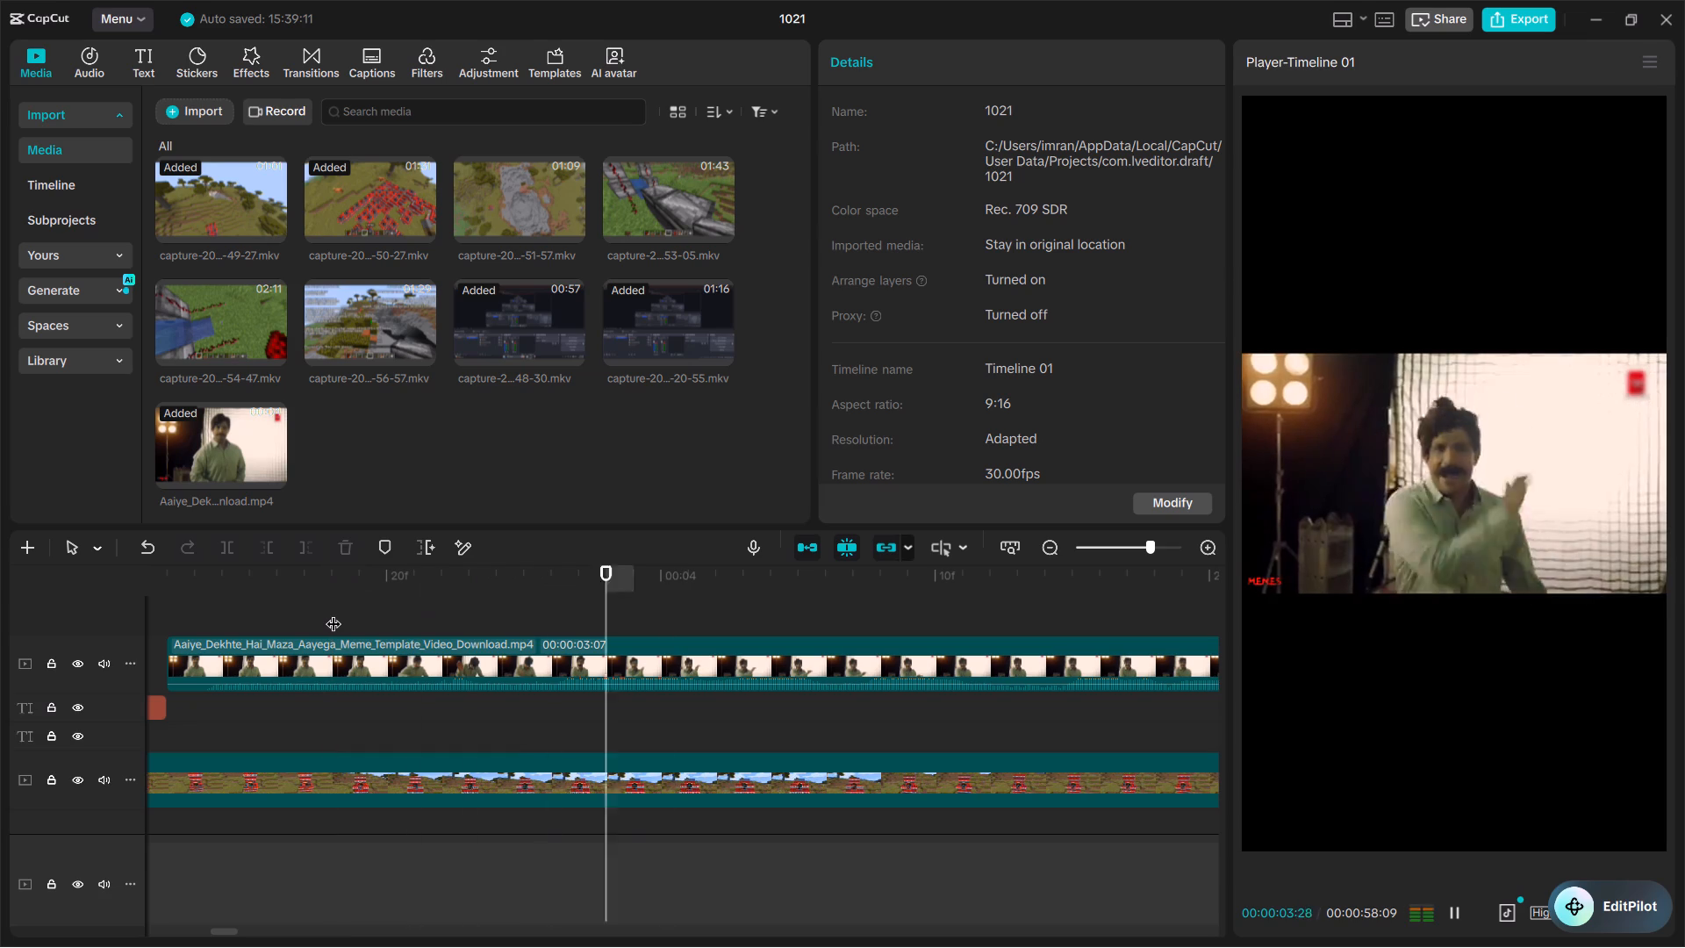
pyautogui.press('space')
pyautogui.click(342, 614)
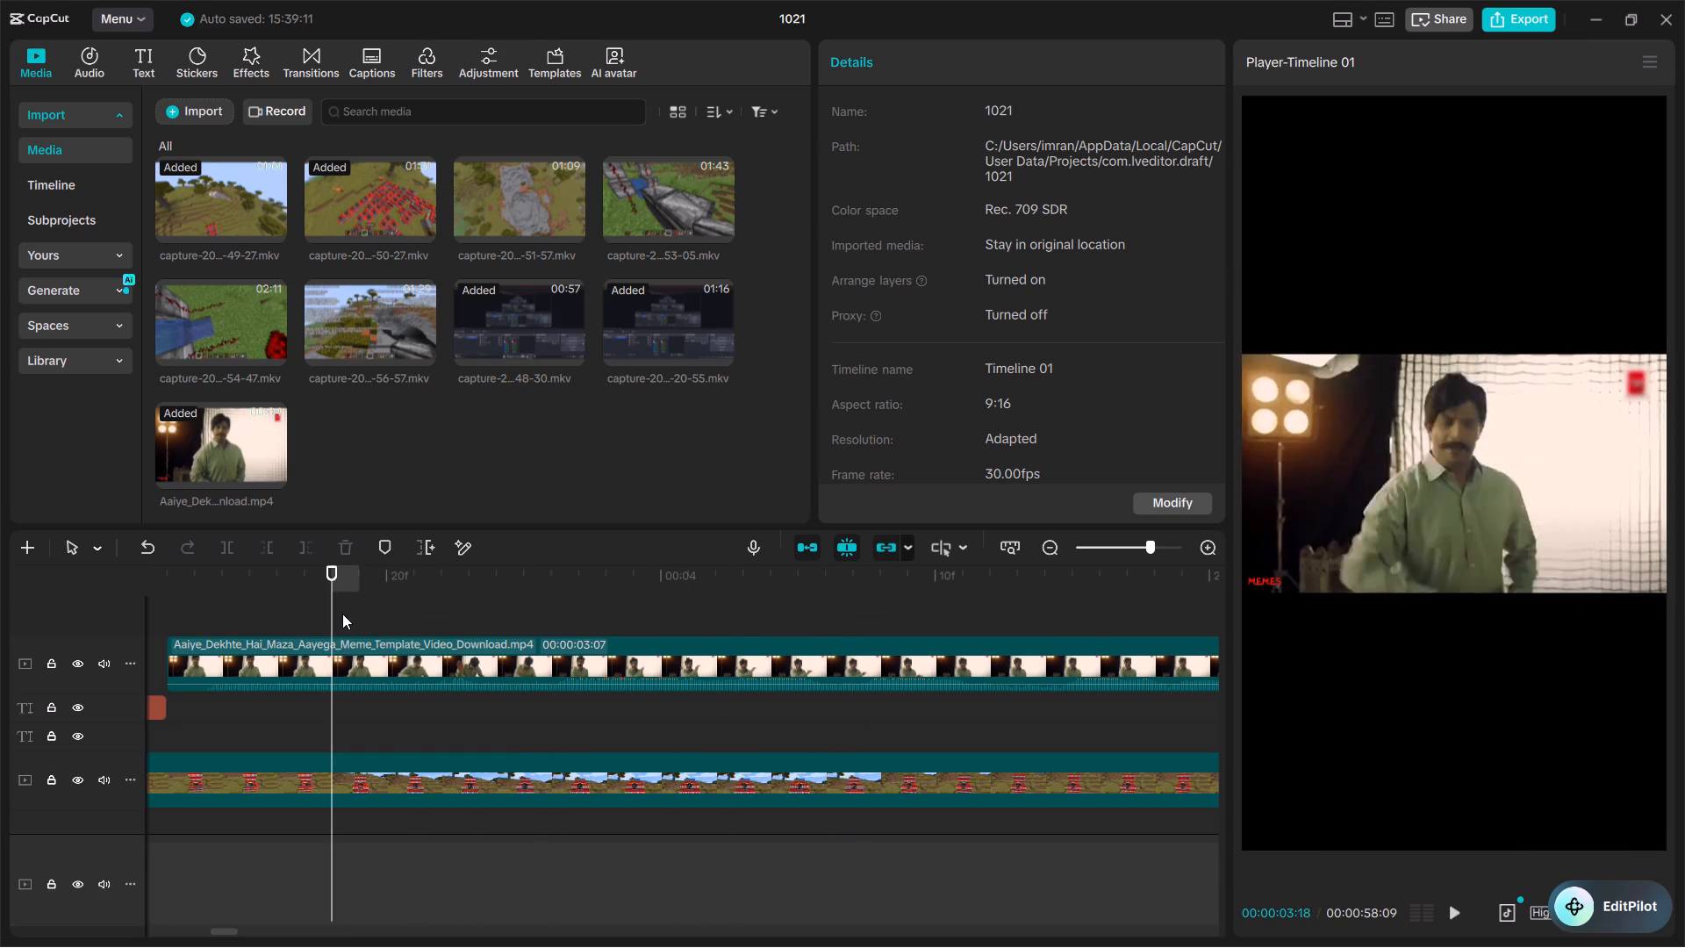
pyautogui.press('space')
pyautogui.press('space')
# Trim off the part of the meme clip before 00:00:03:18.
pyautogui.click(342, 614)
pyautogui.click(349, 651)
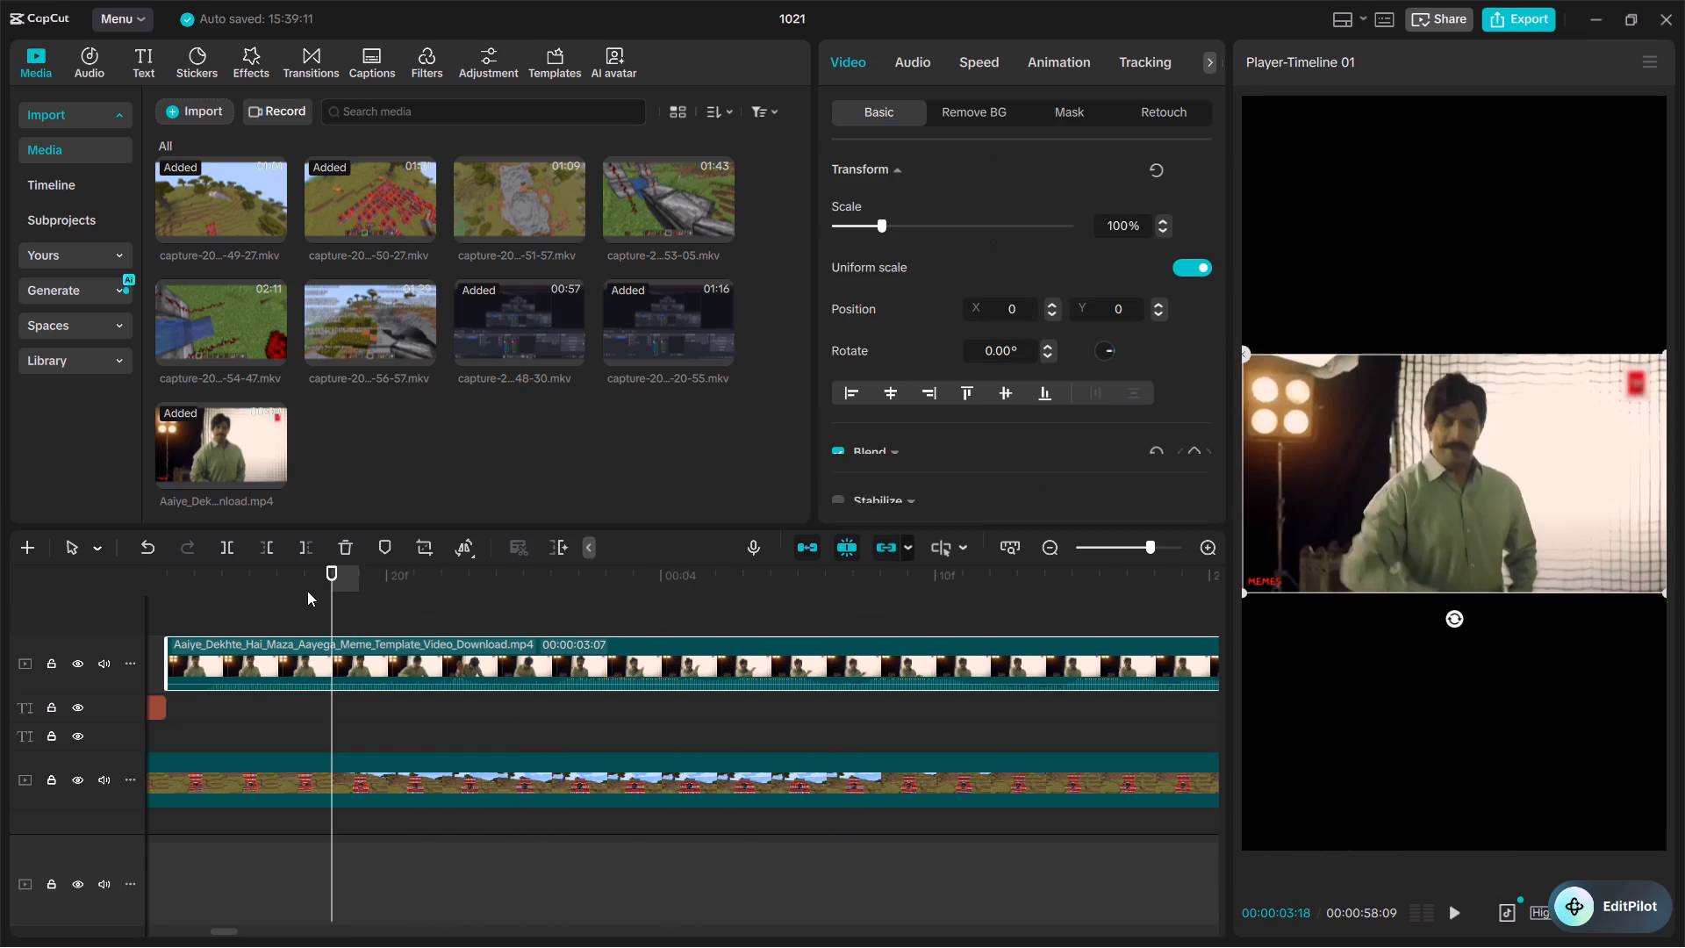
pyautogui.click(312, 552)
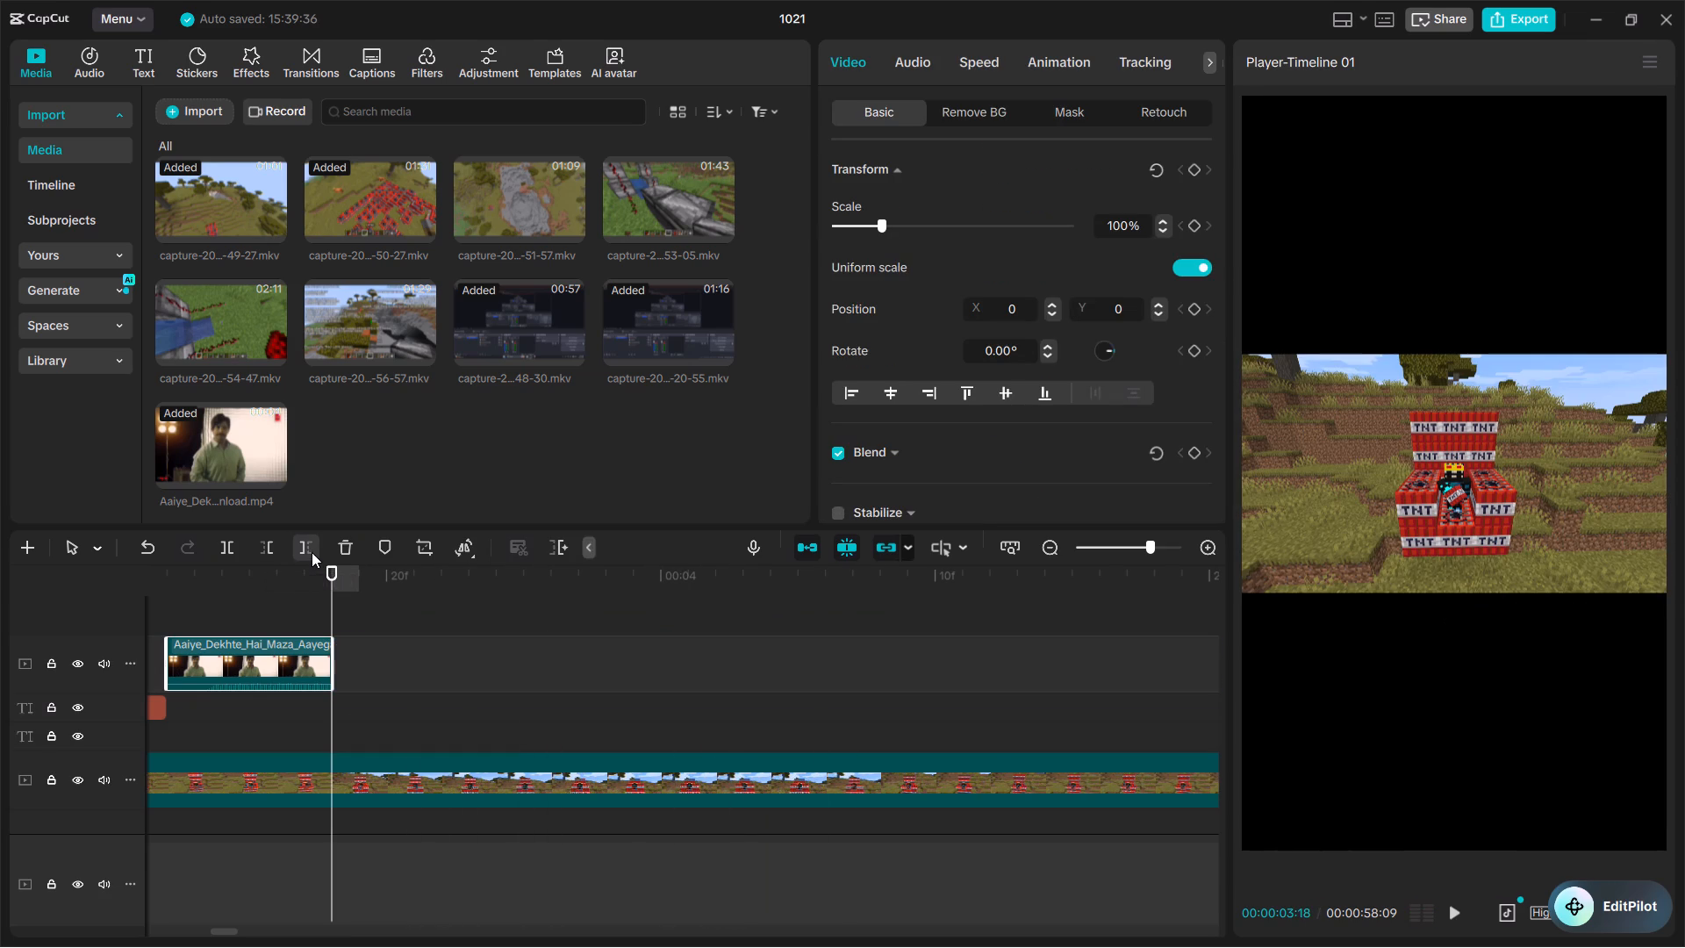
pyautogui.hotkey('ctrl', 'z')
pyautogui.click(276, 540)
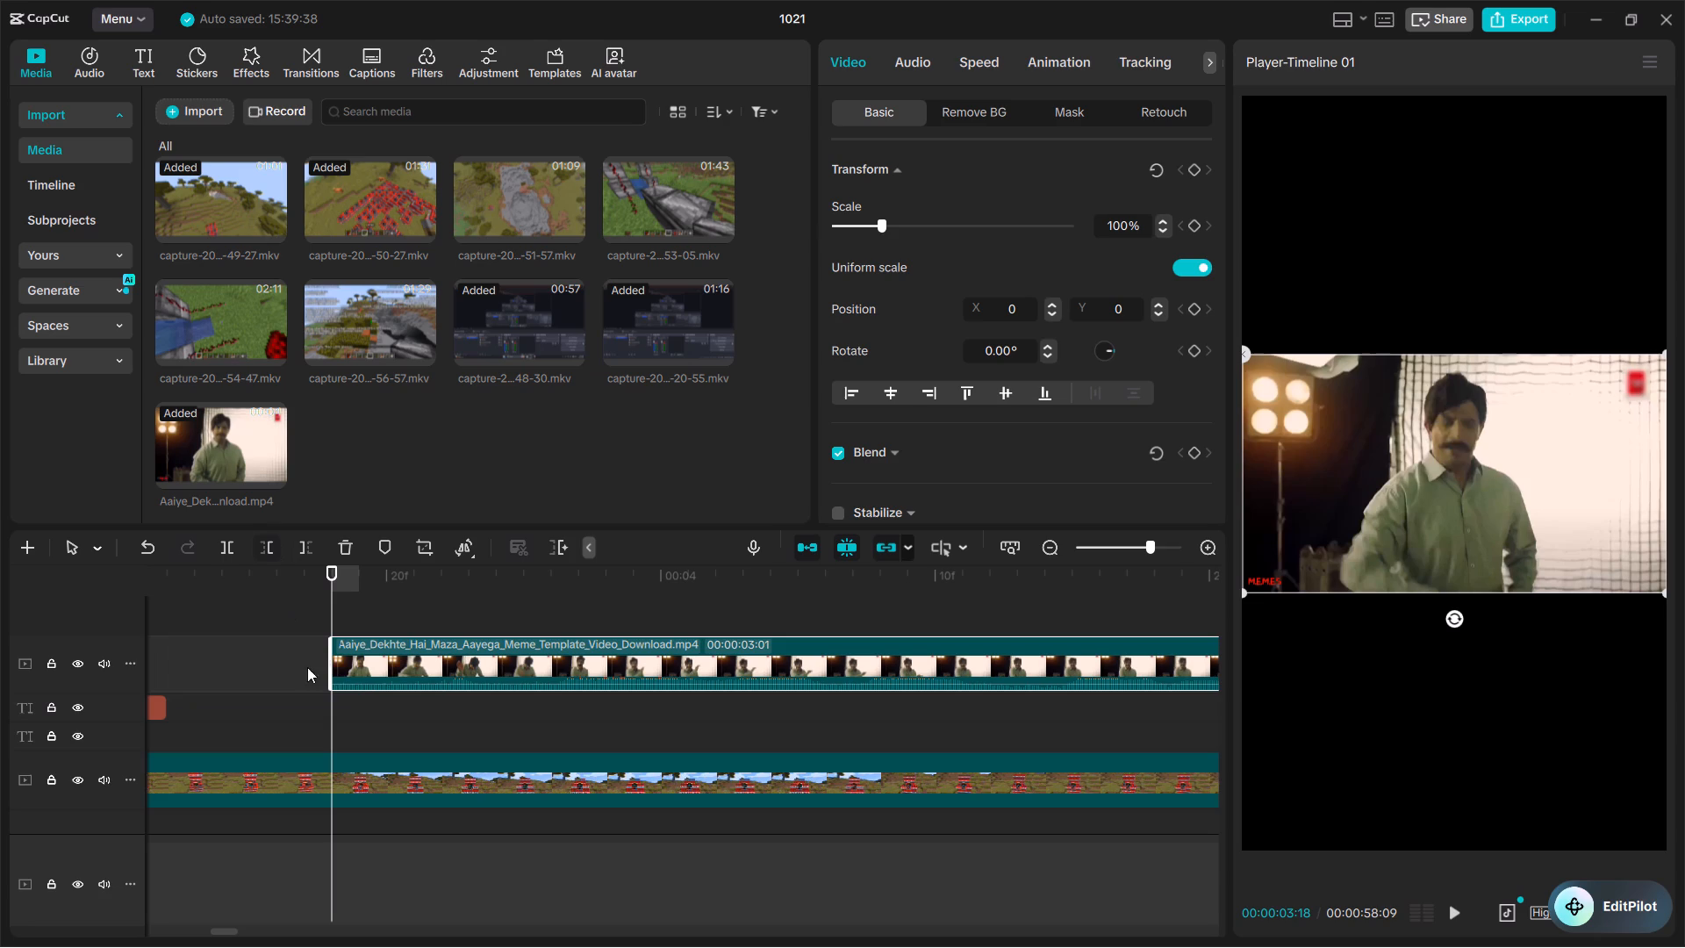
# Move the trimmed meme clip back against the end of the "karne me" caption.
pyautogui.moveTo(430, 660); pyautogui.dragTo(269, 671)
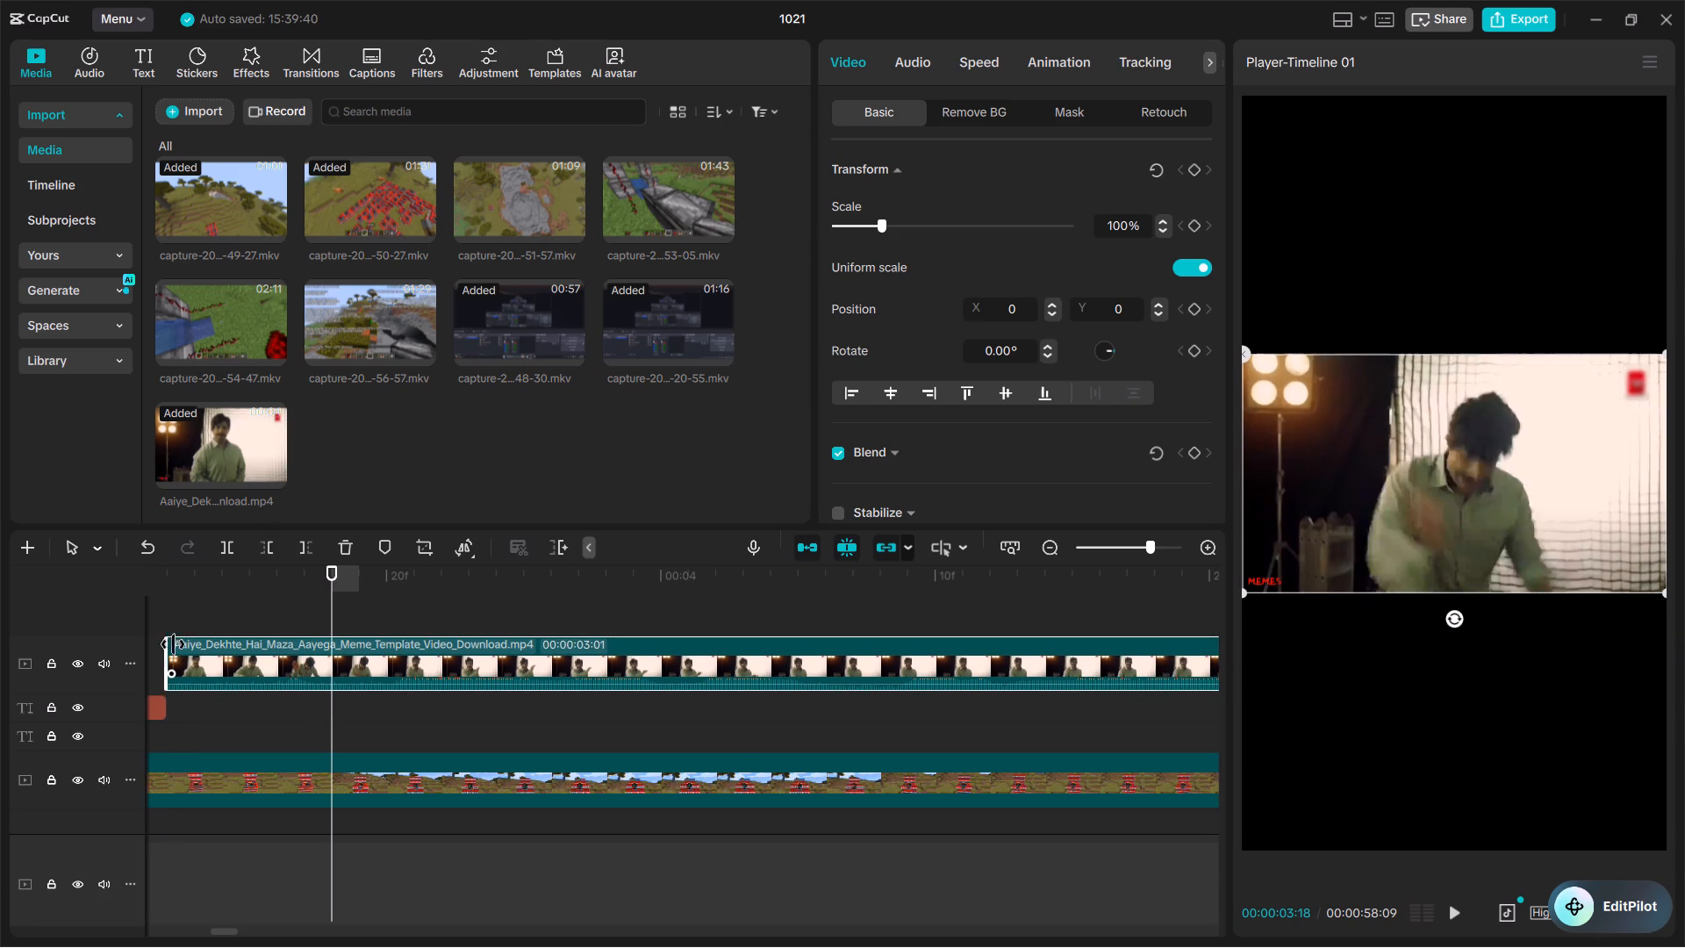
# Play the meme clip to find its end point and trim off everything after 00:00:05:04.
pyautogui.click(165, 606)
pyautogui.press('space')
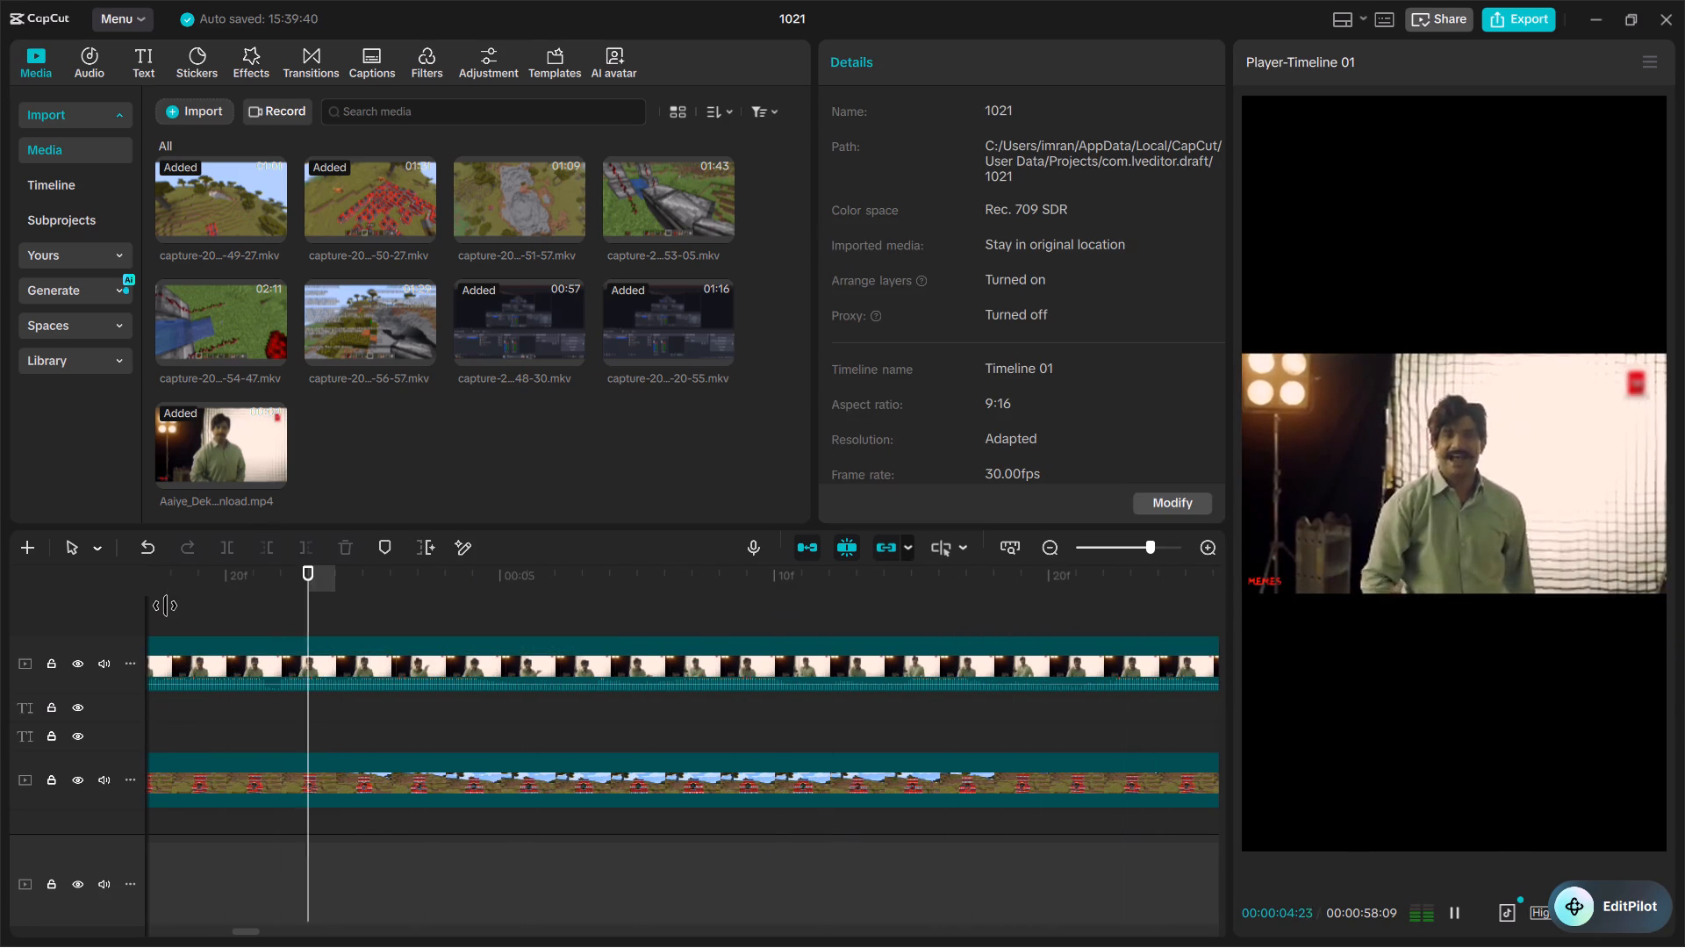
pyautogui.press('space')
pyautogui.press('space')
pyautogui.press('space')
pyautogui.click(322, 593)
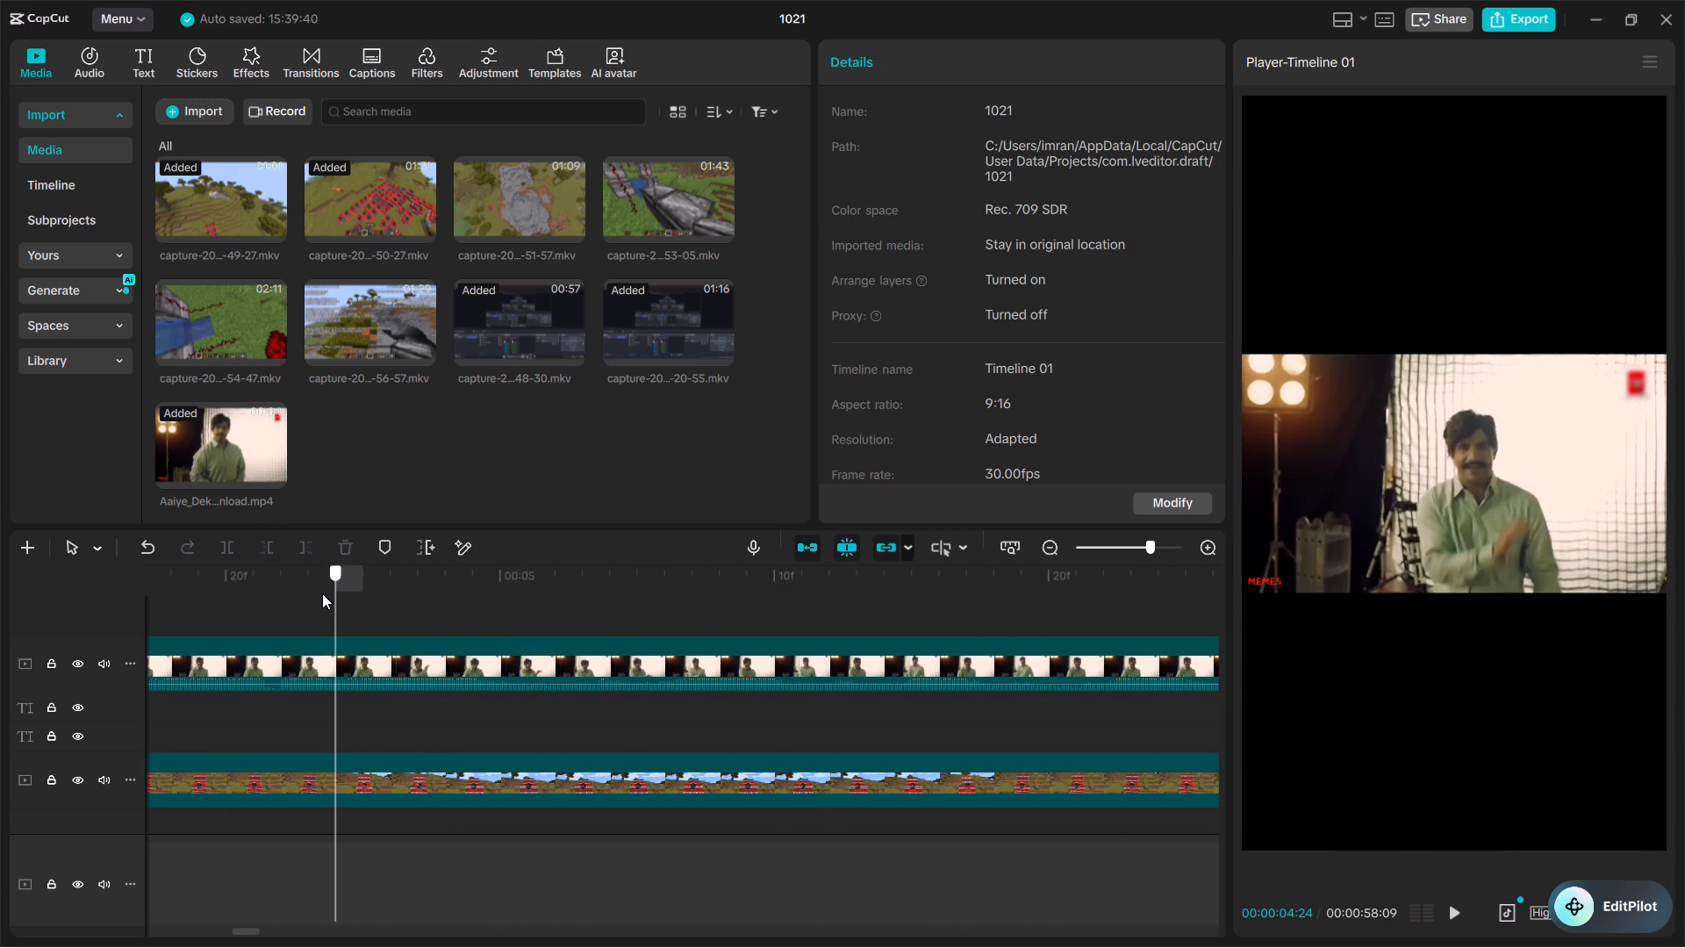
pyautogui.press('space')
pyautogui.press('space')
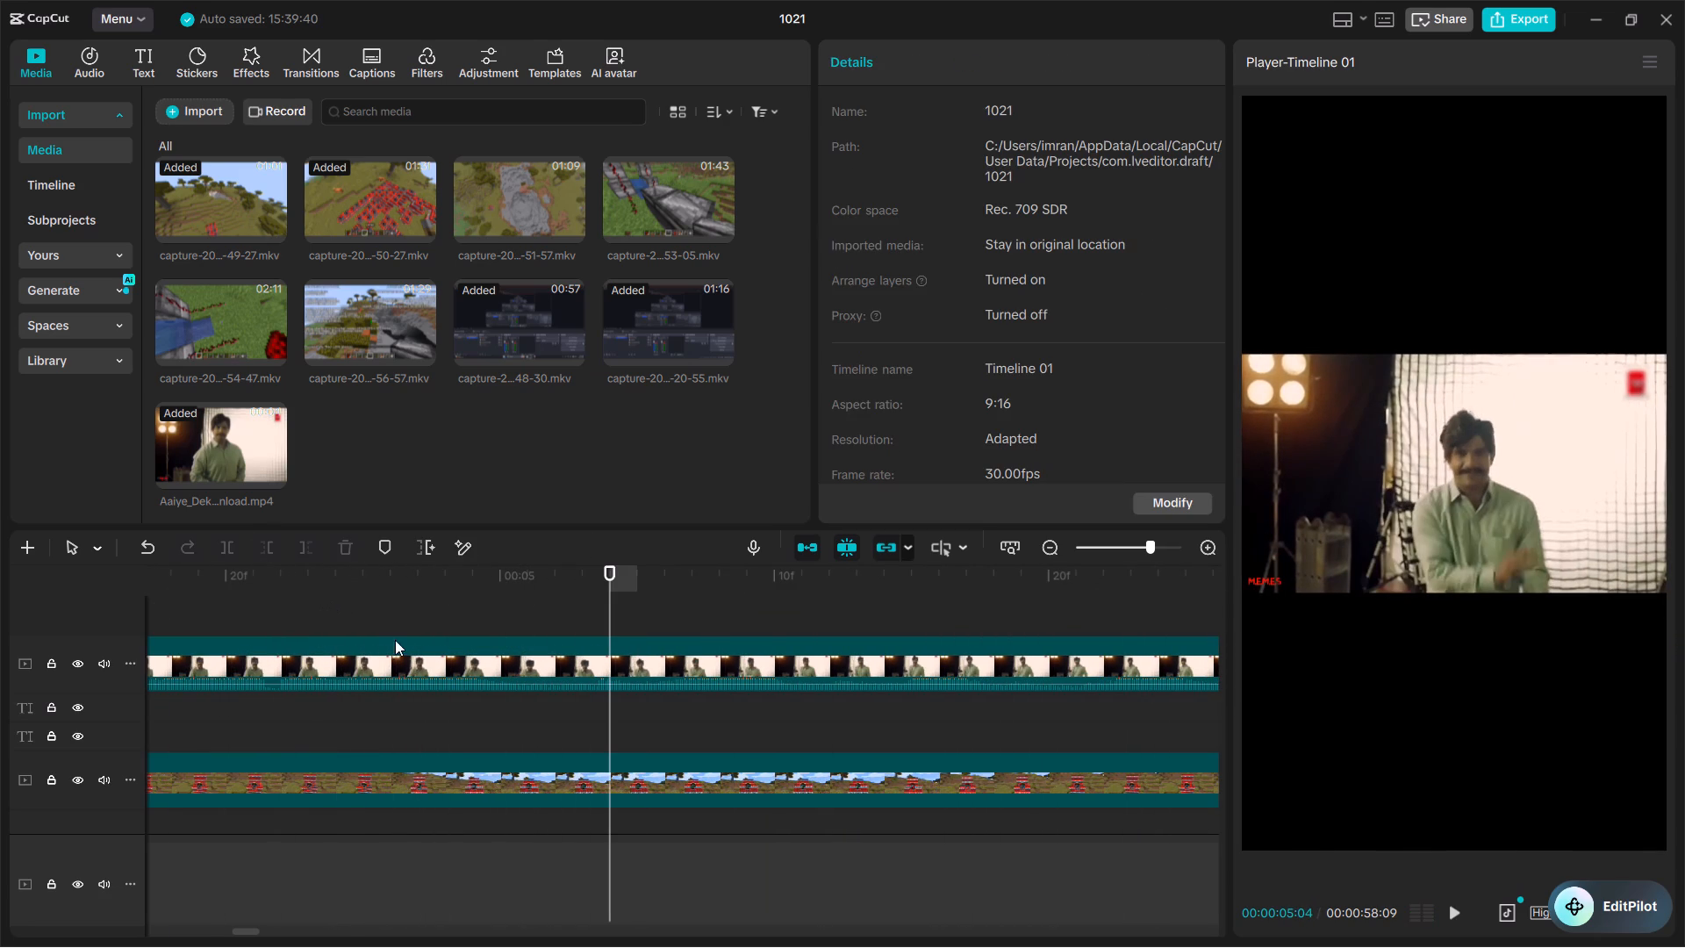
pyautogui.click(468, 655)
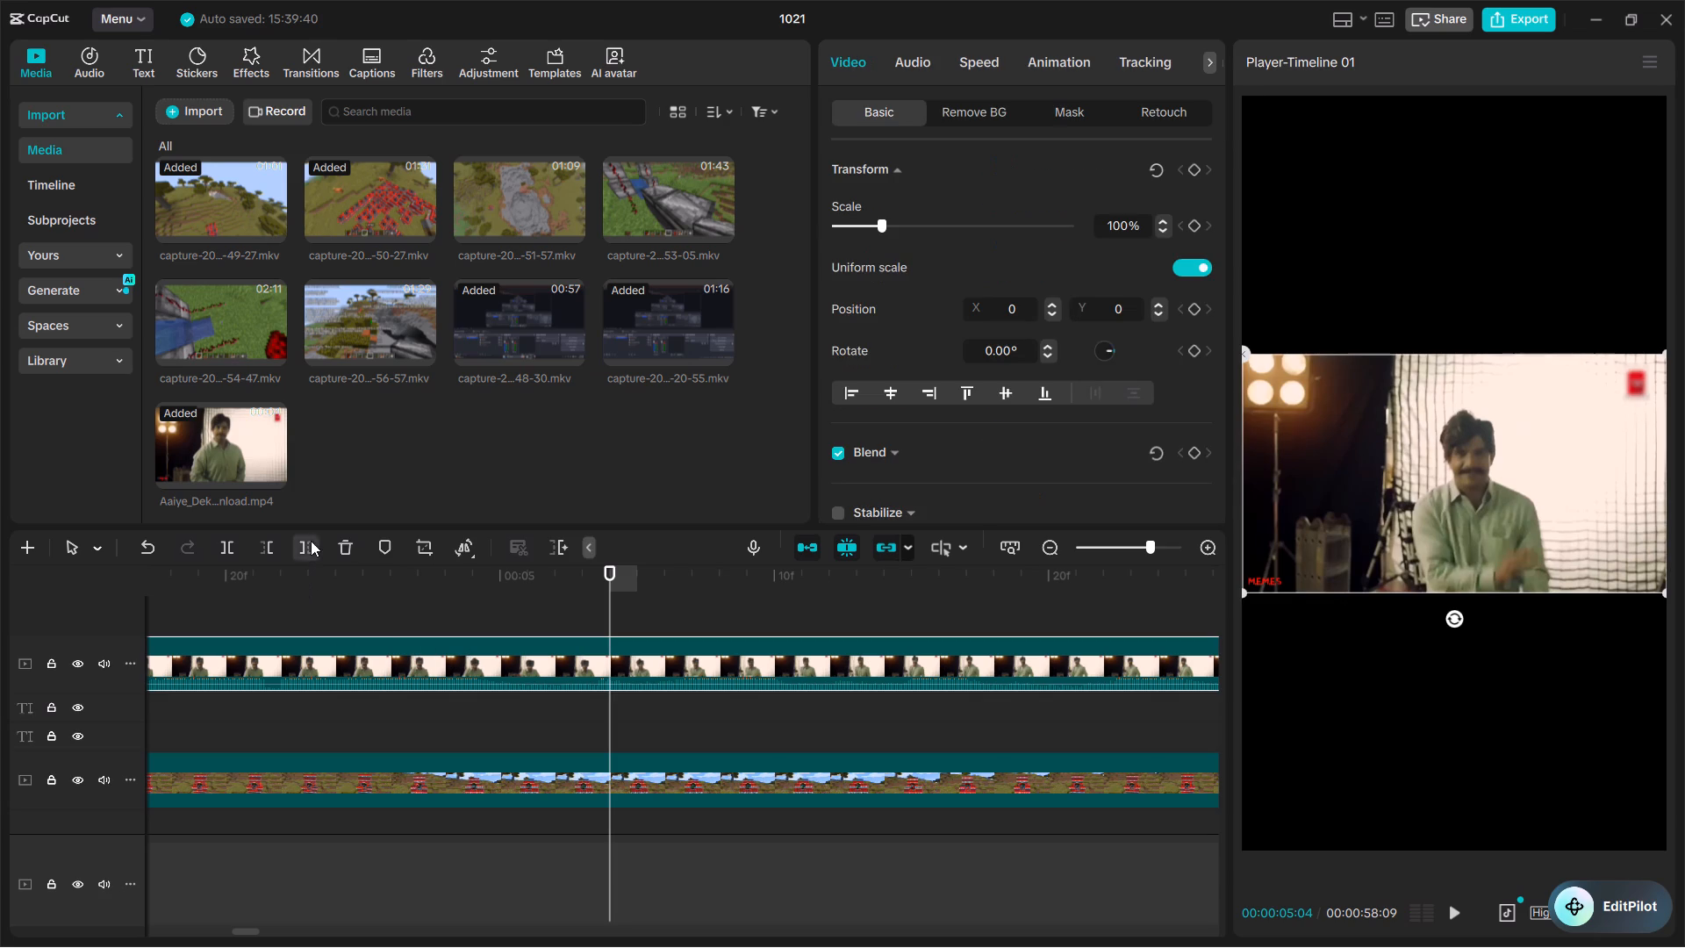
pyautogui.click(311, 541)
# Play the opening captions from the start of the timeline to check how the audio sounds.
pyautogui.hotkey('ctrl', '-')
pyautogui.hotkey('ctrl', '-')
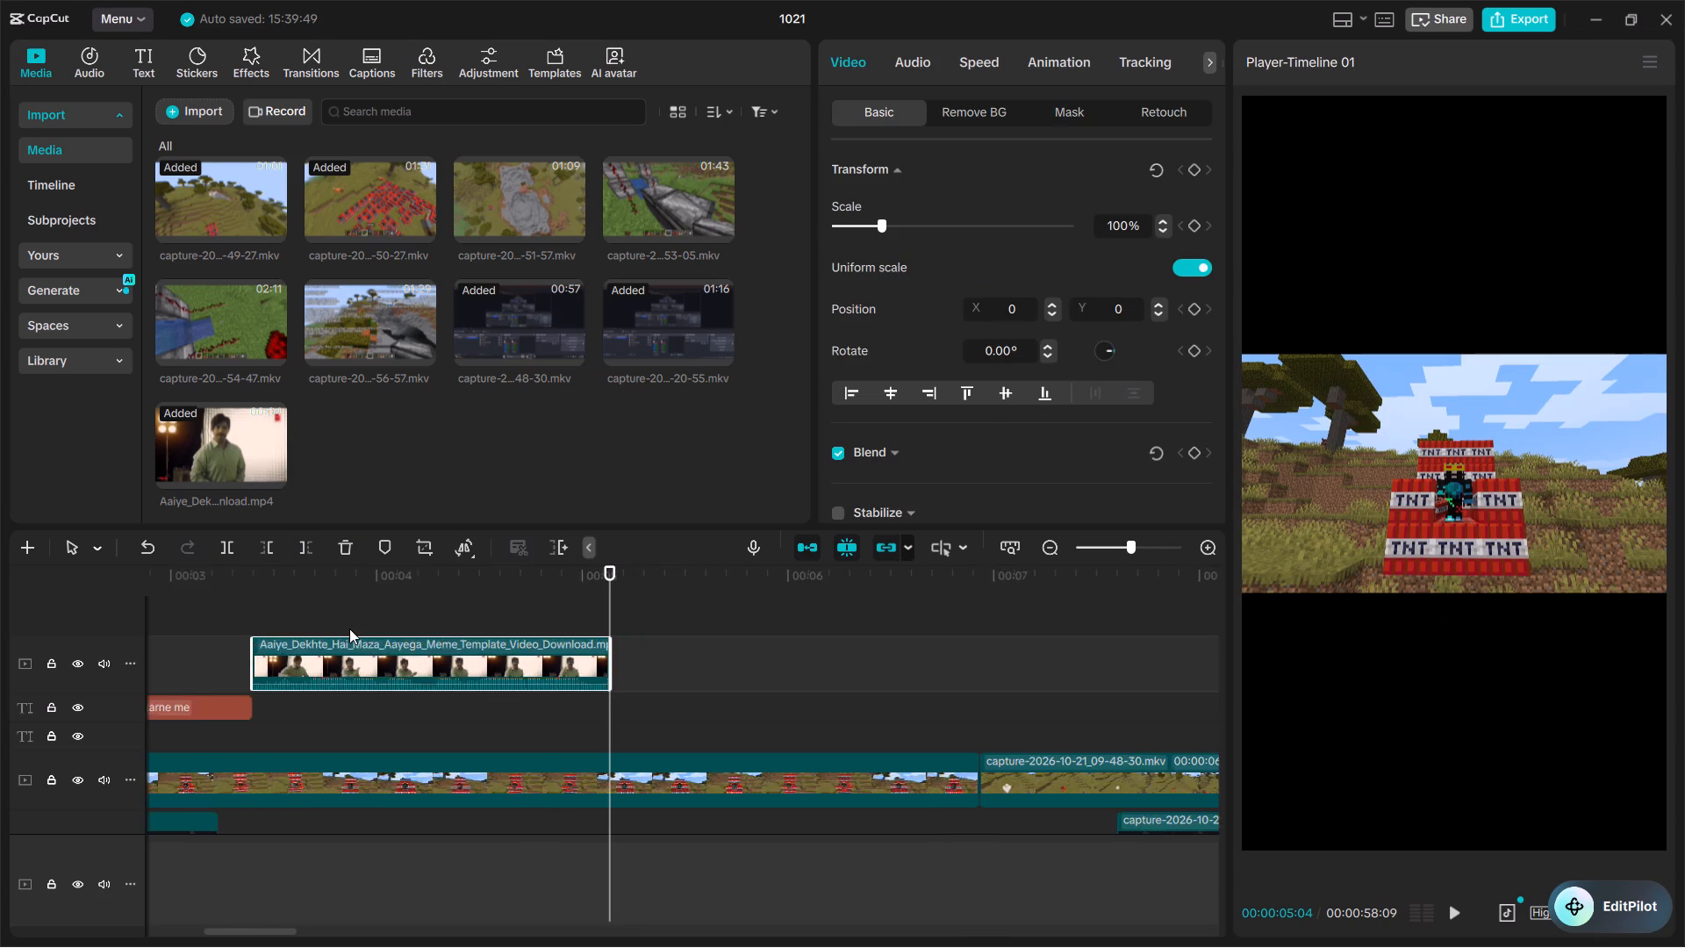
pyautogui.hotkey('ctrl', '-')
pyautogui.hotkey('ctrl', '-')
pyautogui.click(353, 632)
pyautogui.click(307, 640)
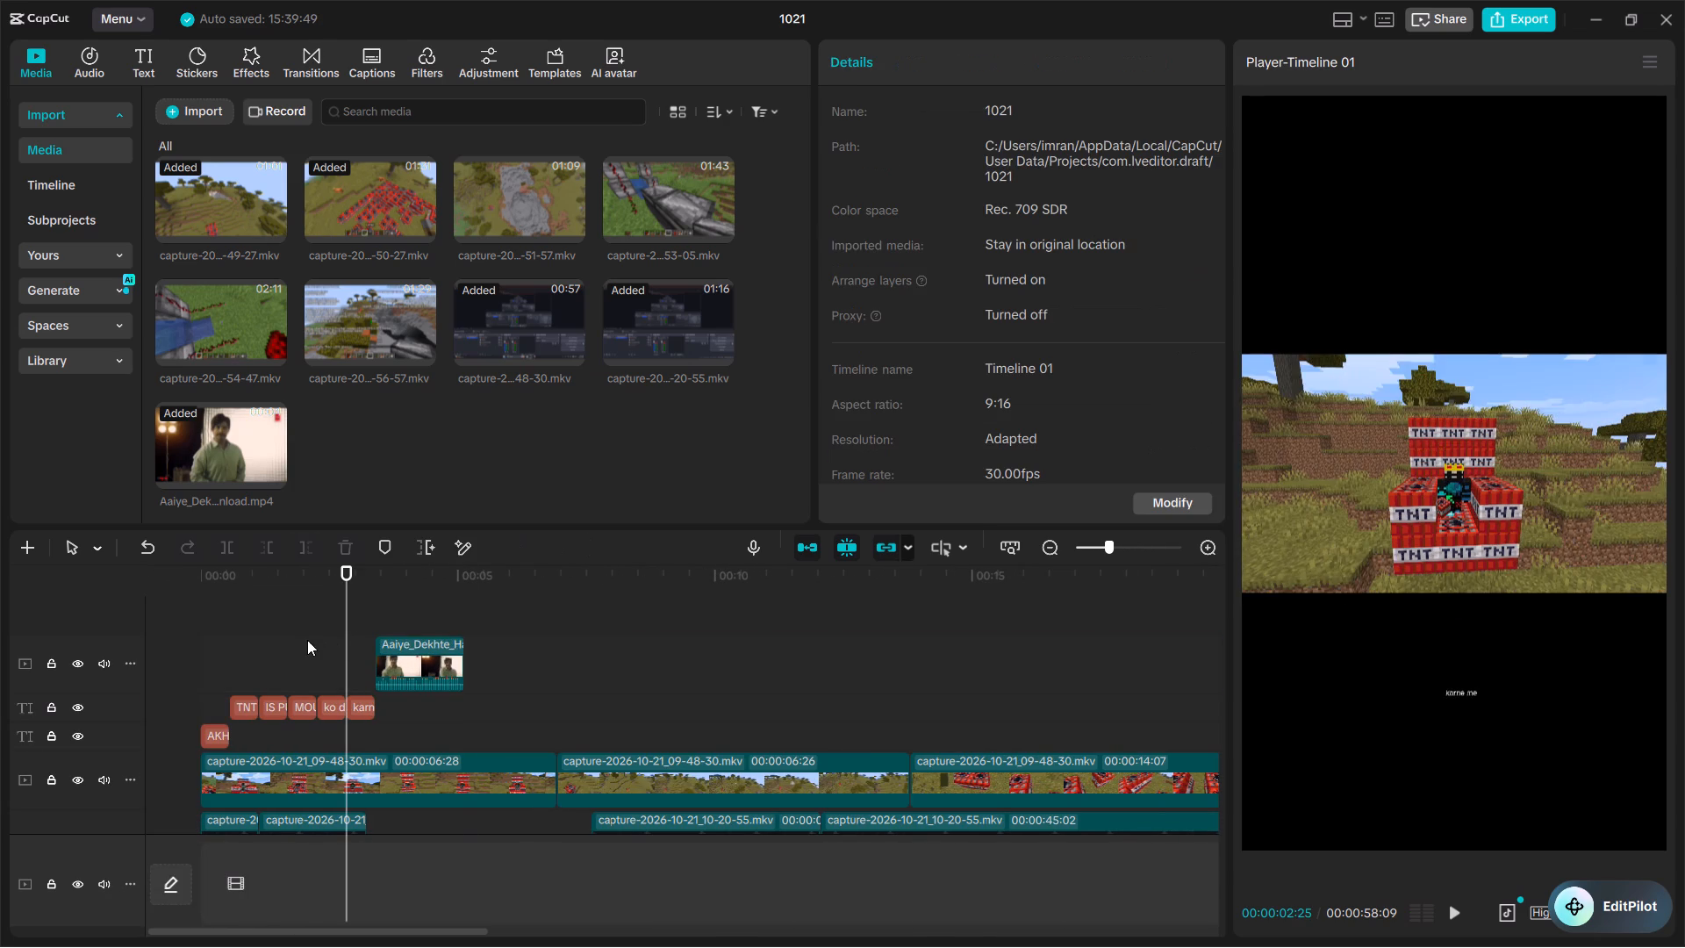
pyautogui.moveTo(307, 636); pyautogui.dragTo(0, 747)
pyautogui.press('space')
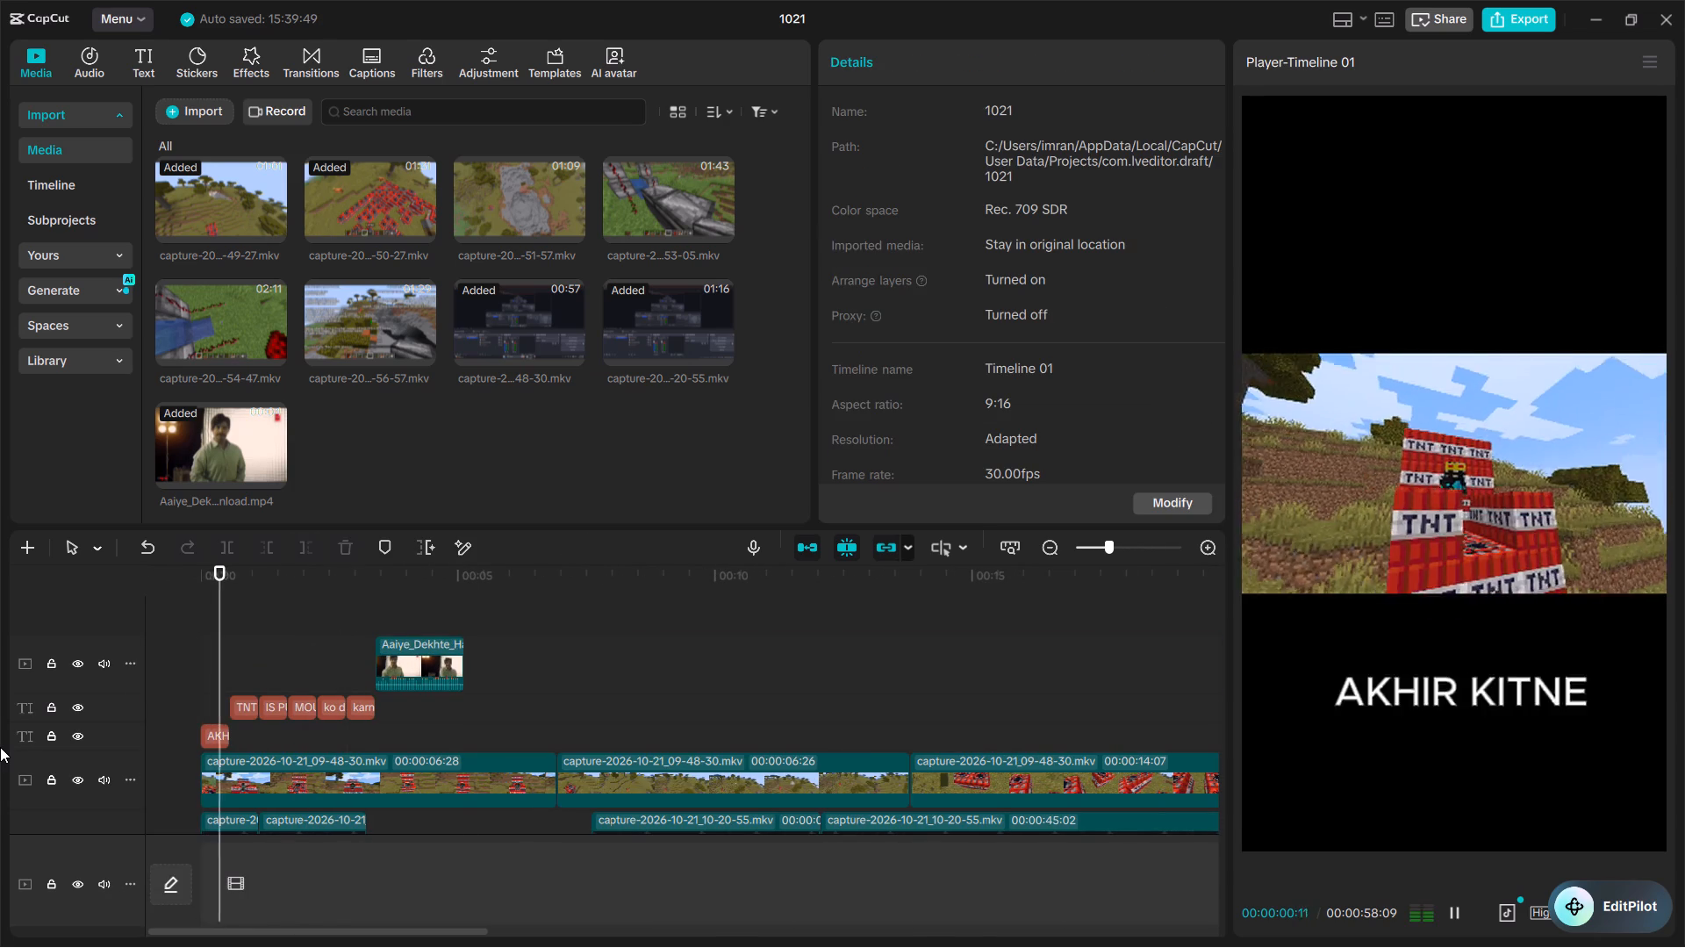
pyautogui.press('space')
pyautogui.hotkey('ctrl', '+')
pyautogui.hotkey('ctrl', '+')
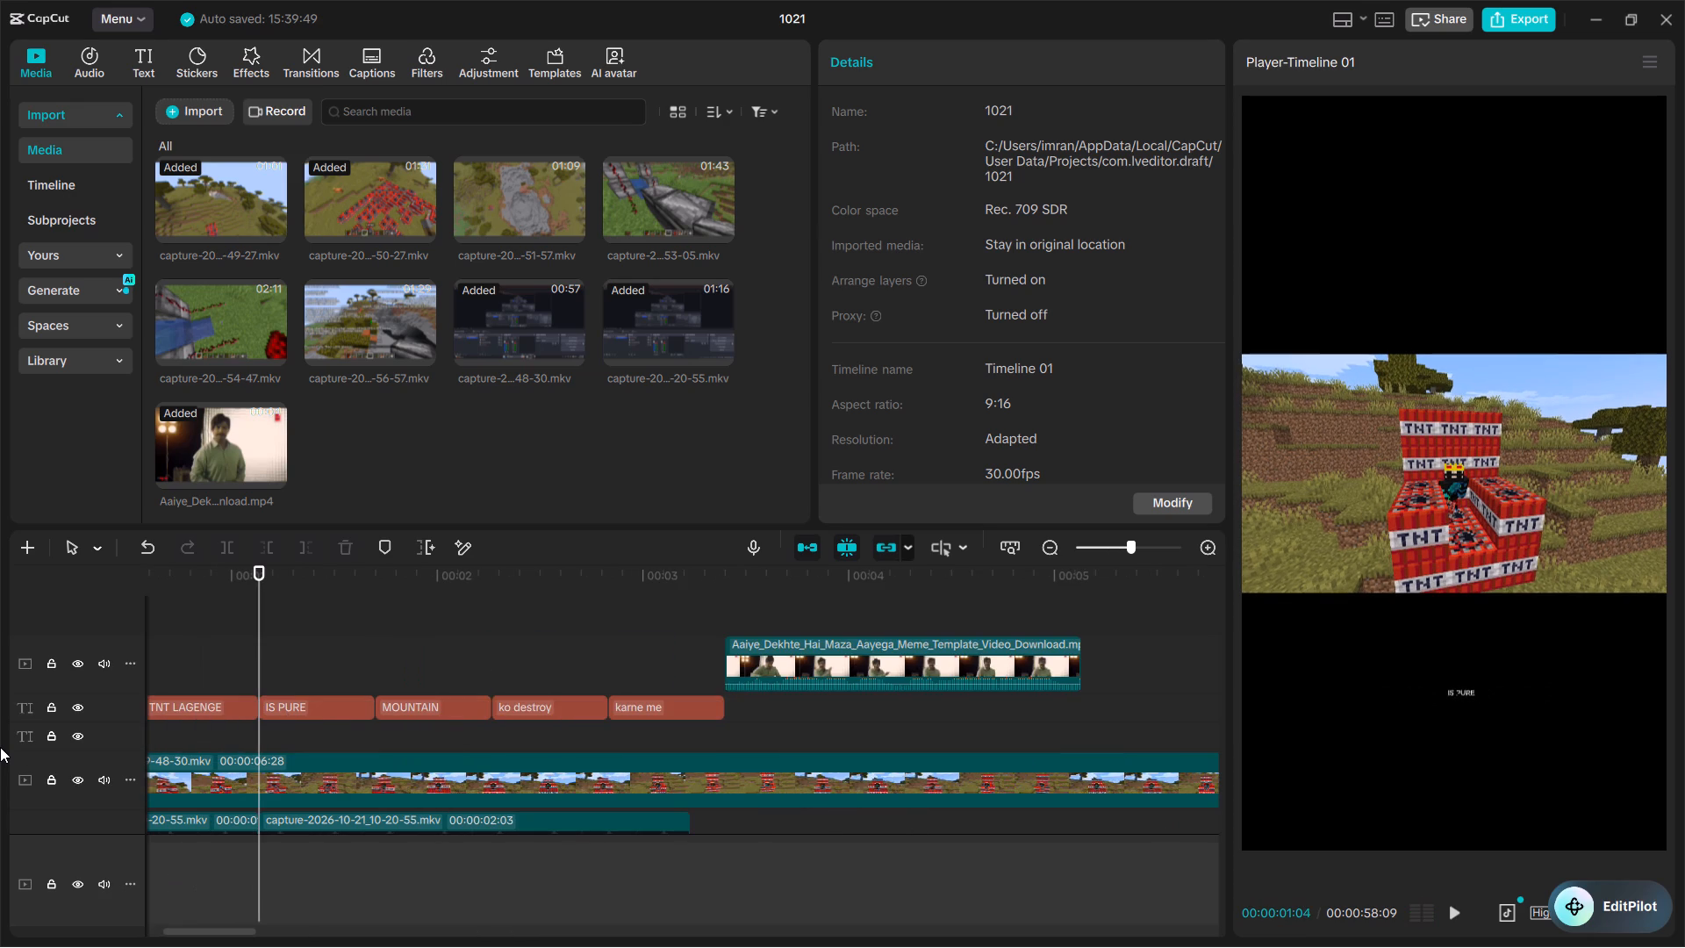
# Select all the clips on the lower capture track and set their volume to 6.7 dB.
pyautogui.scroll(-4, 0, 747)
pyautogui.hotkey('ctrl', '-')
pyautogui.hotkey('ctrl', '-')
pyautogui.hotkey('ctrl', '-')
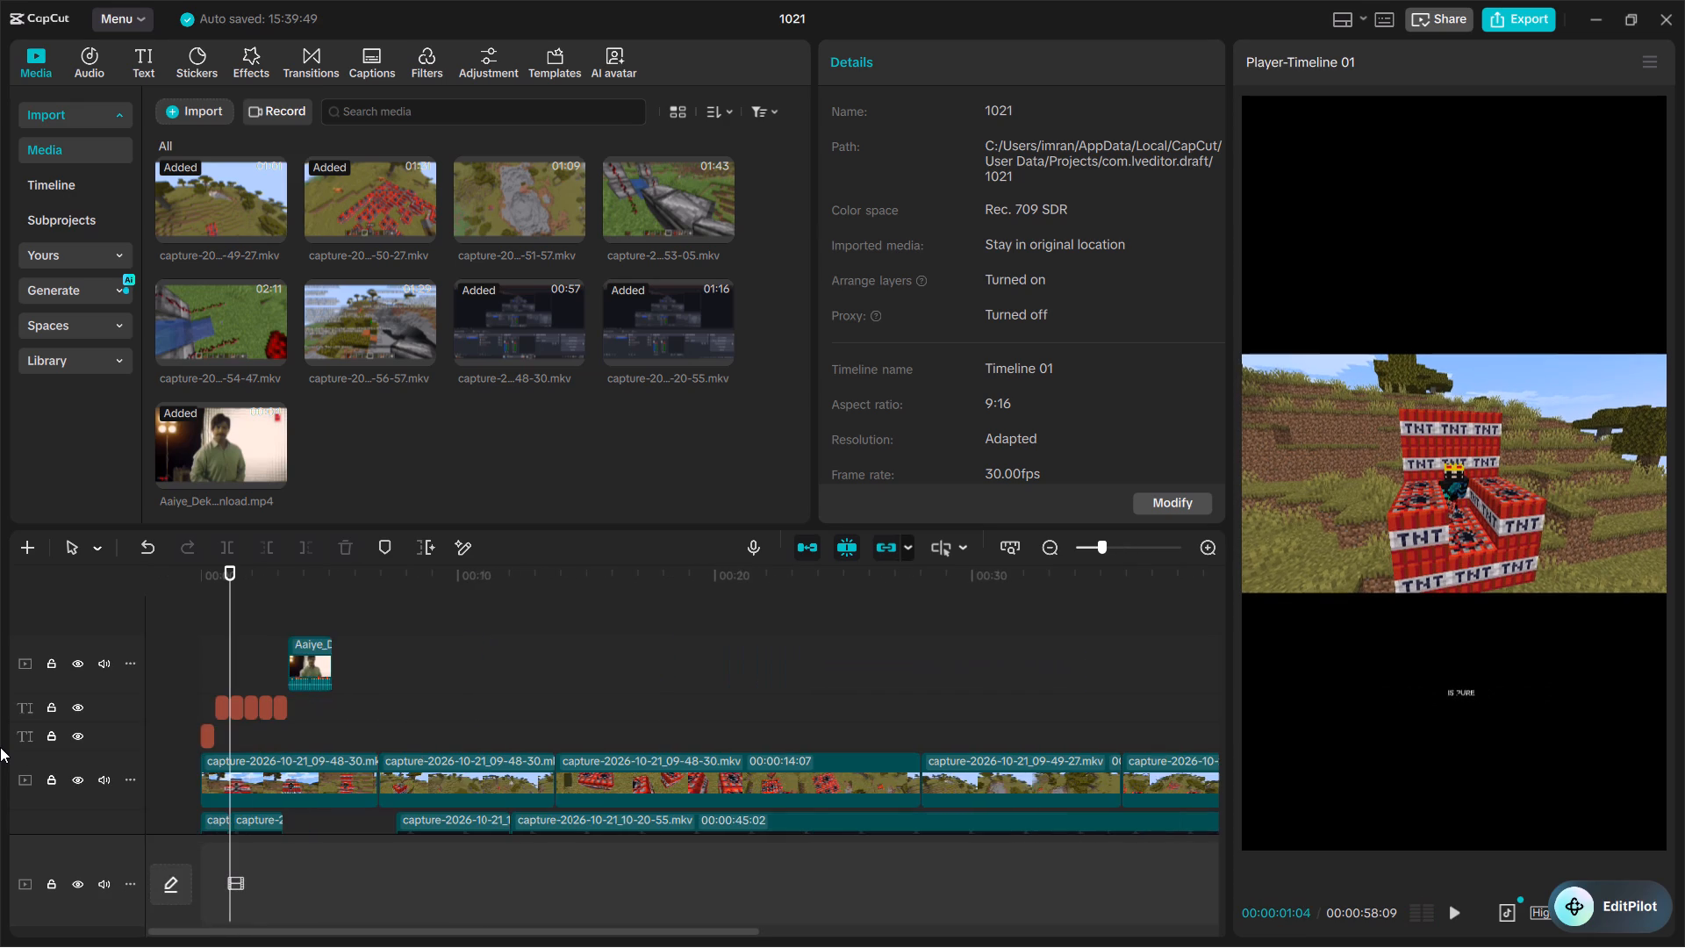
pyautogui.scroll(-1, 521, 702)
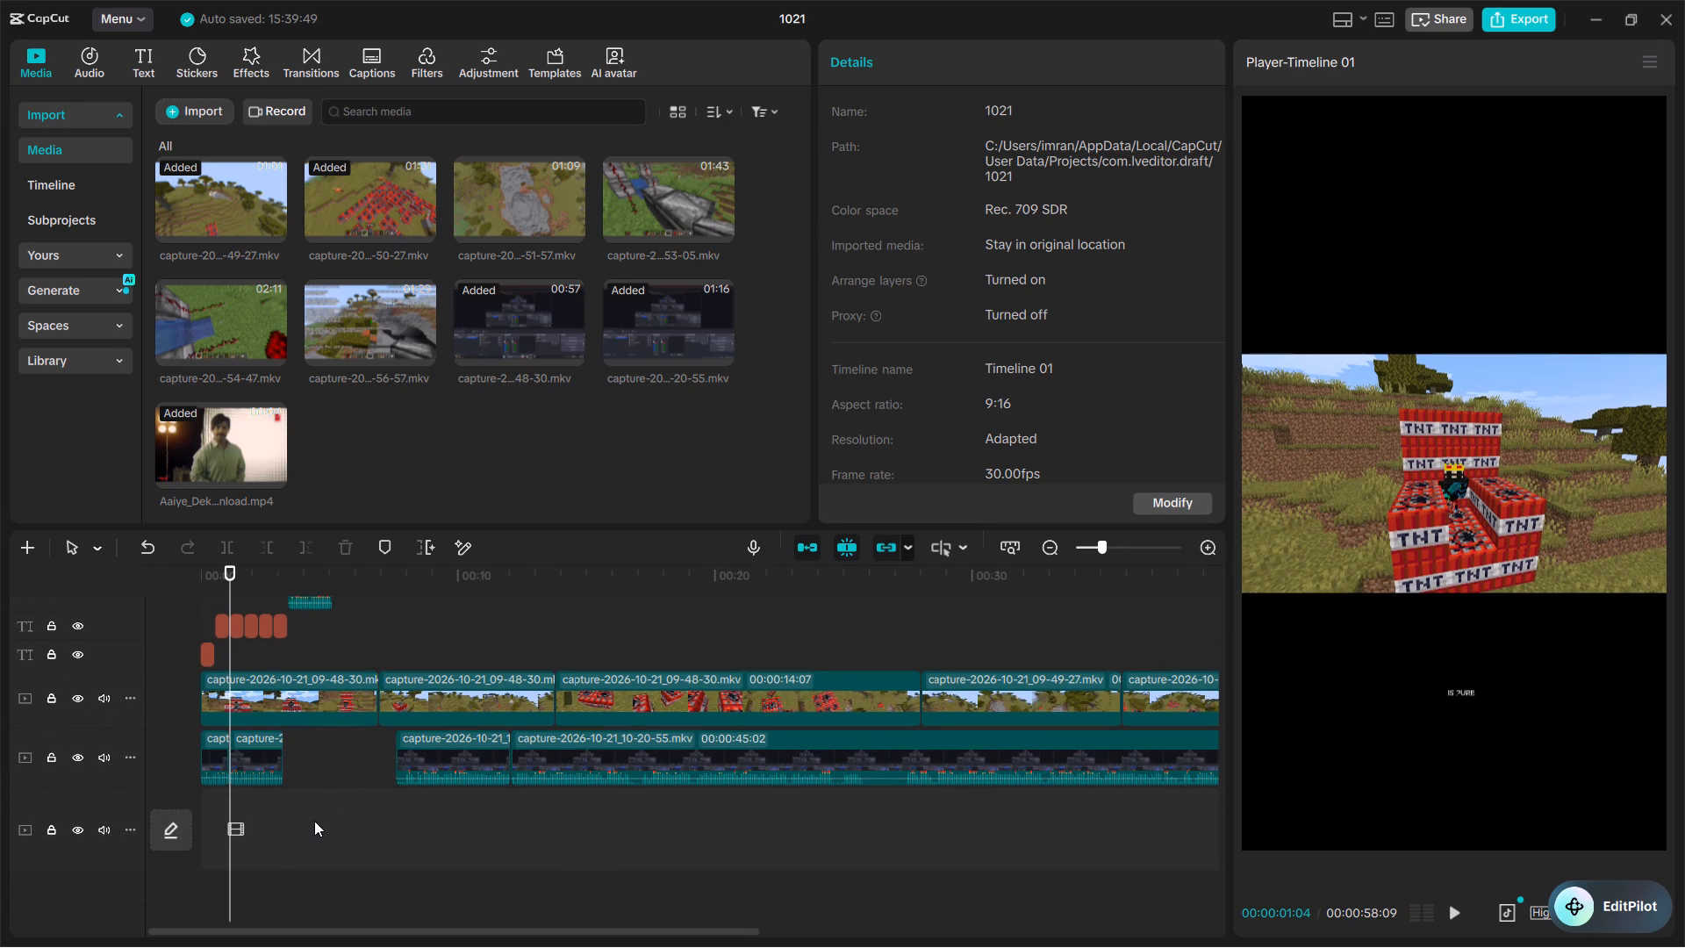
pyautogui.moveTo(314, 821); pyautogui.dragTo(176, 790)
pyautogui.moveTo(210, 805); pyautogui.dragTo(371, 774)
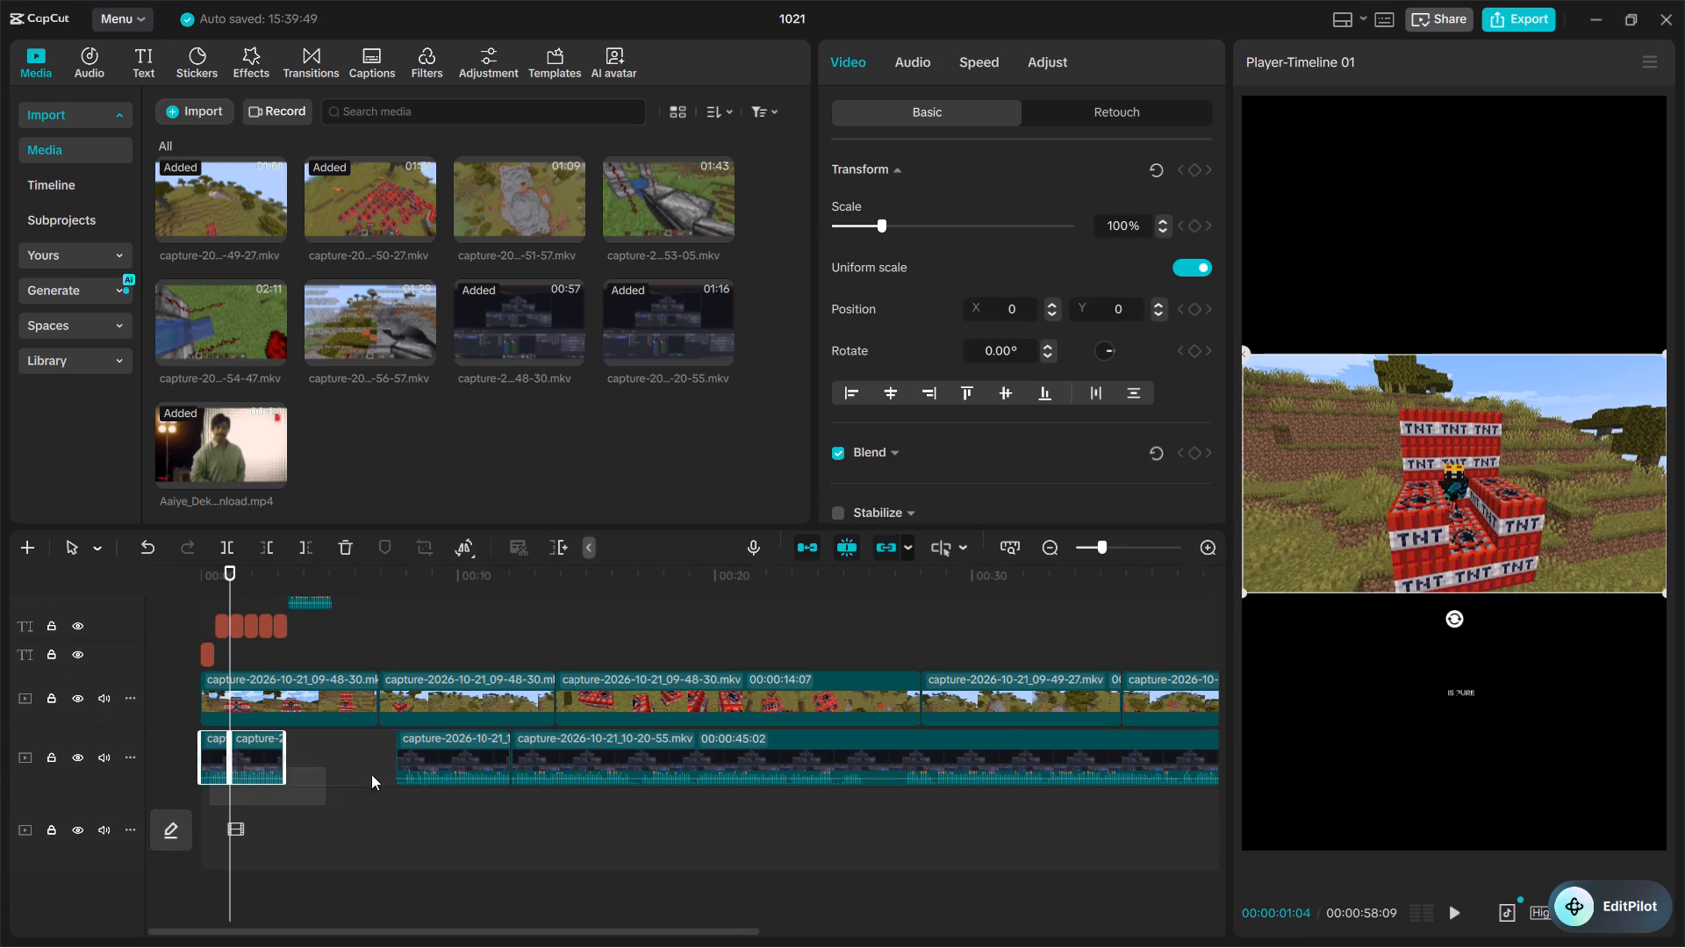
pyautogui.moveTo(371, 774); pyautogui.dragTo(1327, 771)
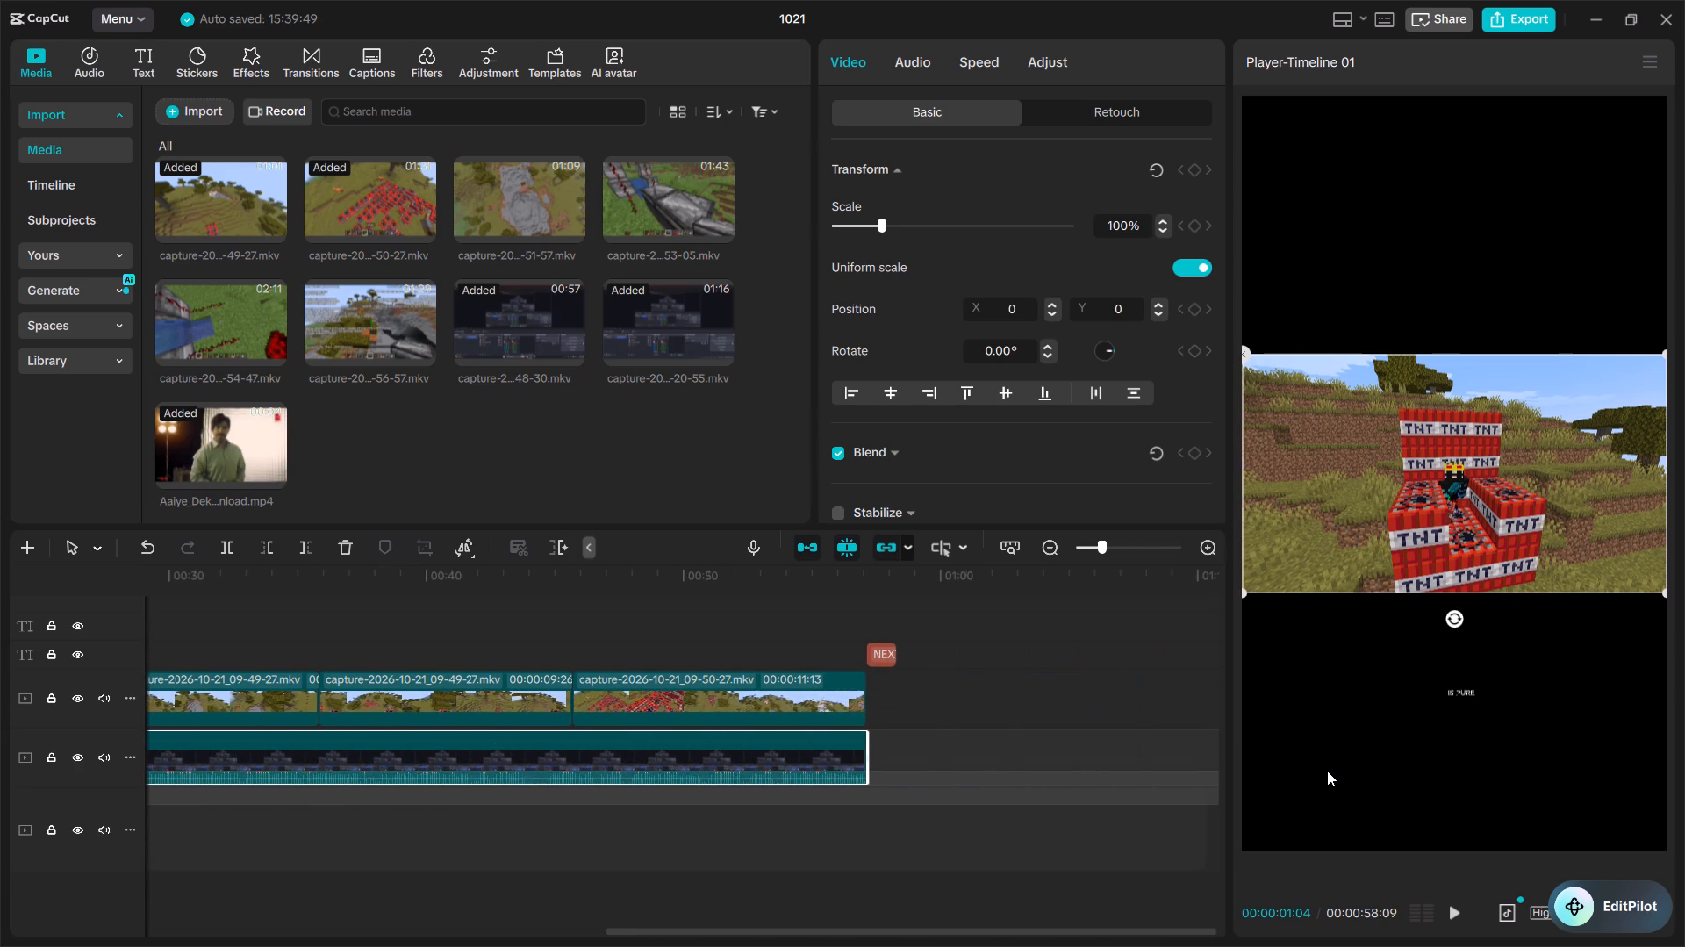
pyautogui.moveTo(1327, 771); pyautogui.dragTo(1294, 764)
pyautogui.click(914, 57)
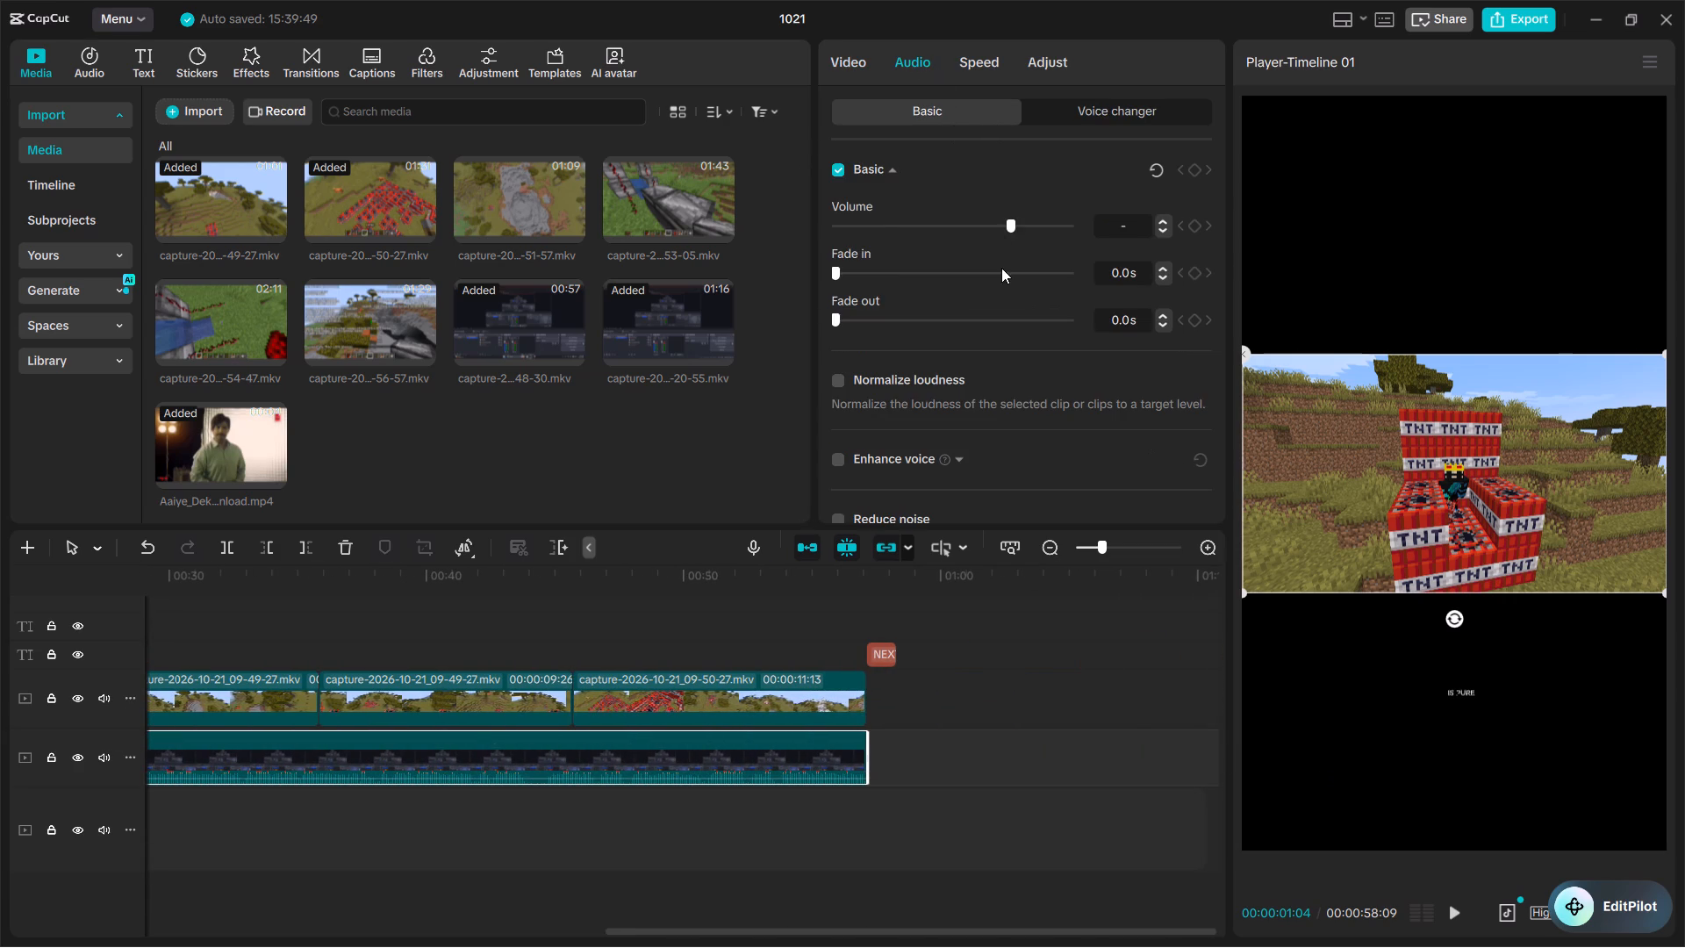
pyautogui.click(1028, 230)
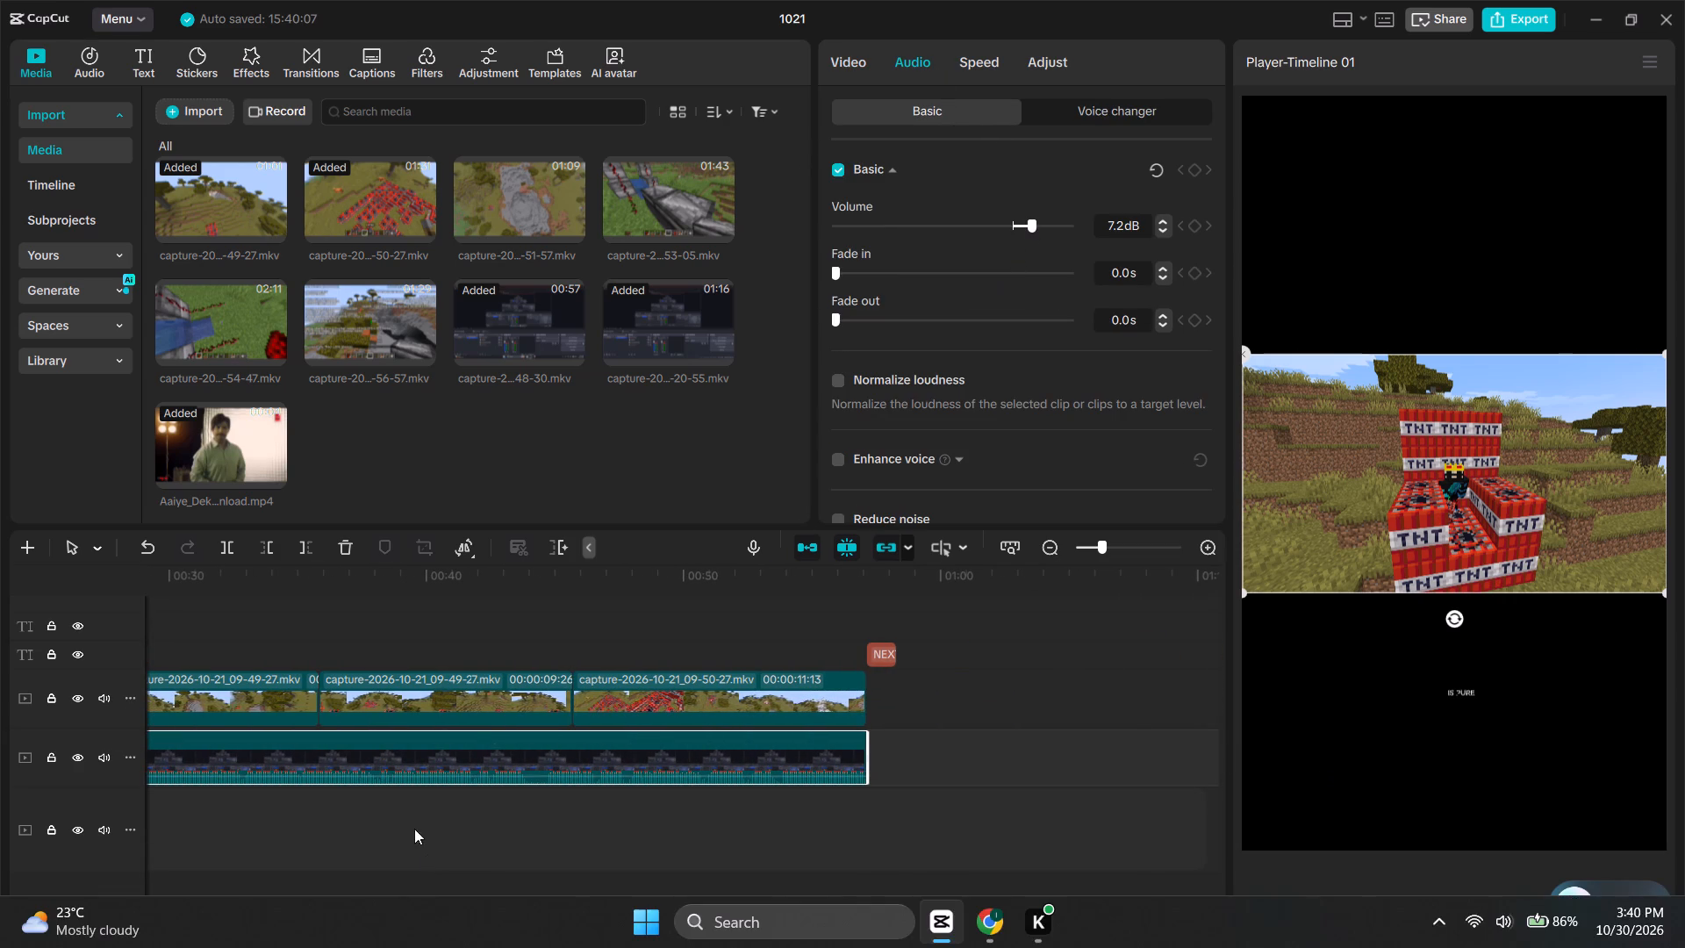
pyautogui.tripleClick(1167, 230)
pyautogui.doubleClick(1167, 230)
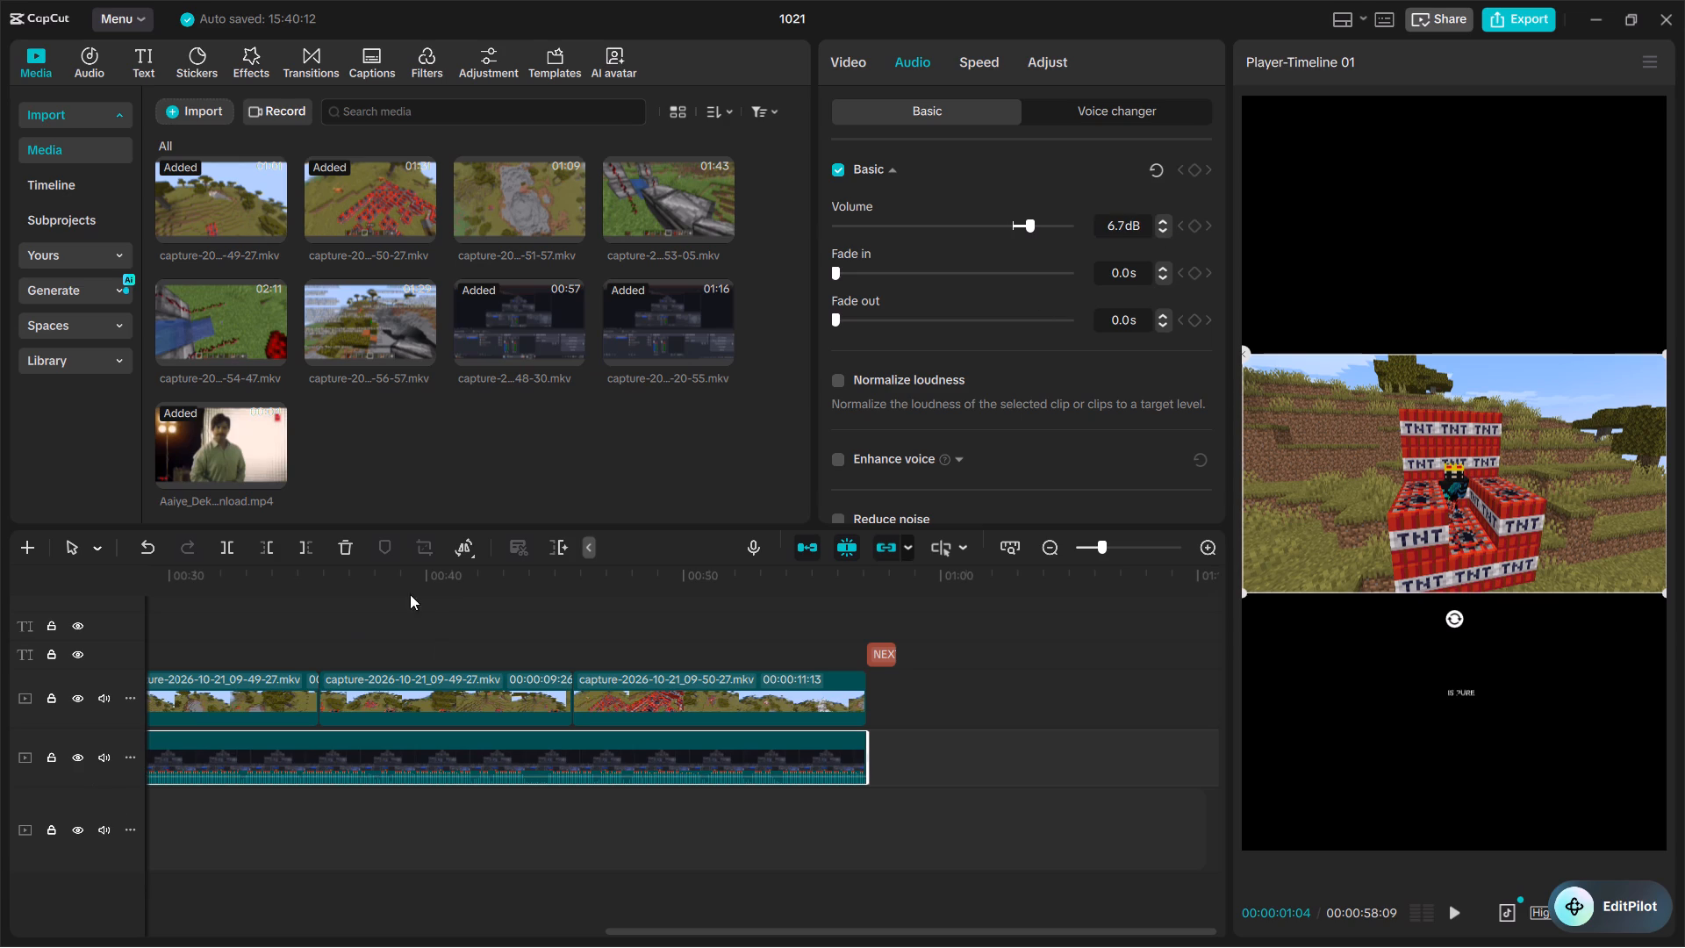
# Play the video from the start through the meme clip to check the audio balance.
pyautogui.click(345, 636)
pyautogui.moveTo(345, 636); pyautogui.dragTo(0, 944)
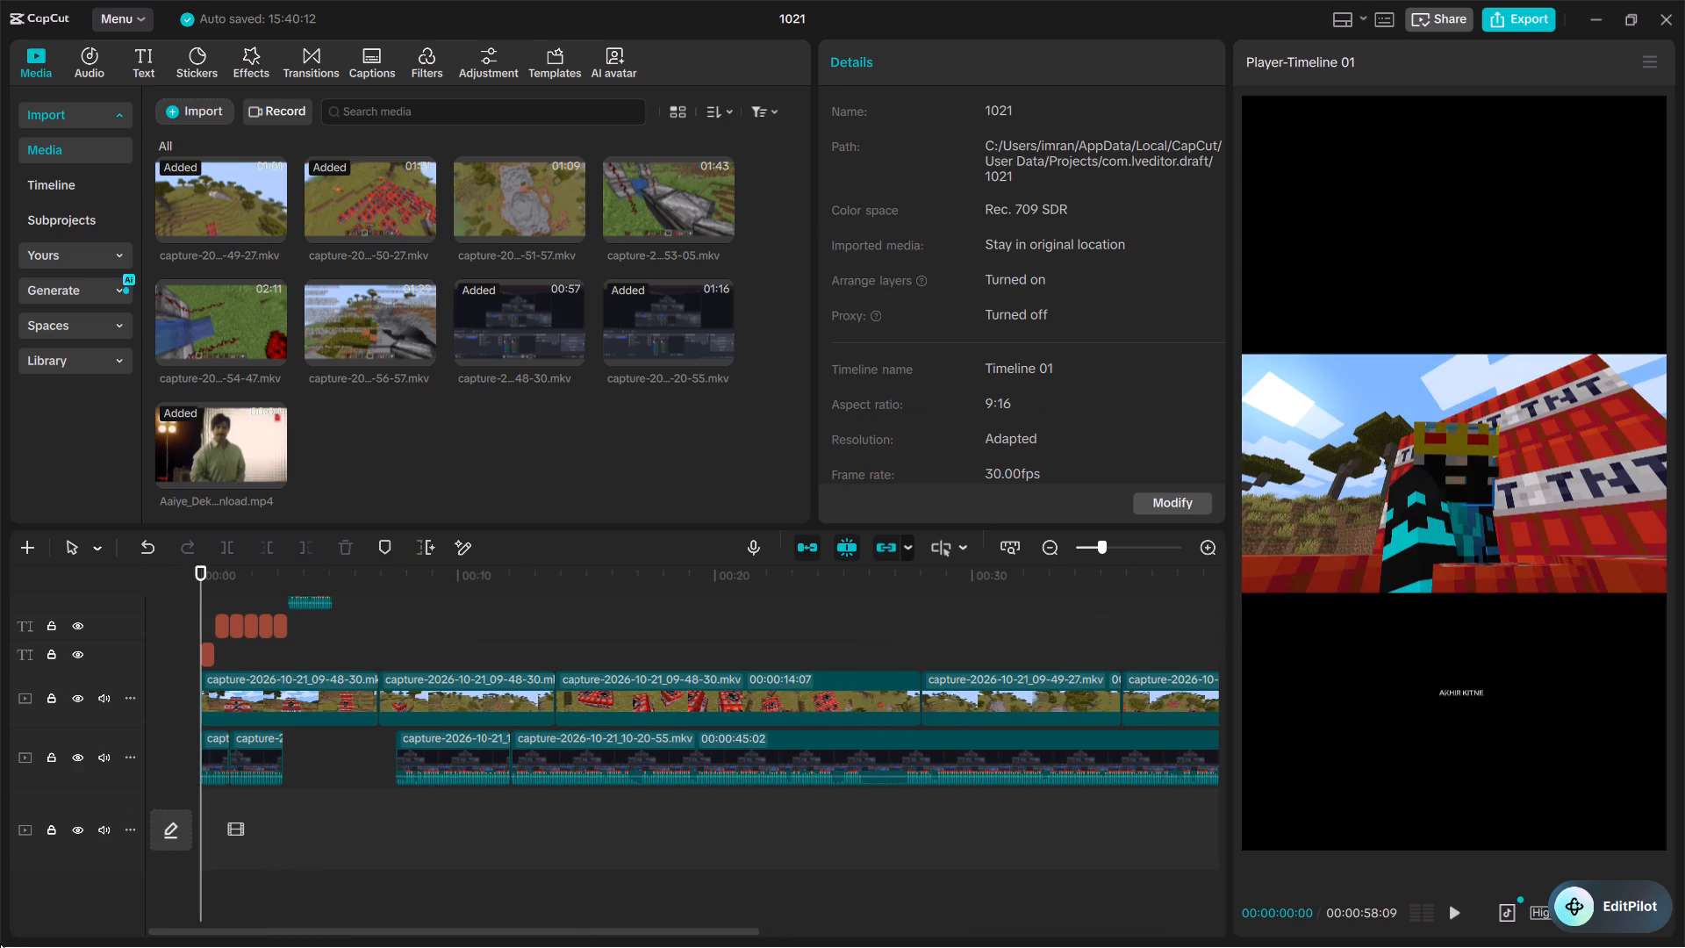
pyautogui.press('space')
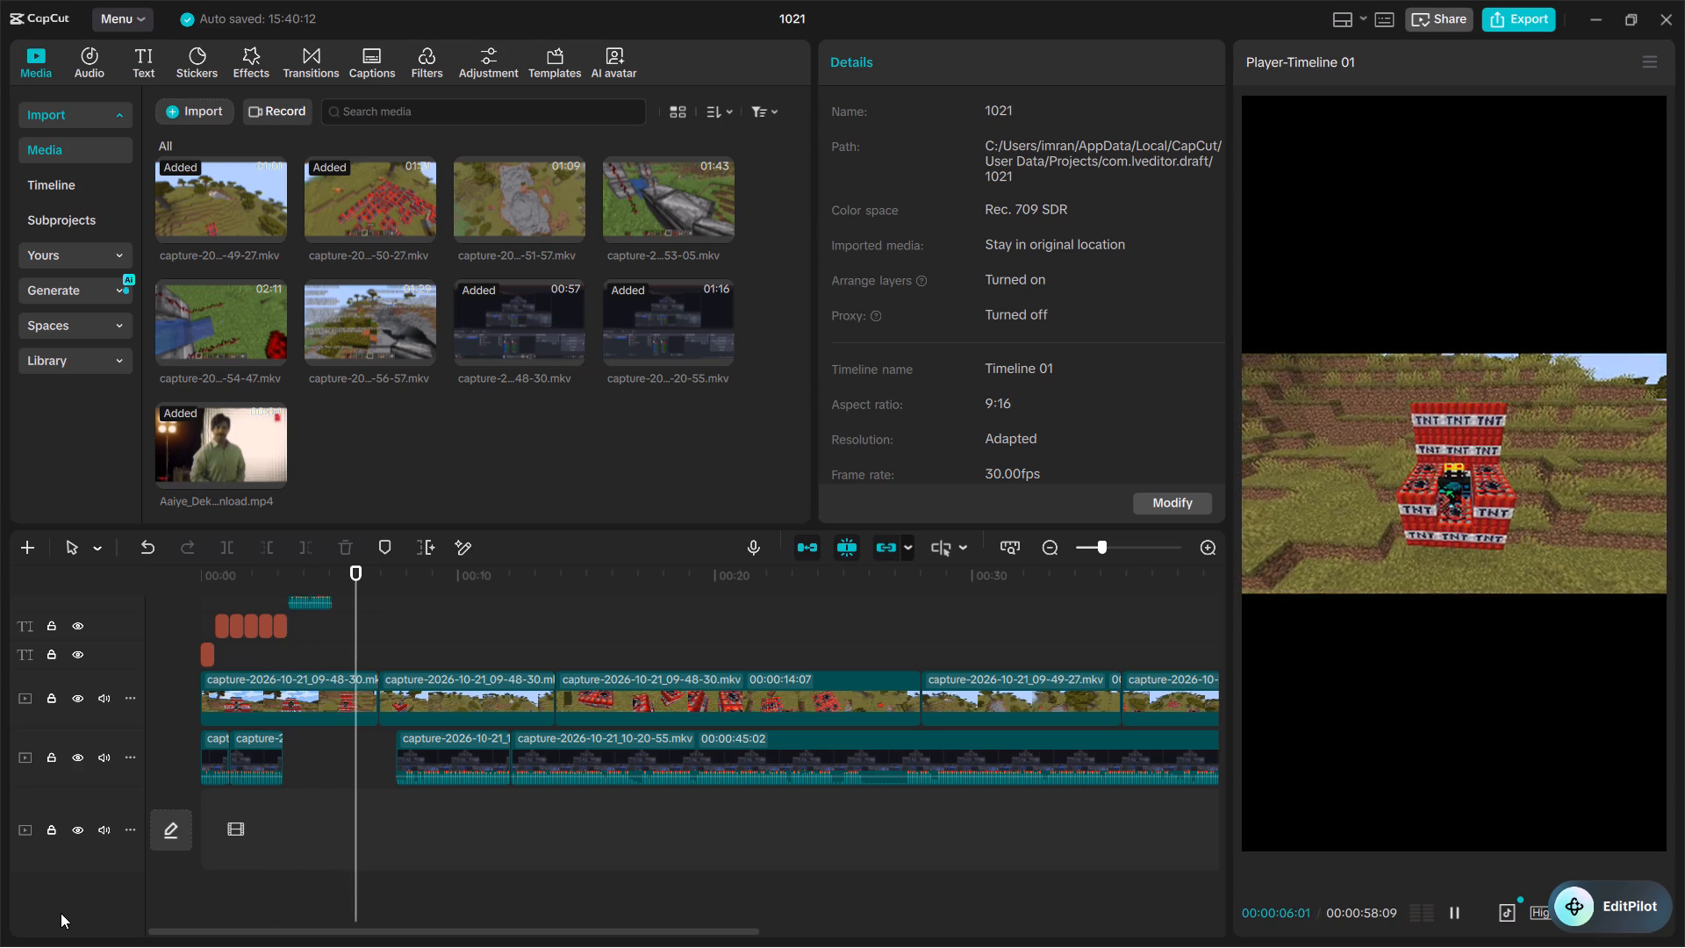
pyautogui.press('space')
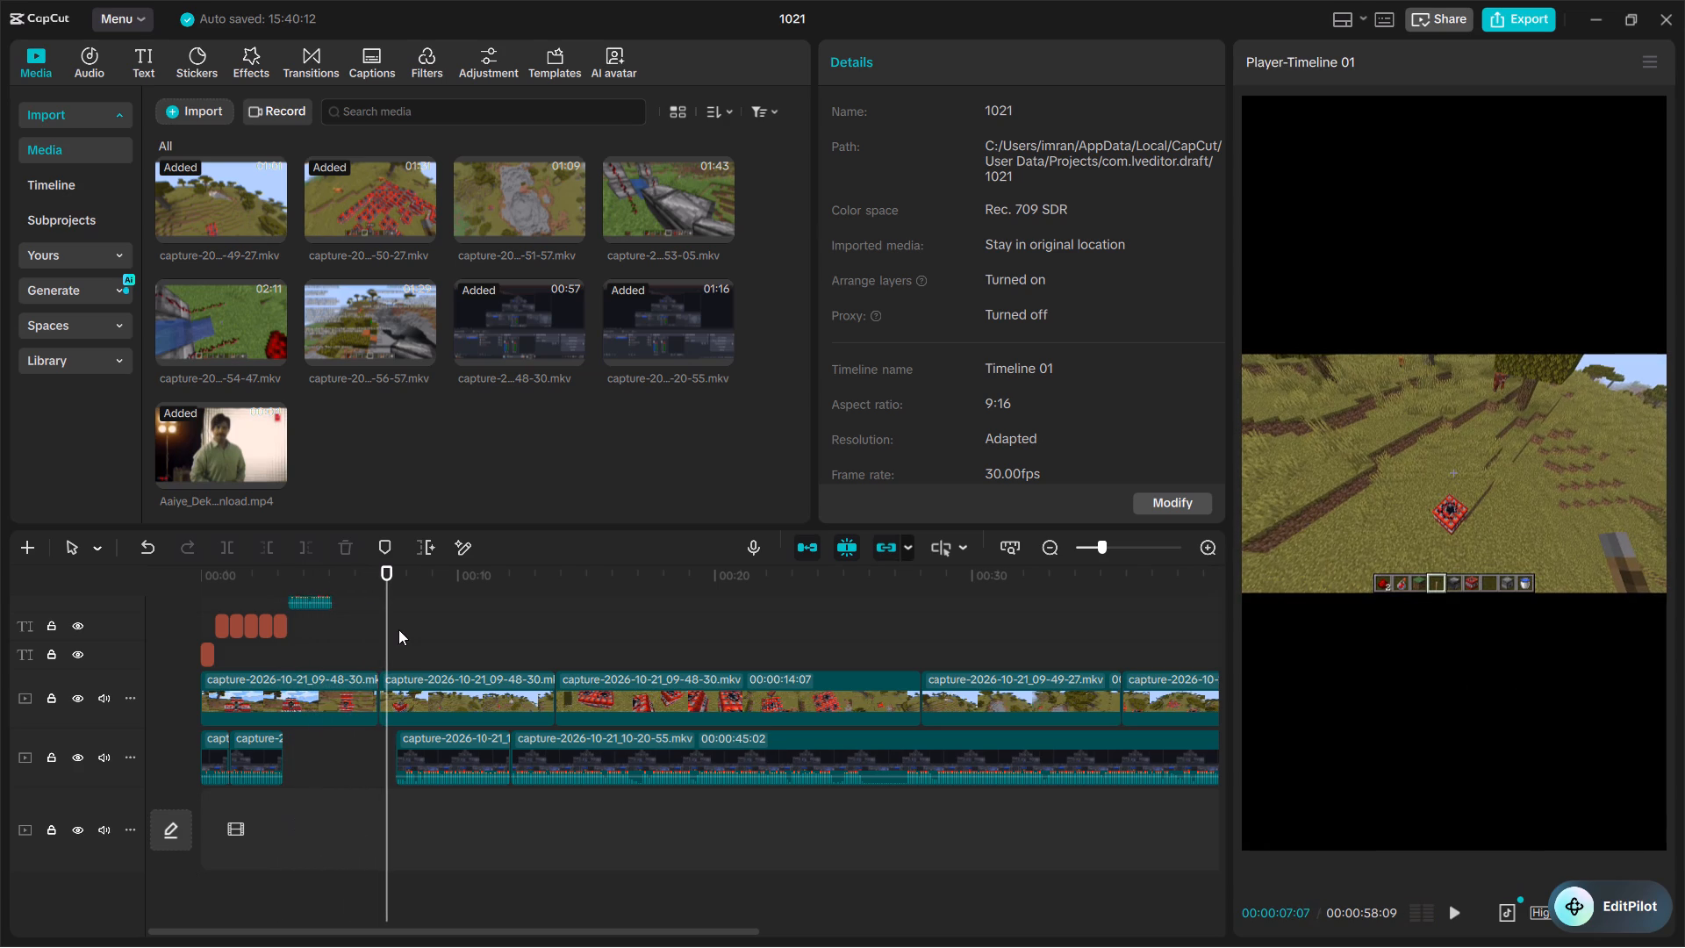
# Lower the volume of the "Aaiye dekhte hai" meme clip that follows the opening captions.
pyautogui.scroll(1, 398, 629)
pyautogui.click(304, 643)
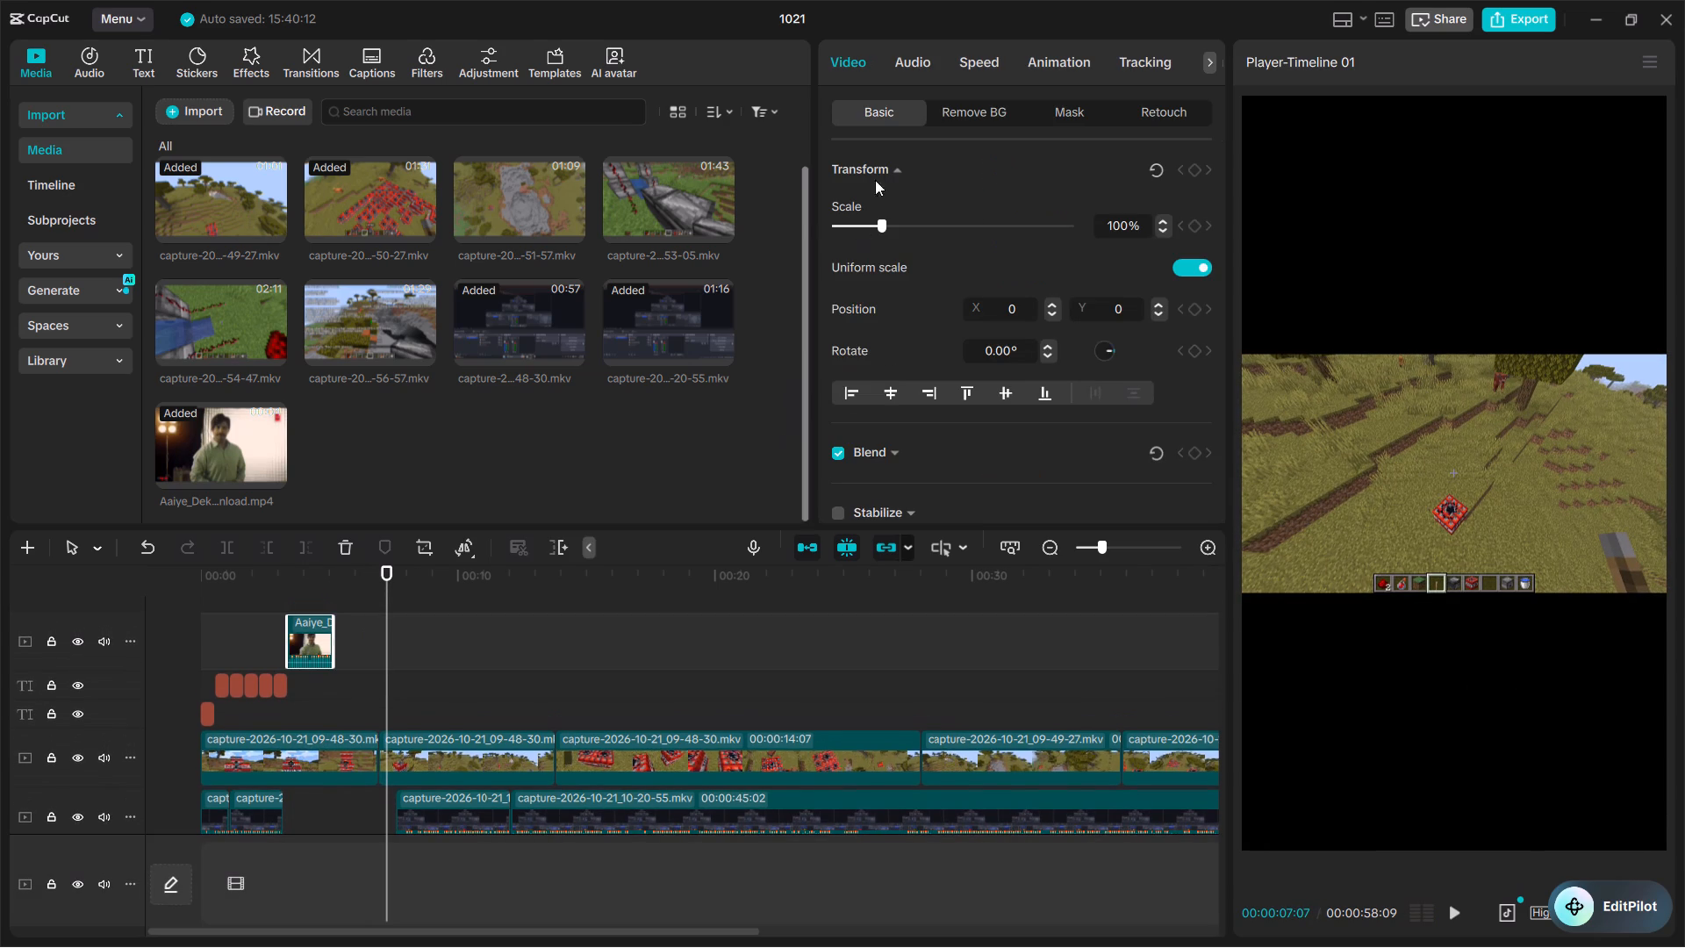
pyautogui.click(917, 61)
pyautogui.click(1001, 226)
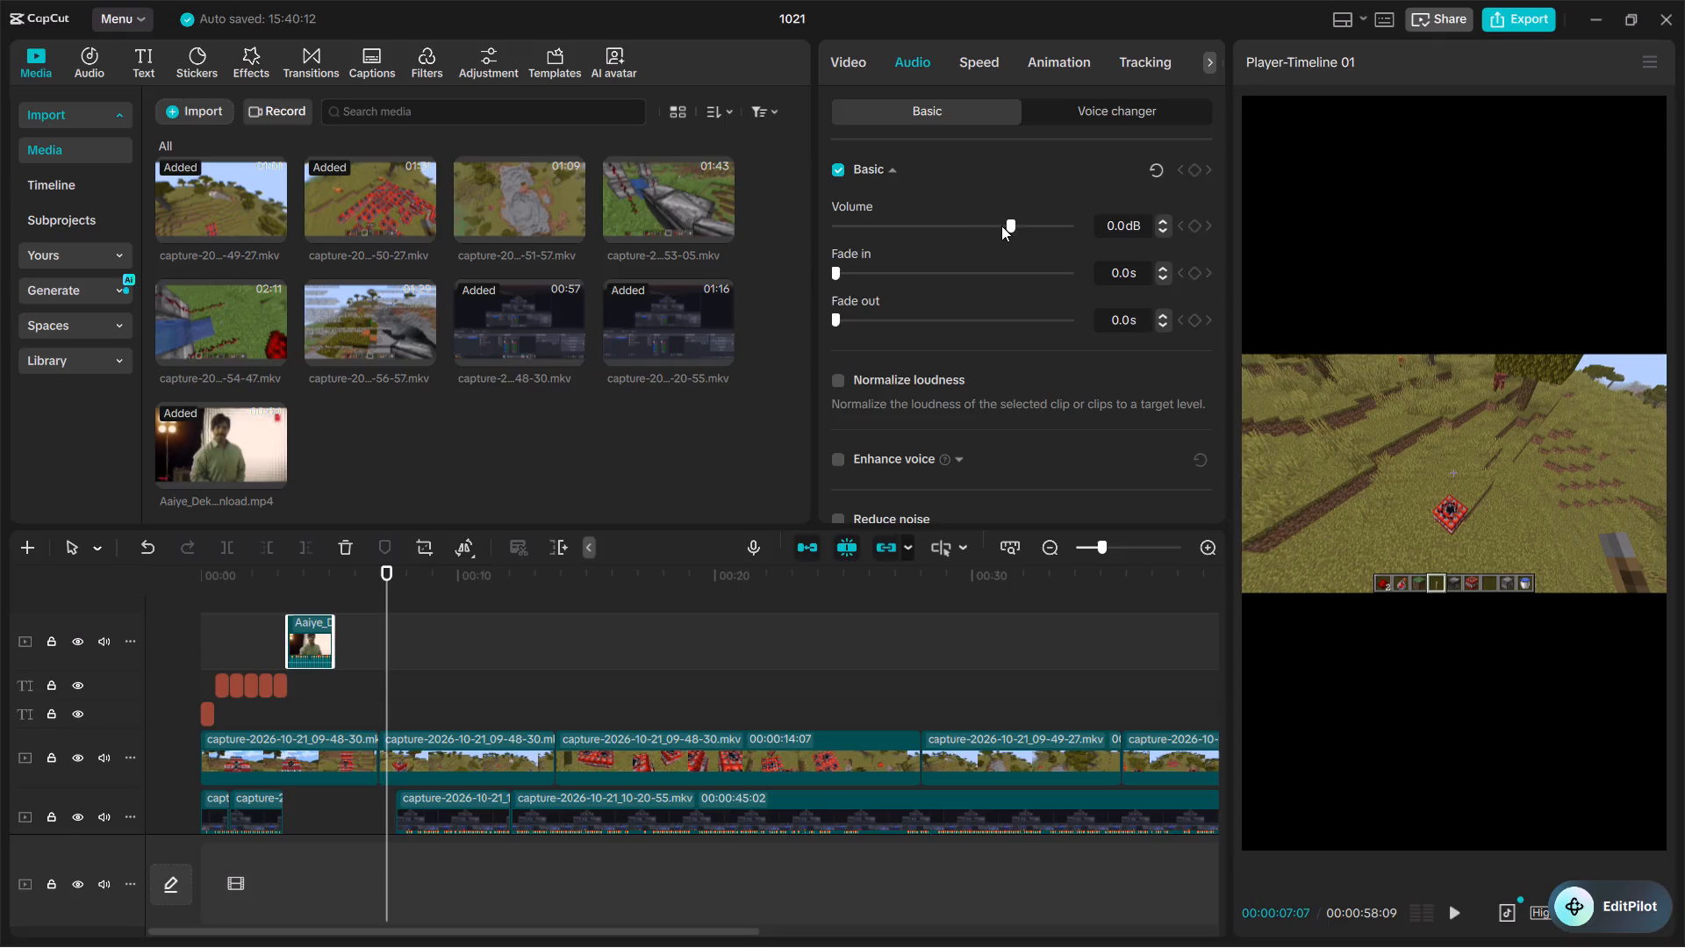
pyautogui.click(986, 226)
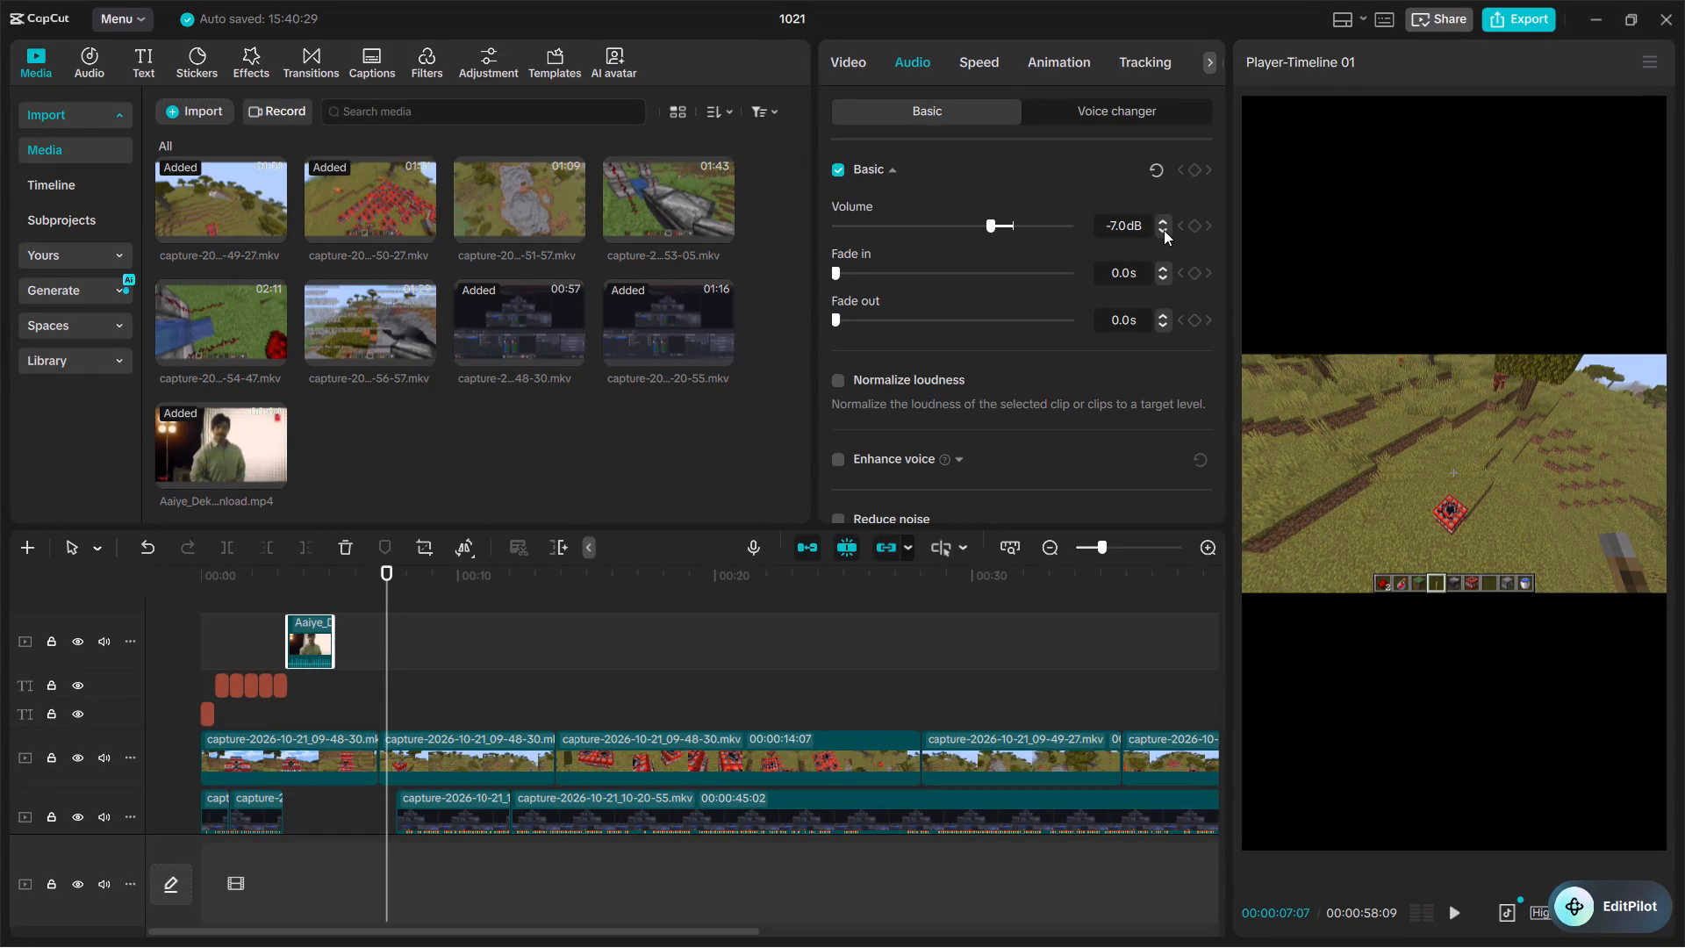
pyautogui.click(1164, 230)
pyautogui.tripleClick(1164, 230)
pyautogui.click(1164, 230)
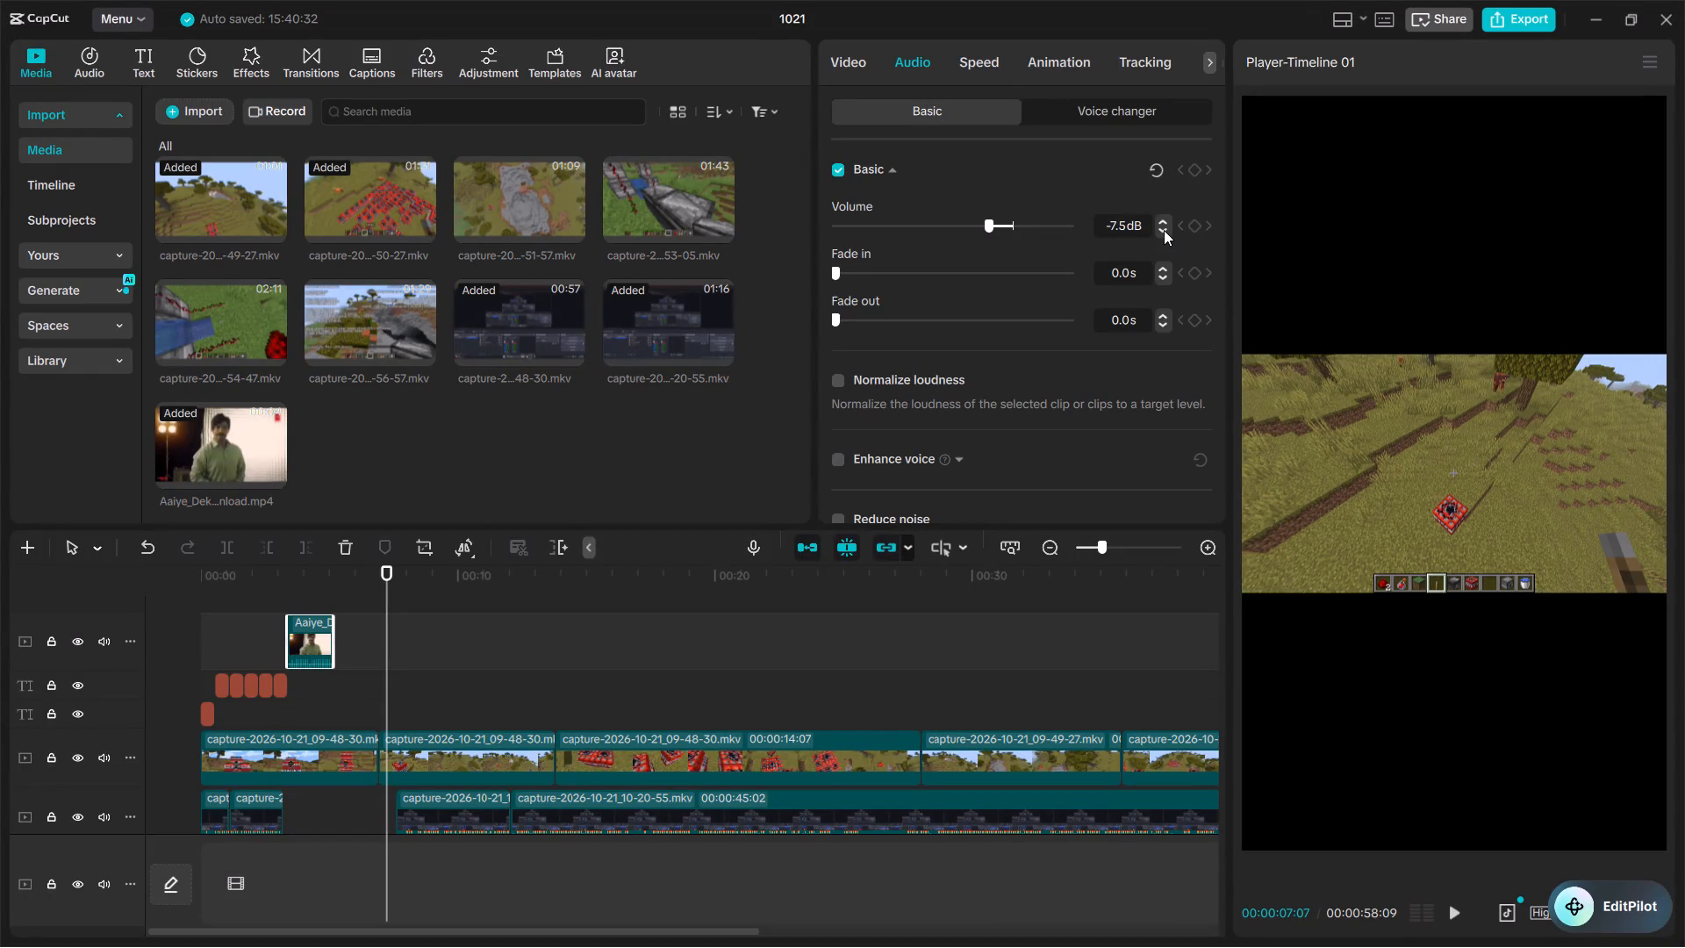
pyautogui.click(1164, 230)
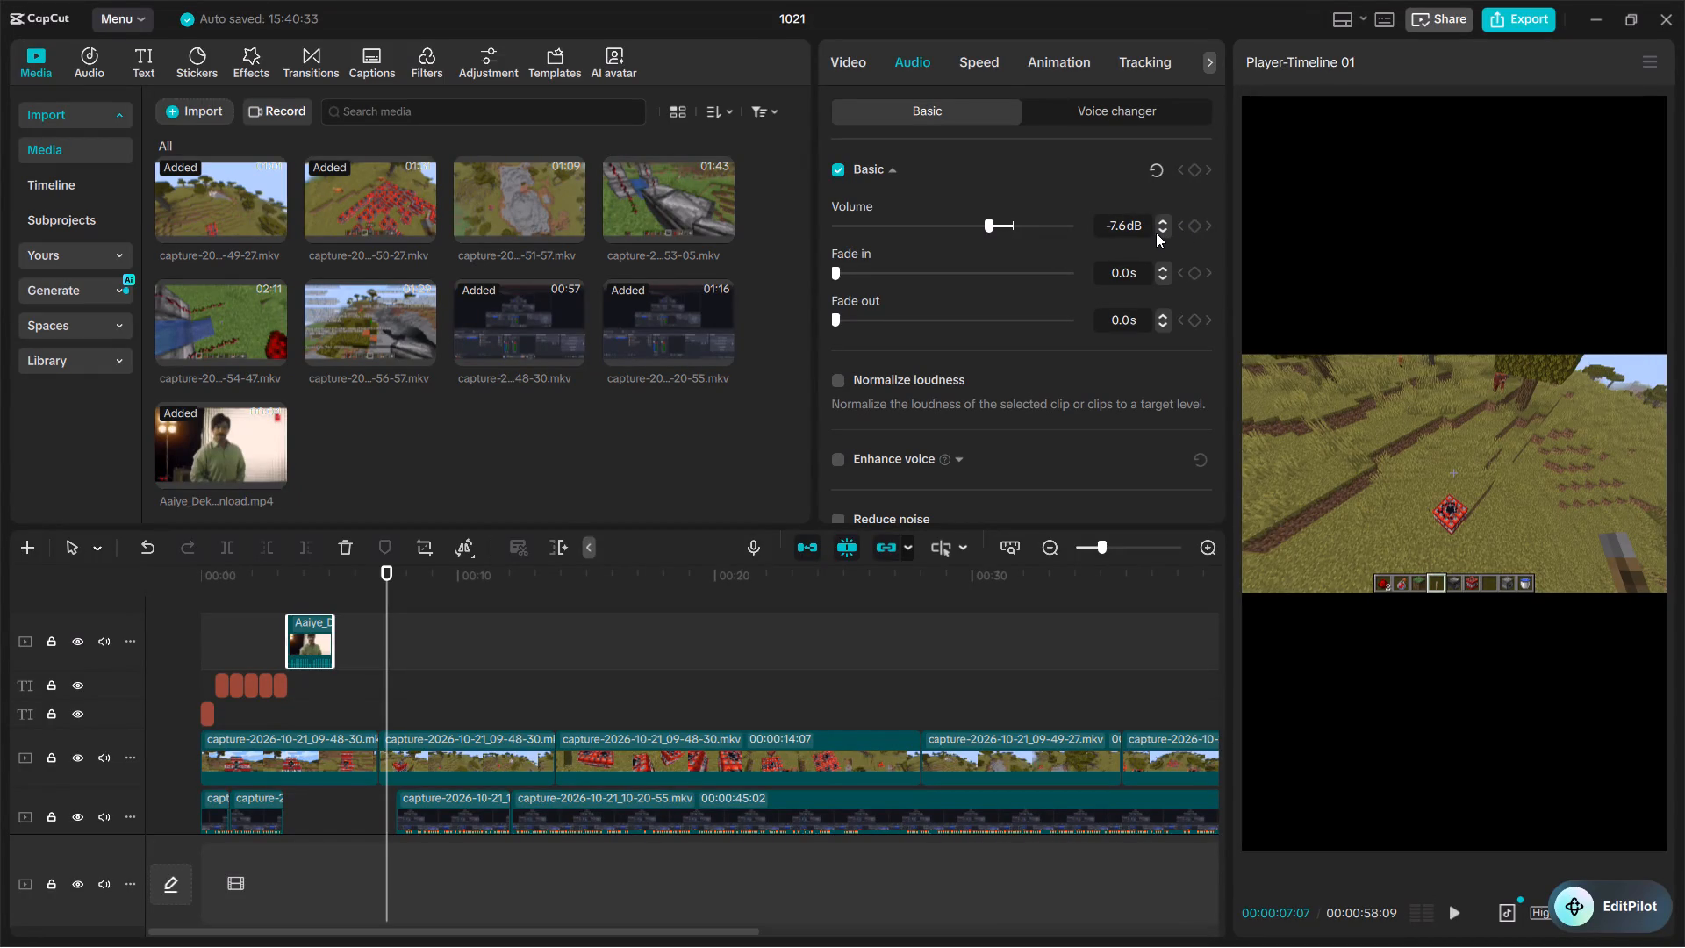
pyautogui.tripleClick(1162, 233)
pyautogui.tripleClick(1162, 233)
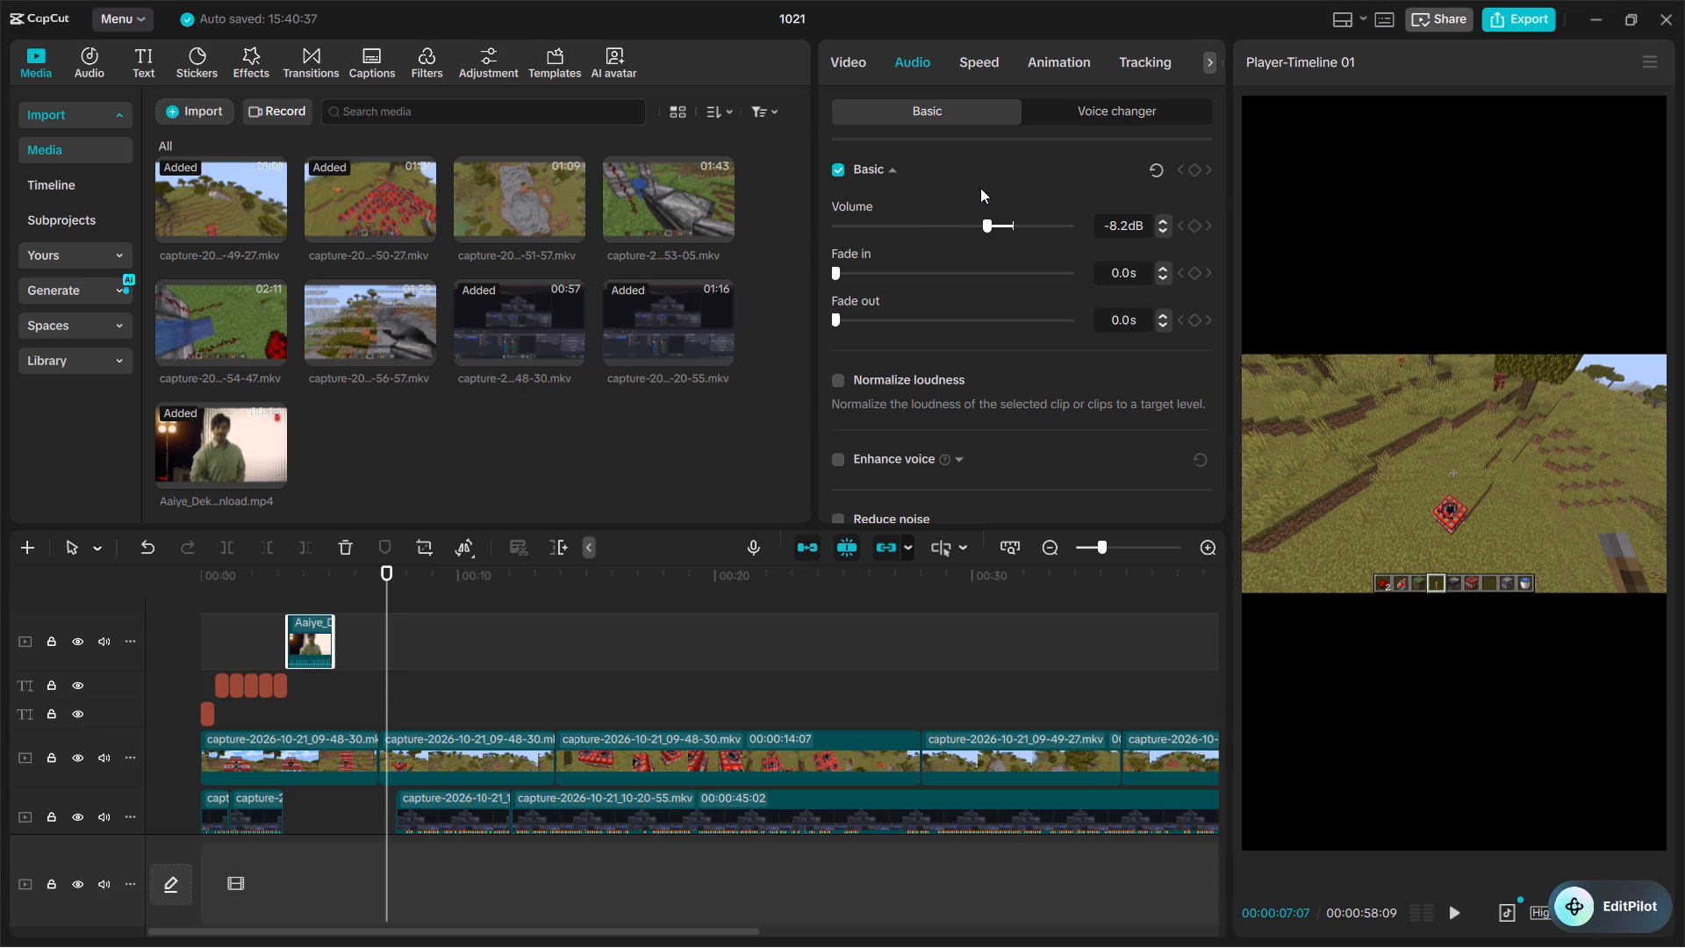
pyautogui.moveTo(985, 229); pyautogui.dragTo(993, 241)
pyautogui.moveTo(993, 241); pyautogui.dragTo(993, 252)
# Play the section around the meme clip to check its adjusted loudness.
pyautogui.click(263, 621)
pyautogui.press('space')
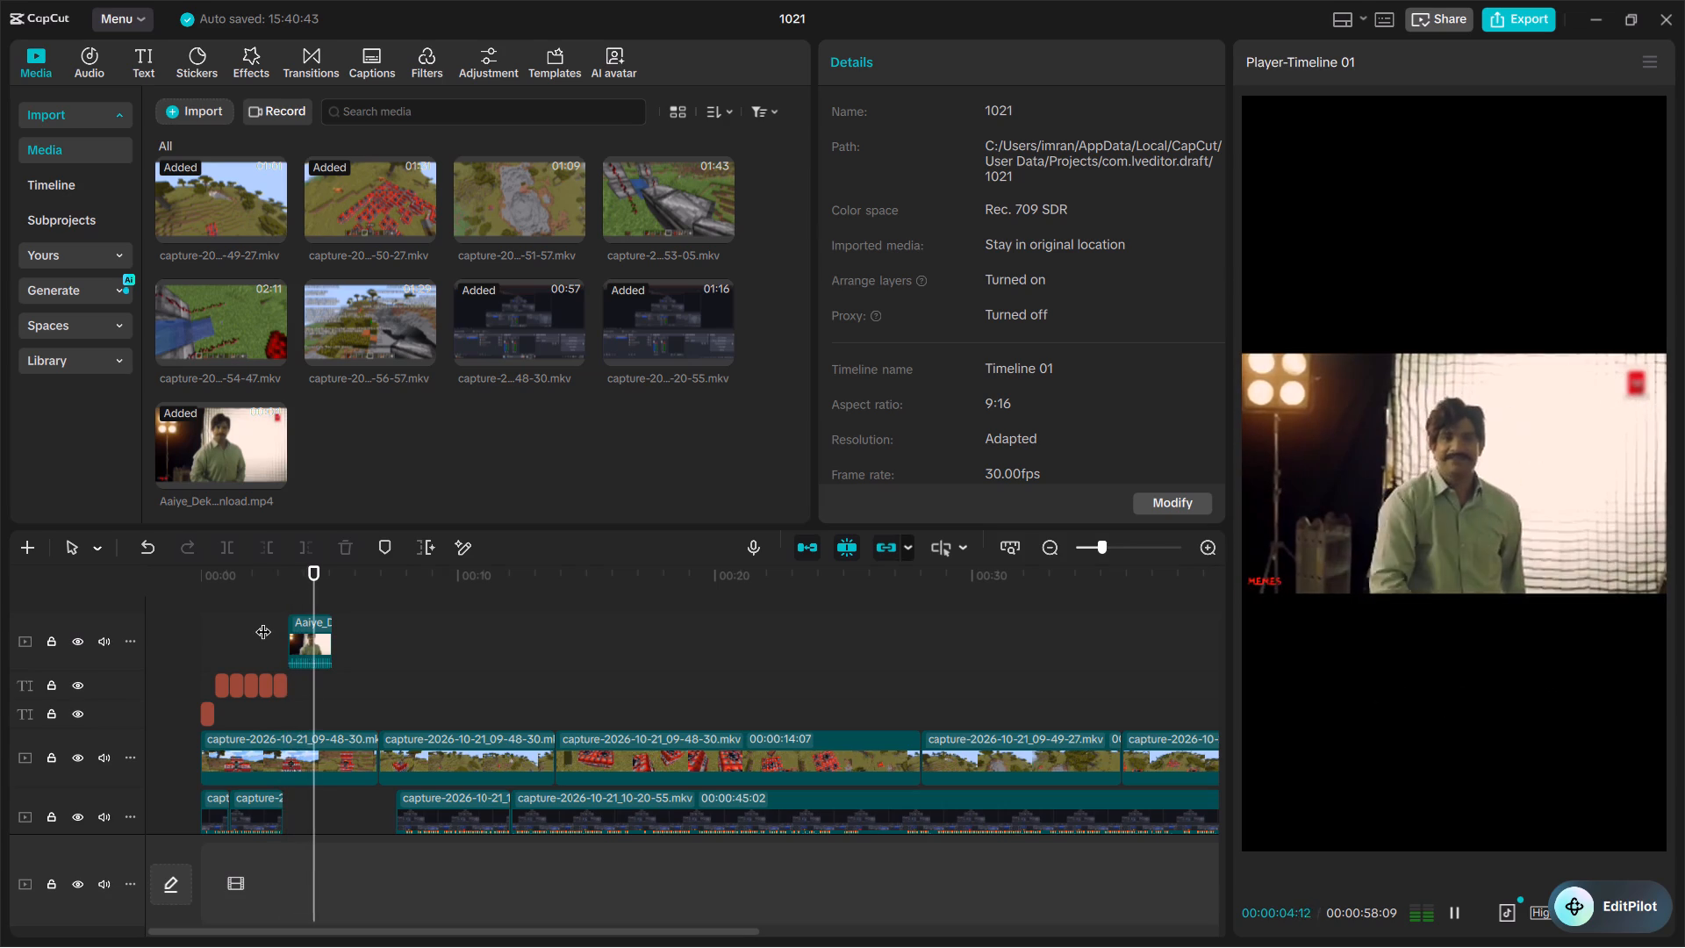
pyautogui.press('space')
# Set the volume of the first clip on the lower capture track to 11.1 dB.
pyautogui.scroll(-2, 432, 717)
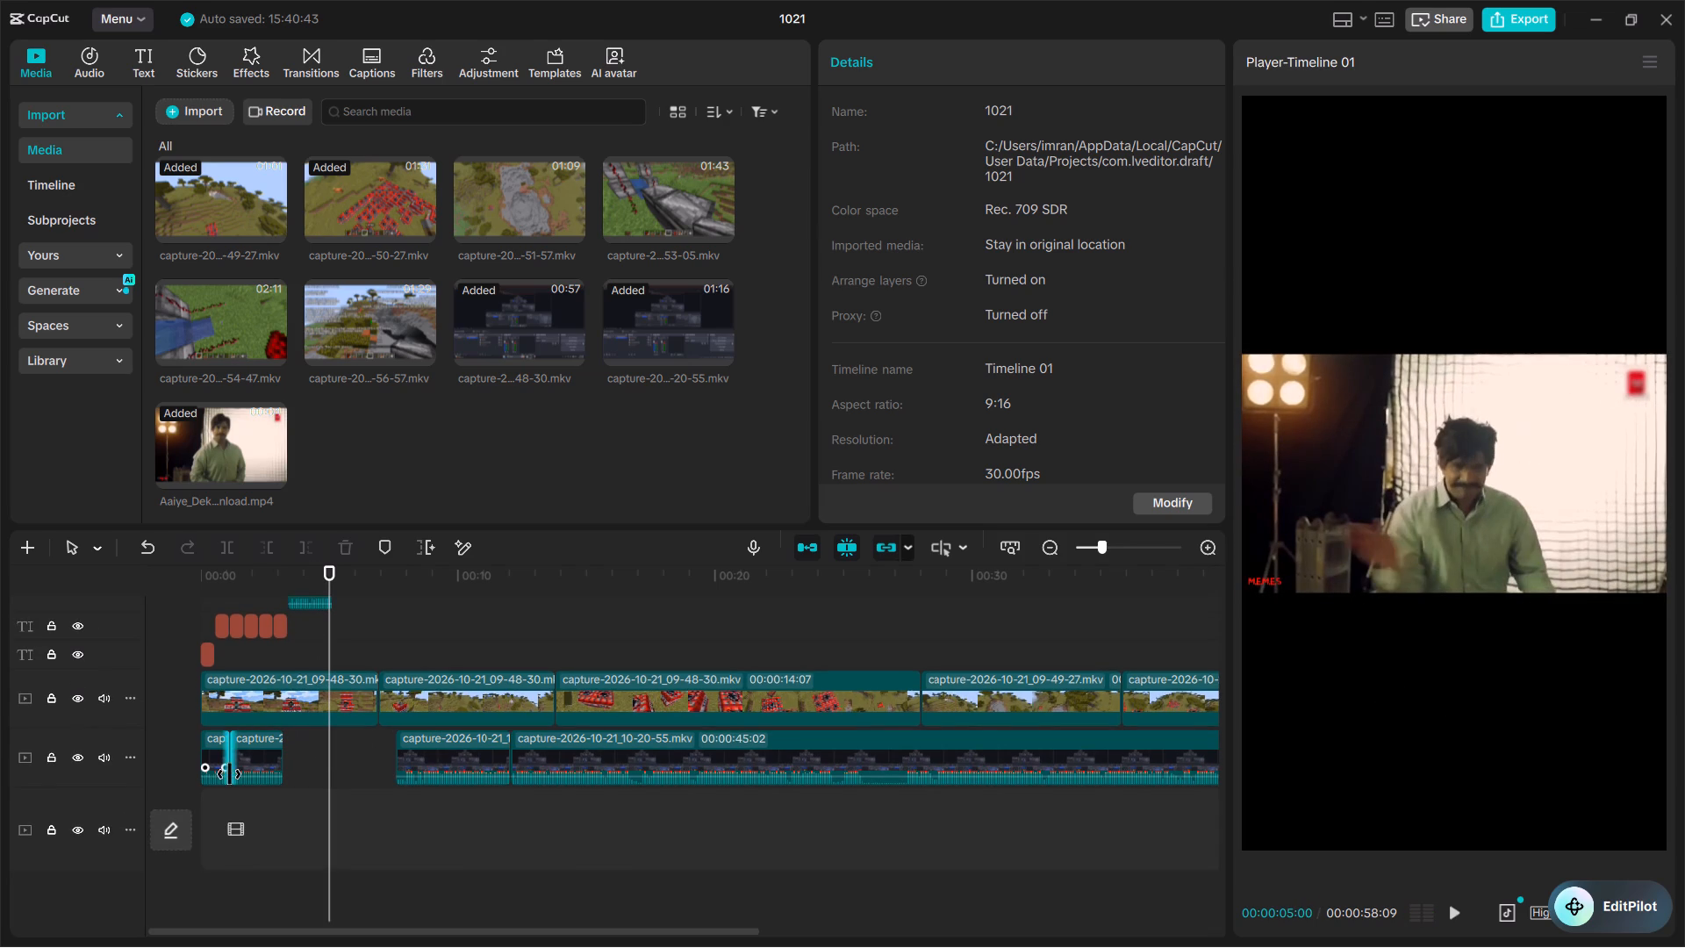
pyautogui.click(218, 759)
pyautogui.click(920, 65)
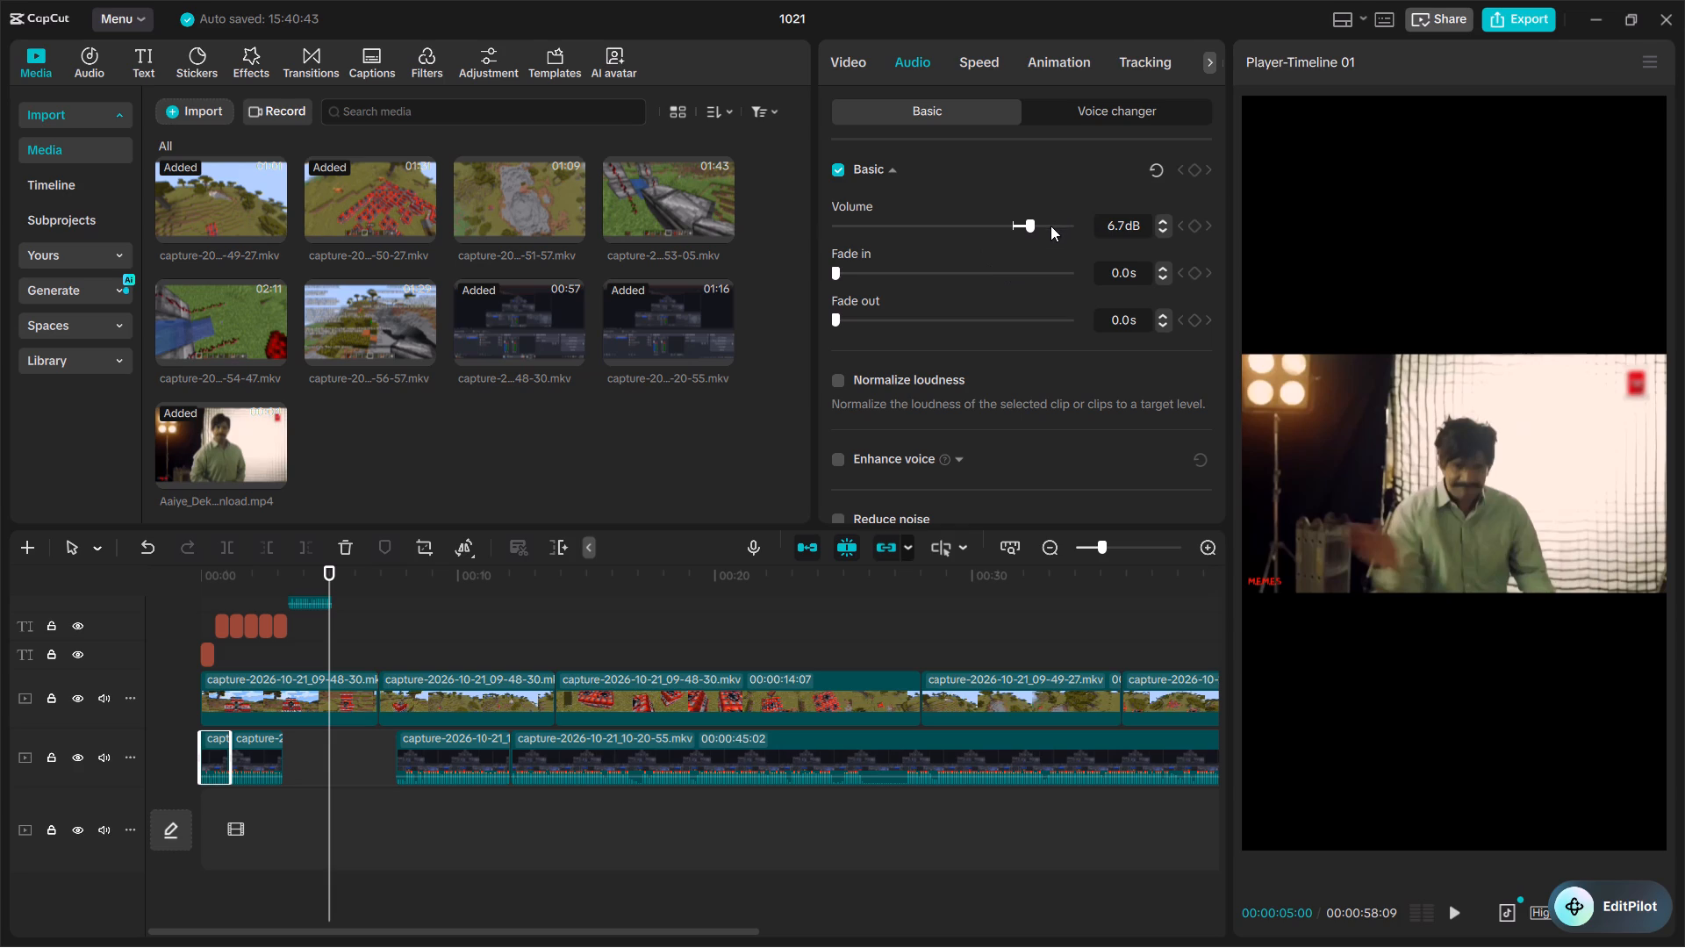
pyautogui.click(1050, 226)
pyautogui.click(1039, 226)
# Play the opening again from the start of the timeline, past the meme clip, to check the sound levels.
pyautogui.click(205, 602)
pyautogui.moveTo(205, 602); pyautogui.dragTo(82, 644)
pyautogui.press('space')
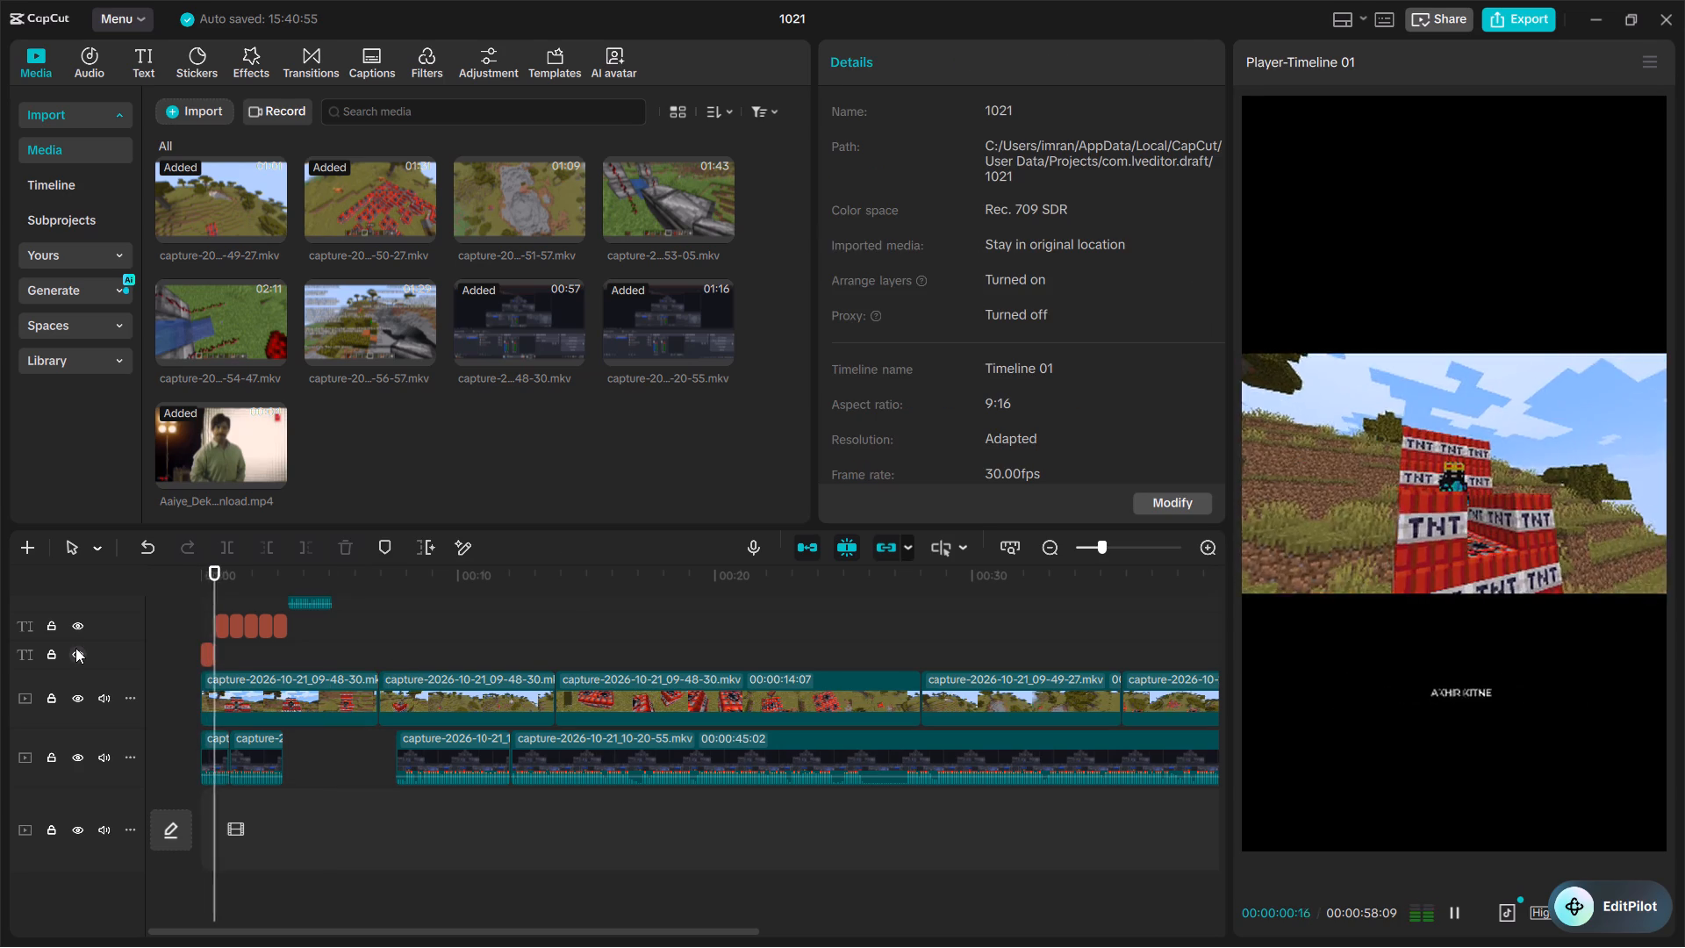
pyautogui.hotkey('ctrl', '-')
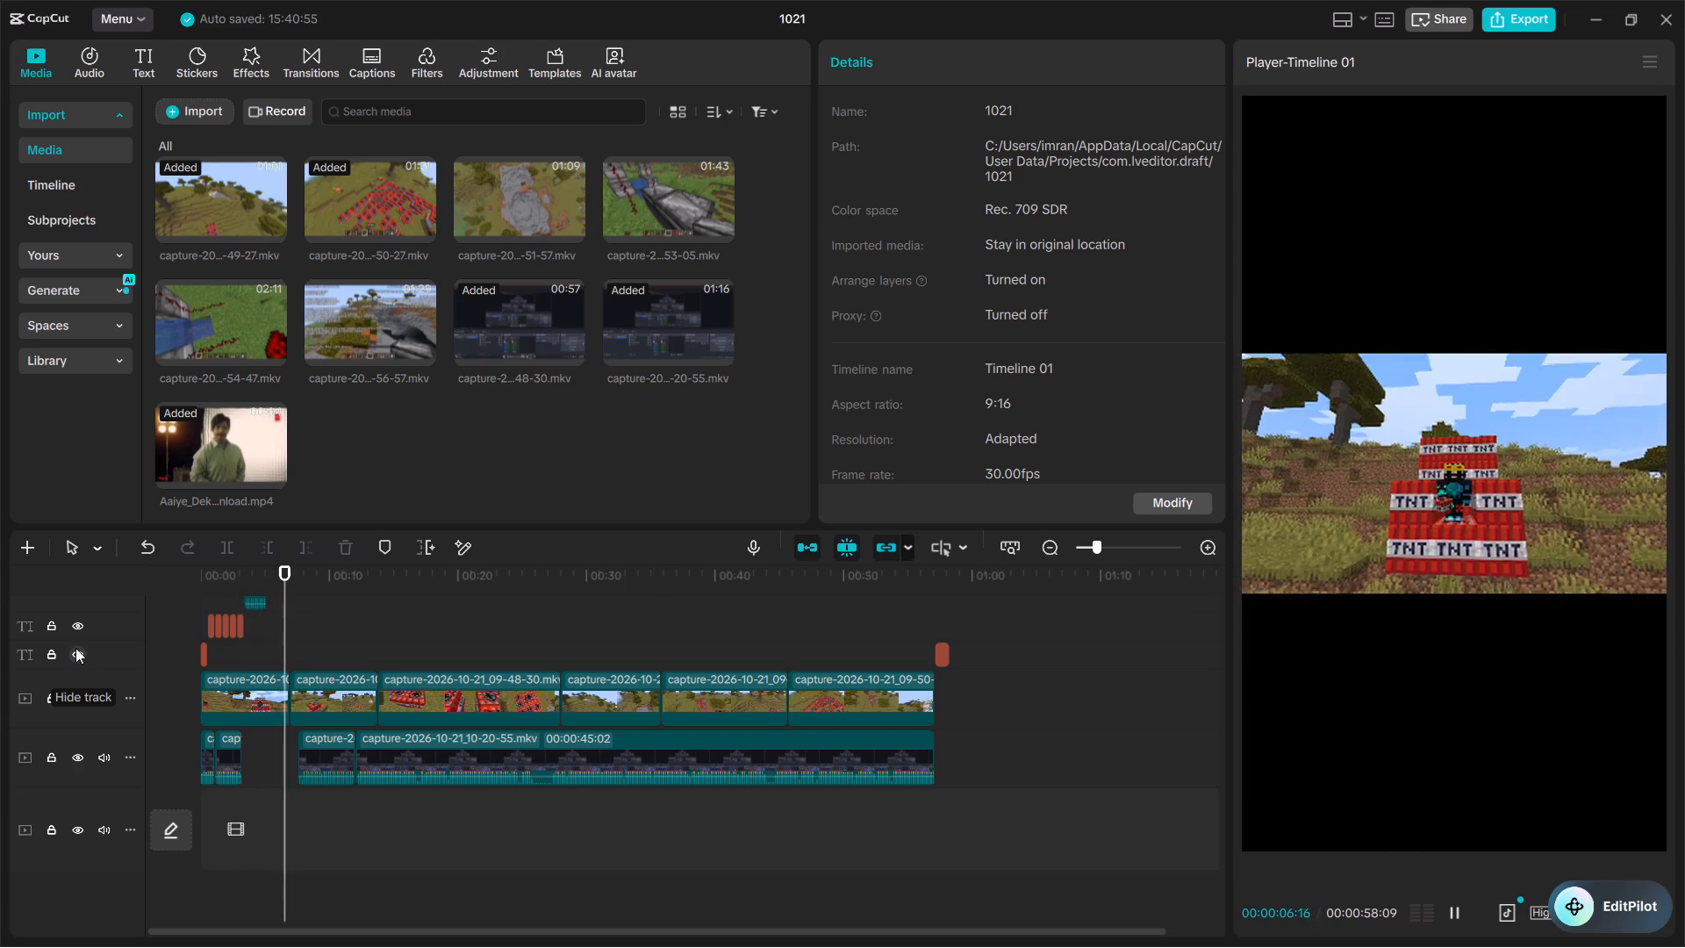
pyautogui.press('space')
# Move the last two lower-track capture clips together about 2.5 seconds earlier, so they start where the meme clip ends.
pyautogui.moveTo(1000, 790); pyautogui.dragTo(816, 794)
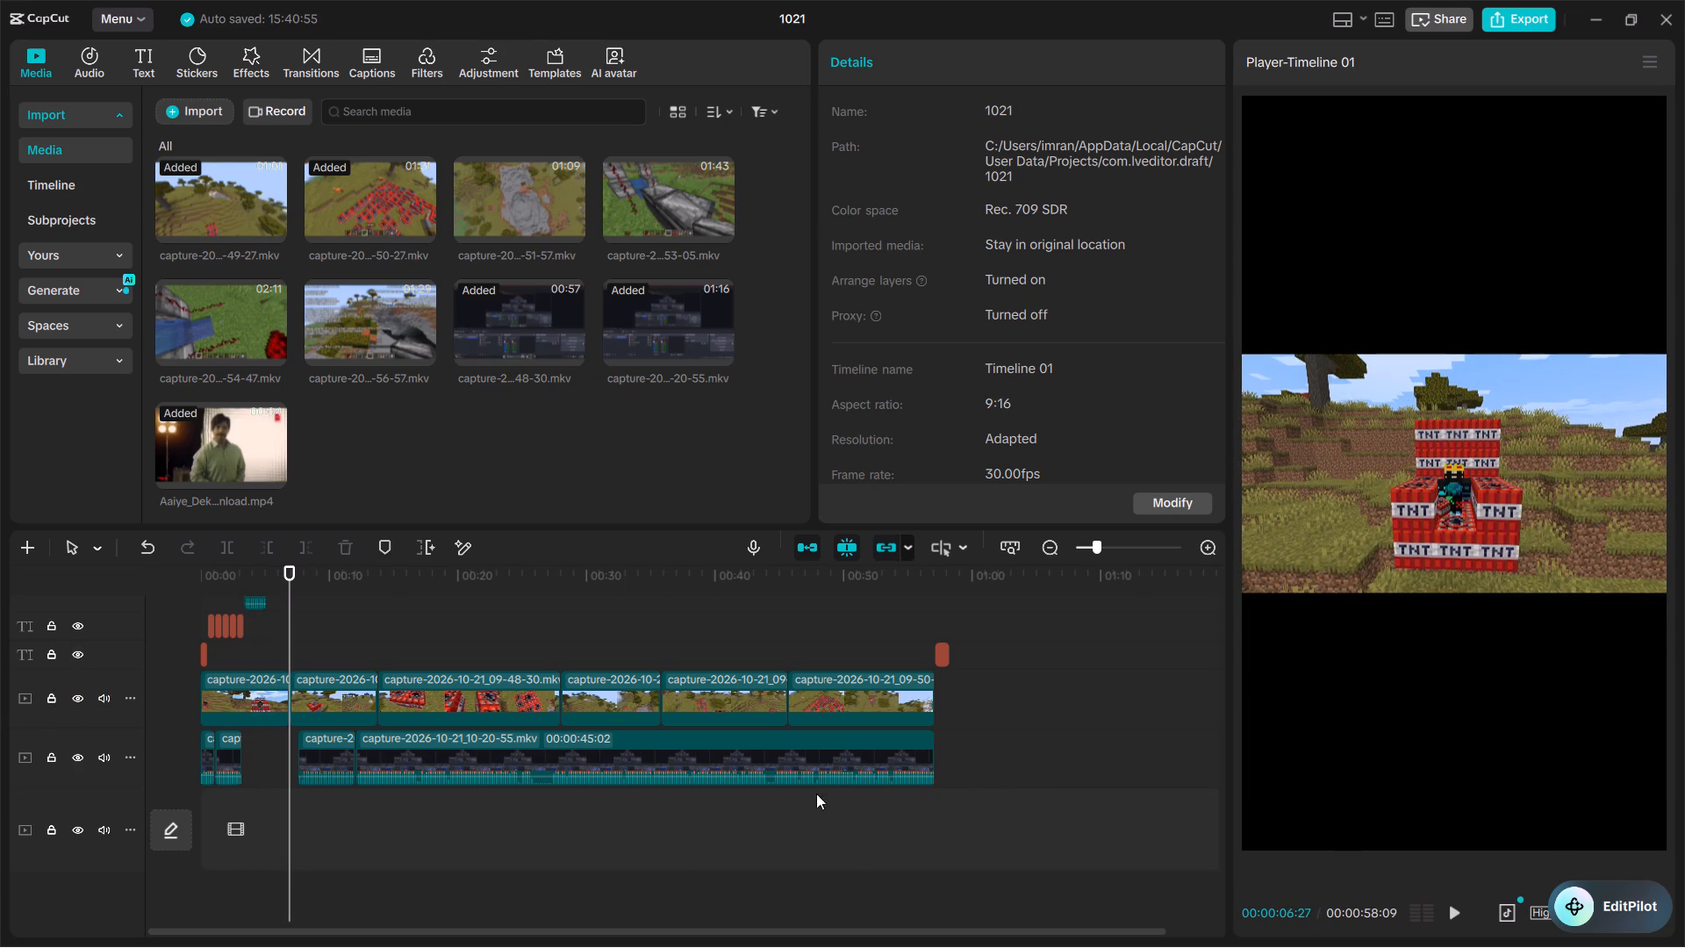
pyautogui.moveTo(816, 794); pyautogui.dragTo(255, 764)
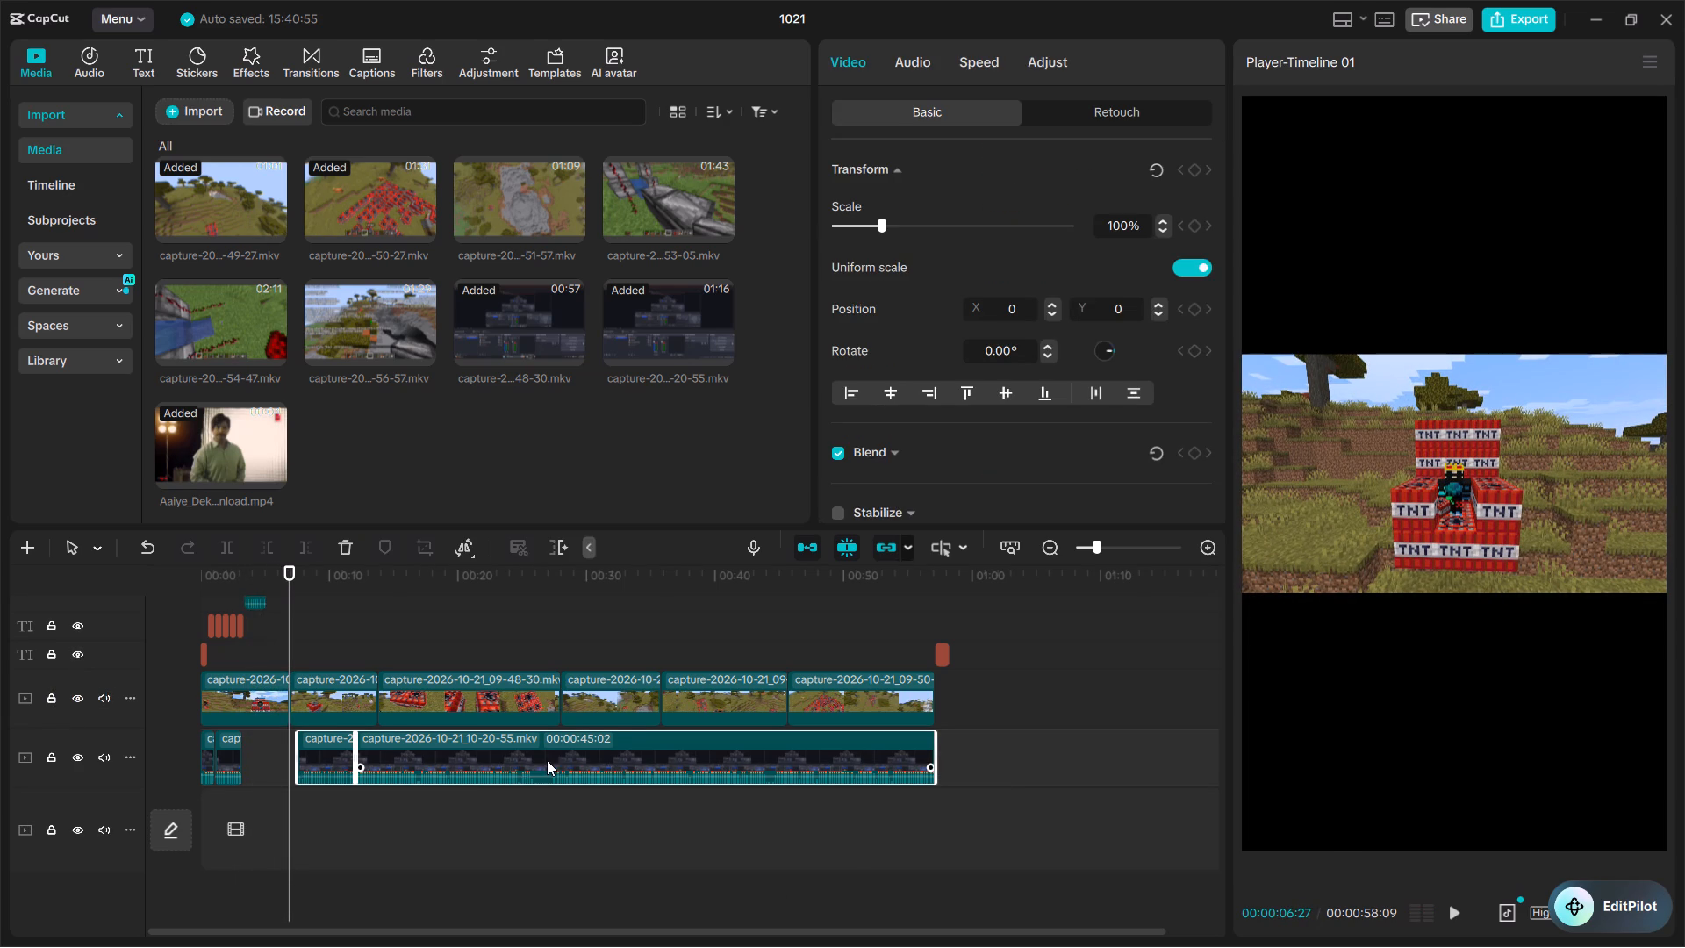
pyautogui.moveTo(547, 760); pyautogui.dragTo(513, 756)
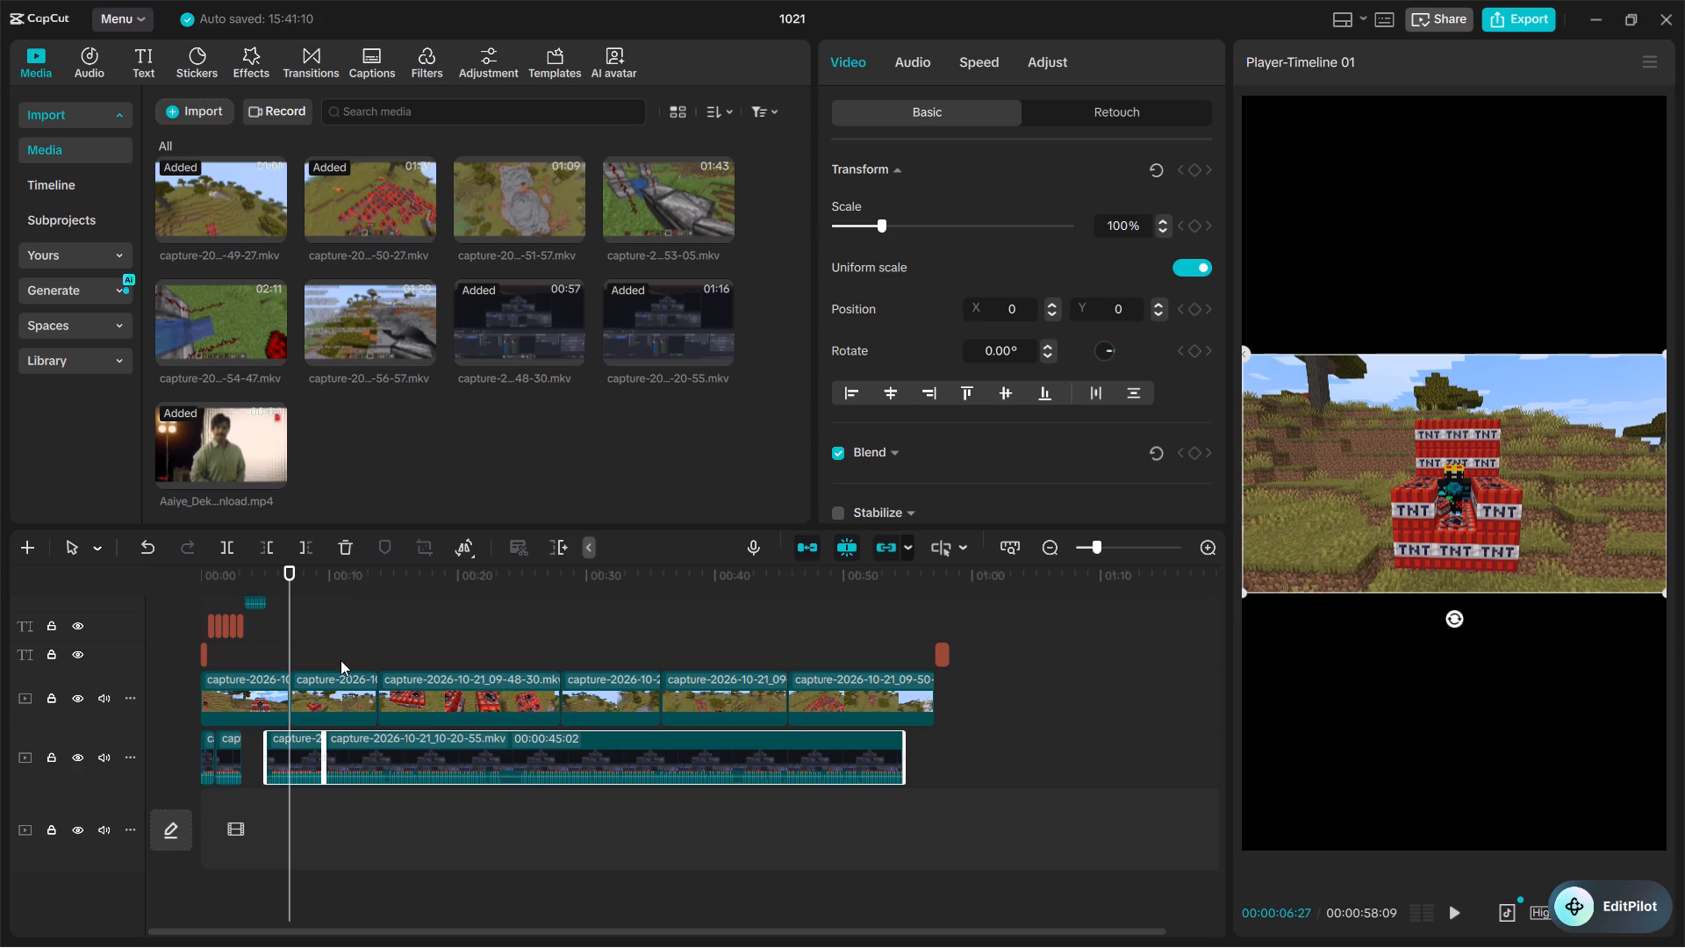
# Play the video from the start to check the timing of the shifted lower-track clips.
pyautogui.moveTo(290, 621); pyautogui.dragTo(98, 625)
pyautogui.press('space')
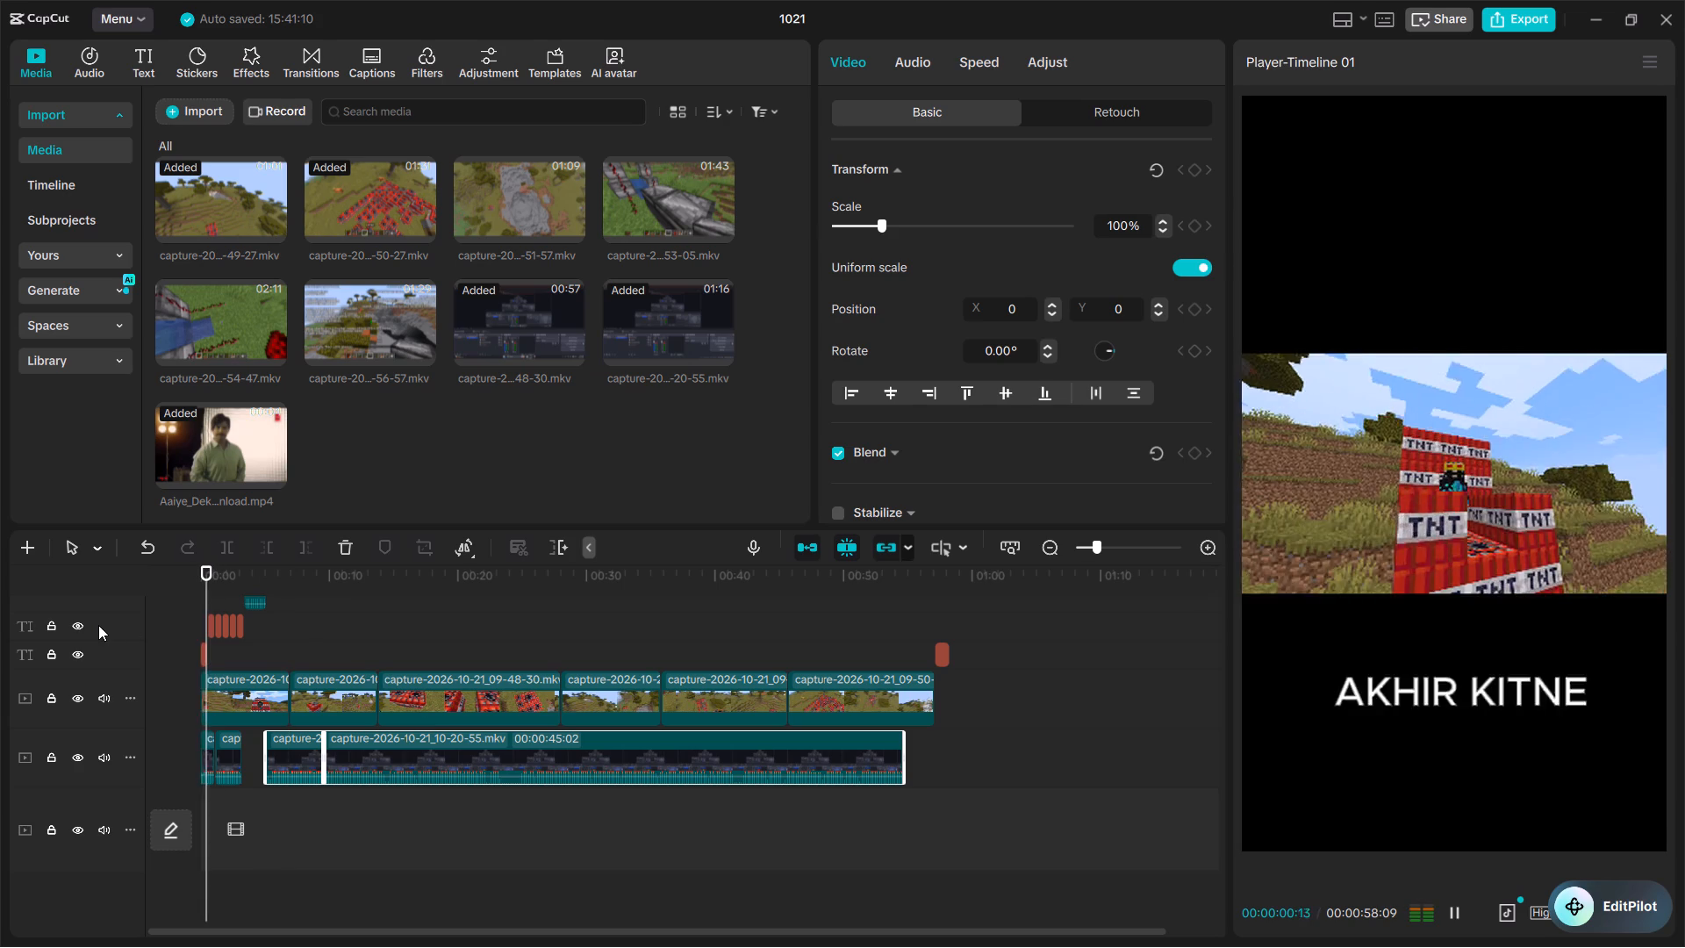
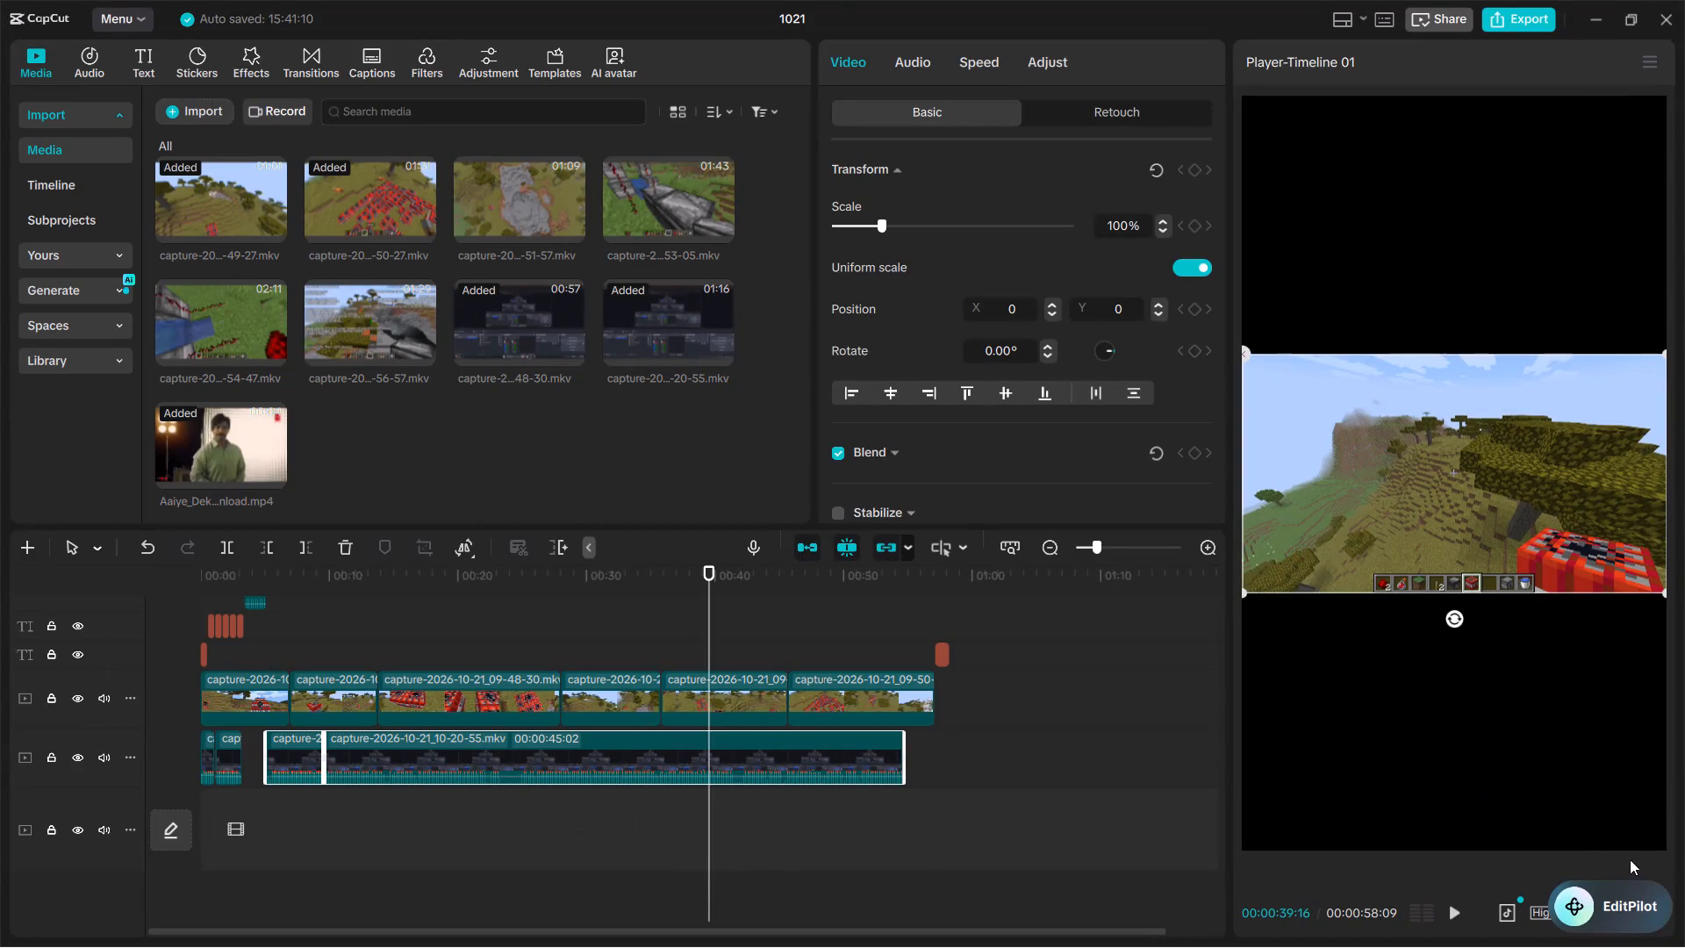
# Move the floating EditPilot widget off the player controls and set the preview playback quality to Full.
pyautogui.moveTo(1611, 897); pyautogui.dragTo(1618, 57)
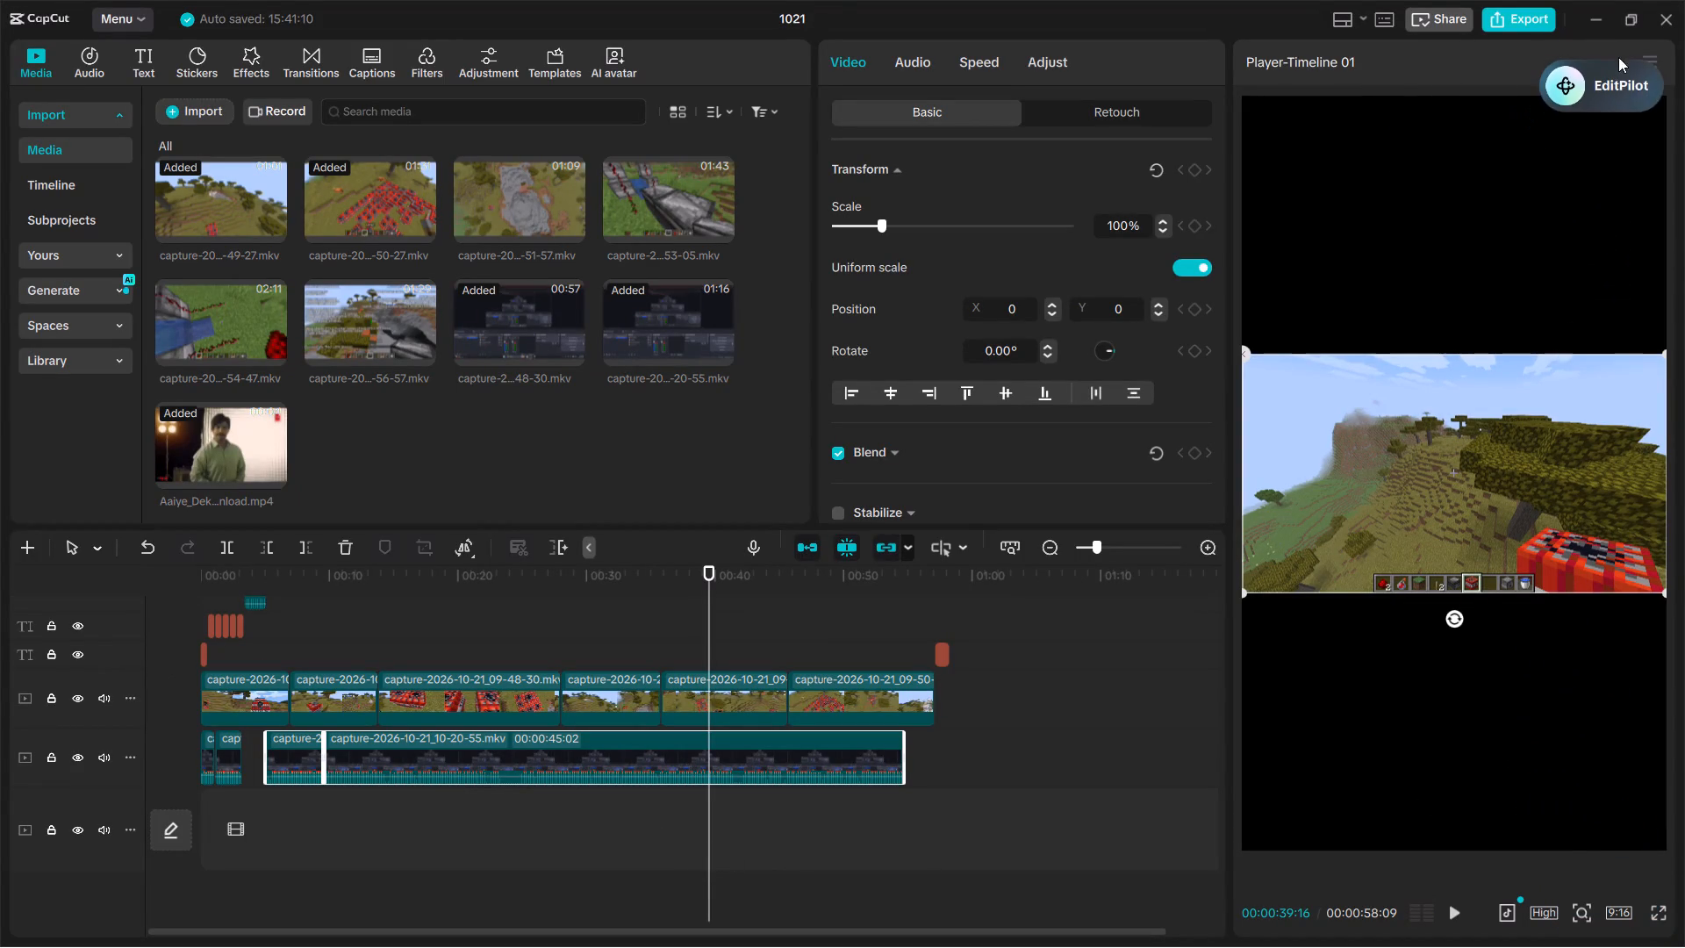
pyautogui.moveTo(1618, 57); pyautogui.dragTo(1622, 49)
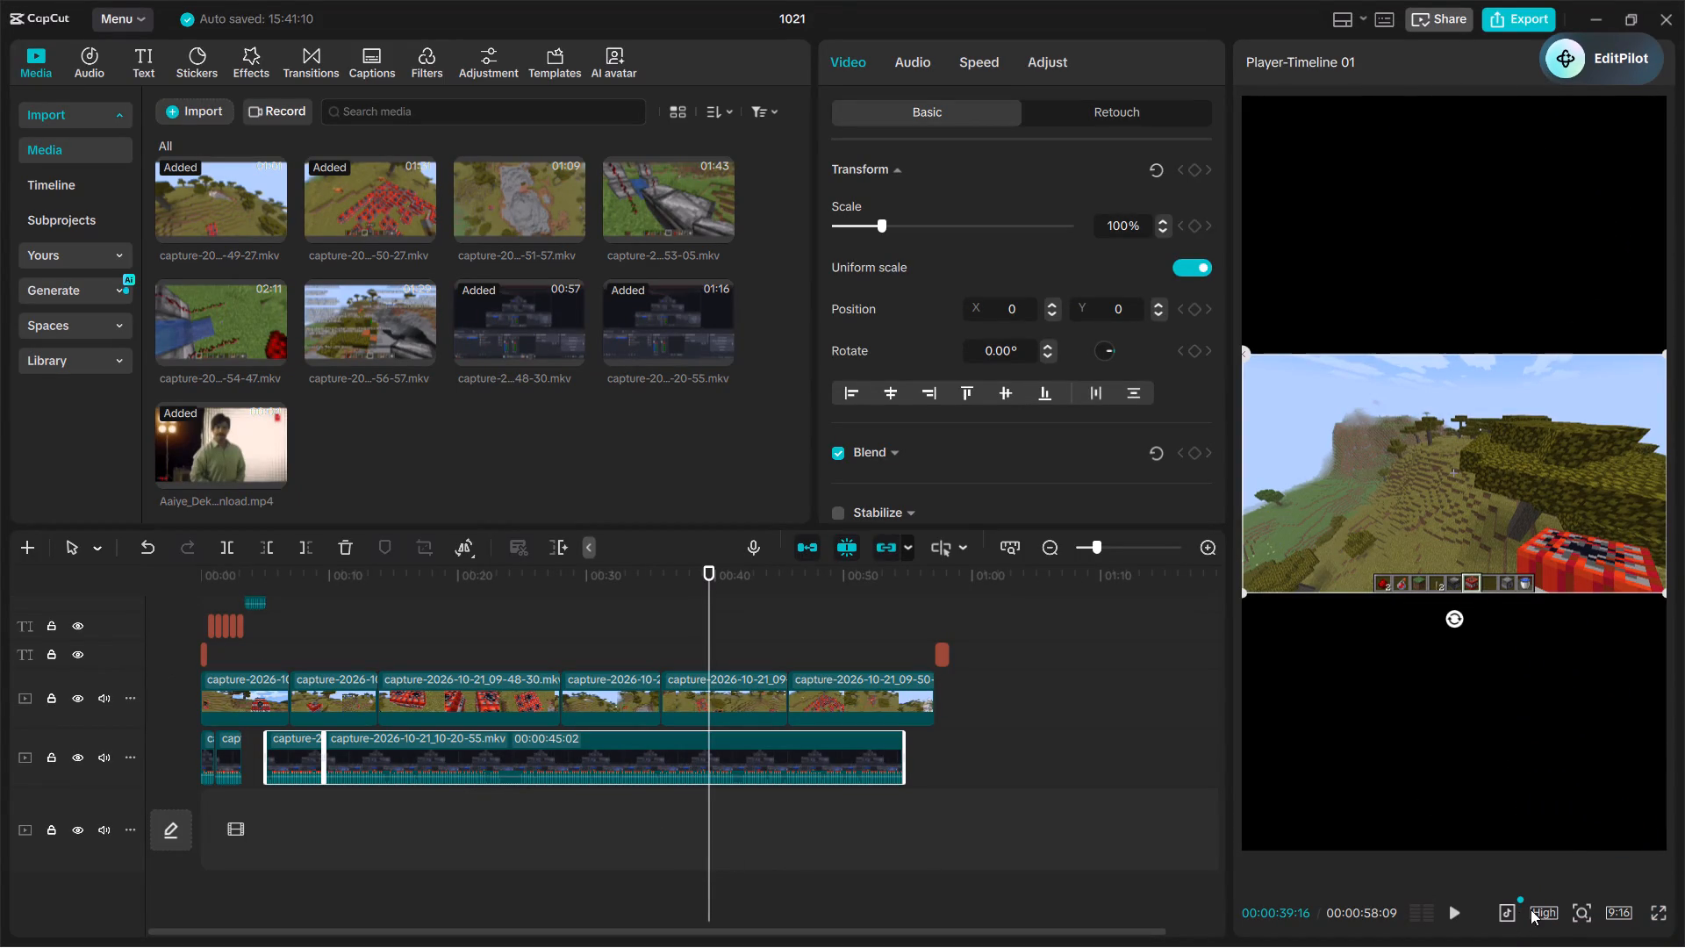
pyautogui.click(1538, 909)
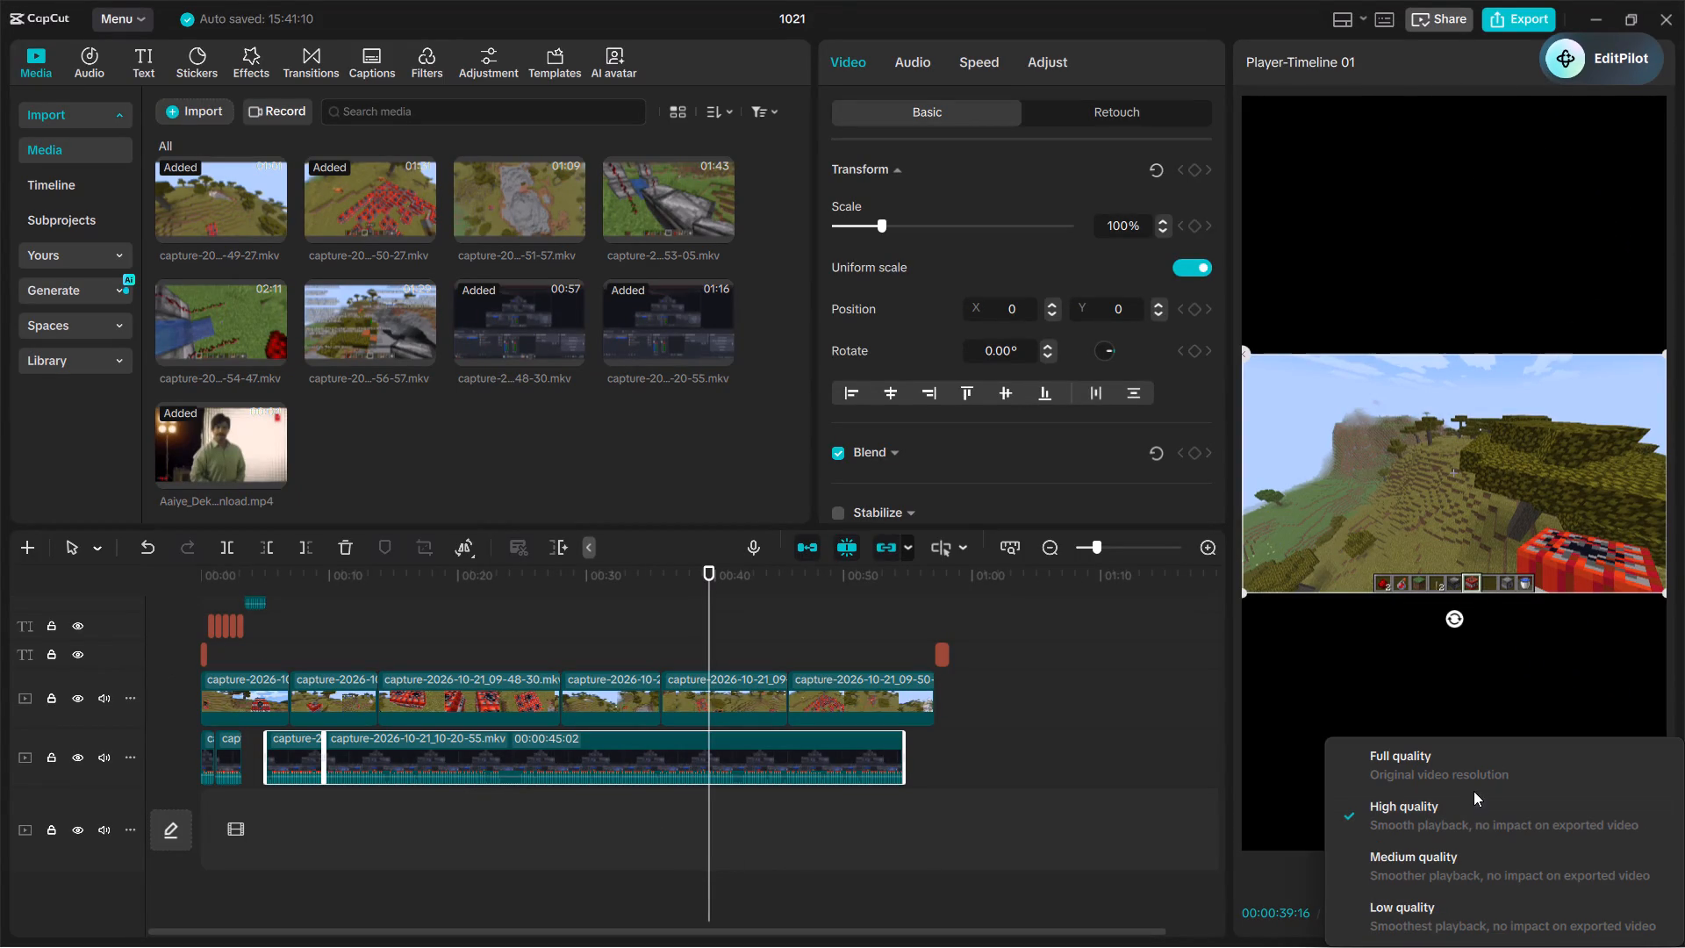
pyautogui.click(1416, 767)
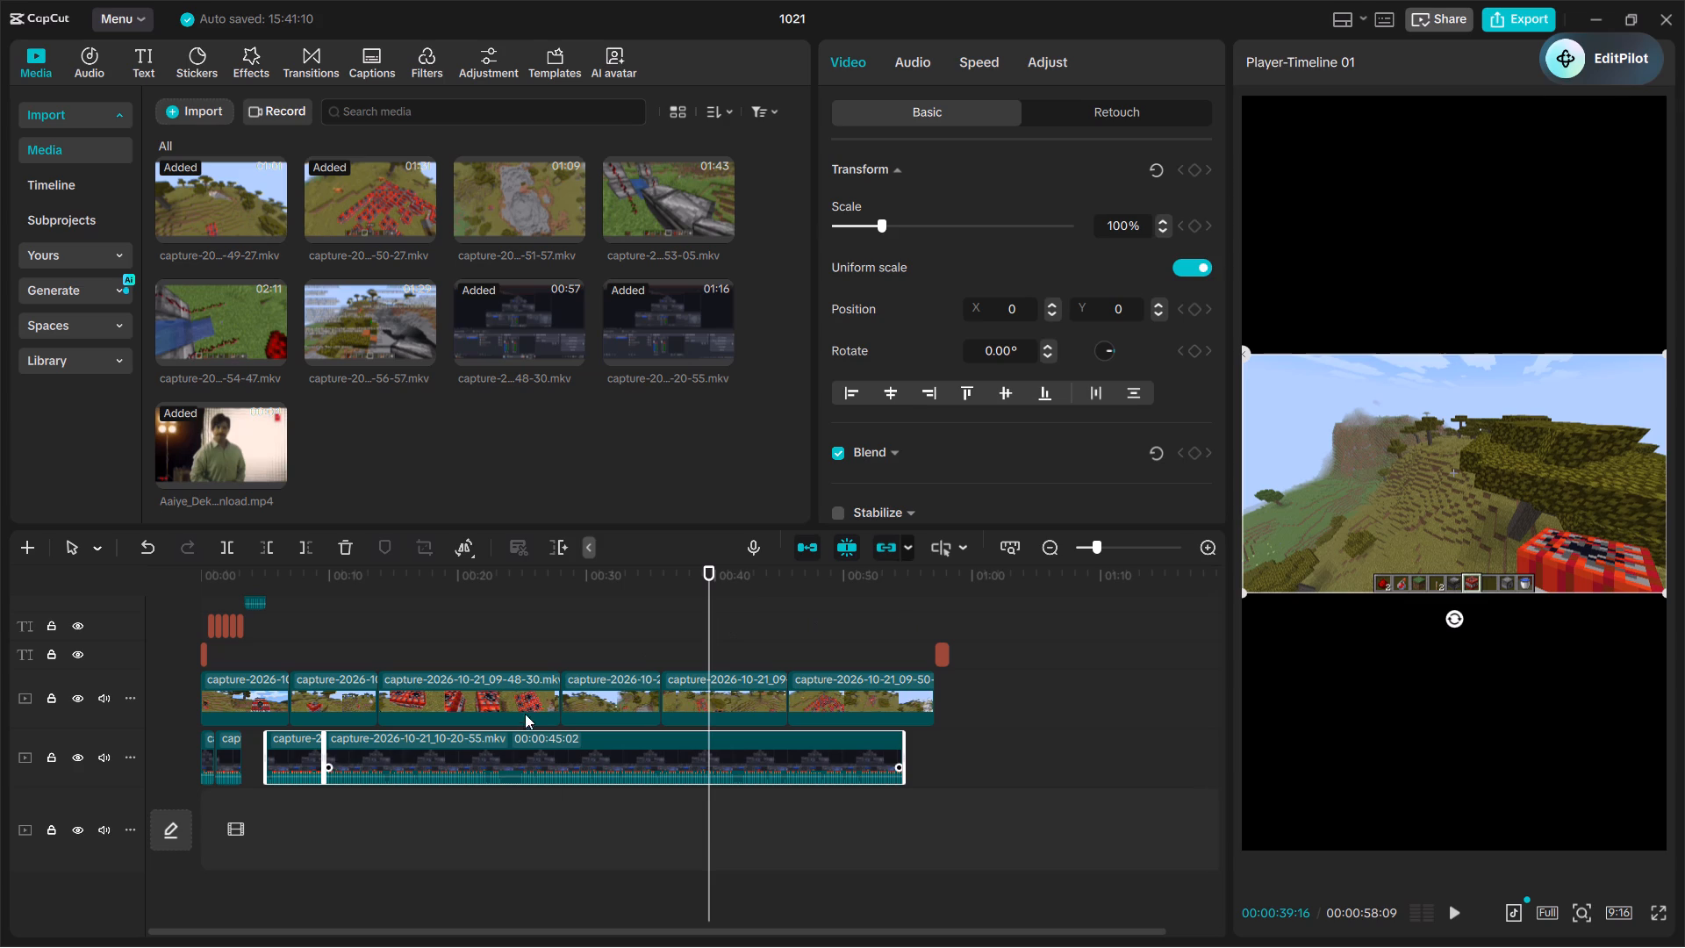
# Play the opening from the start of the timeline to check how it previews at Full quality.
pyautogui.click(570, 656)
pyautogui.moveTo(570, 656); pyautogui.dragTo(0, 717)
pyautogui.press('space')
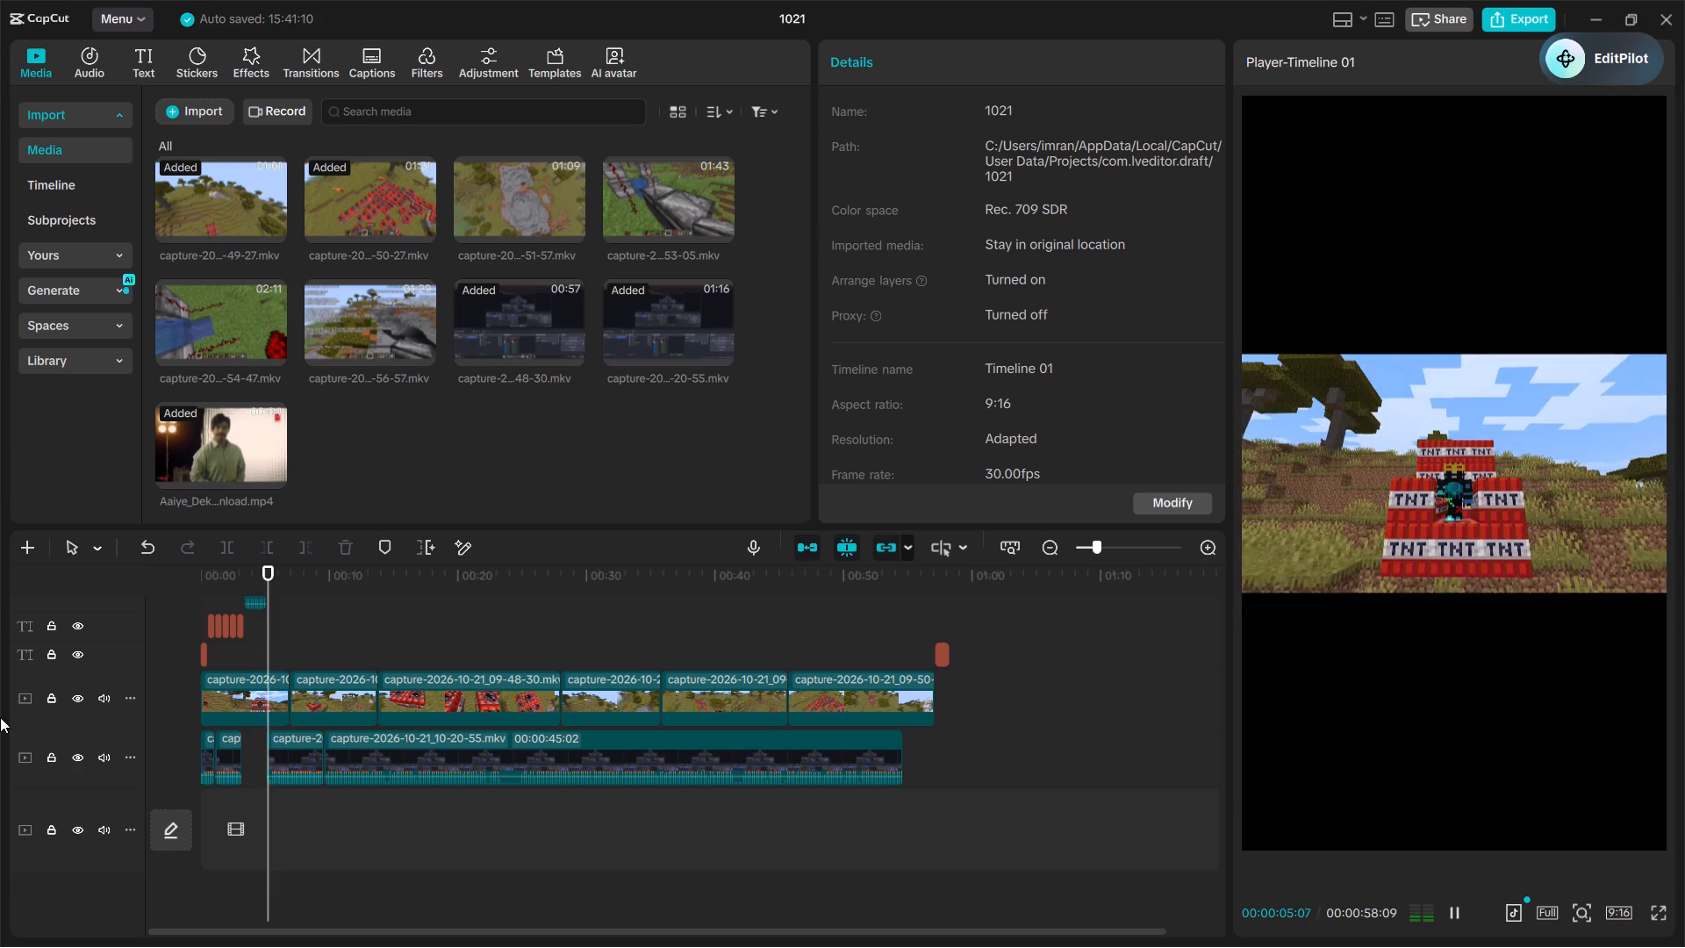
pyautogui.press('space')
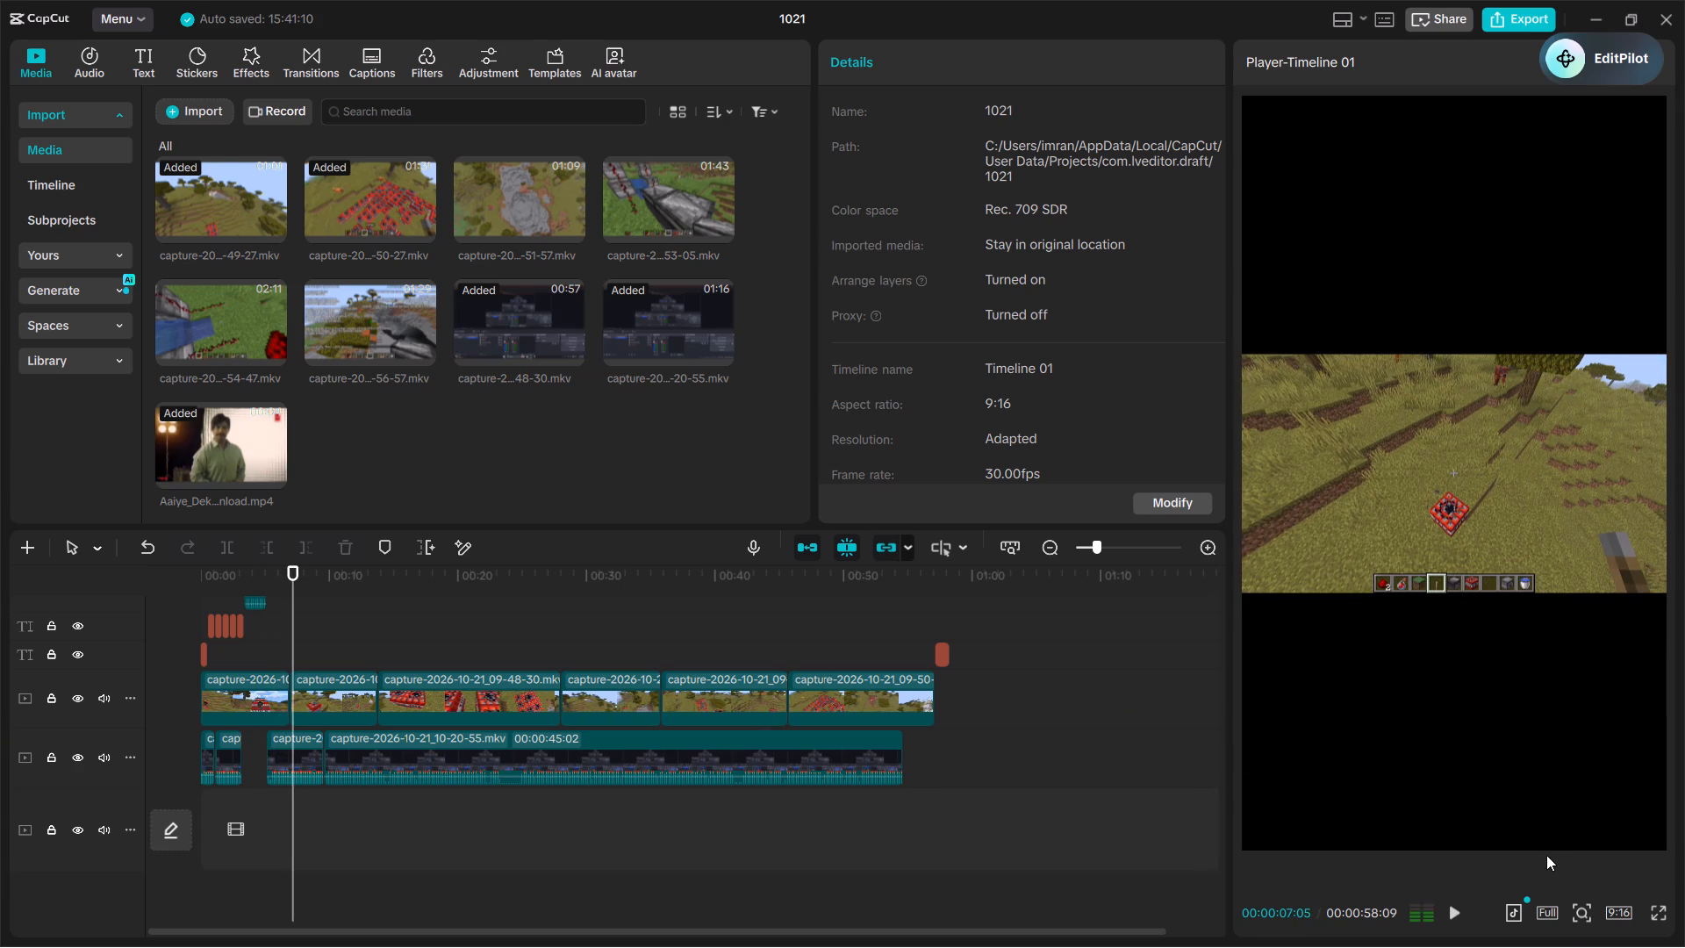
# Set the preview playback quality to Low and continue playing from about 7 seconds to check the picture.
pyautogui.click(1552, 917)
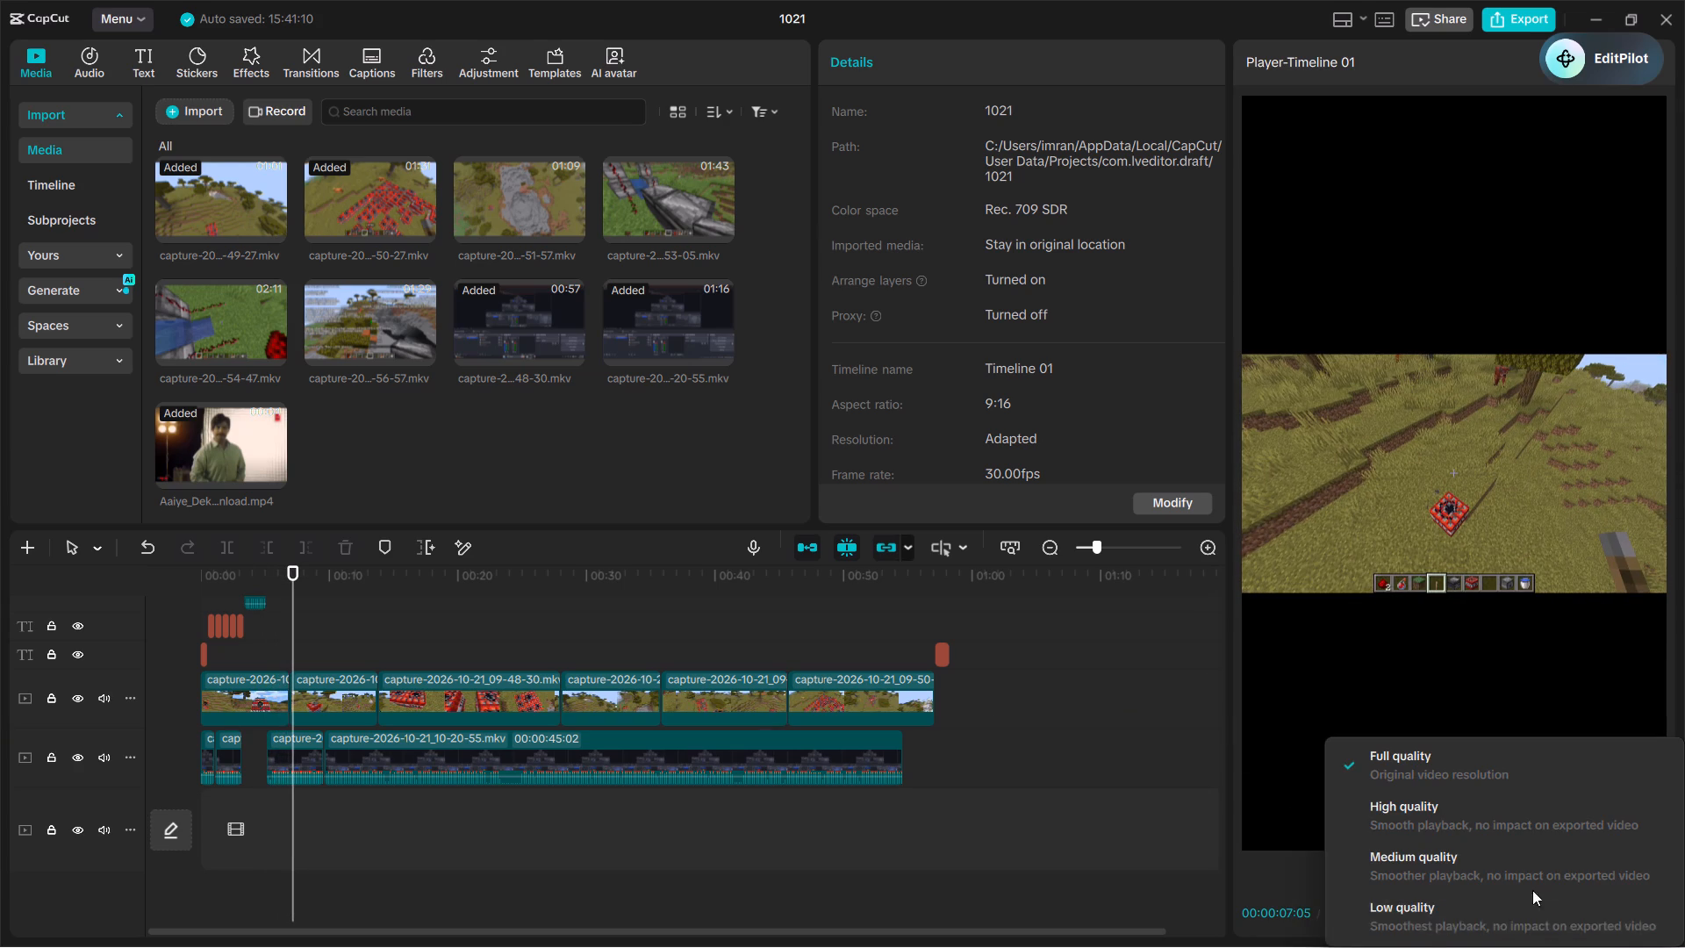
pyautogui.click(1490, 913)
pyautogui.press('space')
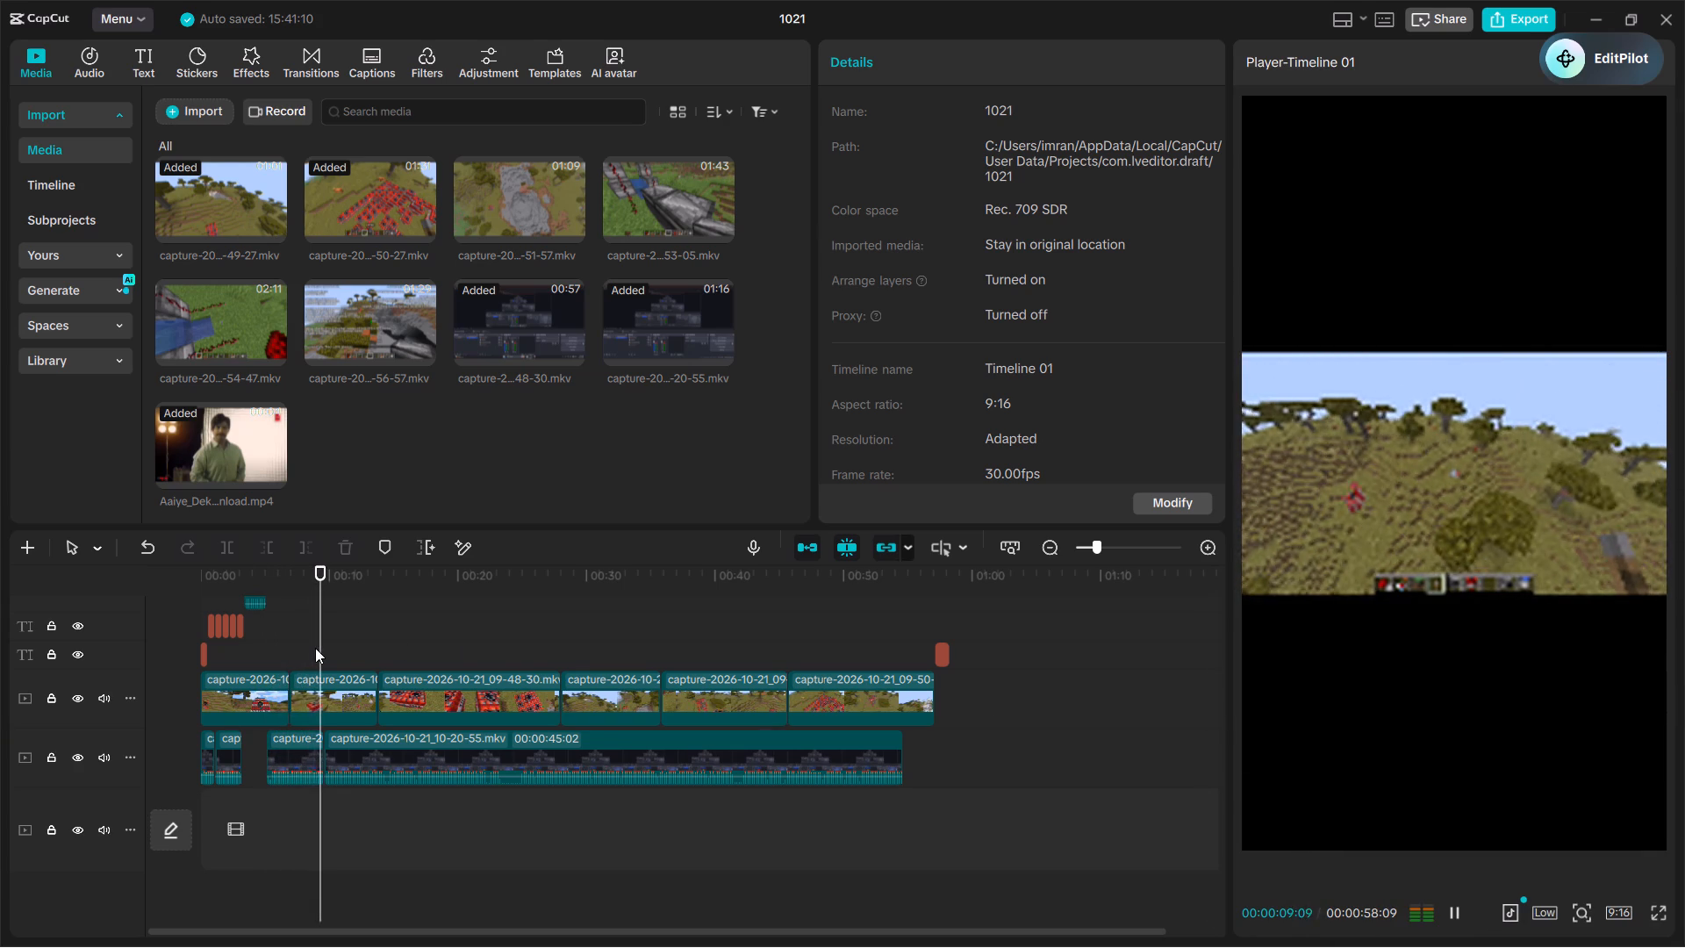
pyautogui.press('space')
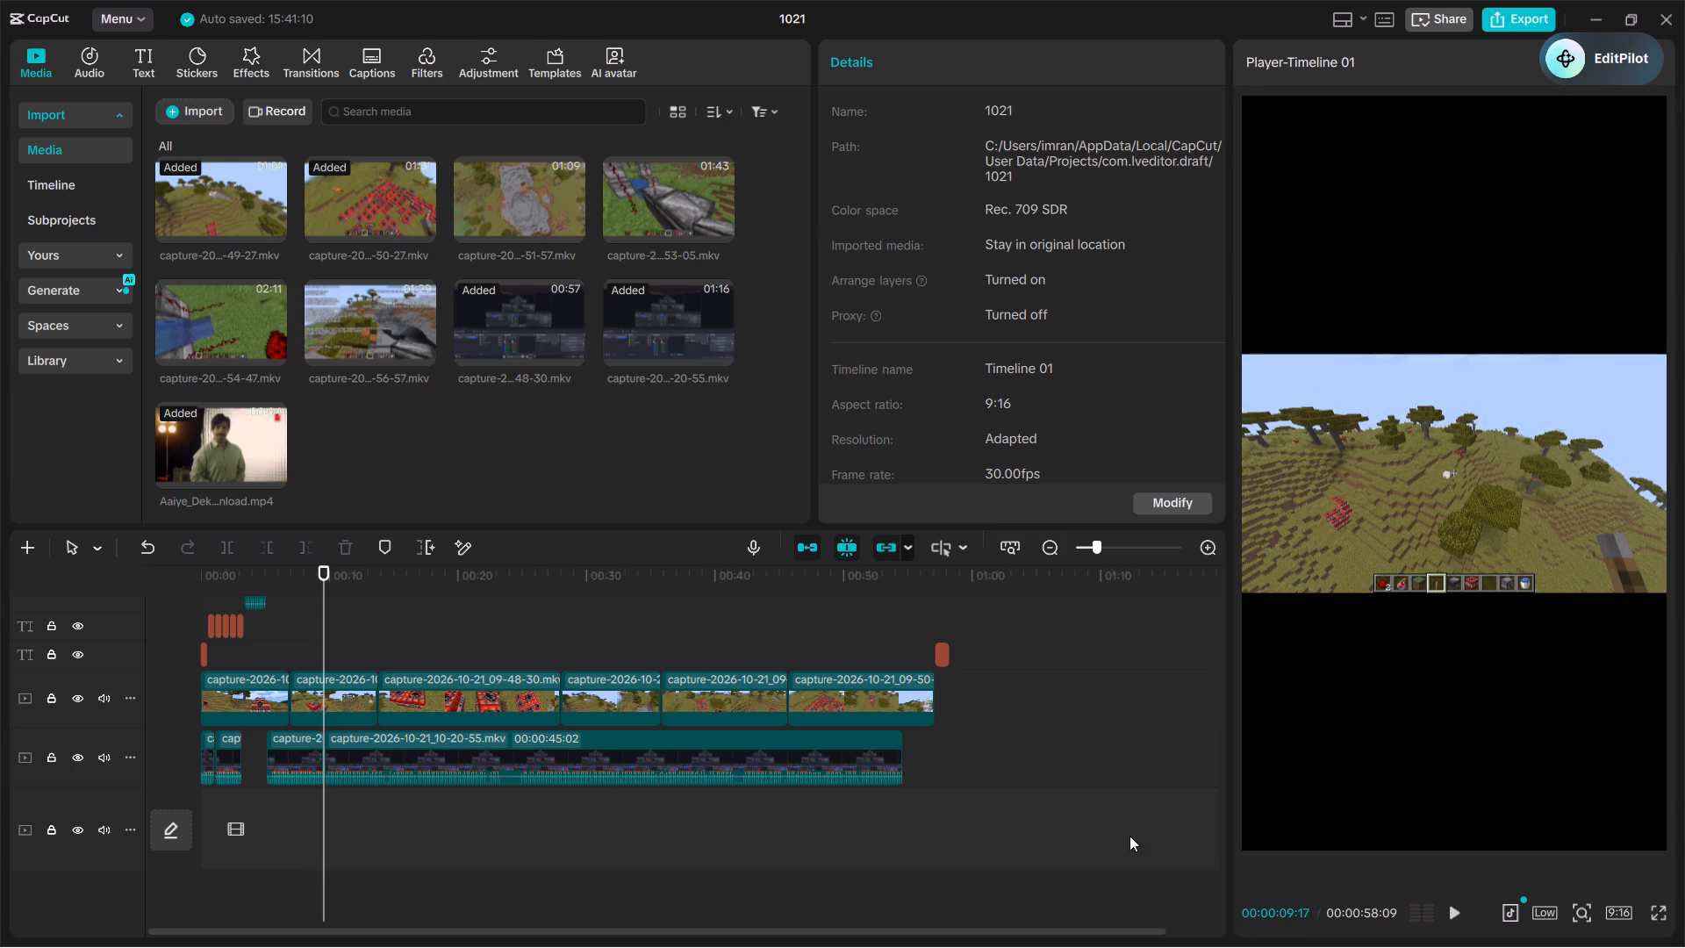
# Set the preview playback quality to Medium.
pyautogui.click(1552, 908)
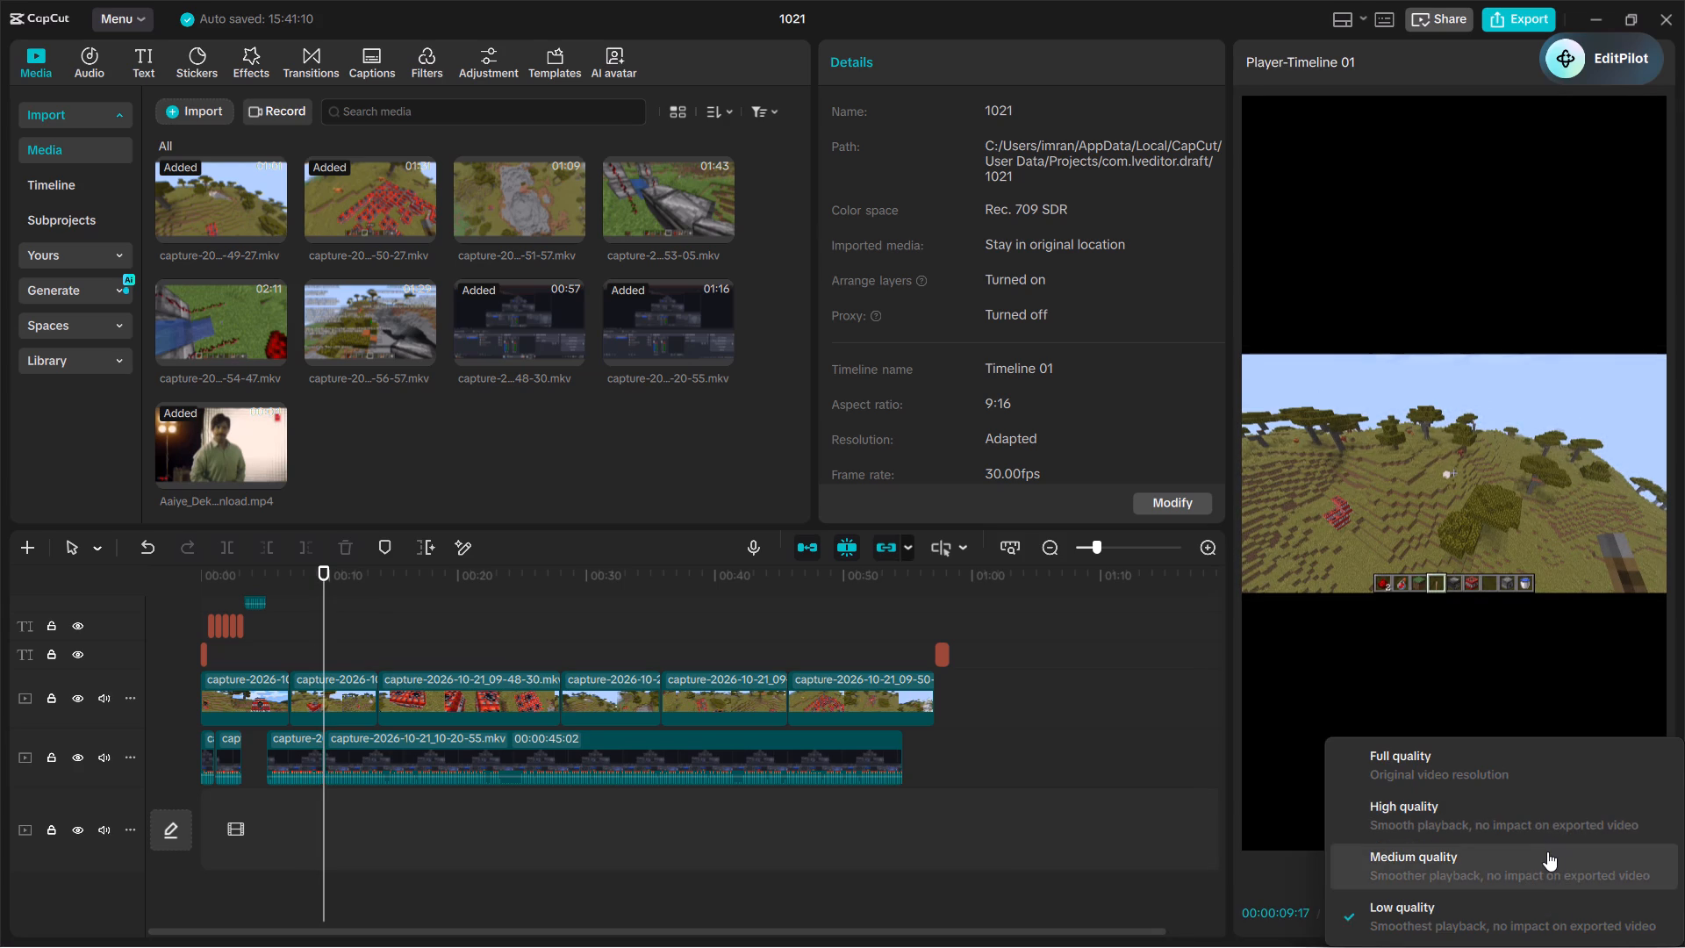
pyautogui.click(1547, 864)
# Watch the video full screen from the start through the first explosion to check the picture and lower-track audio timing.
pyautogui.click(1669, 916)
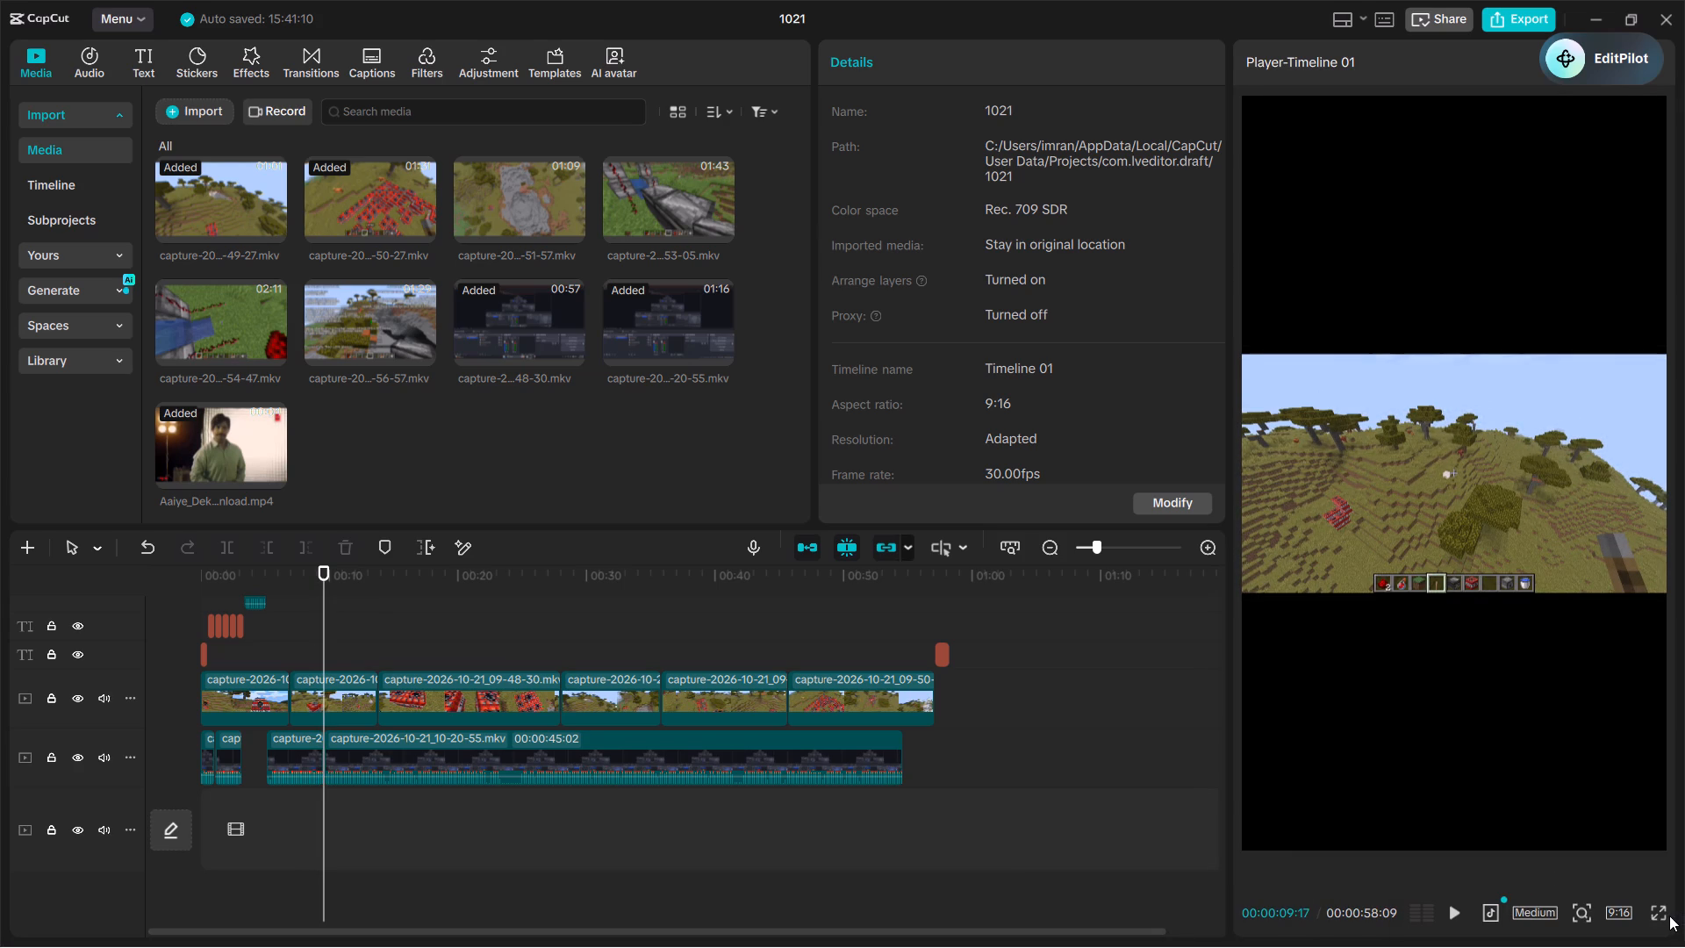
pyautogui.click(1653, 916)
pyautogui.press('space')
pyautogui.press('space')
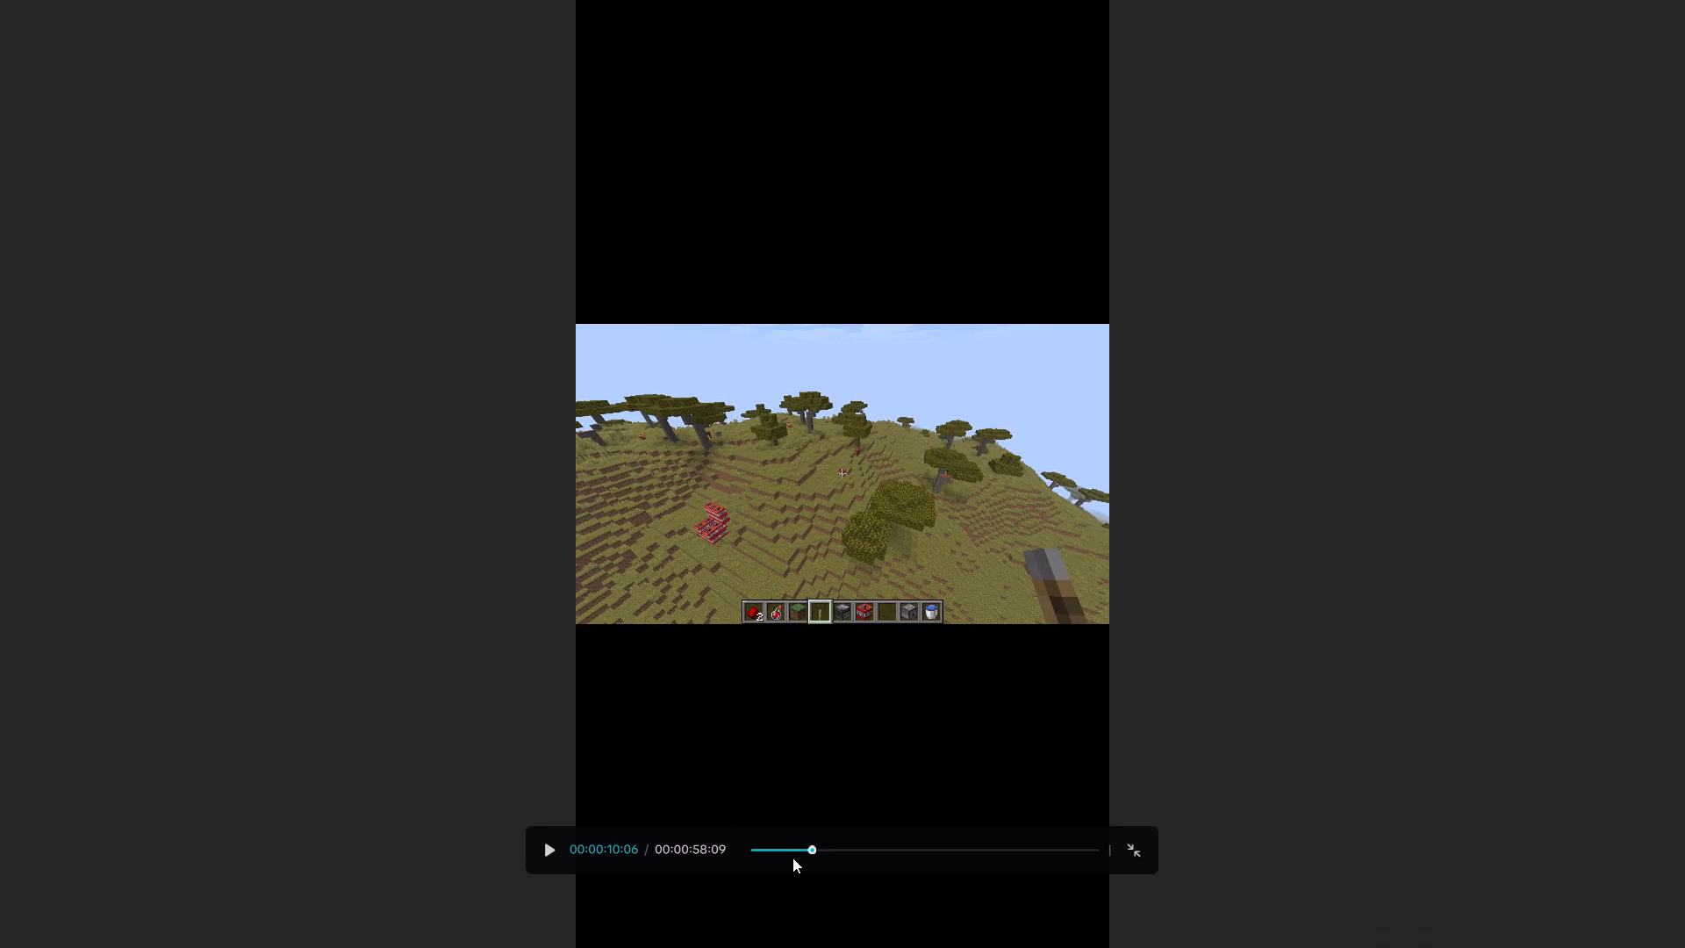
pyautogui.moveTo(792, 858); pyautogui.dragTo(712, 877)
pyautogui.moveTo(811, 847); pyautogui.dragTo(635, 896)
pyautogui.press('space')
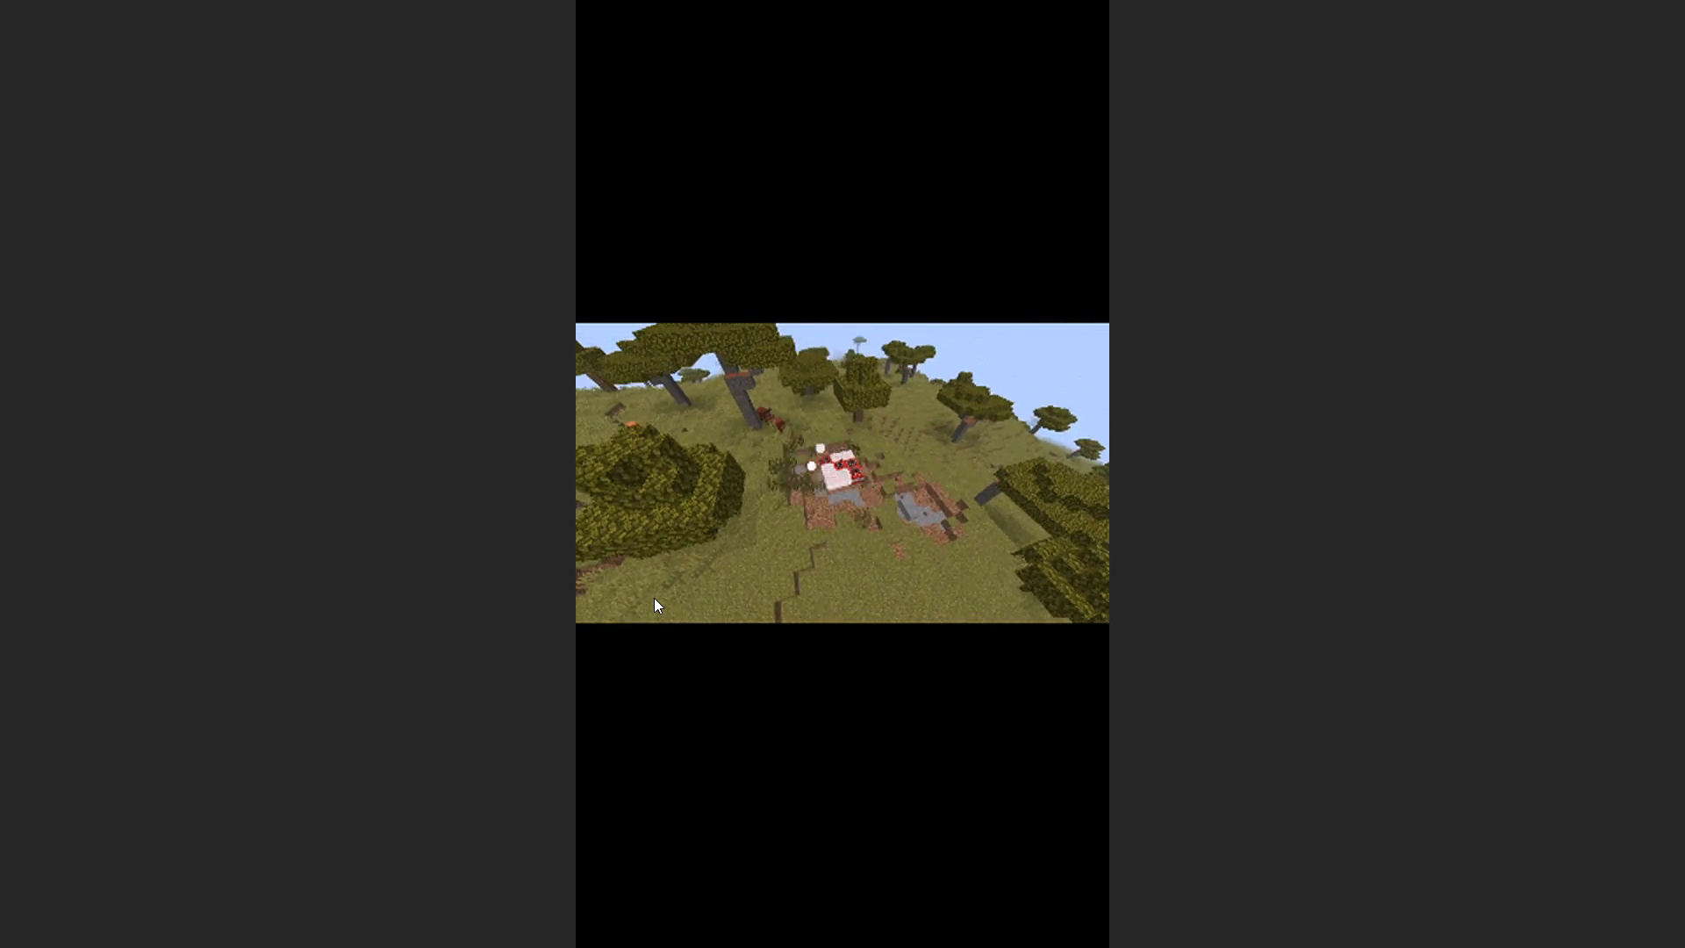
pyautogui.press('space')
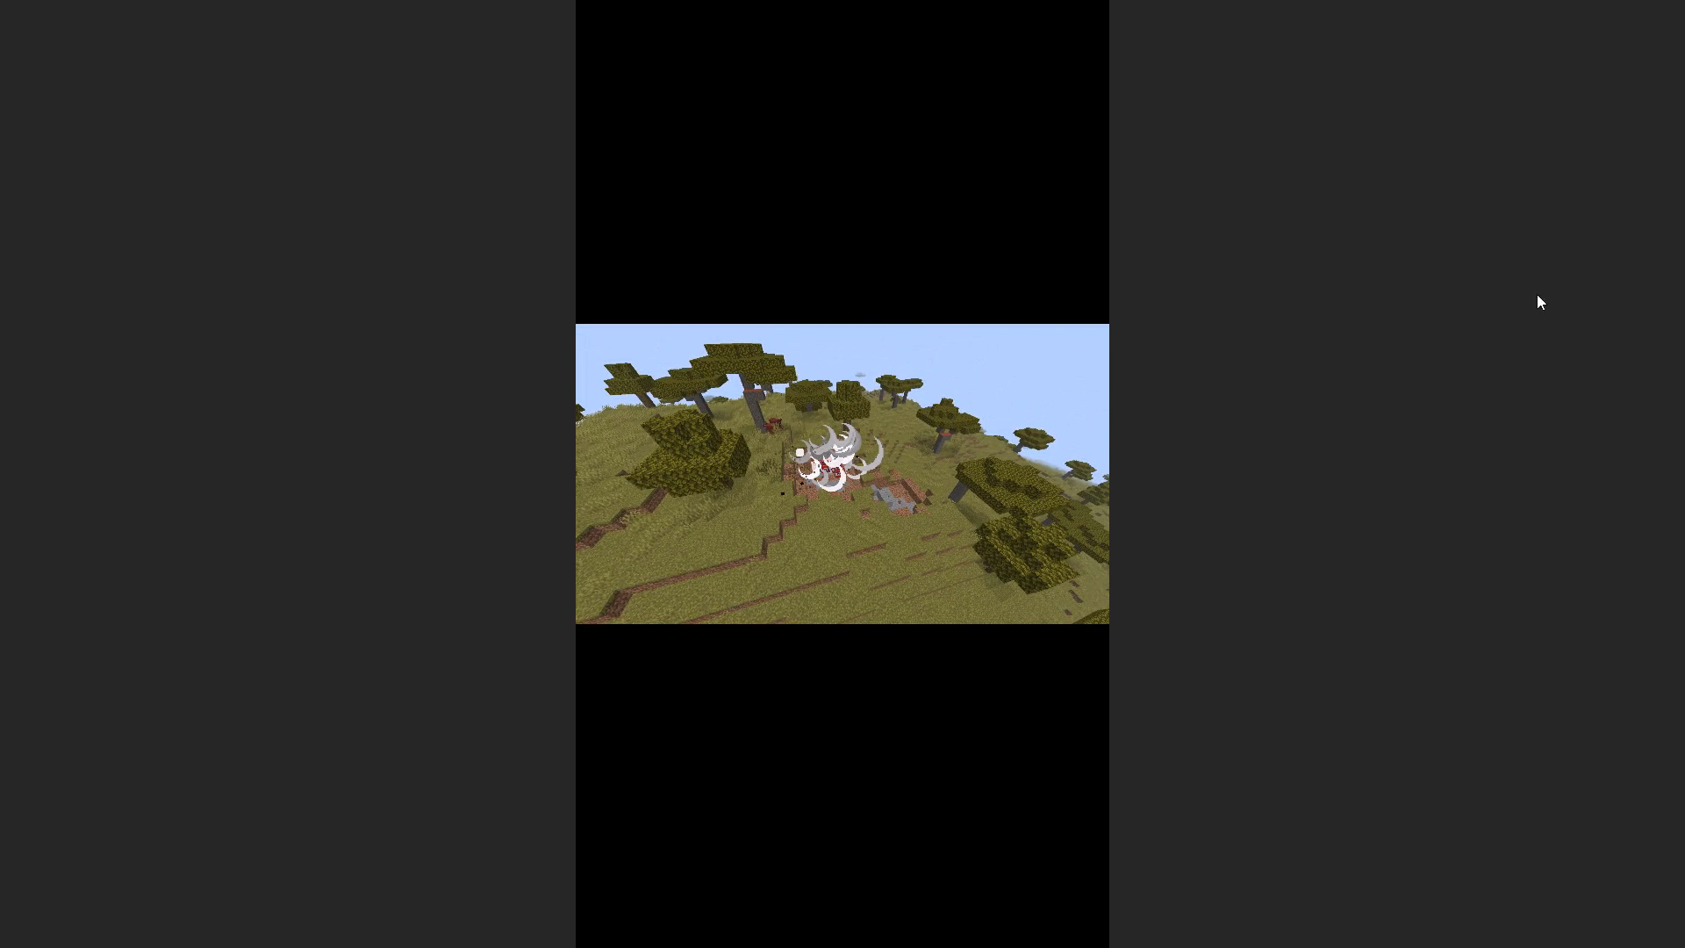
pyautogui.moveTo(1556, 283); pyautogui.dragTo(1574, 275)
pyautogui.press('Escape')
# Split the long lower-track capture clip at 00:00:24:21, just after the lever is used on the TNT.
pyautogui.click(497, 674)
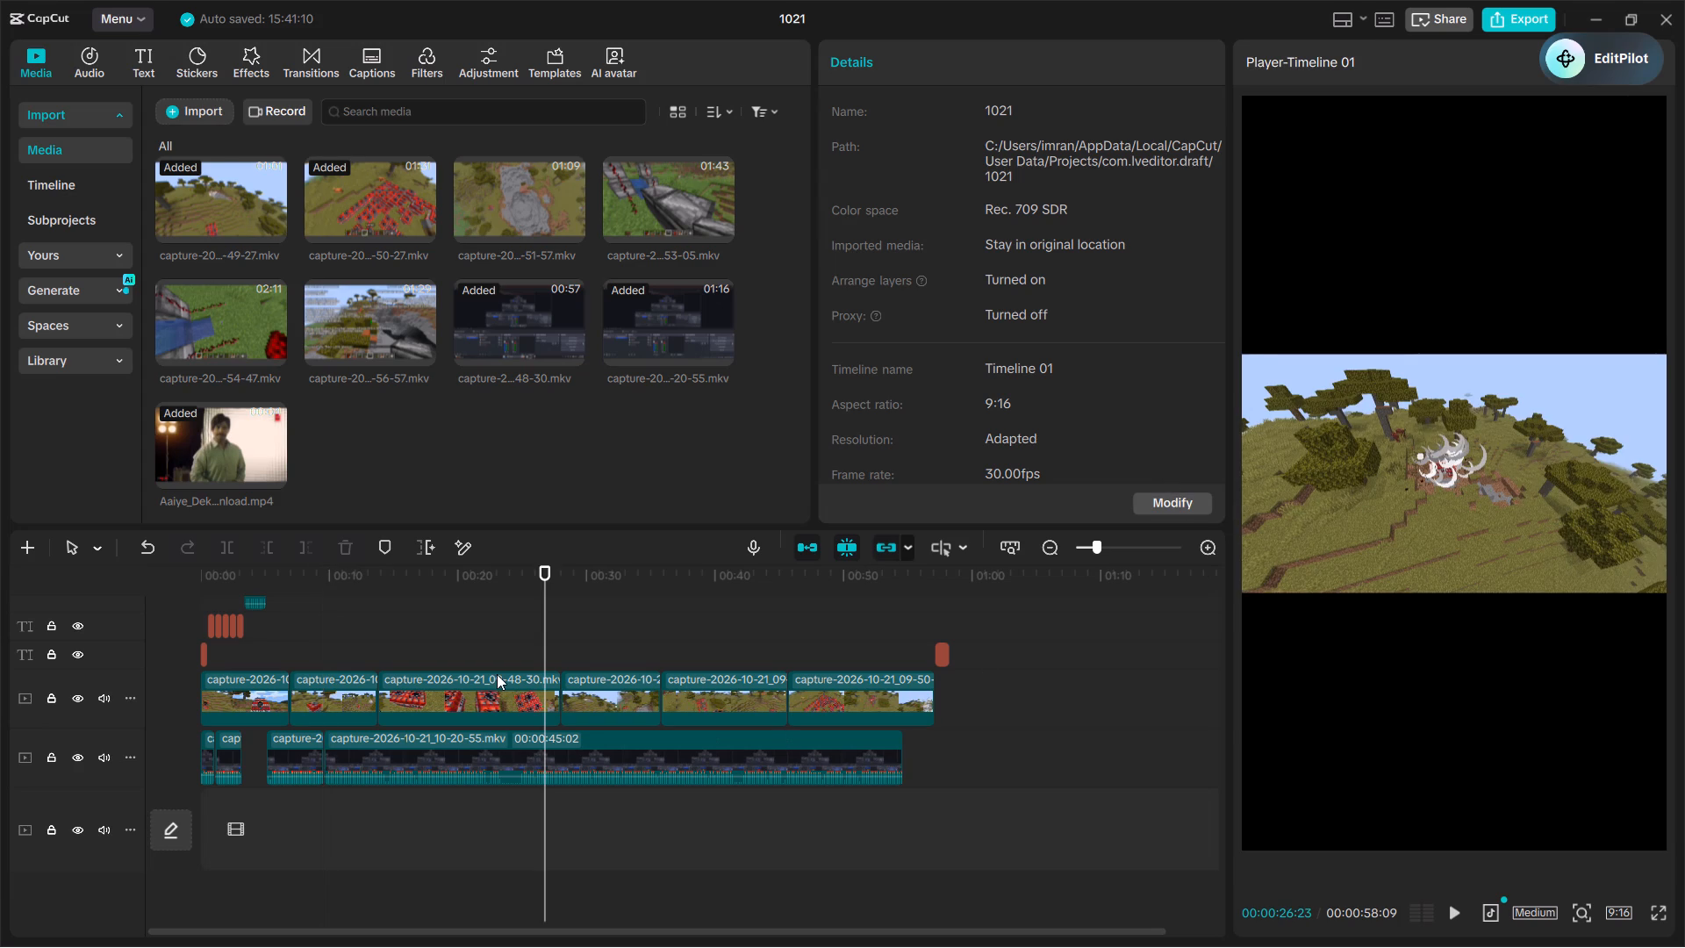
pyautogui.click(504, 651)
pyautogui.press('space')
pyautogui.press('space')
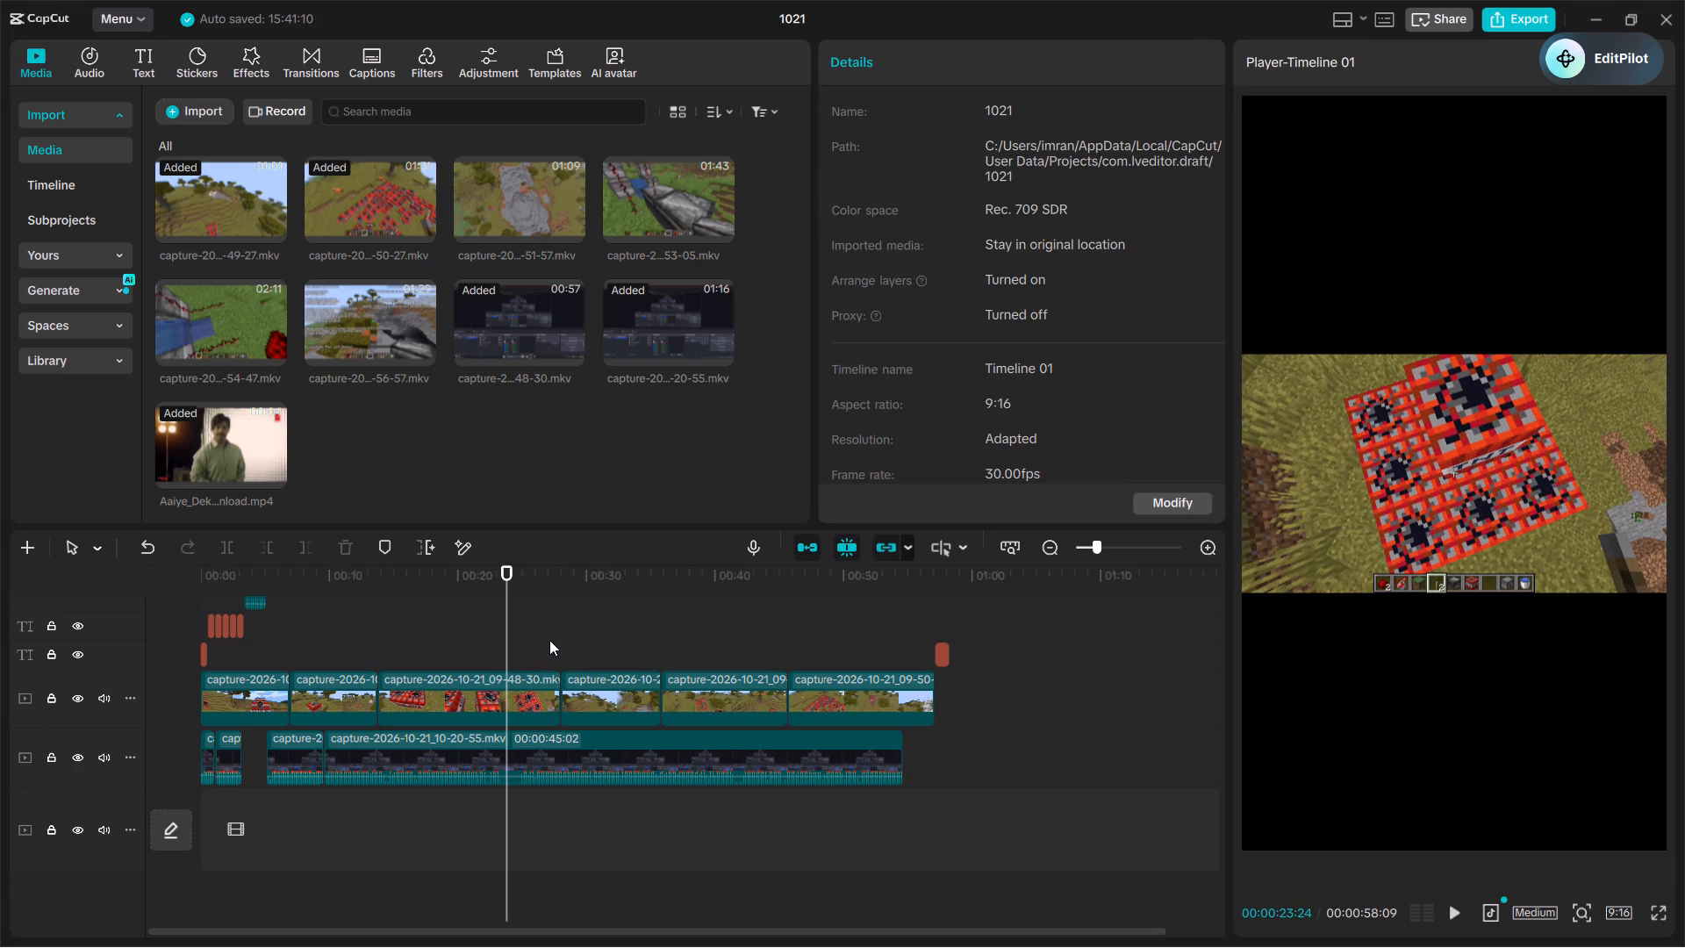
pyautogui.click(500, 631)
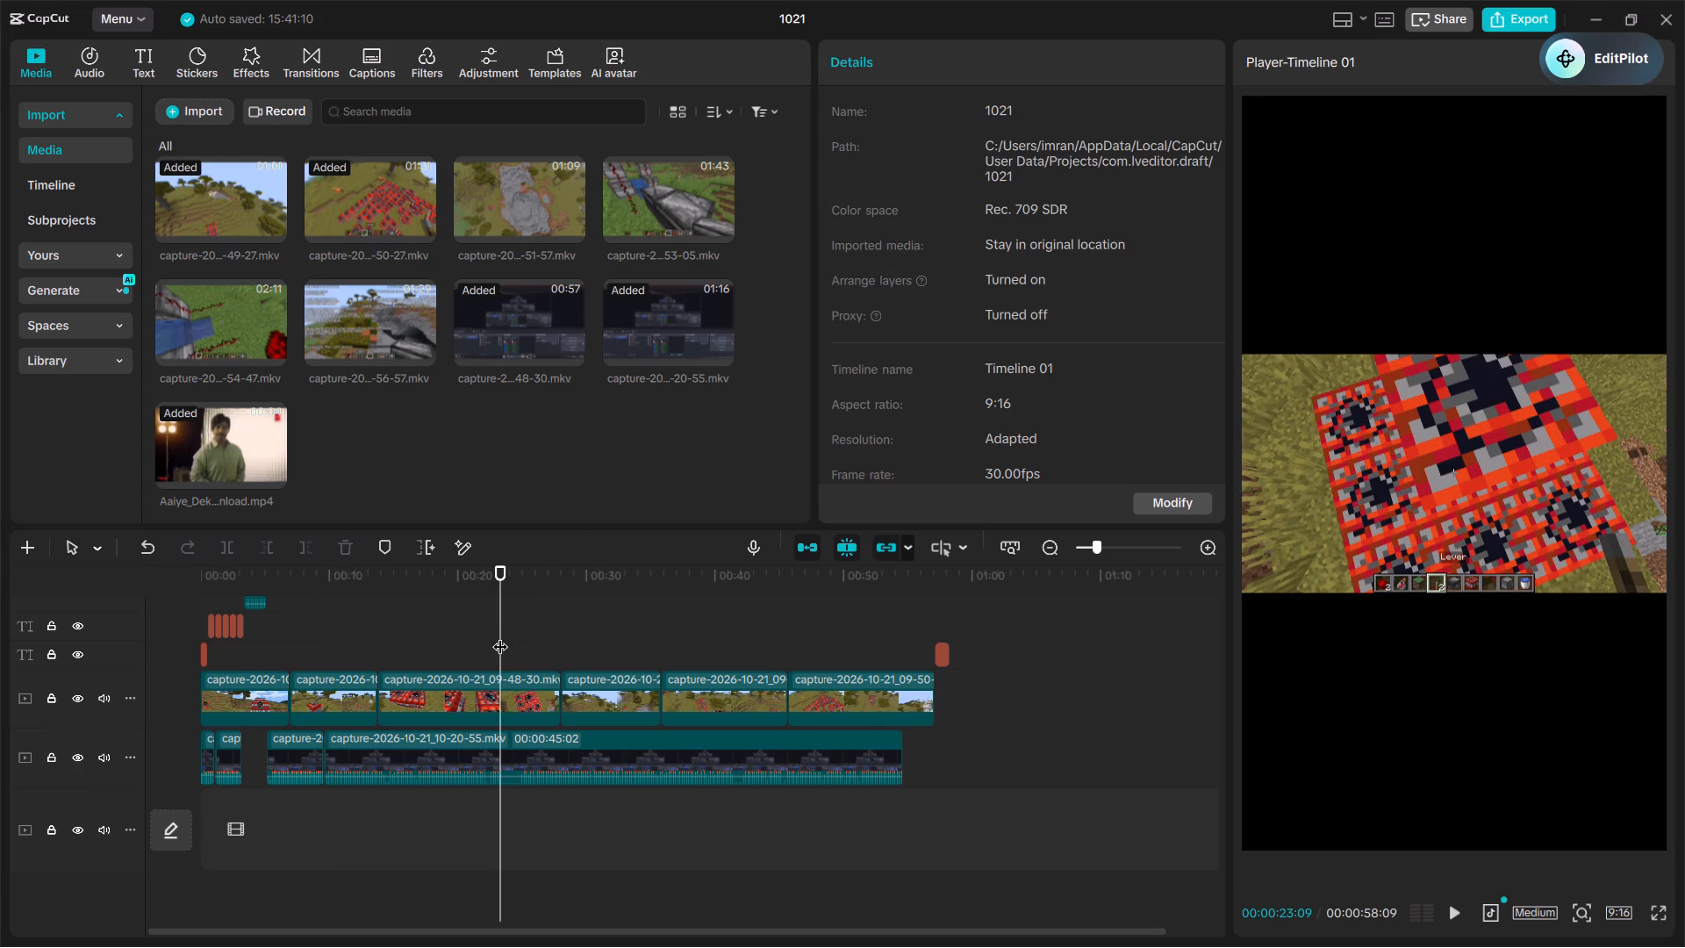
pyautogui.hotkey('ctrl', '+')
pyautogui.hotkey('ctrl', '+')
pyautogui.hotkey('ctrl', '+')
pyautogui.click(646, 600)
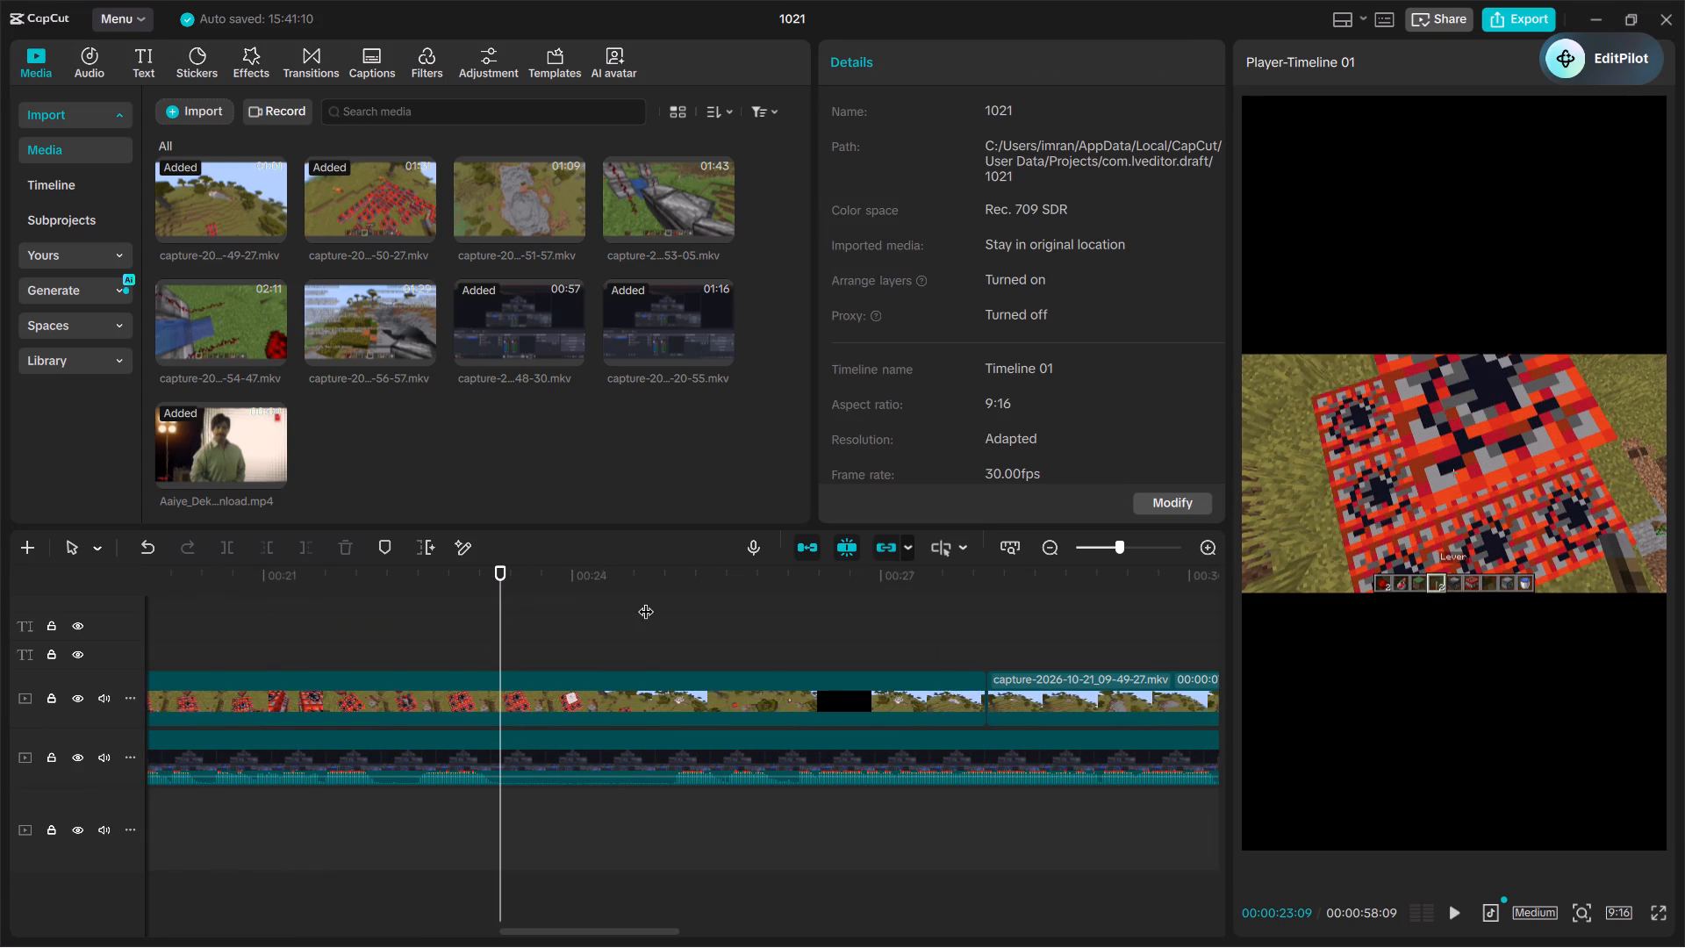
pyautogui.click(635, 770)
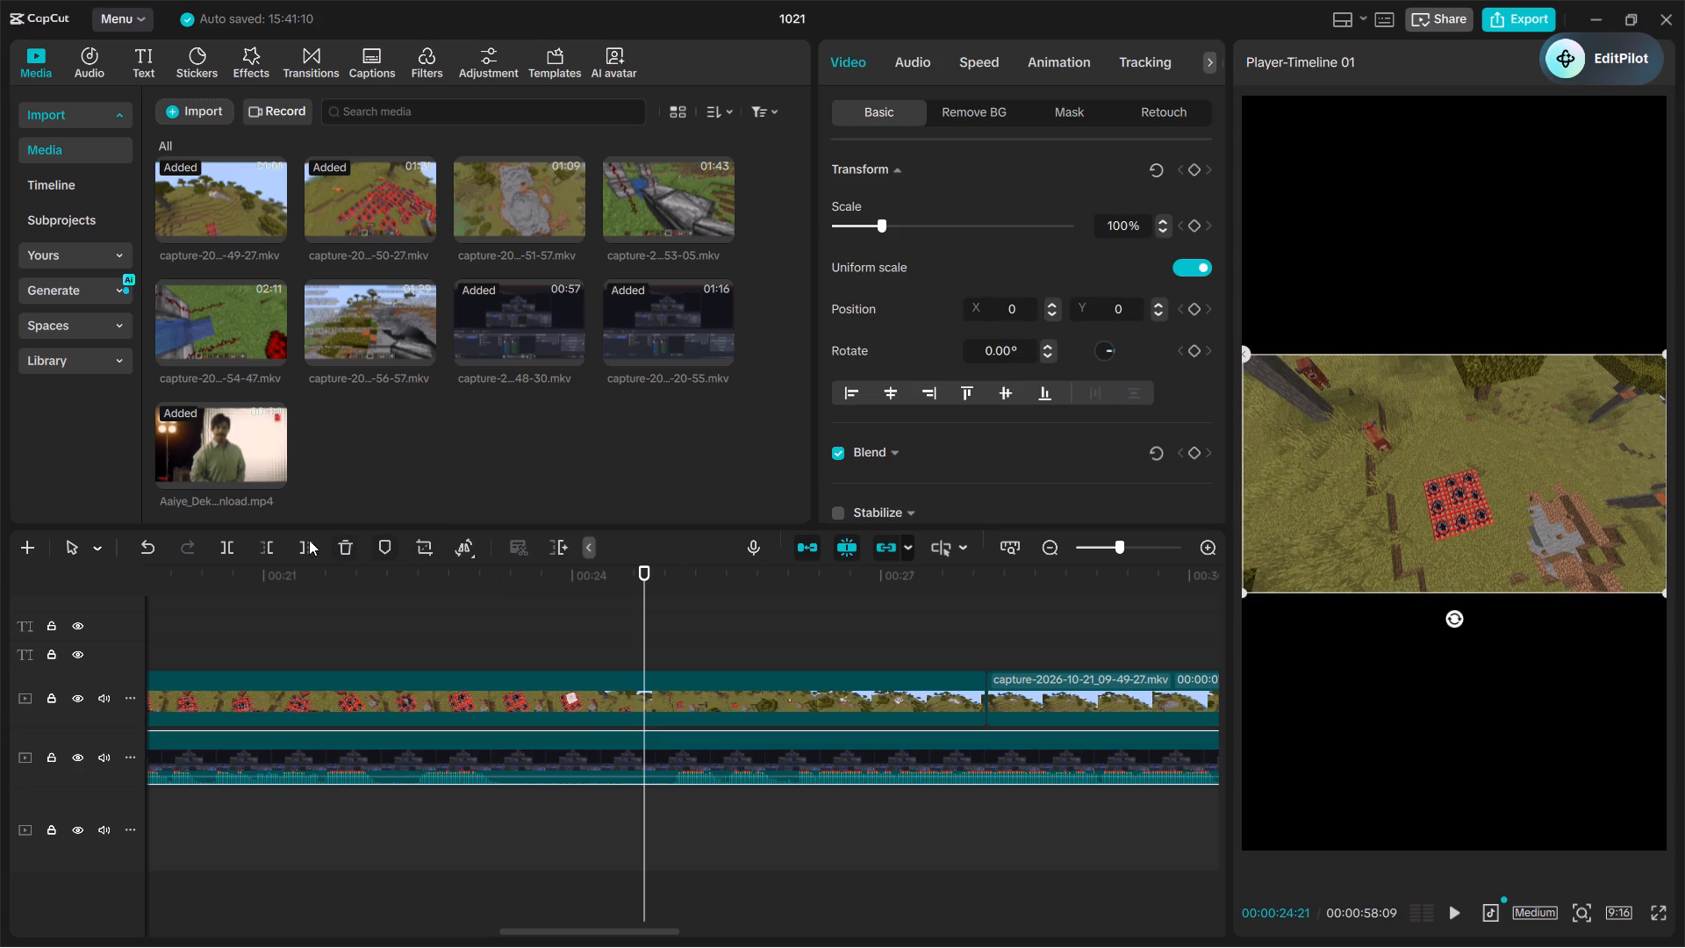
pyautogui.click(228, 562)
pyautogui.click(224, 543)
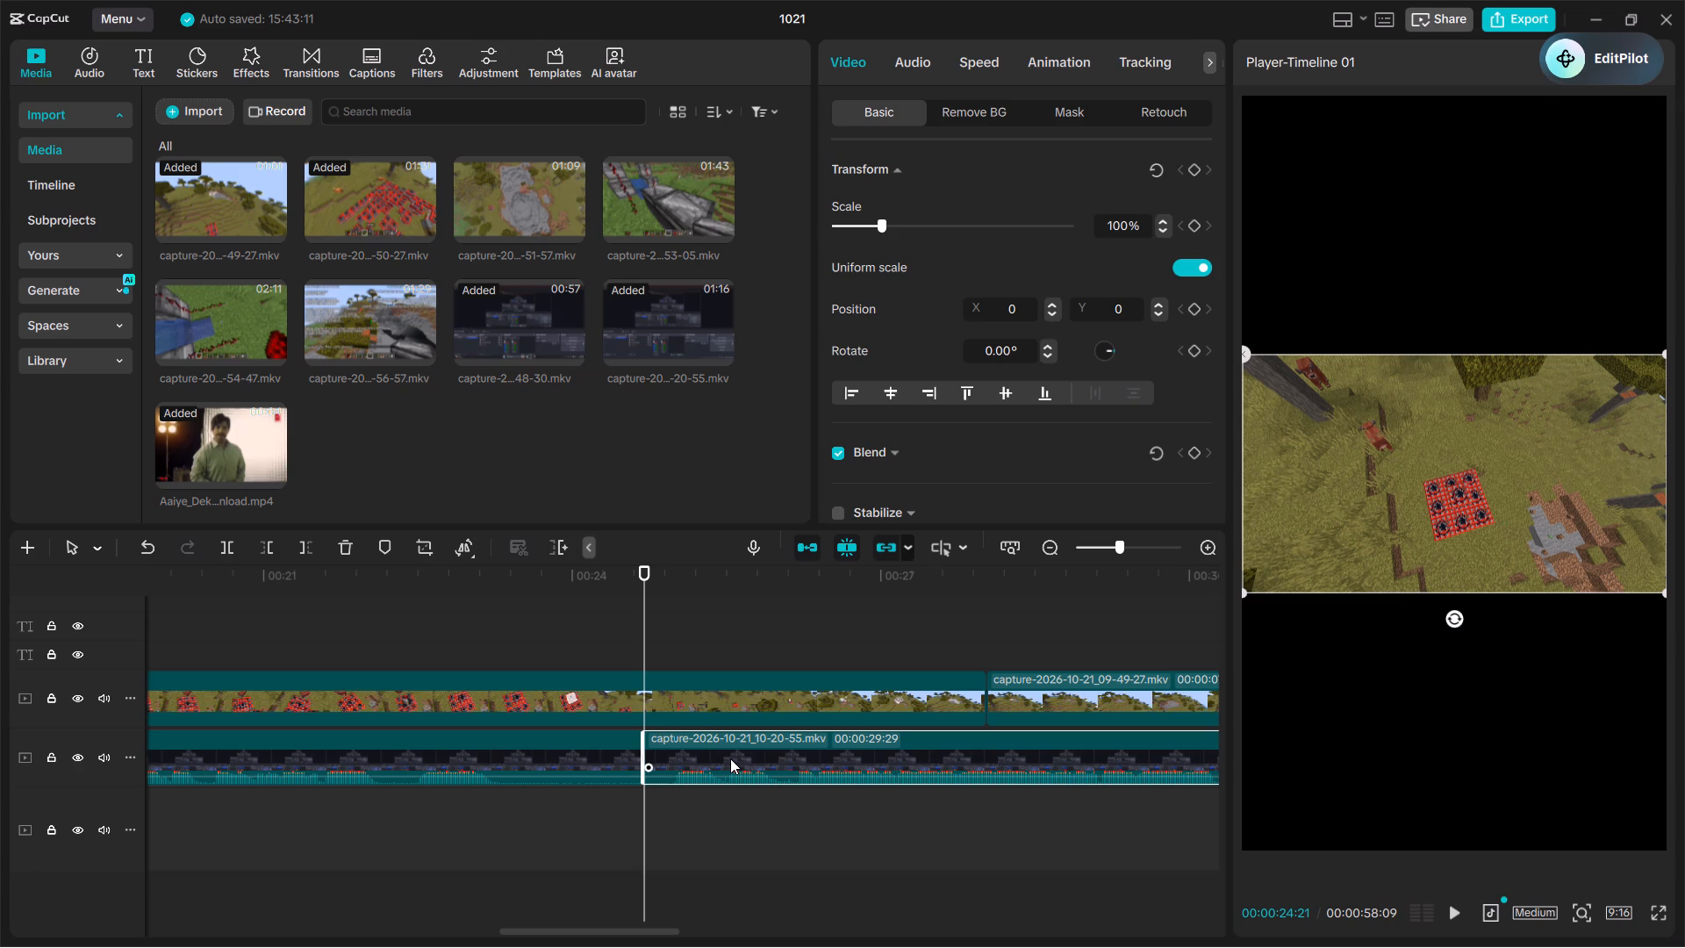
# Move the lower-track part after the split to start level with the main-track capture 09-49-27 clip, at about 28 seconds.
pyautogui.moveTo(730, 758); pyautogui.dragTo(1077, 766)
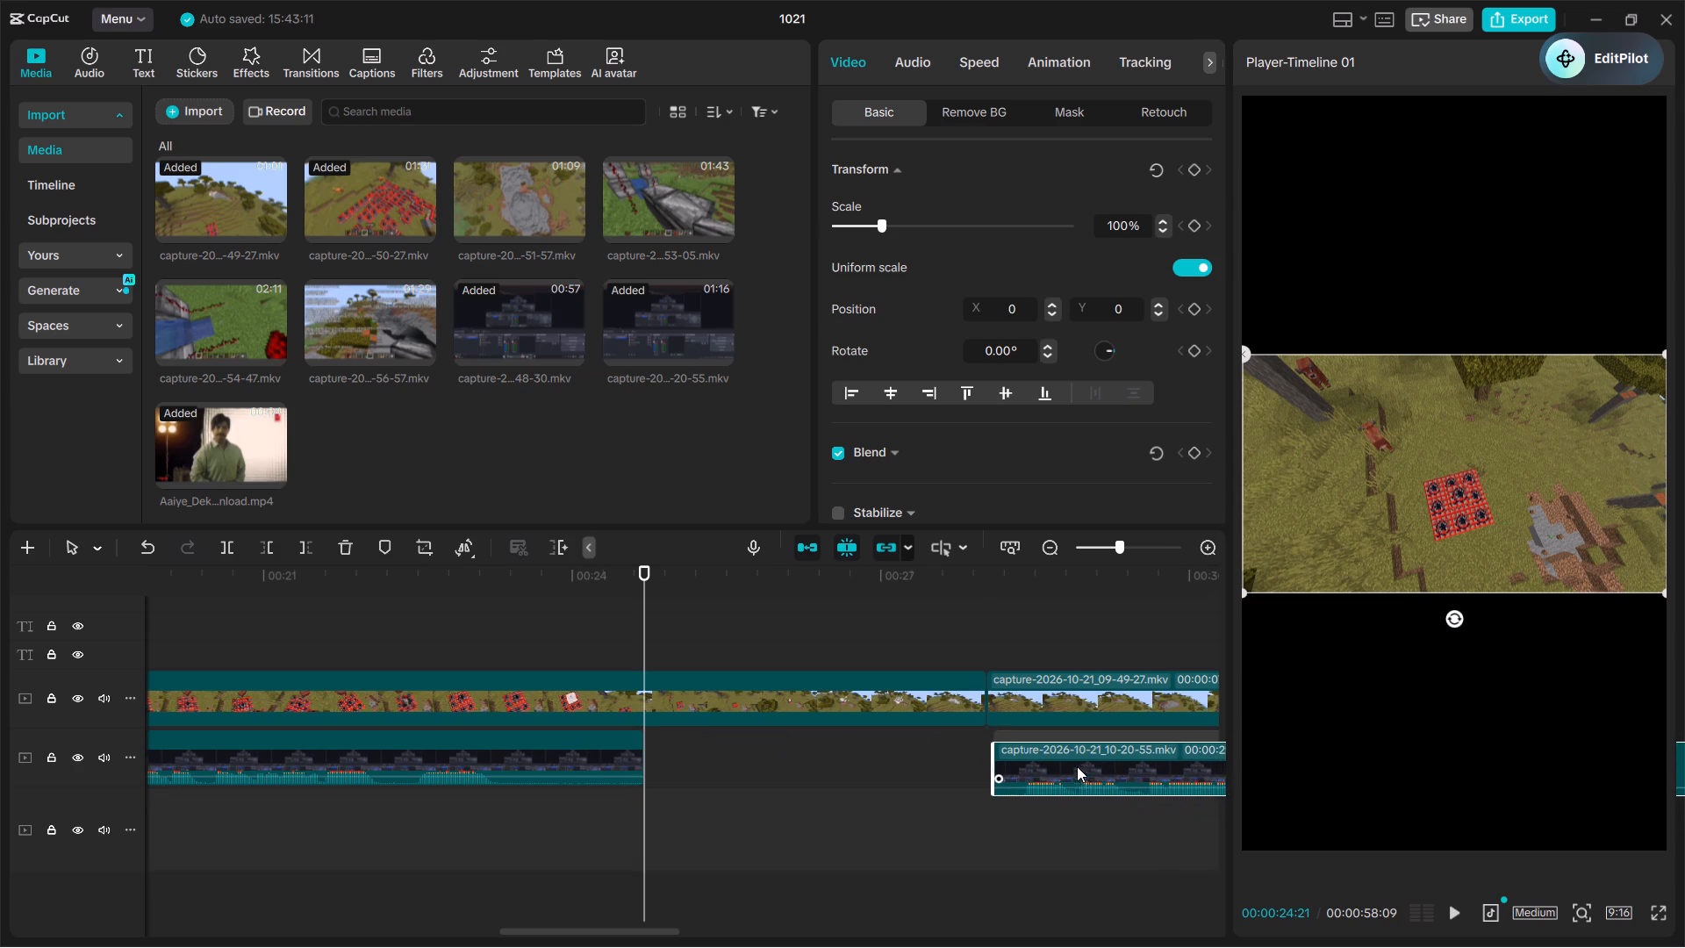
pyautogui.moveTo(1077, 766); pyautogui.dragTo(1079, 758)
# Play the video from about 28 seconds to check how the moved lower-track clip matches the crater footage.
pyautogui.click(1015, 598)
pyautogui.click(1003, 600)
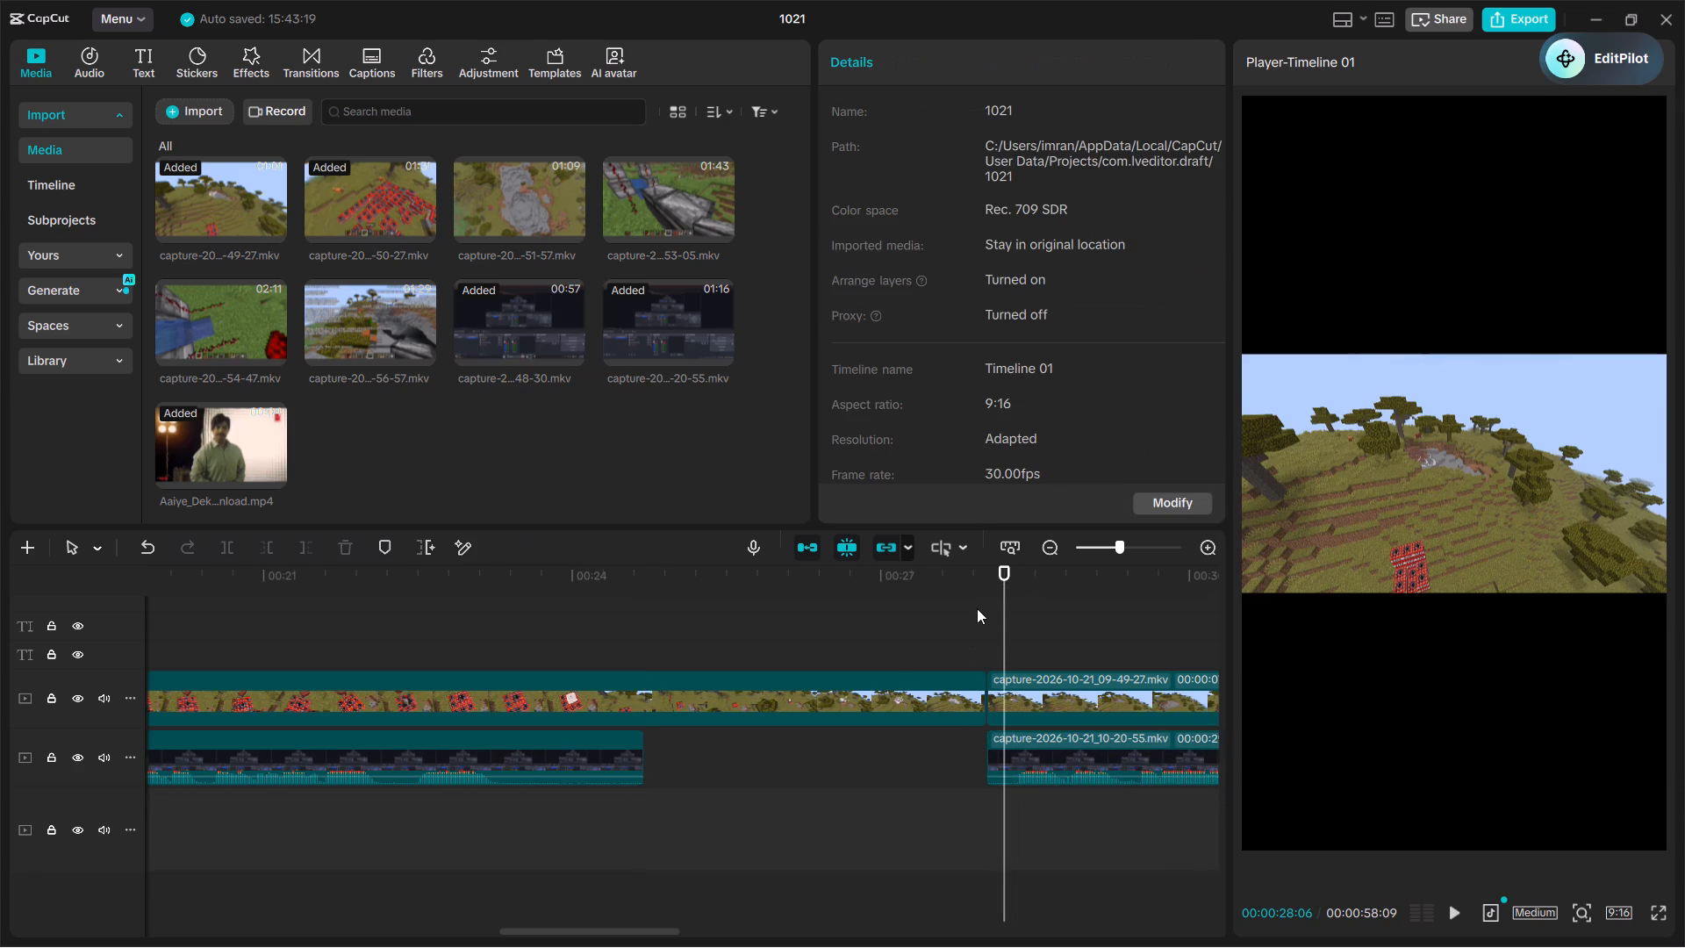
pyautogui.click(977, 608)
pyautogui.click(977, 608)
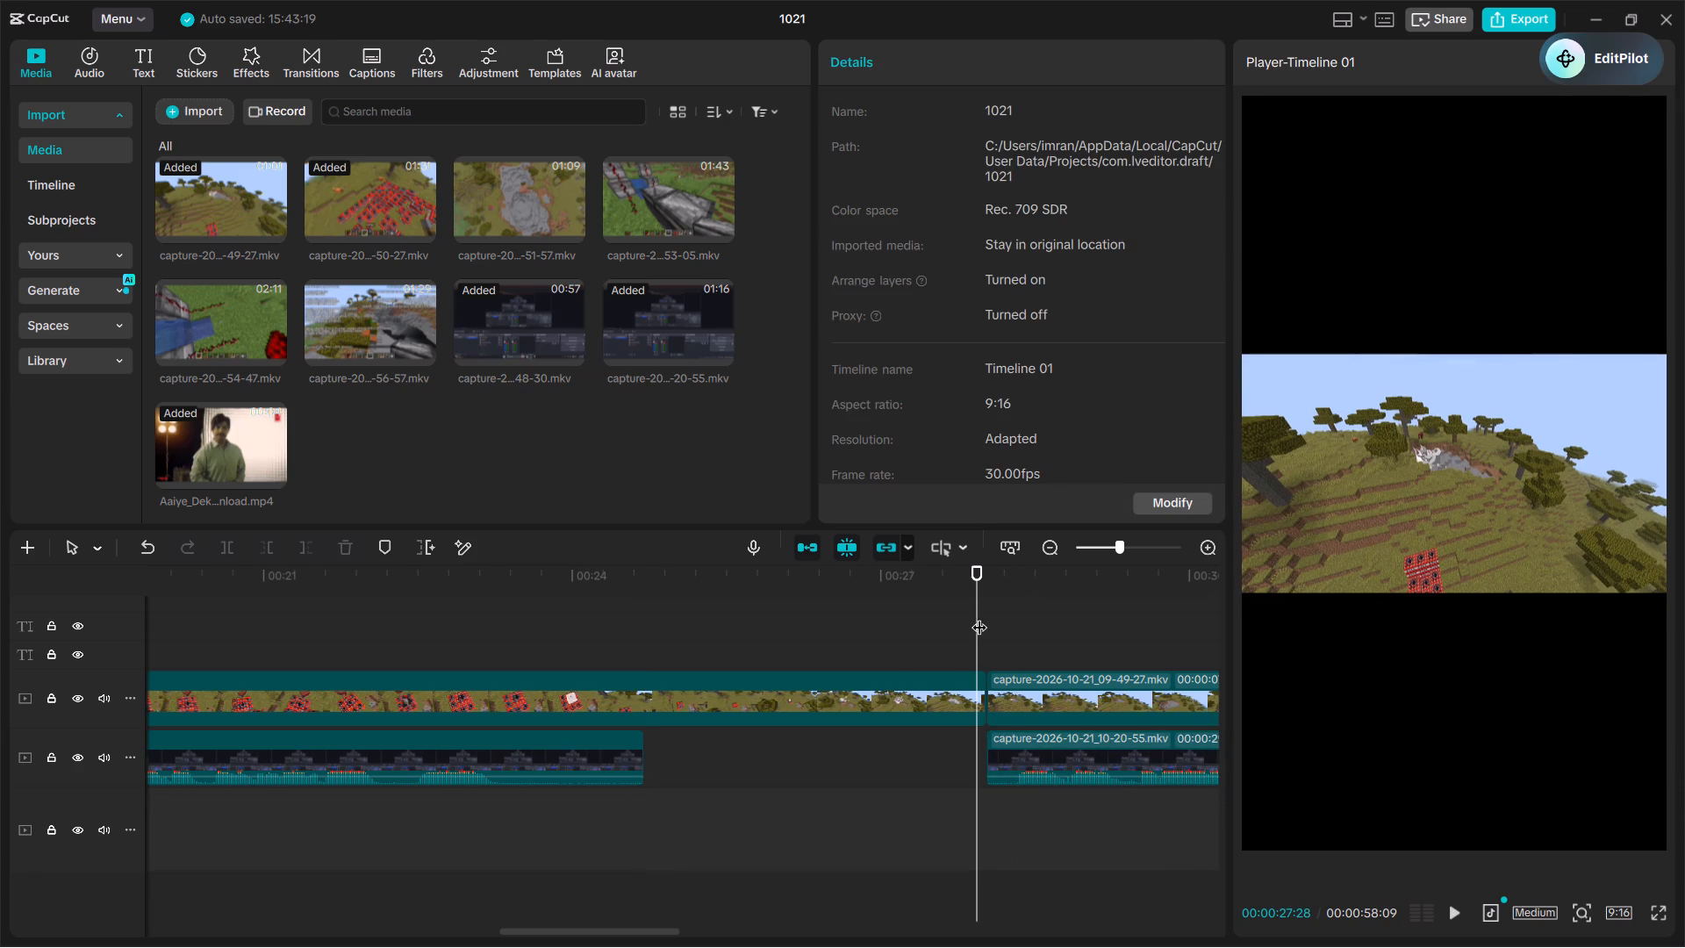
pyautogui.click(988, 628)
pyautogui.press('space')
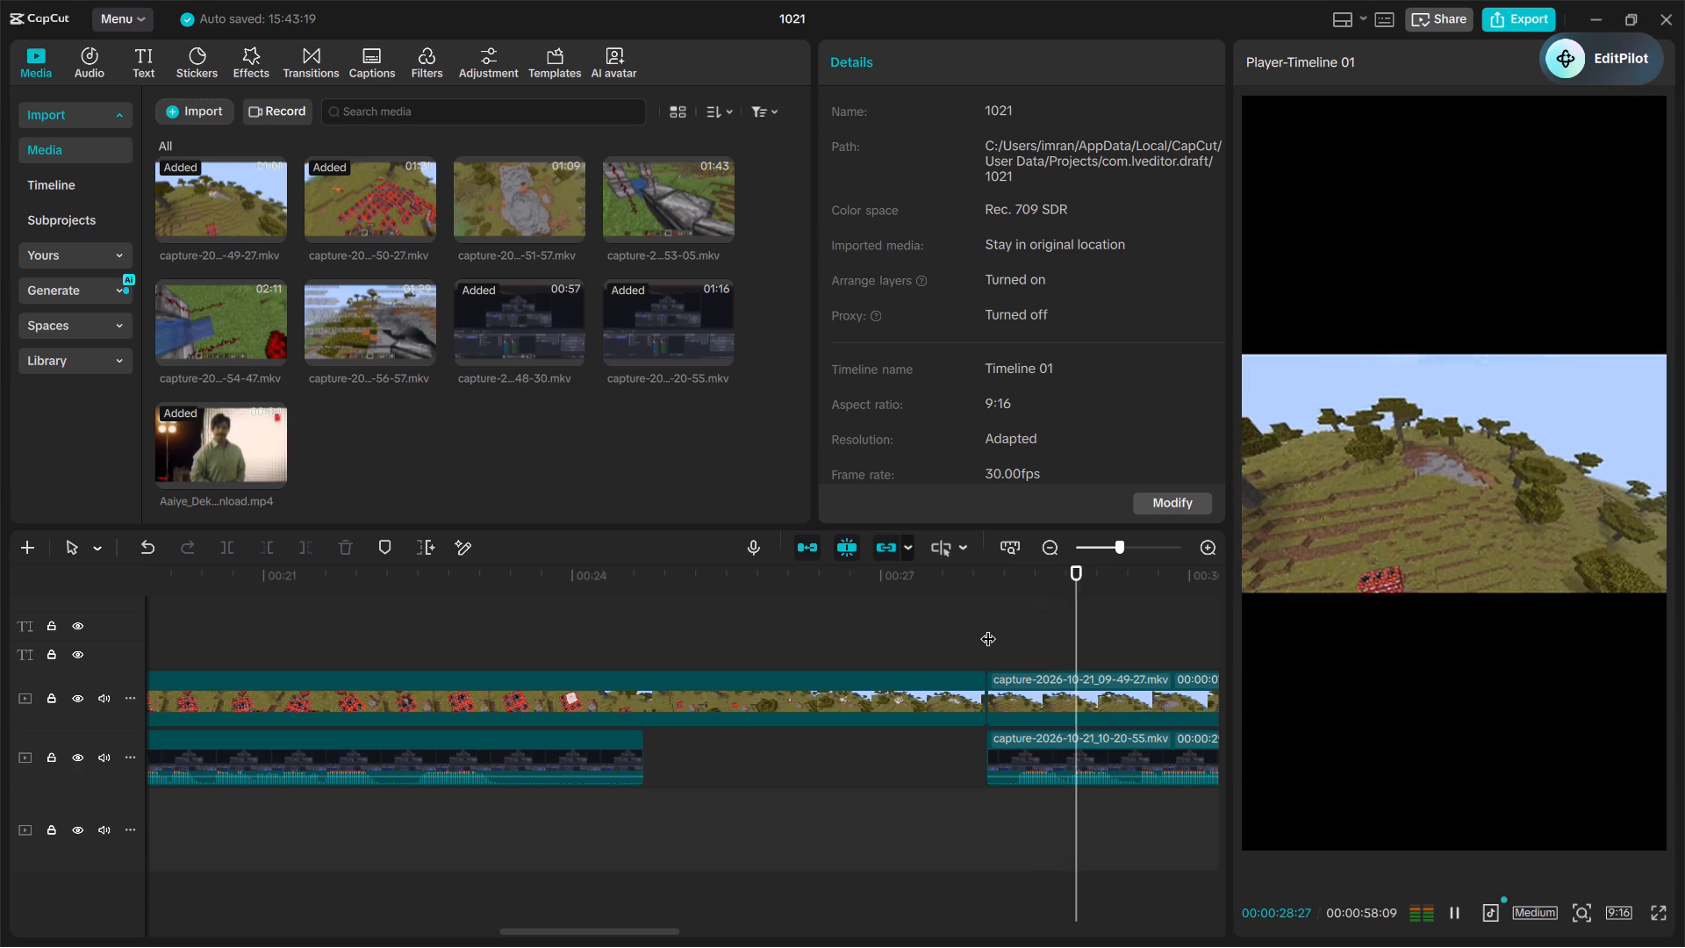
pyautogui.hotkey('ctrl', '-')
pyautogui.hotkey('ctrl', '-')
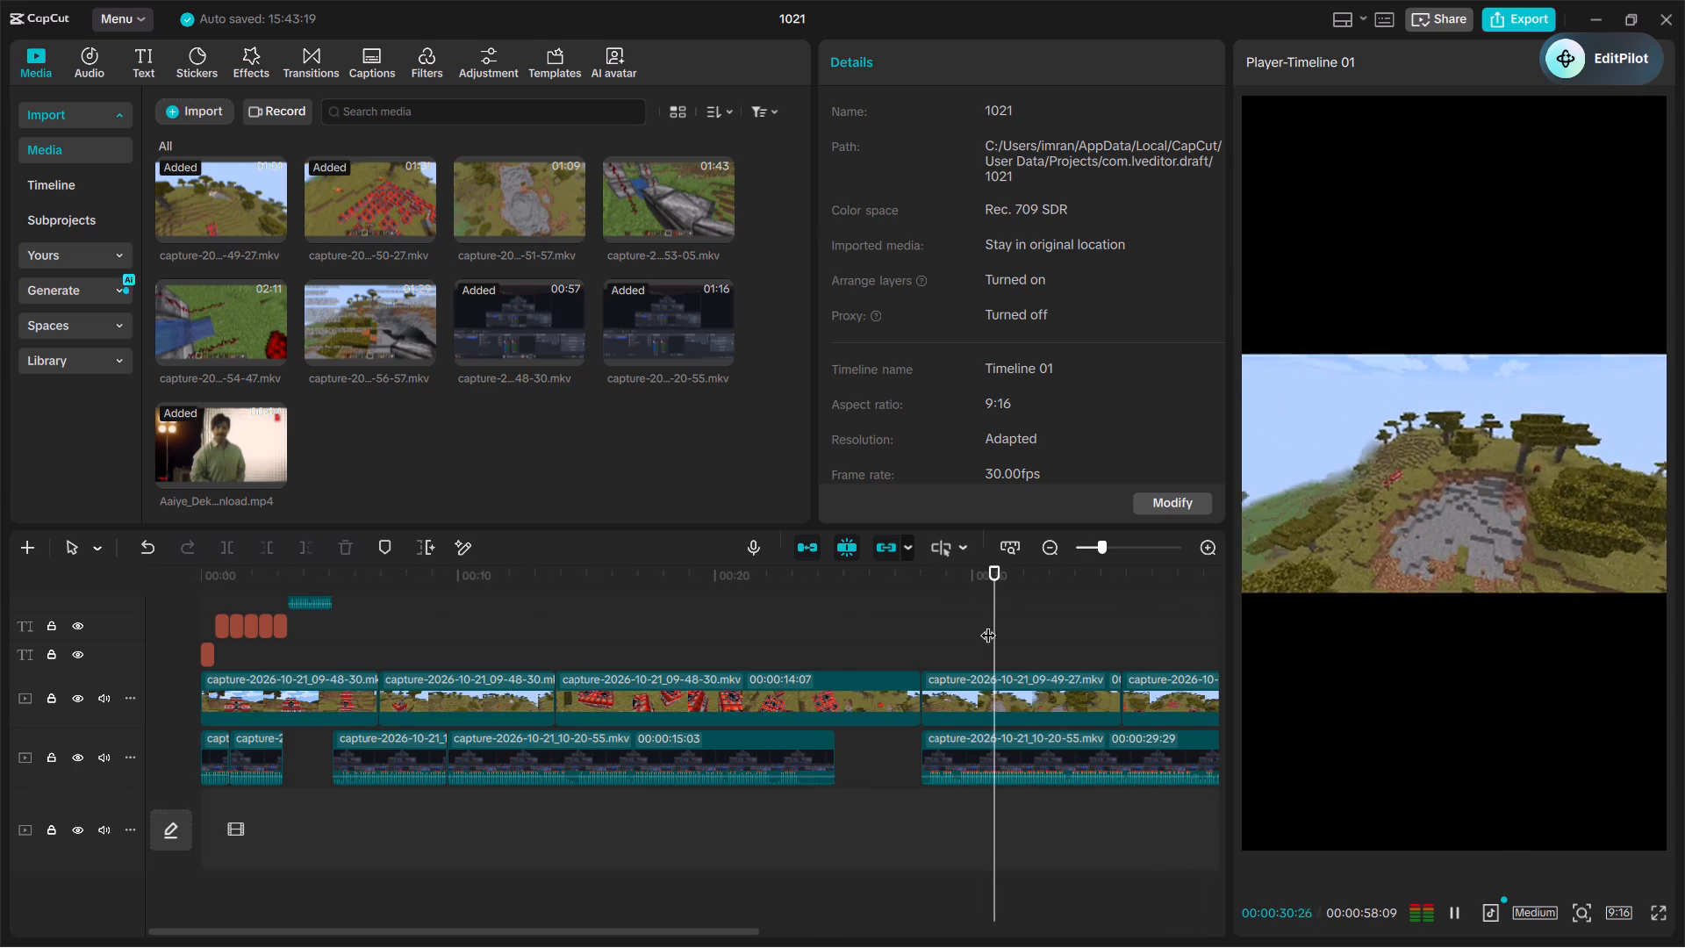
pyautogui.scroll(1, 1068, 789)
pyautogui.scroll(-1, 1068, 789)
pyautogui.scroll(1, 1068, 789)
pyautogui.scroll(-3, 1068, 789)
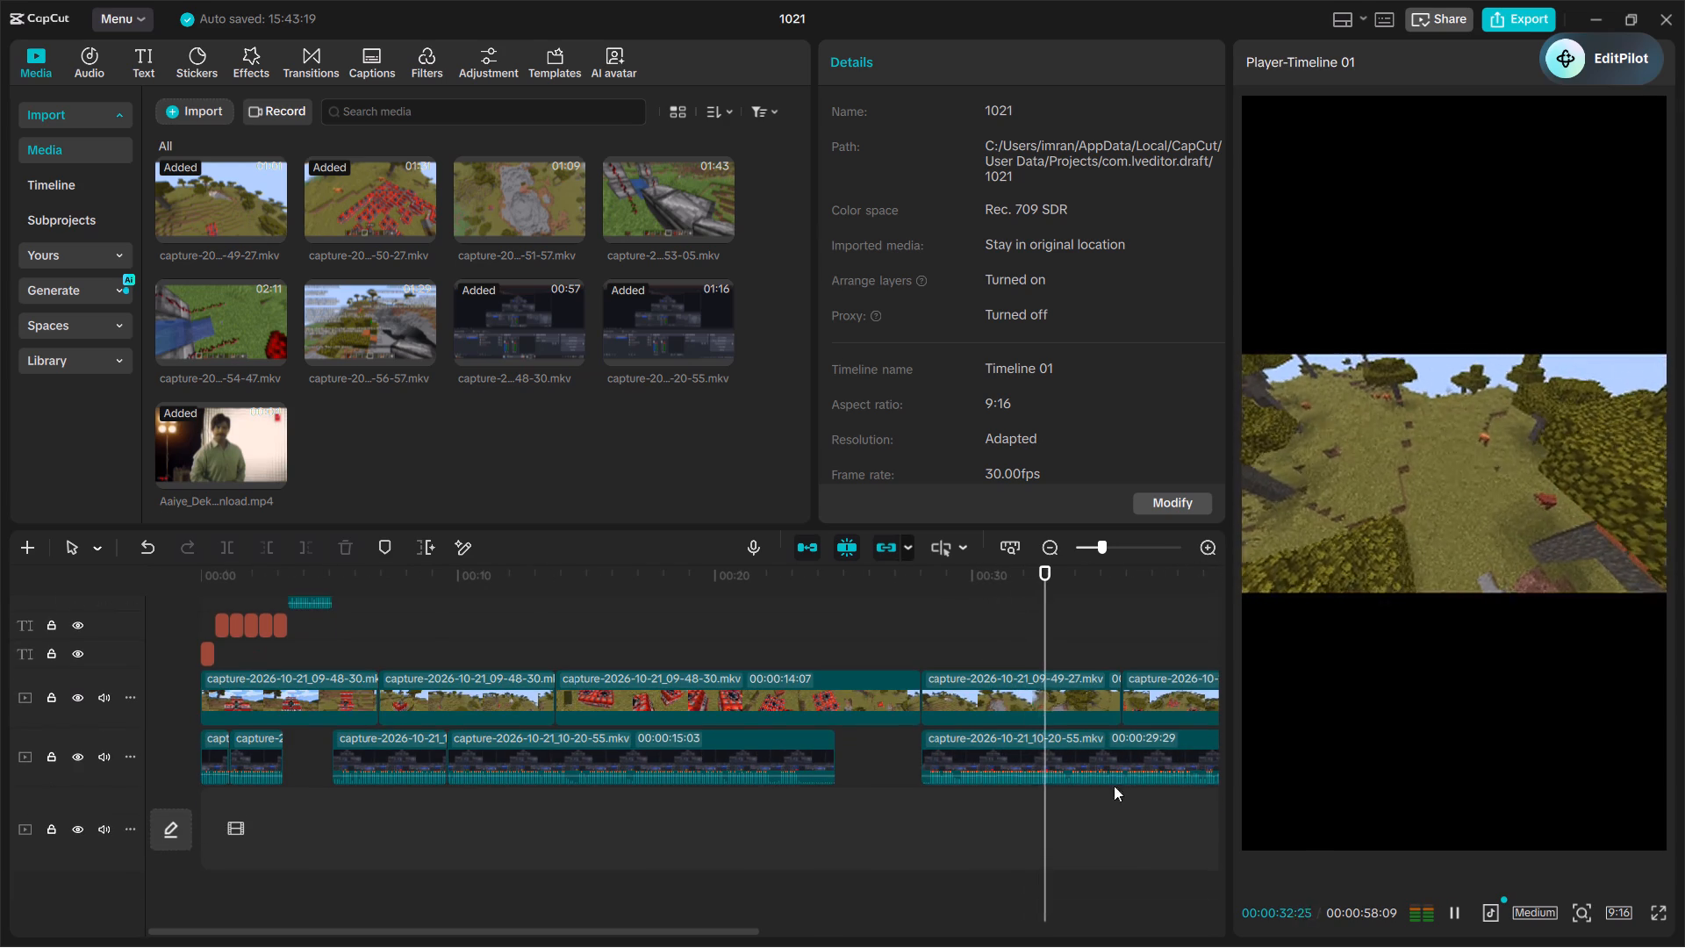
pyautogui.scroll(2, 1233, 774)
pyautogui.scroll(-5, 1233, 774)
pyautogui.scroll(3, 1237, 774)
pyautogui.scroll(-1, 1244, 774)
pyautogui.scroll(1, 1260, 774)
pyautogui.scroll(-1, 1264, 774)
pyautogui.scroll(1, 1280, 774)
pyautogui.scroll(-3, 1287, 777)
pyautogui.scroll(1, 1359, 796)
pyautogui.scroll(-3, 1398, 815)
pyautogui.press('space')
pyautogui.scroll(-4, 1540, 900)
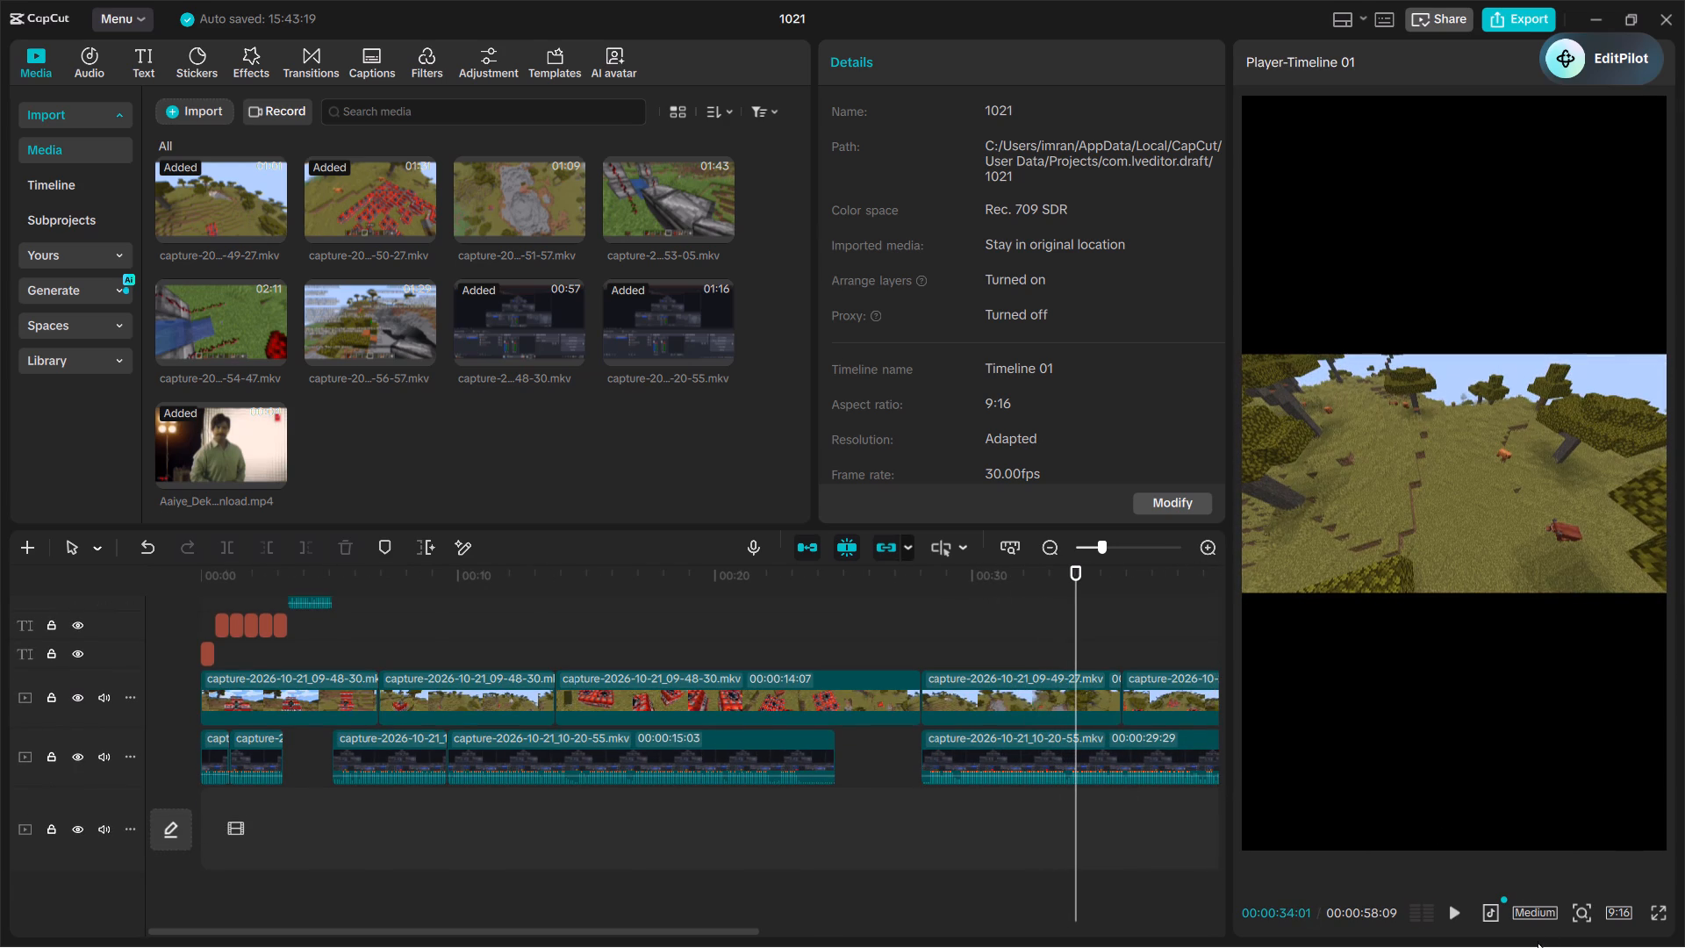
# Set the preview playback quality to Full.
pyautogui.scroll(-5, 1518, 916)
pyautogui.scroll(1, 1514, 905)
pyautogui.scroll(-1, 1514, 905)
pyautogui.click(1514, 905)
pyautogui.scroll(-3, 1514, 905)
pyautogui.click(1530, 912)
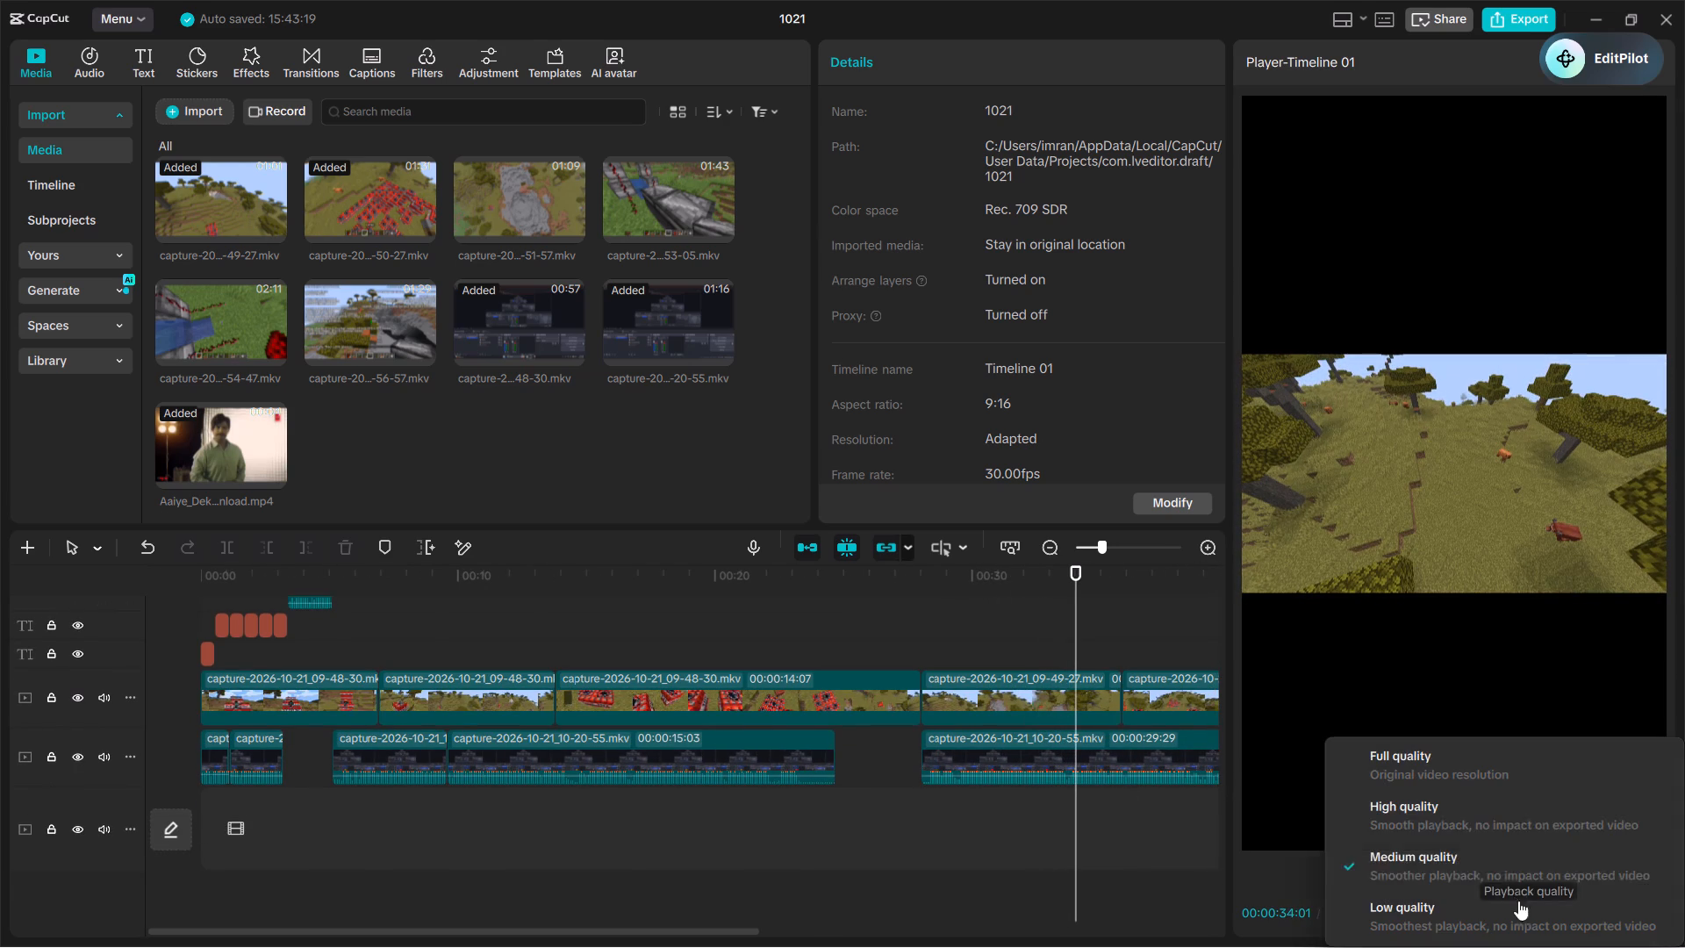
pyautogui.click(1441, 771)
pyautogui.scroll(1, 1610, 908)
pyautogui.scroll(-1, 1613, 912)
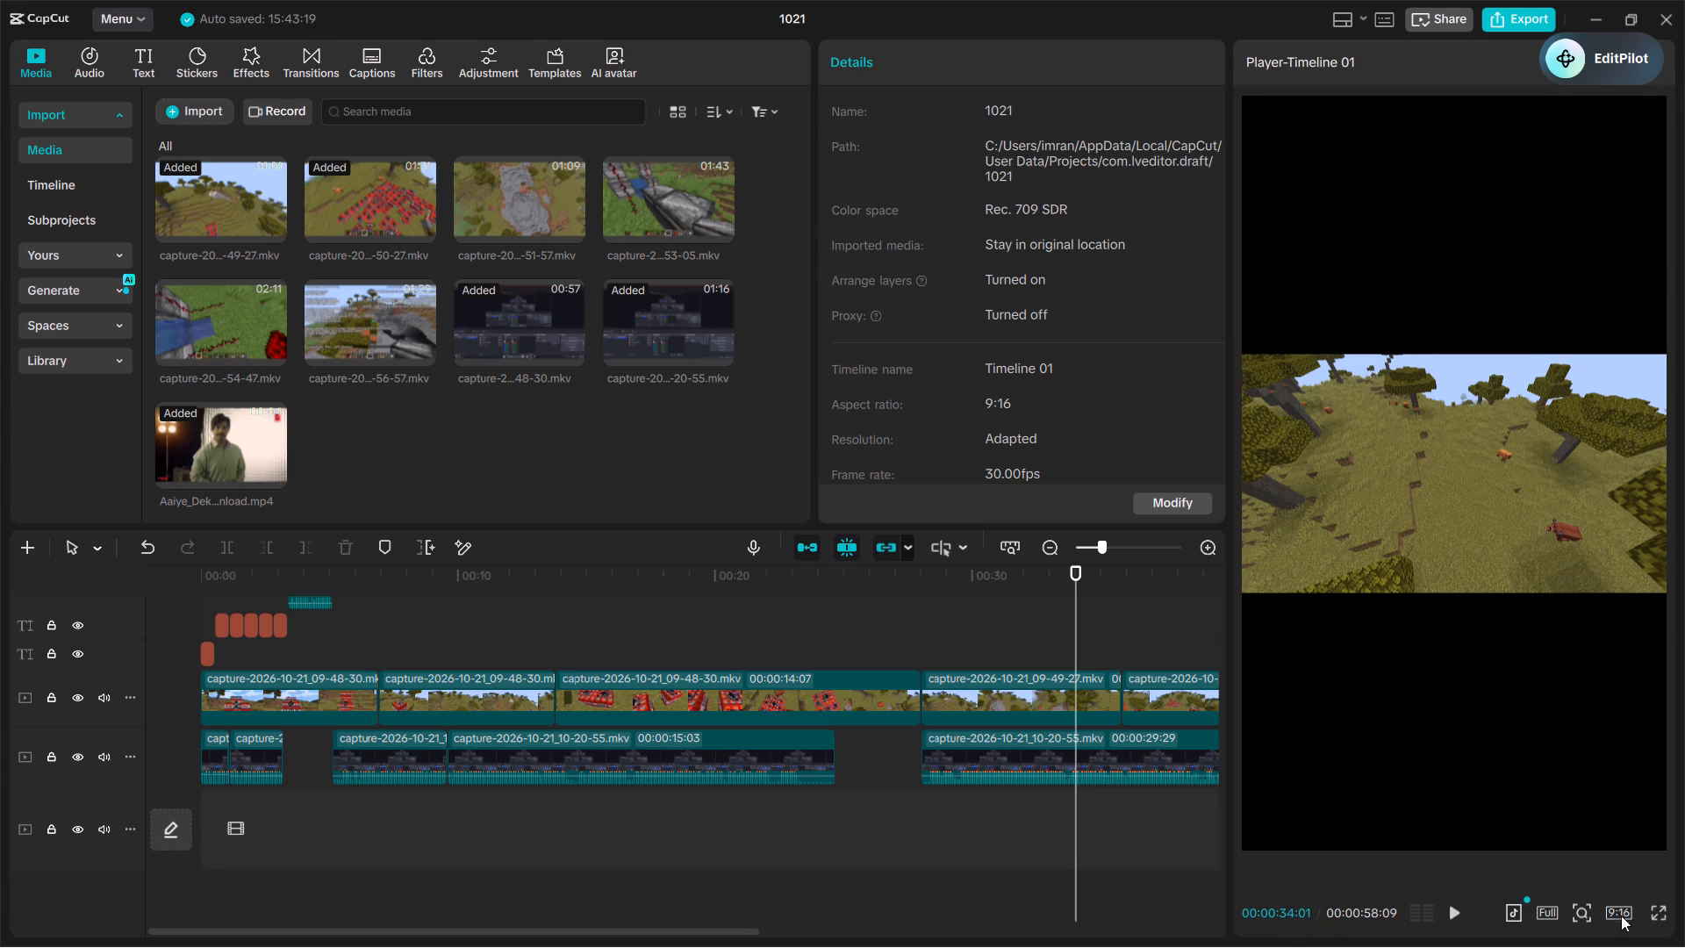
# Play the video full screen from the beginning to about 49 seconds to check the edit, and return to the timeline.
pyautogui.click(1648, 916)
pyautogui.scroll(-1, 1648, 916)
pyautogui.scroll(1, 1636, 900)
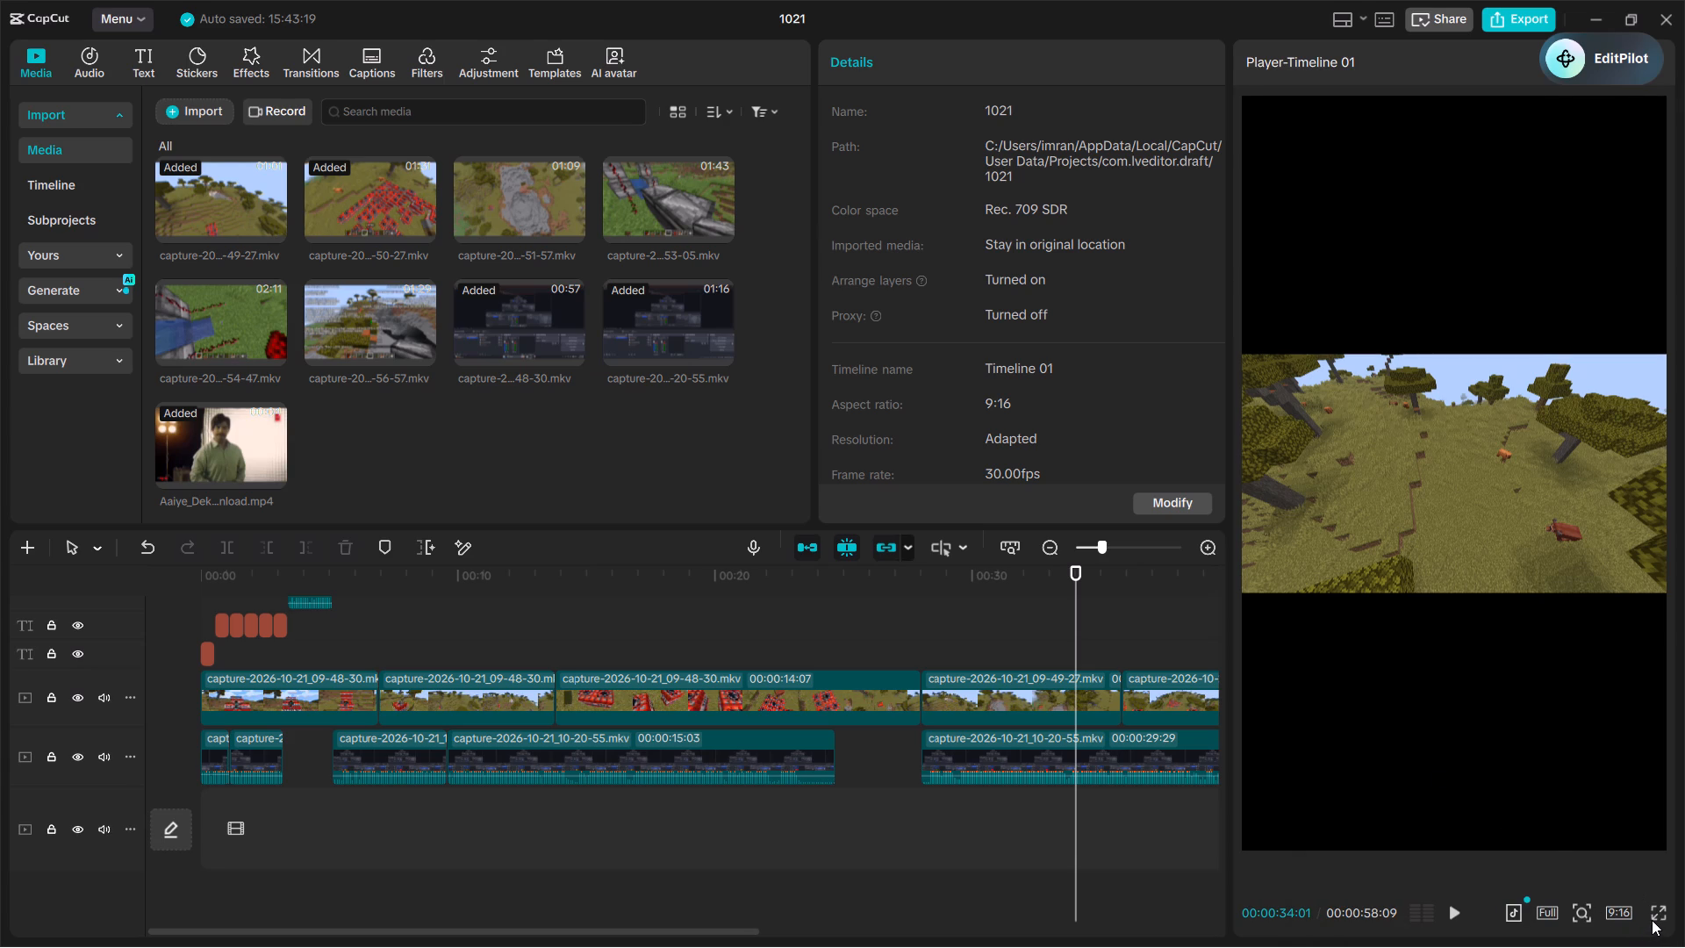
pyautogui.scroll(1, 1652, 920)
pyautogui.scroll(-1, 1652, 920)
pyautogui.click(1652, 920)
pyautogui.moveTo(937, 858); pyautogui.dragTo(654, 893)
pyautogui.moveTo(937, 851); pyautogui.dragTo(531, 862)
pyautogui.press('space')
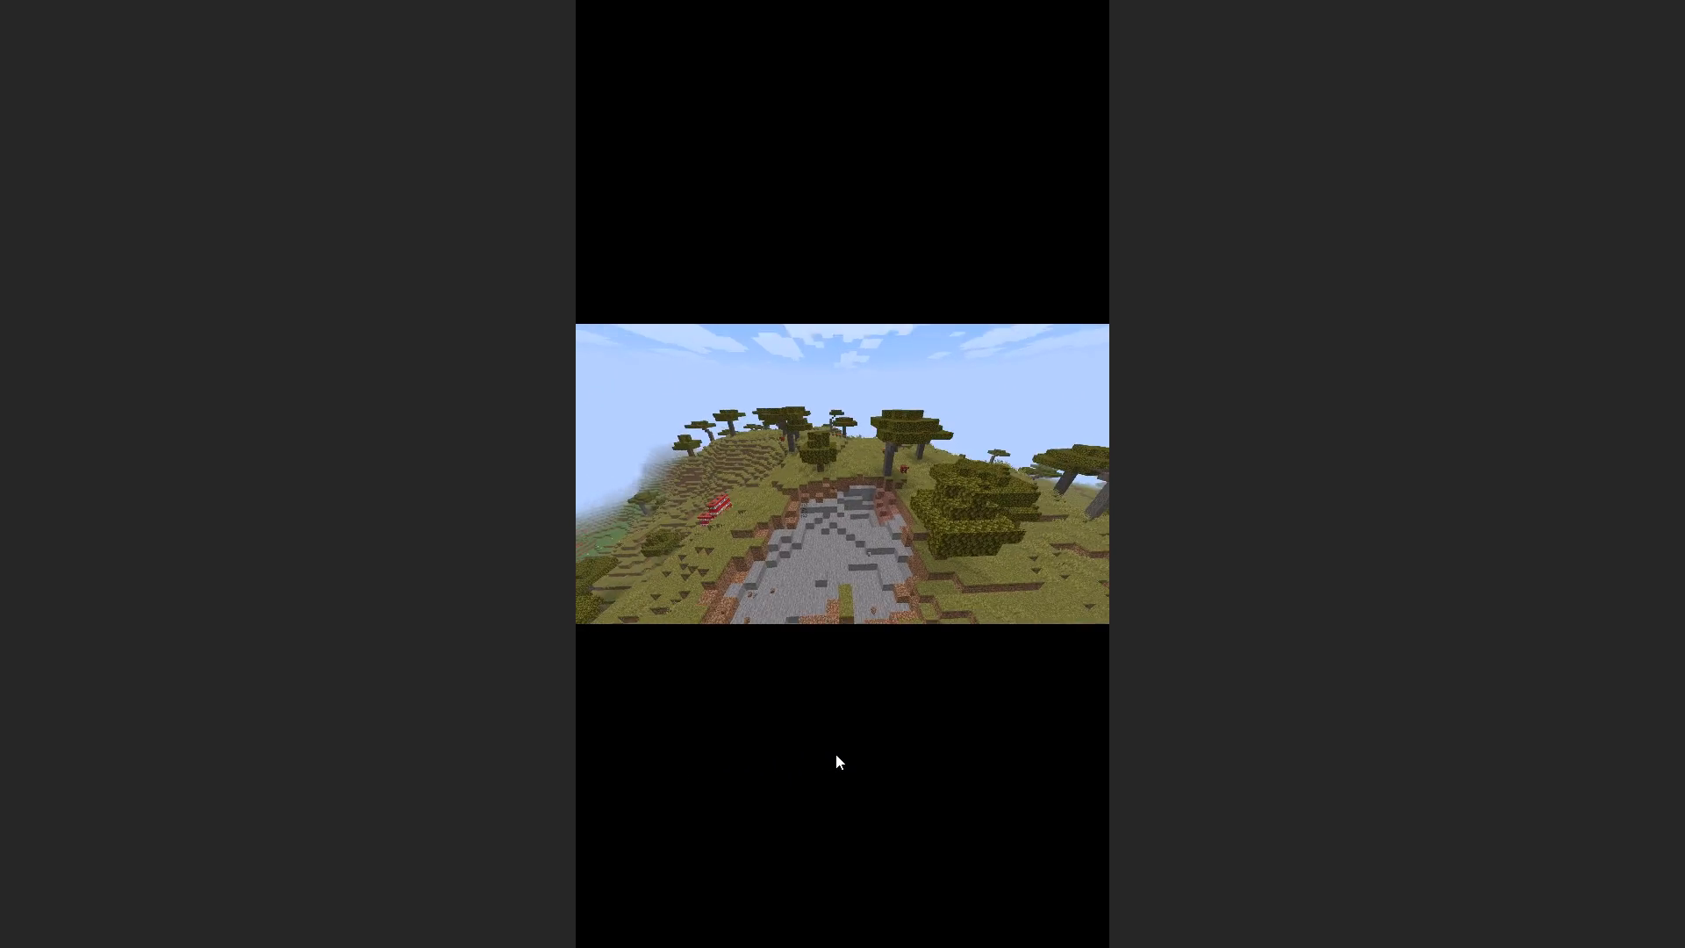
pyautogui.press('space')
pyautogui.press('space')
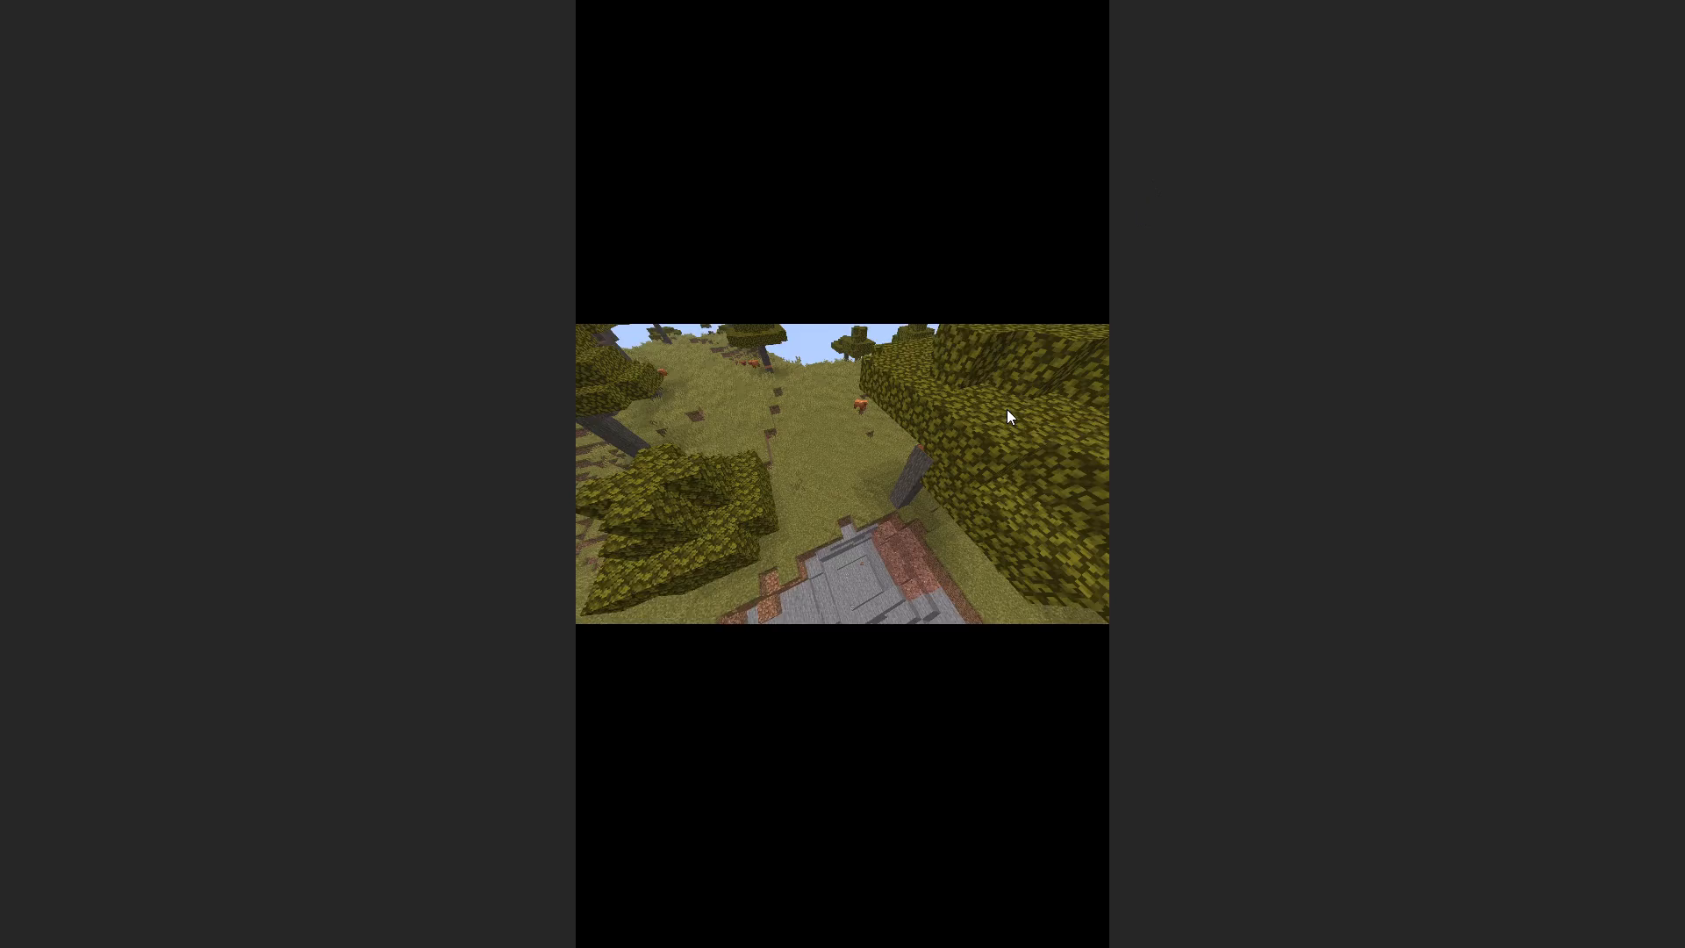
pyautogui.doubleClick(1007, 409)
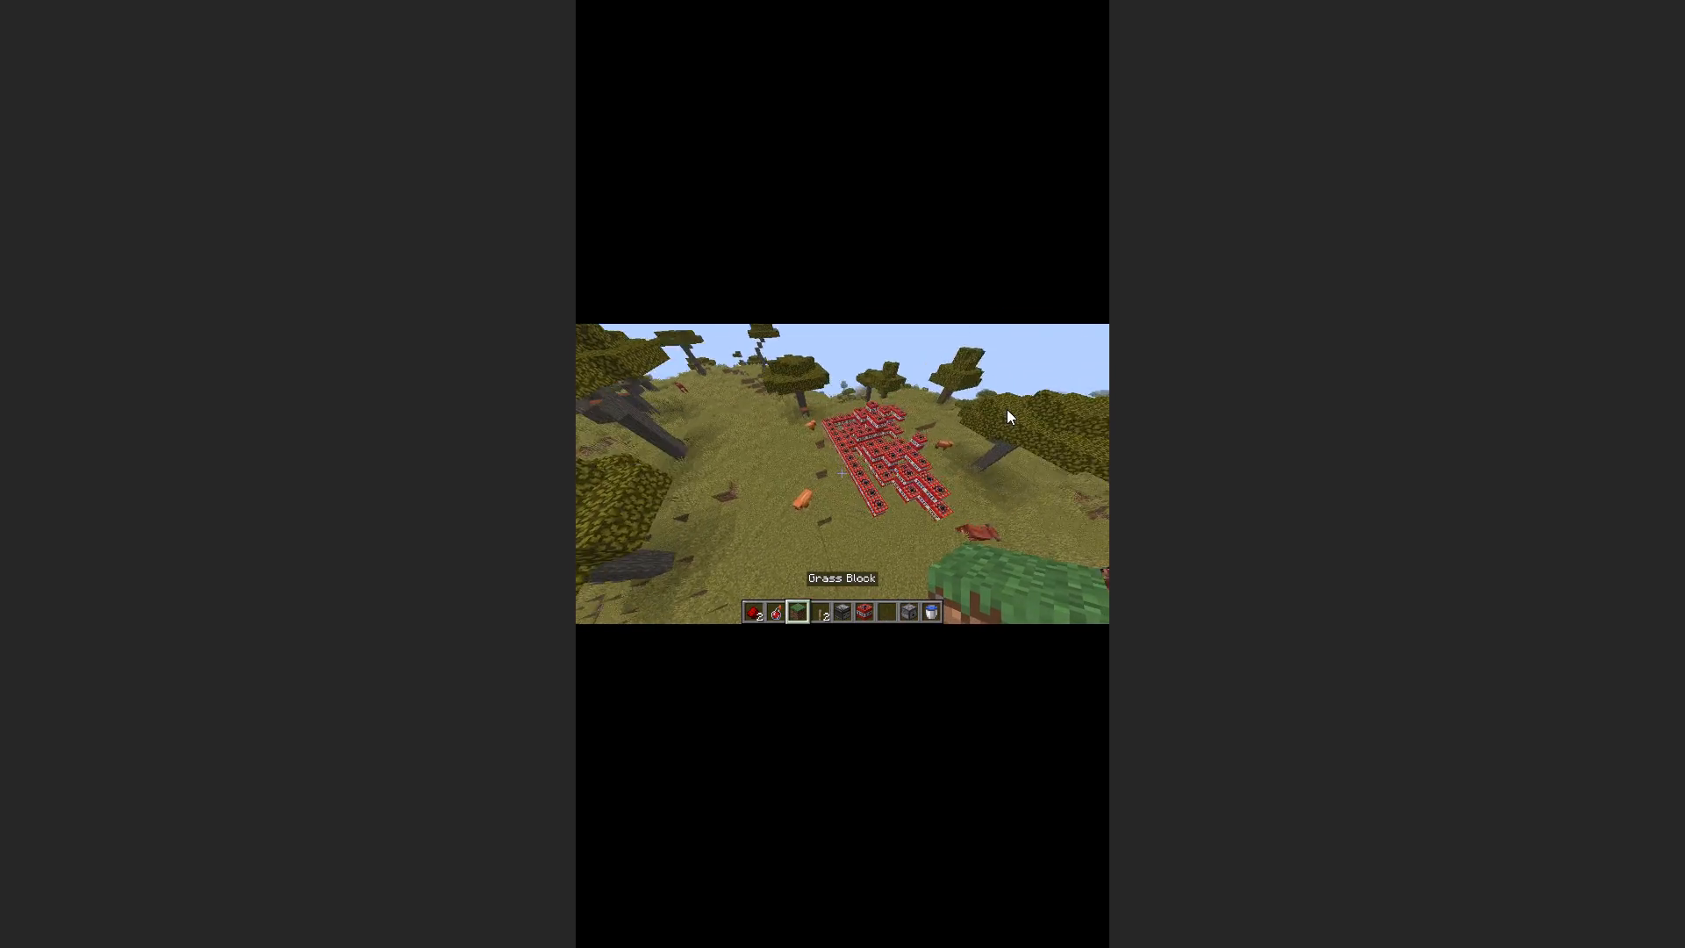
pyautogui.scroll(3, 1007, 409)
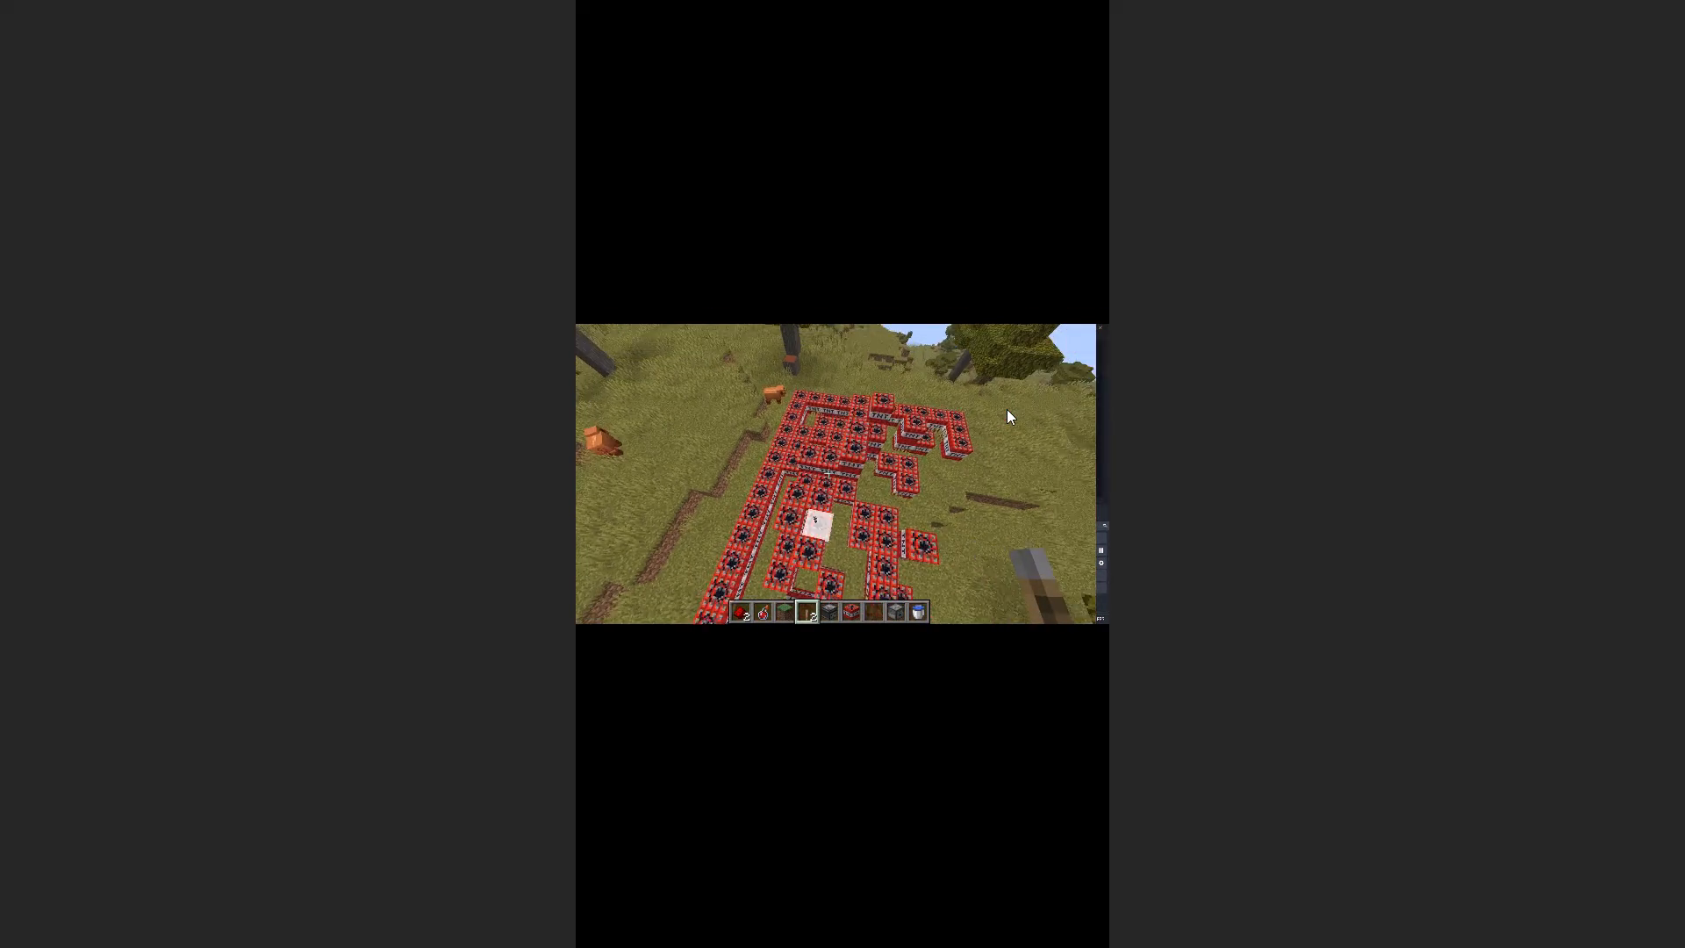
pyautogui.press('space')
pyautogui.click(1444, 79)
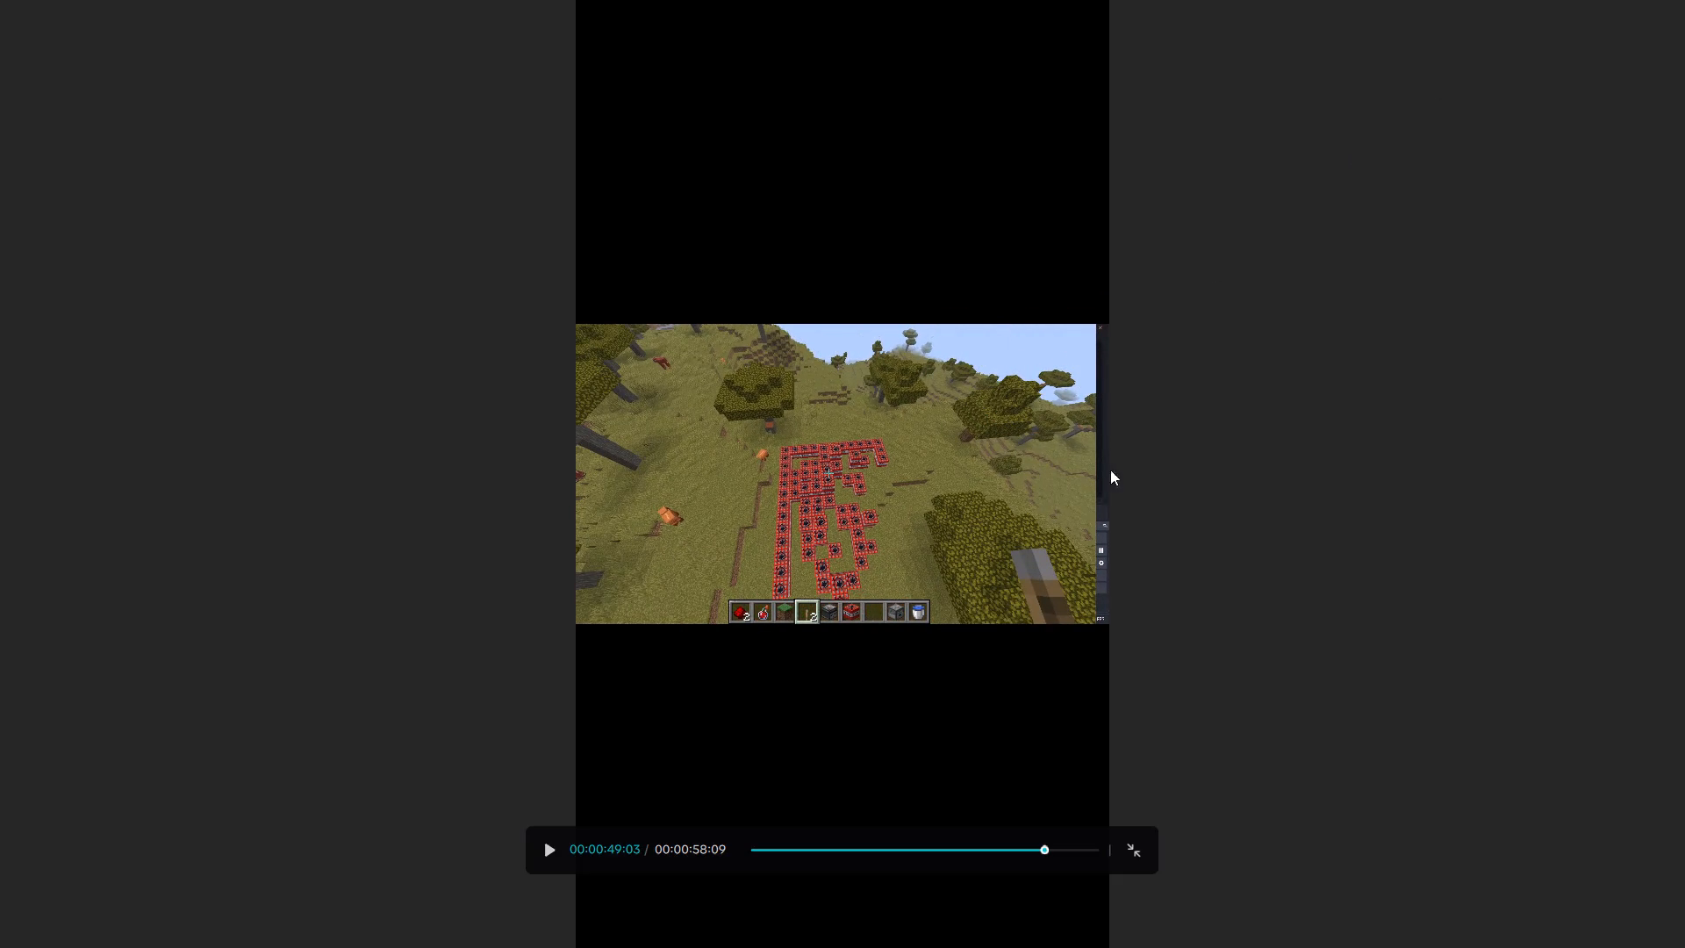
pyautogui.press('Escape')
# Replay the approach to the TNT field repeatedly between about 43 and 45 seconds to examine how the lower-track clip matches the footage.
pyautogui.click(600, 636)
pyautogui.press('space')
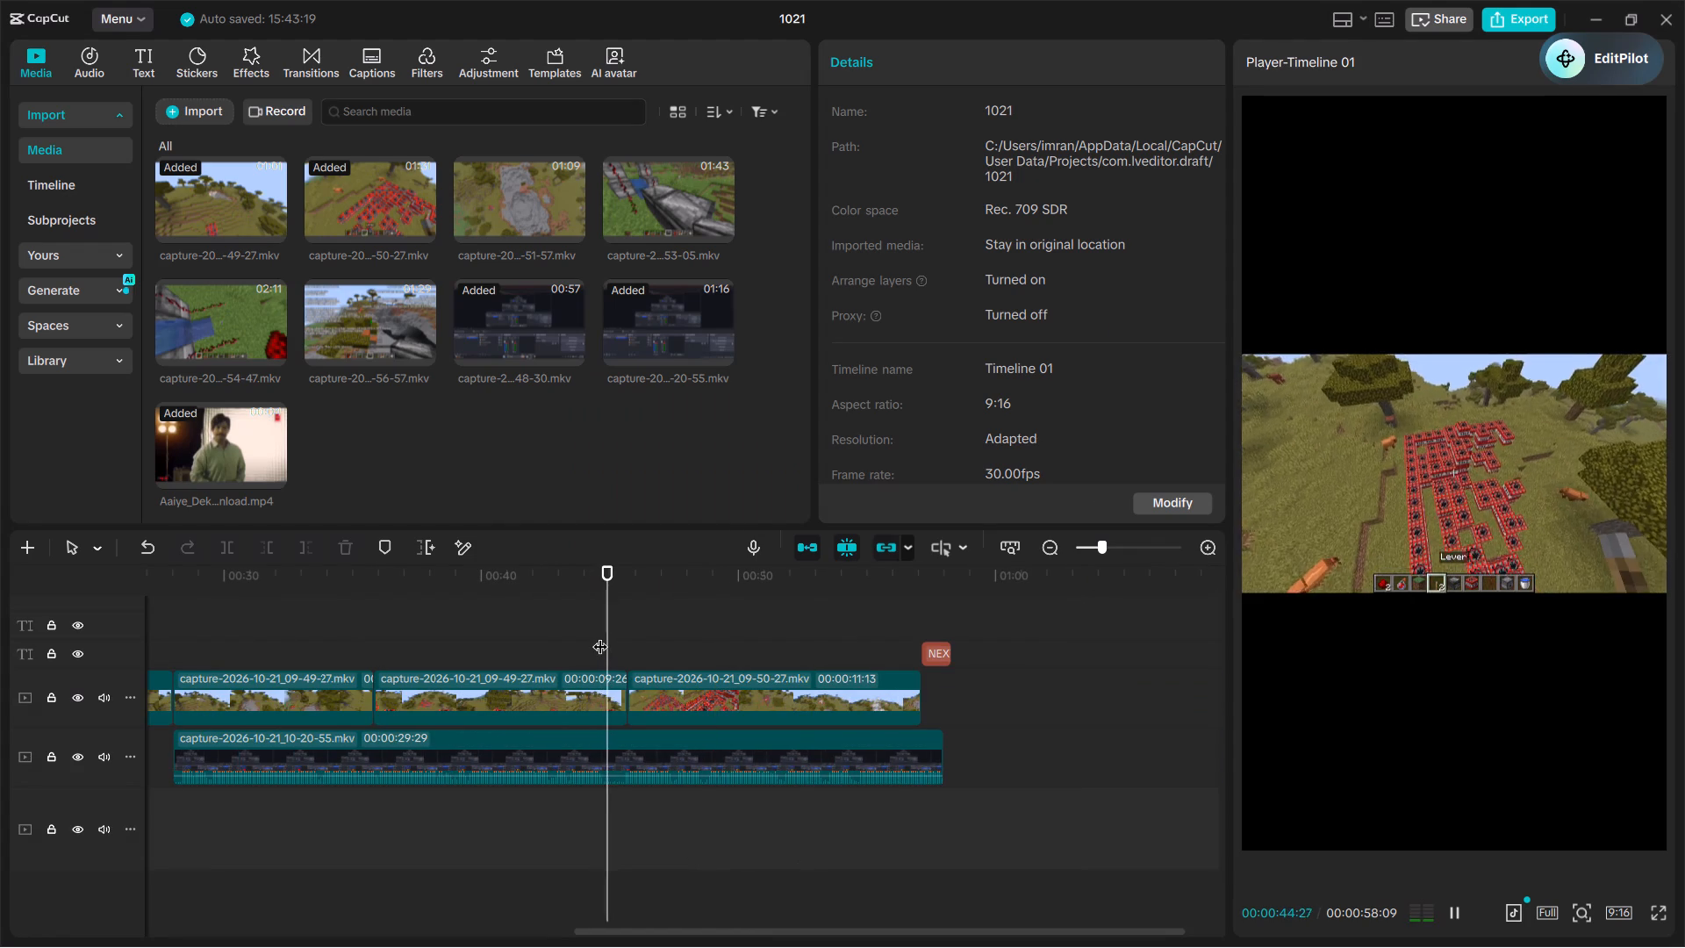
pyautogui.press('space')
pyautogui.click(600, 636)
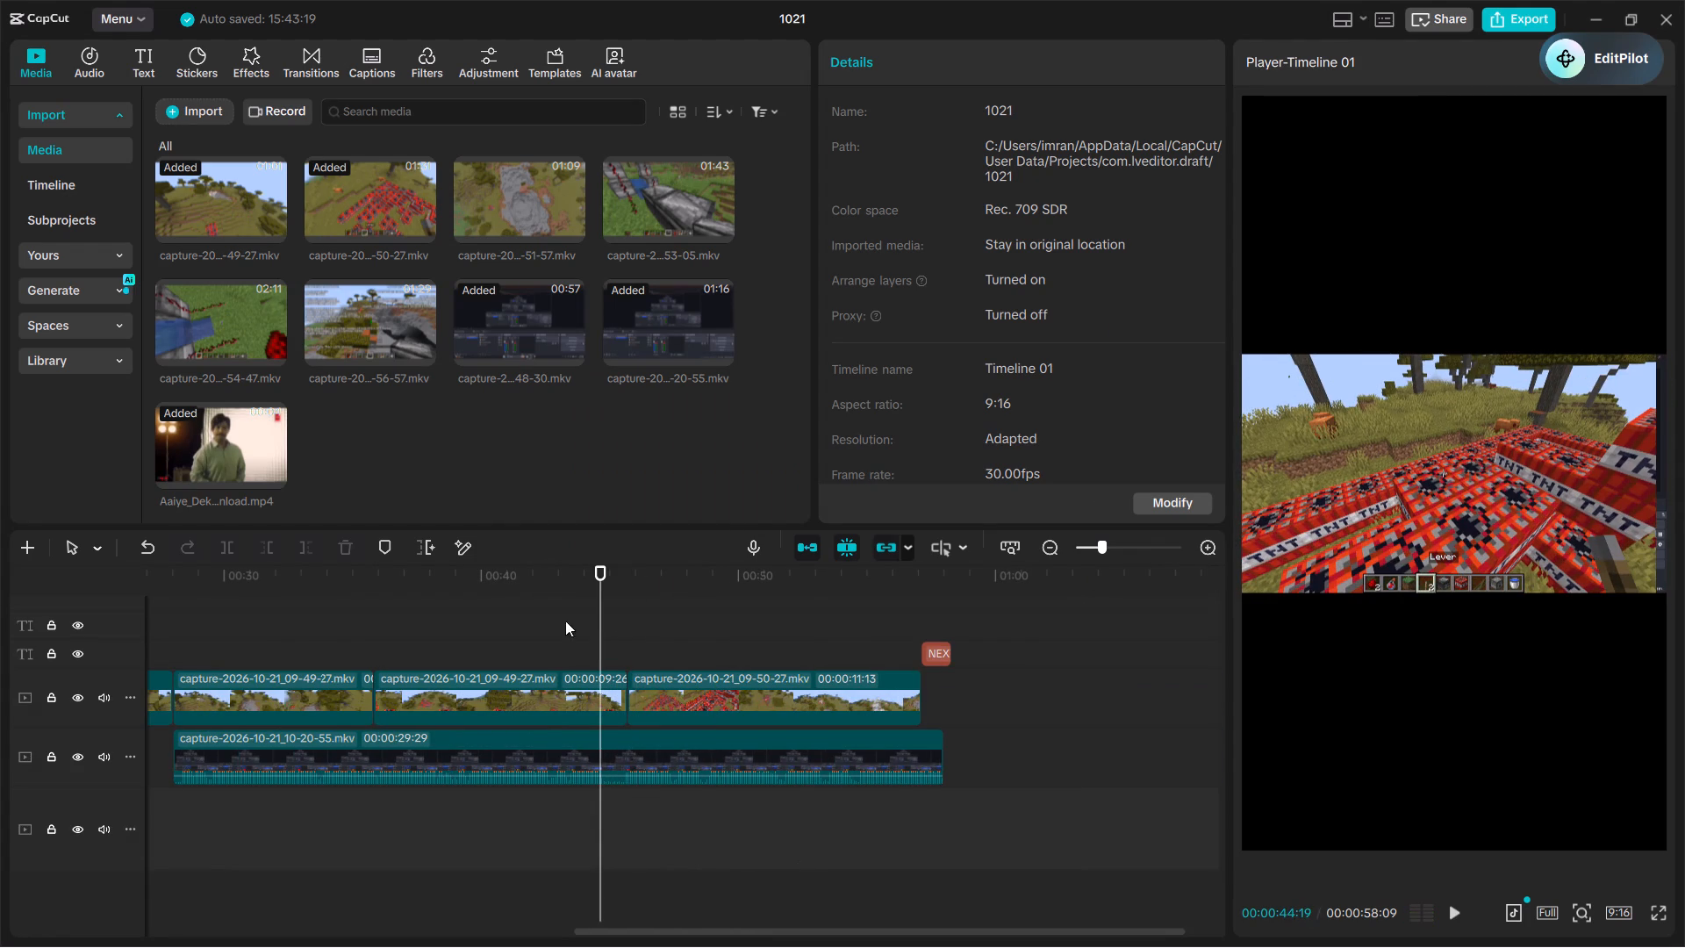
pyautogui.click(546, 621)
pyautogui.press('space')
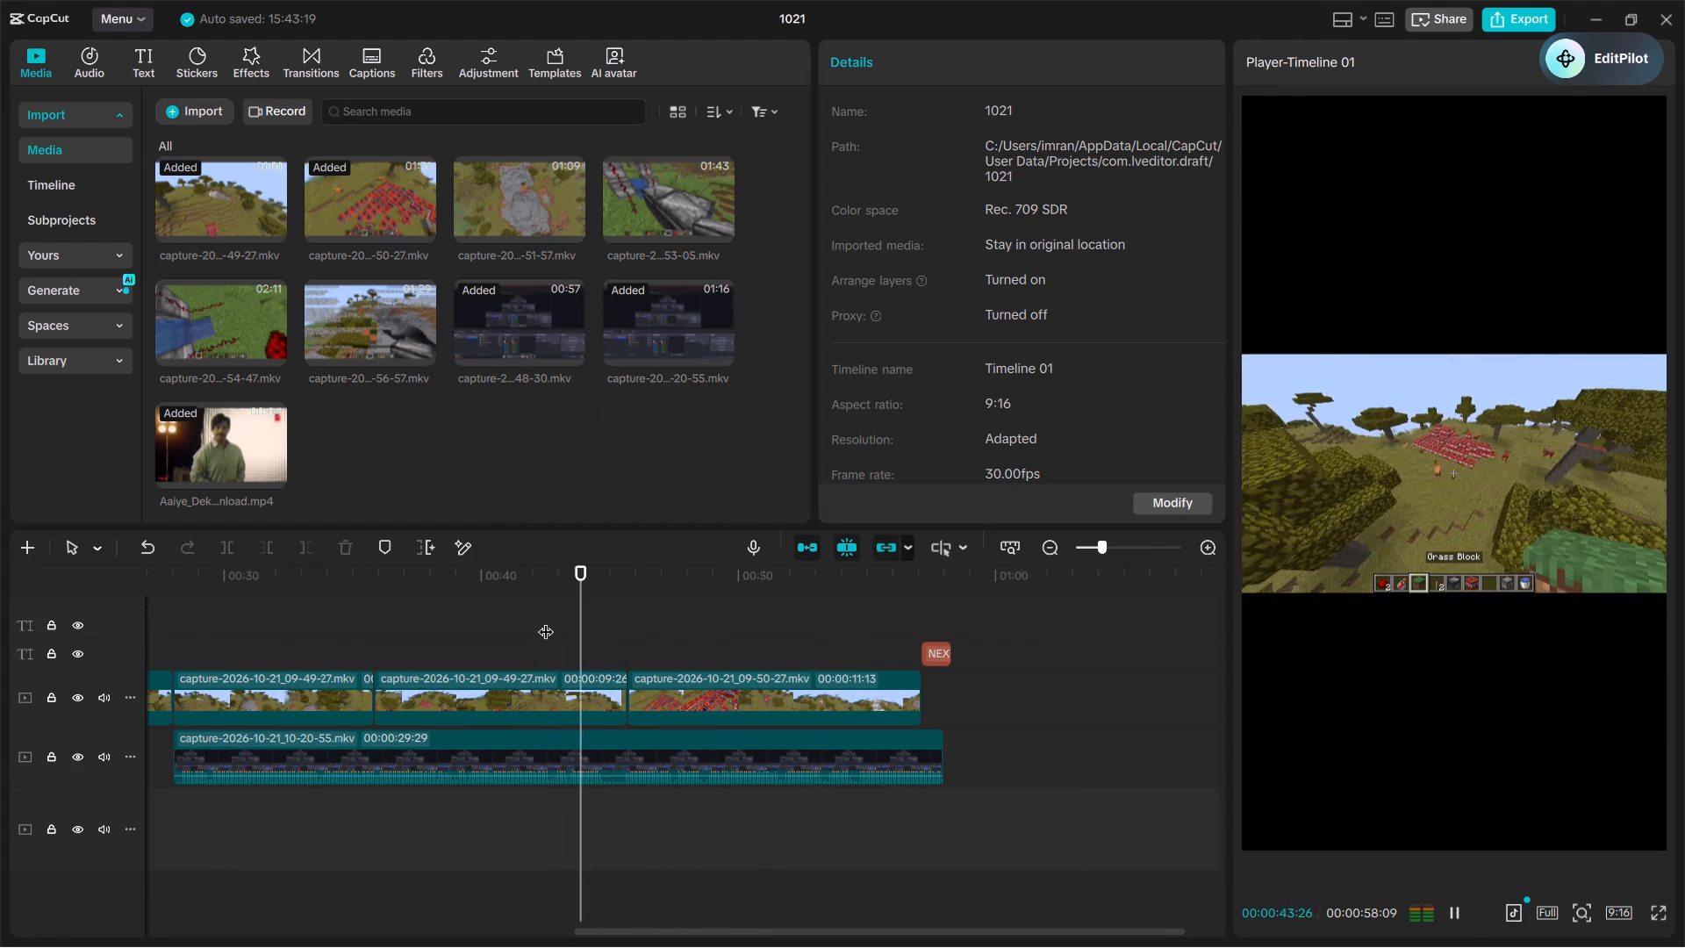
pyautogui.scroll(2, 546, 621)
pyautogui.press('space')
pyautogui.click(572, 627)
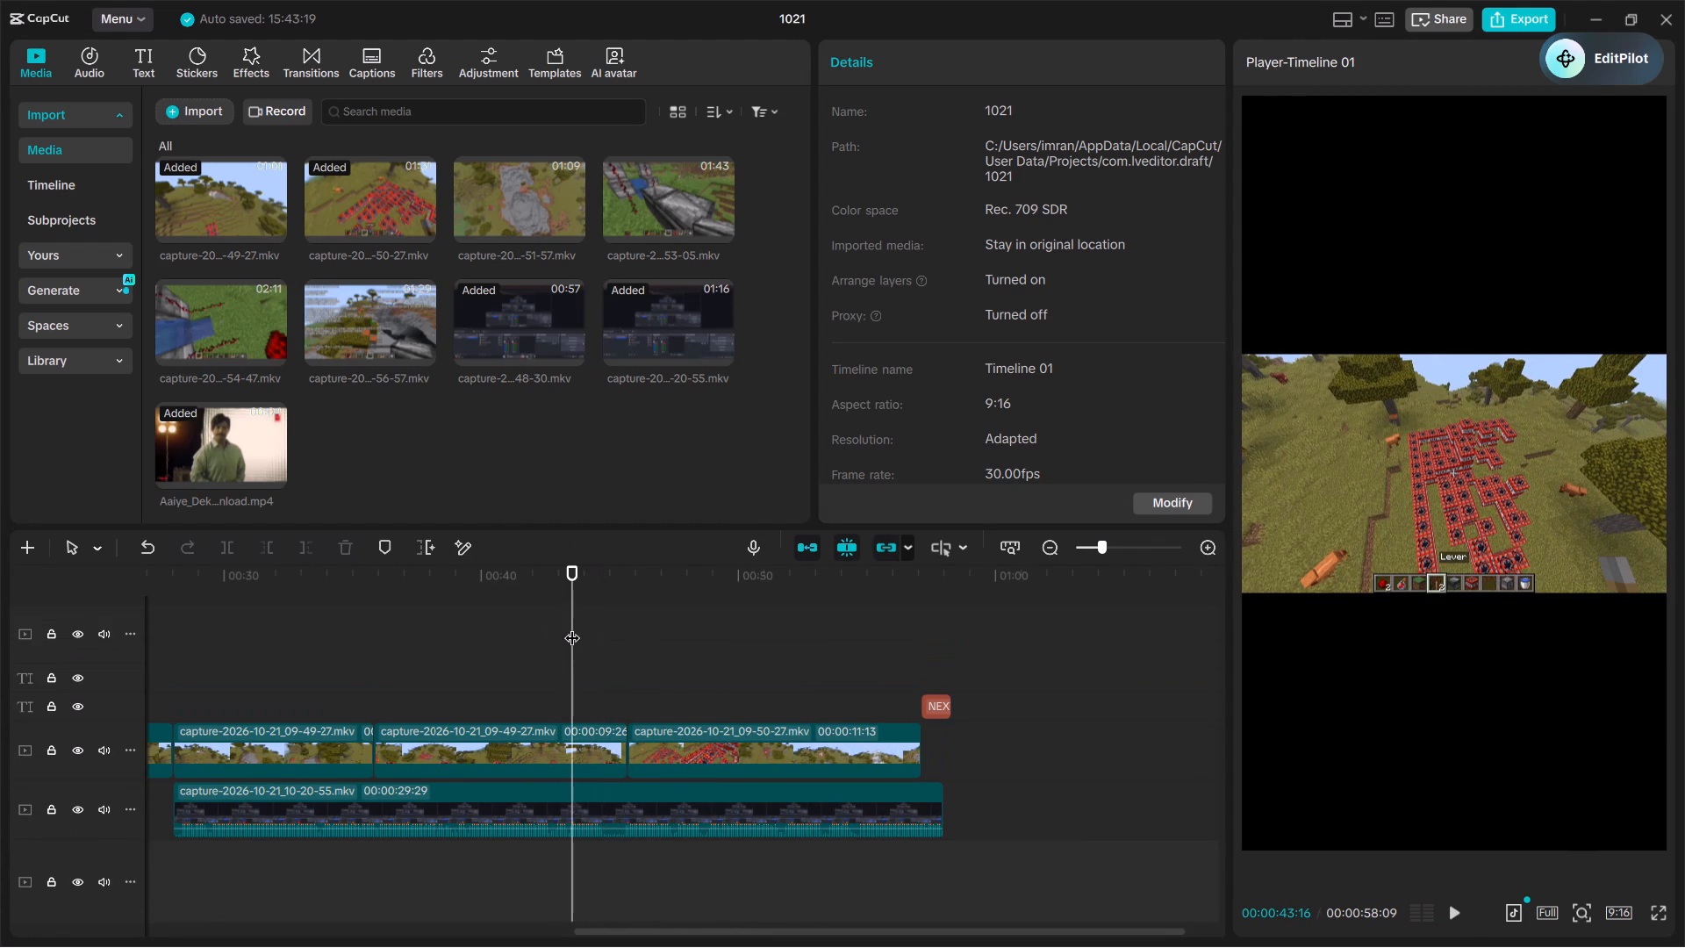
pyautogui.hotkey('ctrl', '+')
pyautogui.hotkey('ctrl', '+')
pyautogui.hotkey('ctrl', '+')
pyautogui.hotkey('ctrl', '+')
pyautogui.press('space')
pyautogui.press('space')
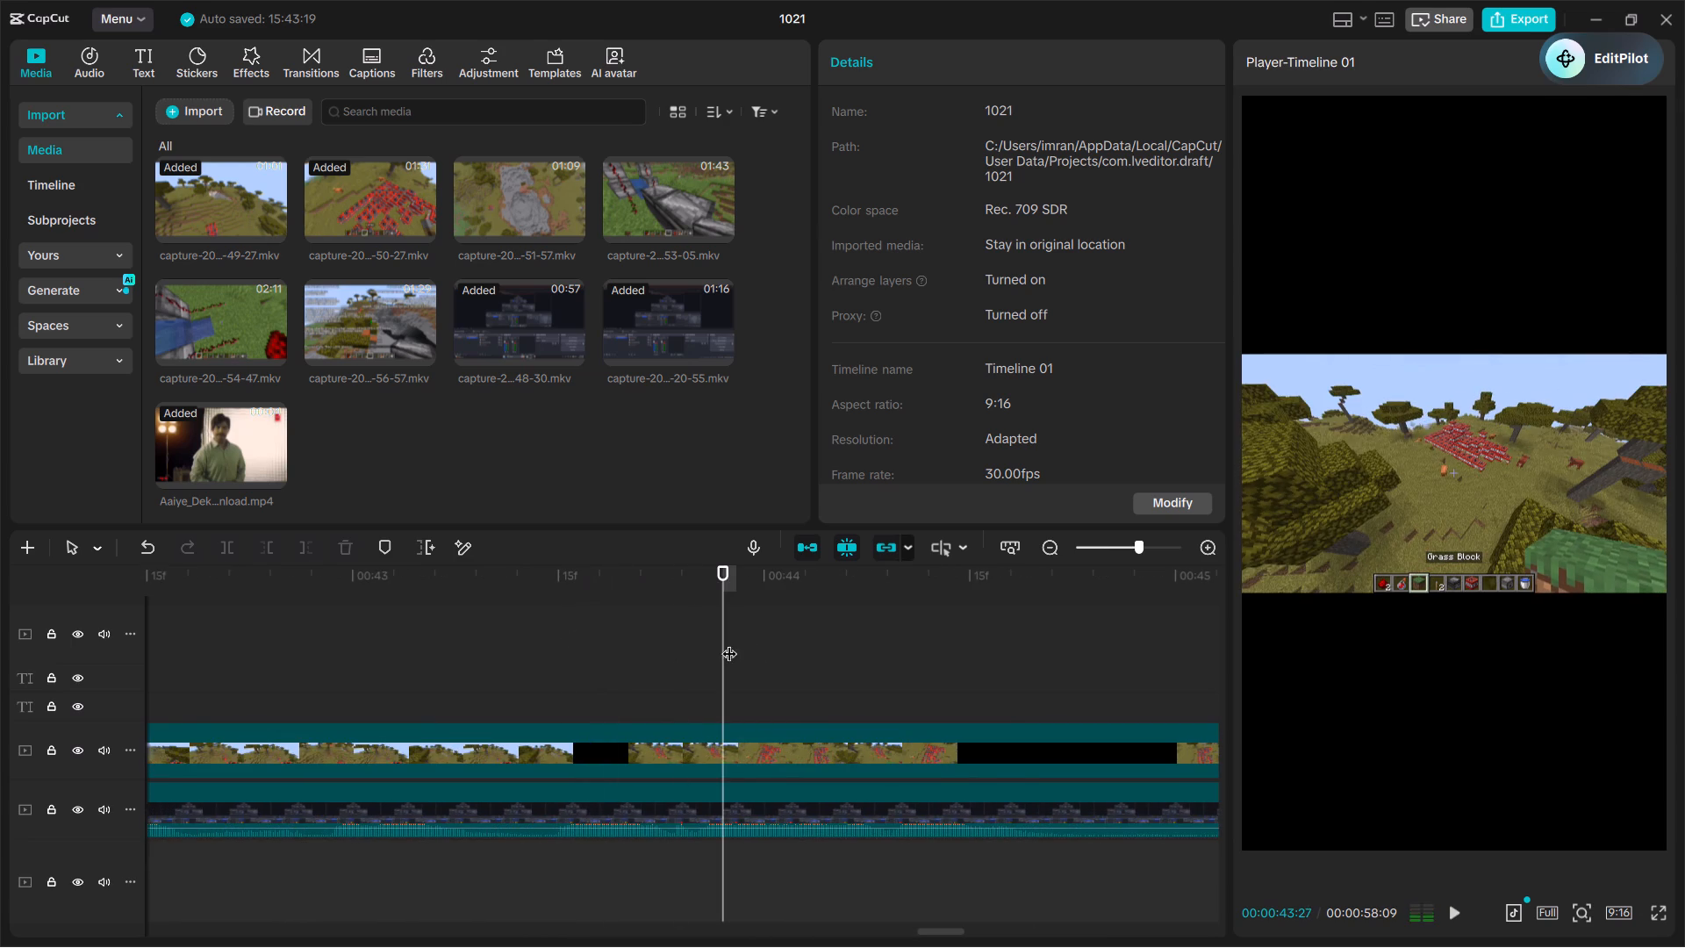
pyautogui.press('space')
pyautogui.press('space')
pyautogui.click(680, 677)
pyautogui.press('space')
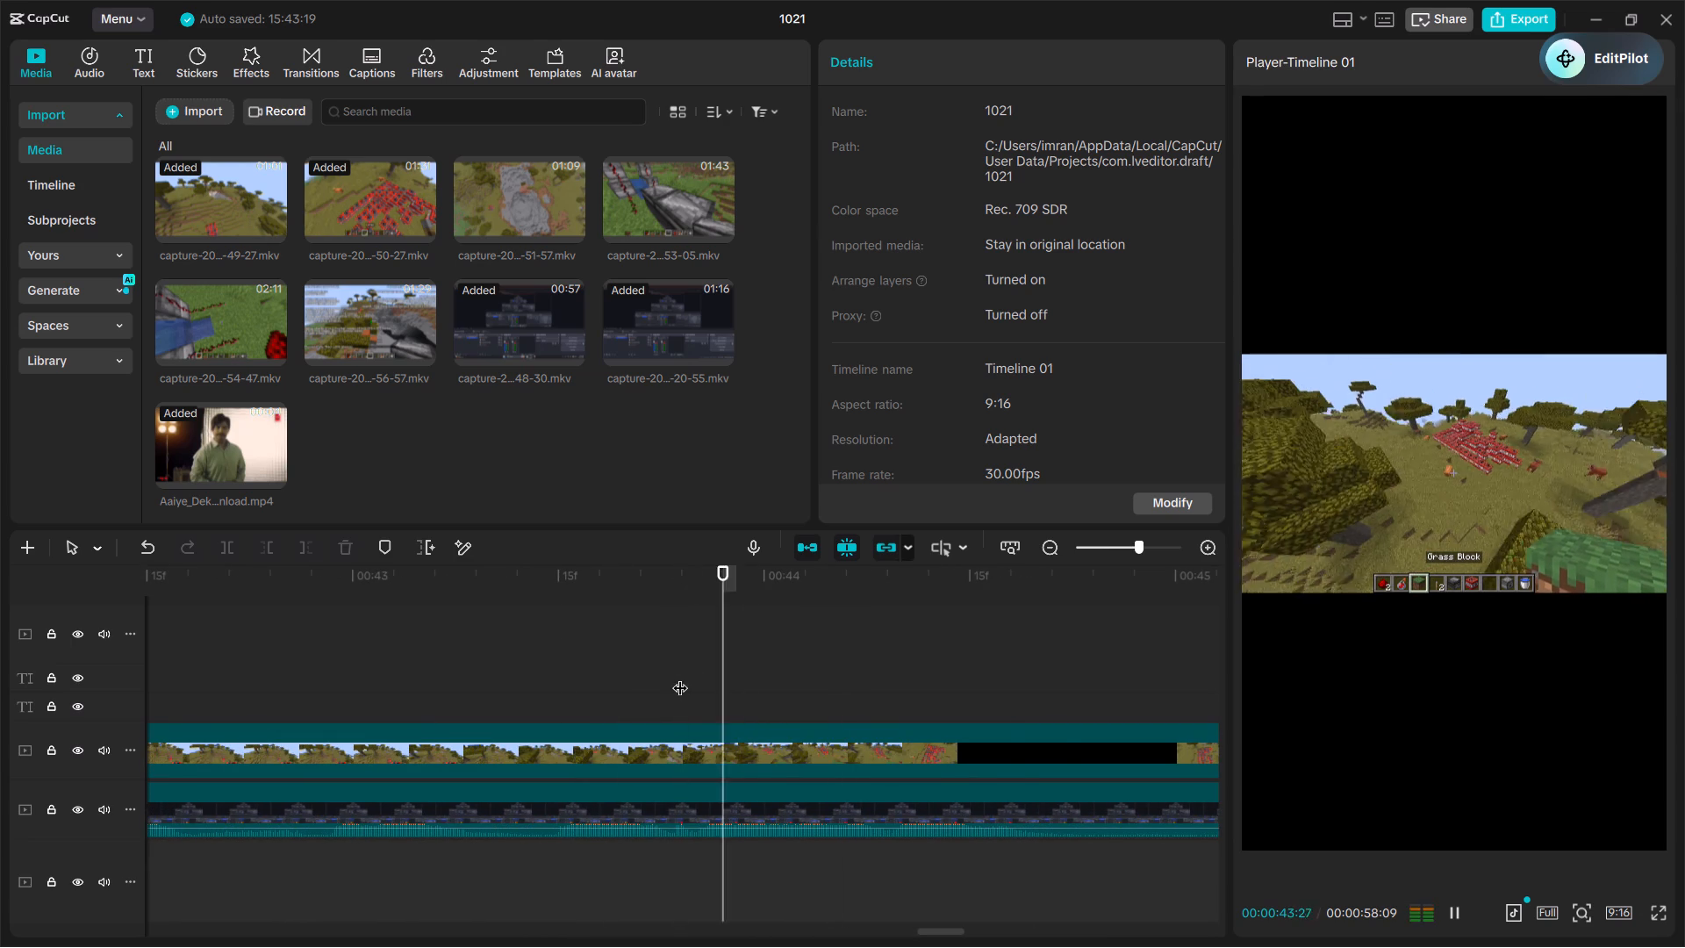
pyautogui.press('space')
pyautogui.press('space')
pyautogui.press('space')
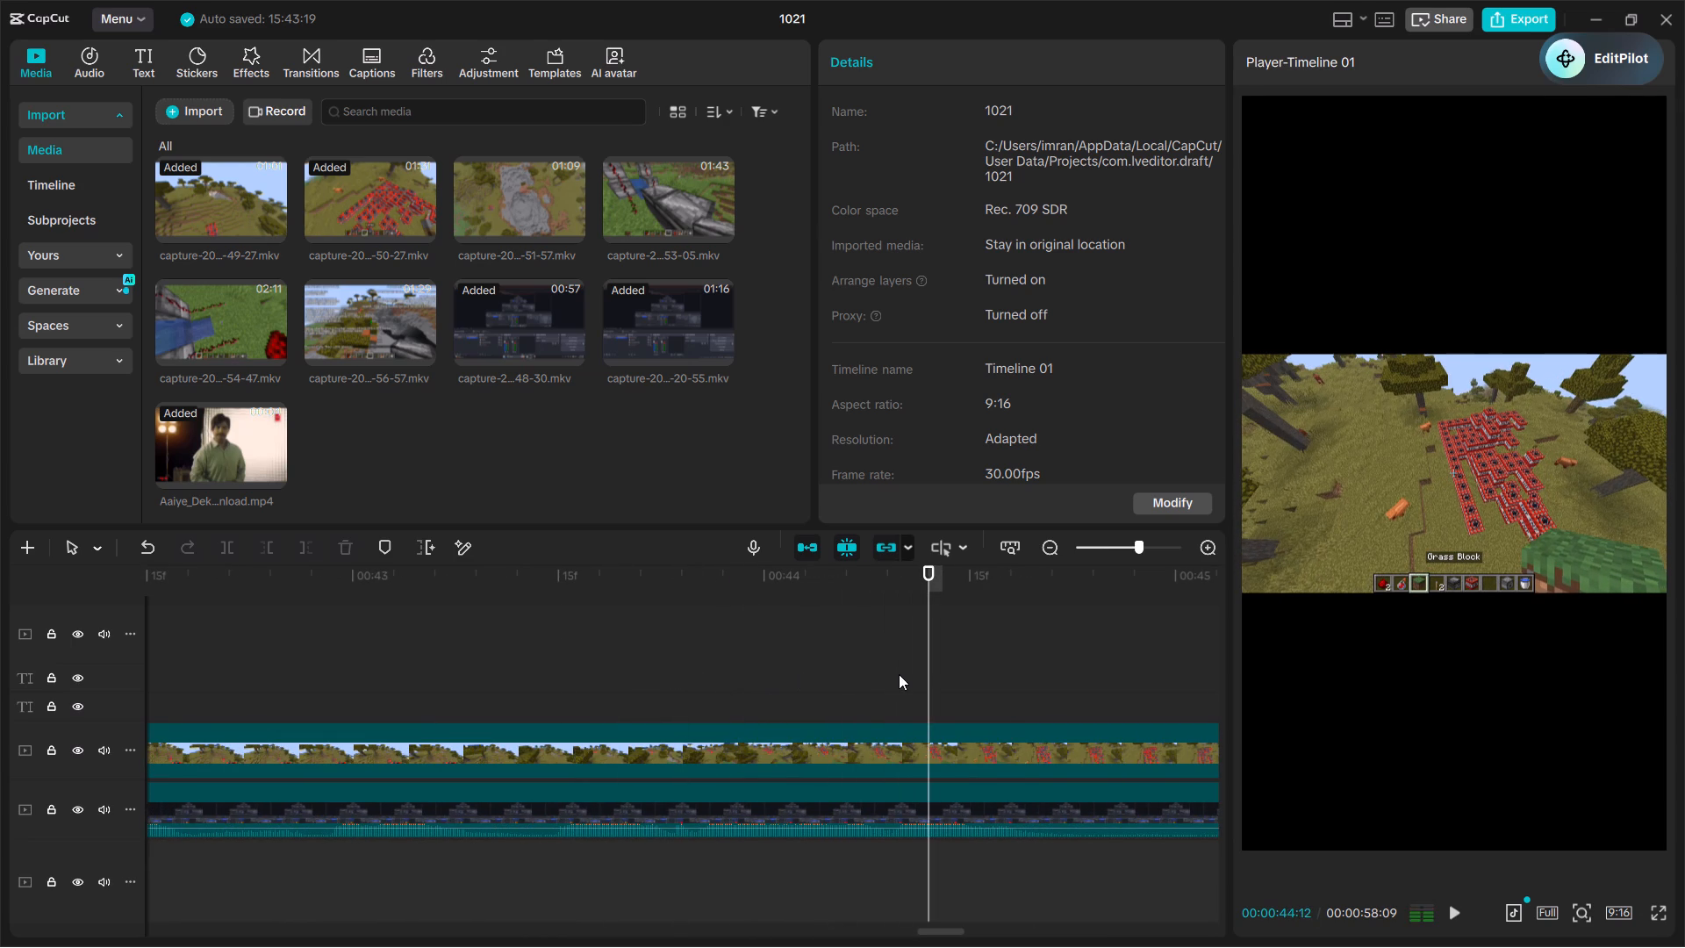
# Split the lower-track capture 10-20-55 clip at 00:00:44:09, as the view nears the TNT field with the grass block held.
pyautogui.click(861, 674)
pyautogui.click(864, 677)
pyautogui.click(876, 681)
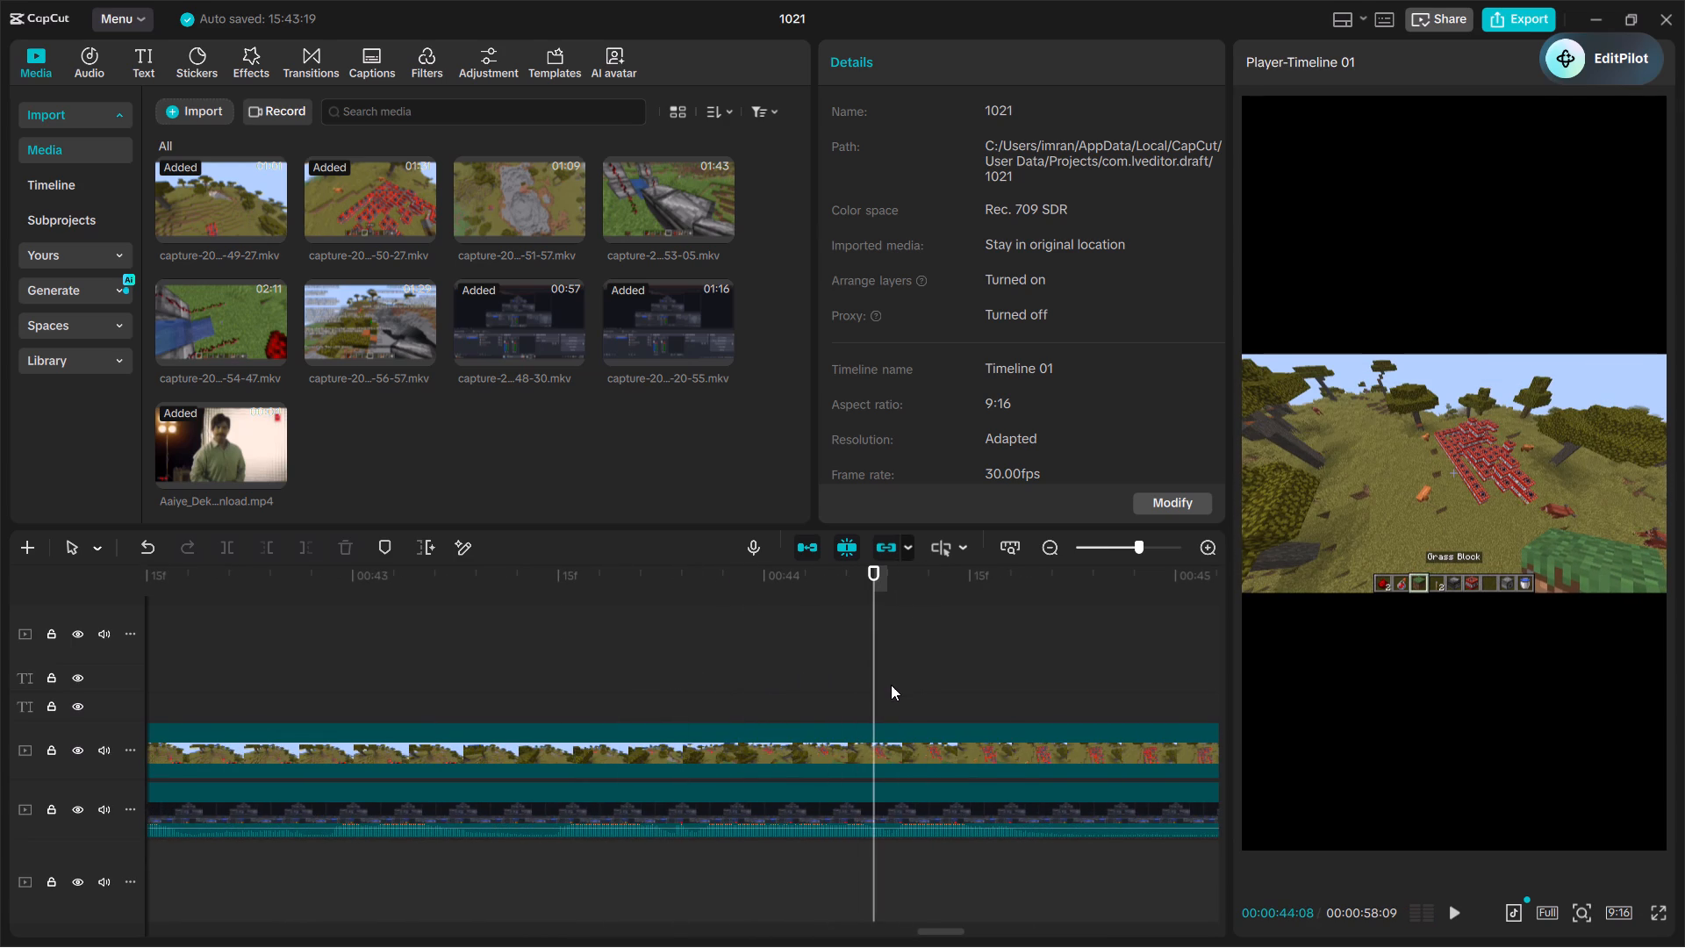
pyautogui.click(891, 685)
pyautogui.scroll(-2, 891, 685)
pyautogui.click(895, 743)
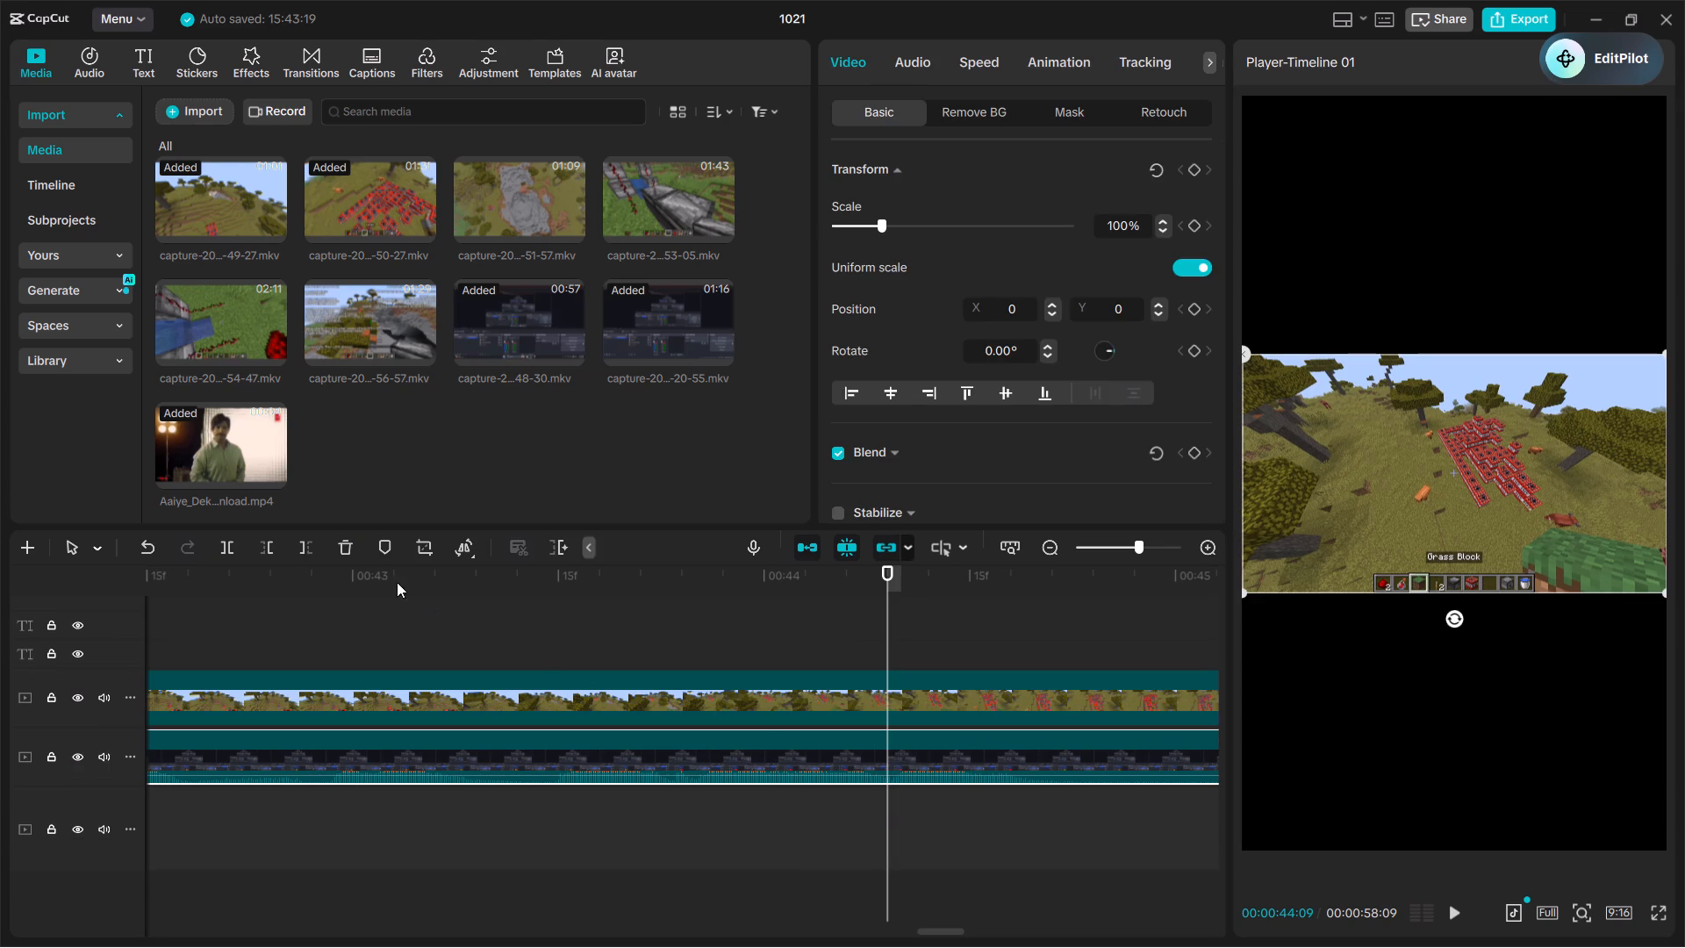
pyautogui.click(224, 547)
pyautogui.scroll(1, 224, 547)
pyautogui.hotkey('ctrl', '+')
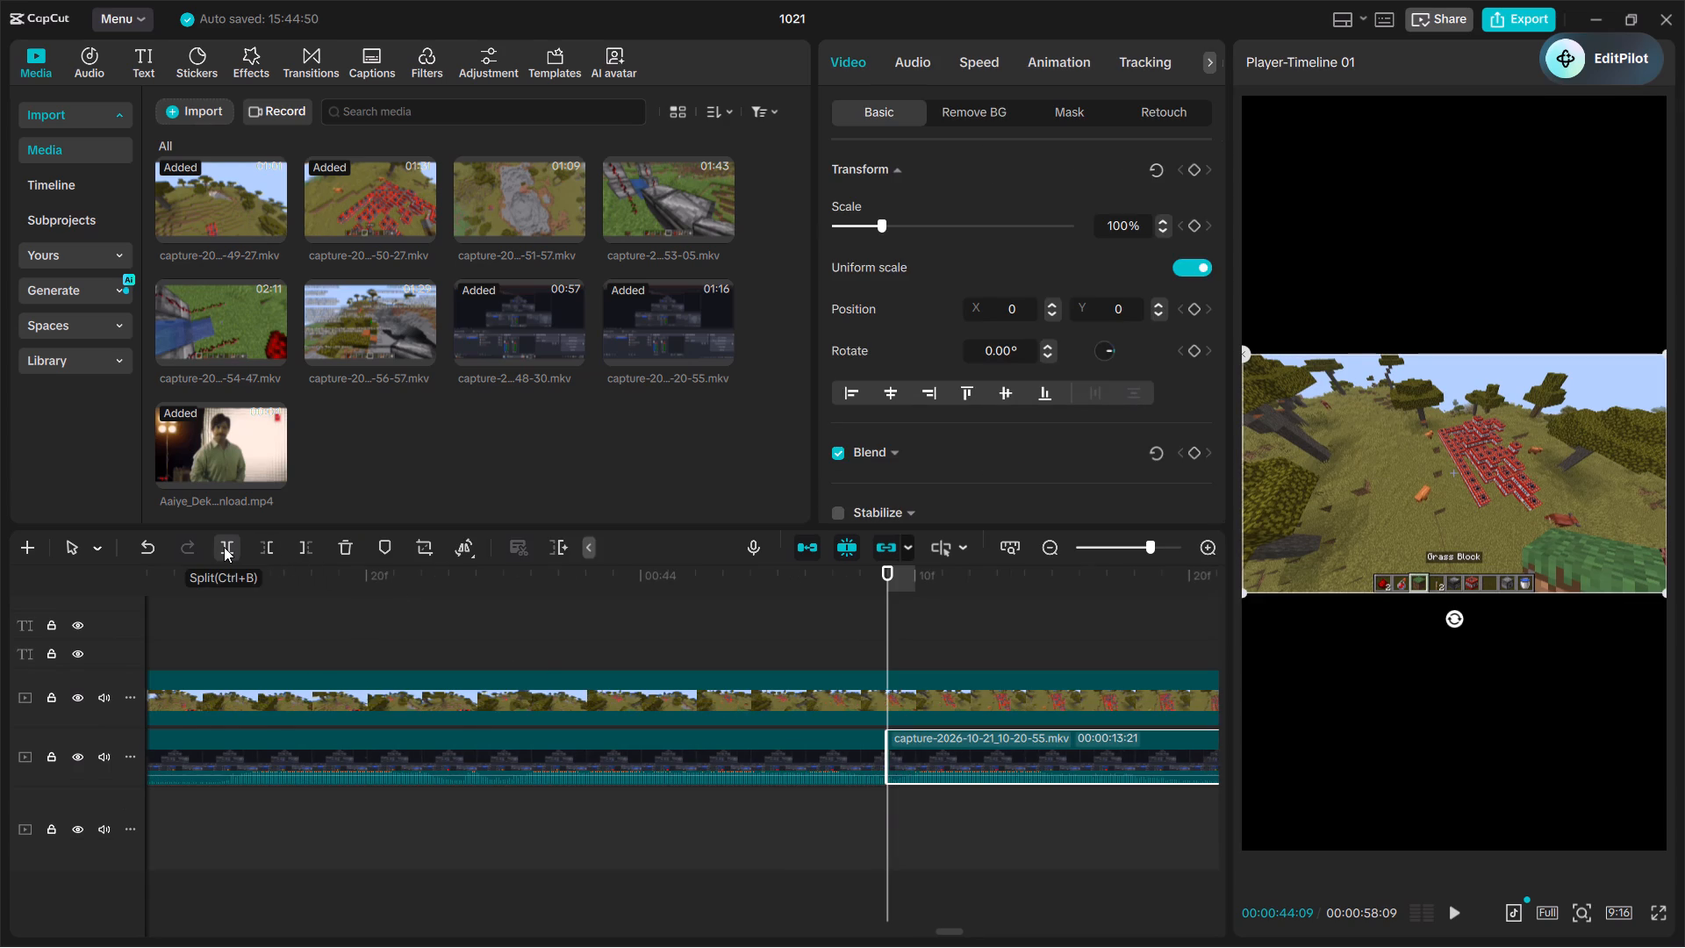
# Trim away the beginning of the lower-track part after the split, up to 00:00:47:09, at the close-up of the TNT.
pyautogui.hotkey('ctrl', '-')
pyautogui.hotkey('ctrl', '-')
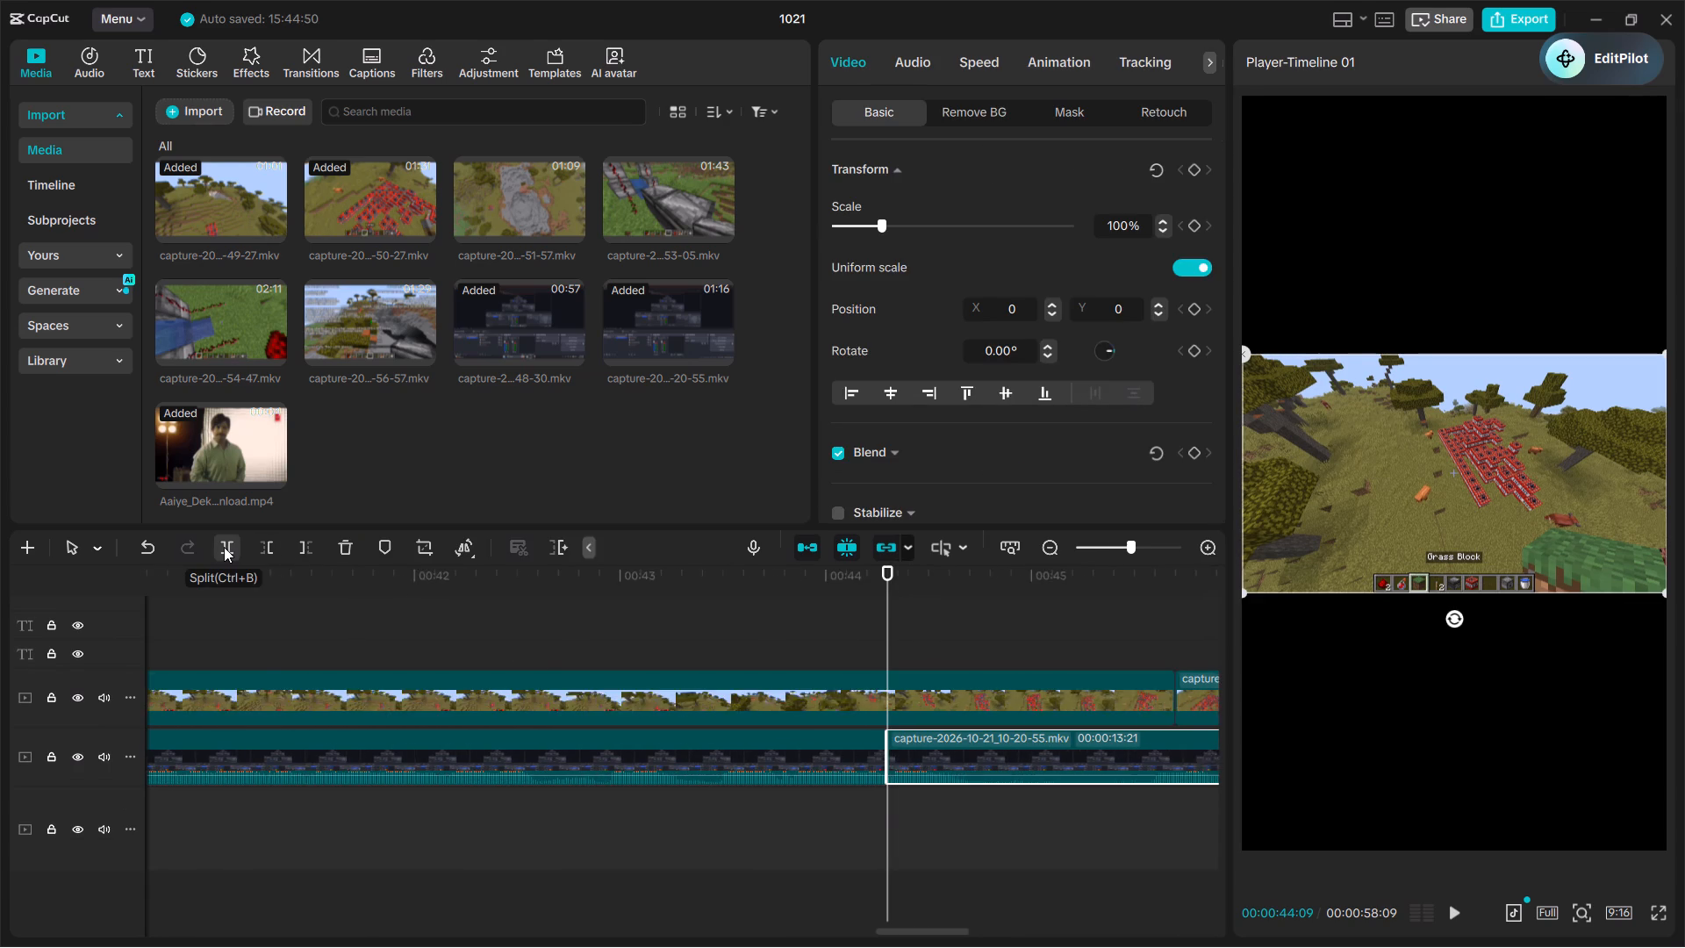
pyautogui.hotkey('ctrl', '-')
pyautogui.hotkey('ctrl', '-')
pyautogui.hotkey('ctrl', '-')
pyautogui.keyDown('ctrl'); pyautogui.scroll(-2, 224, 547); pyautogui.keyUp('ctrl')
pyautogui.press('space')
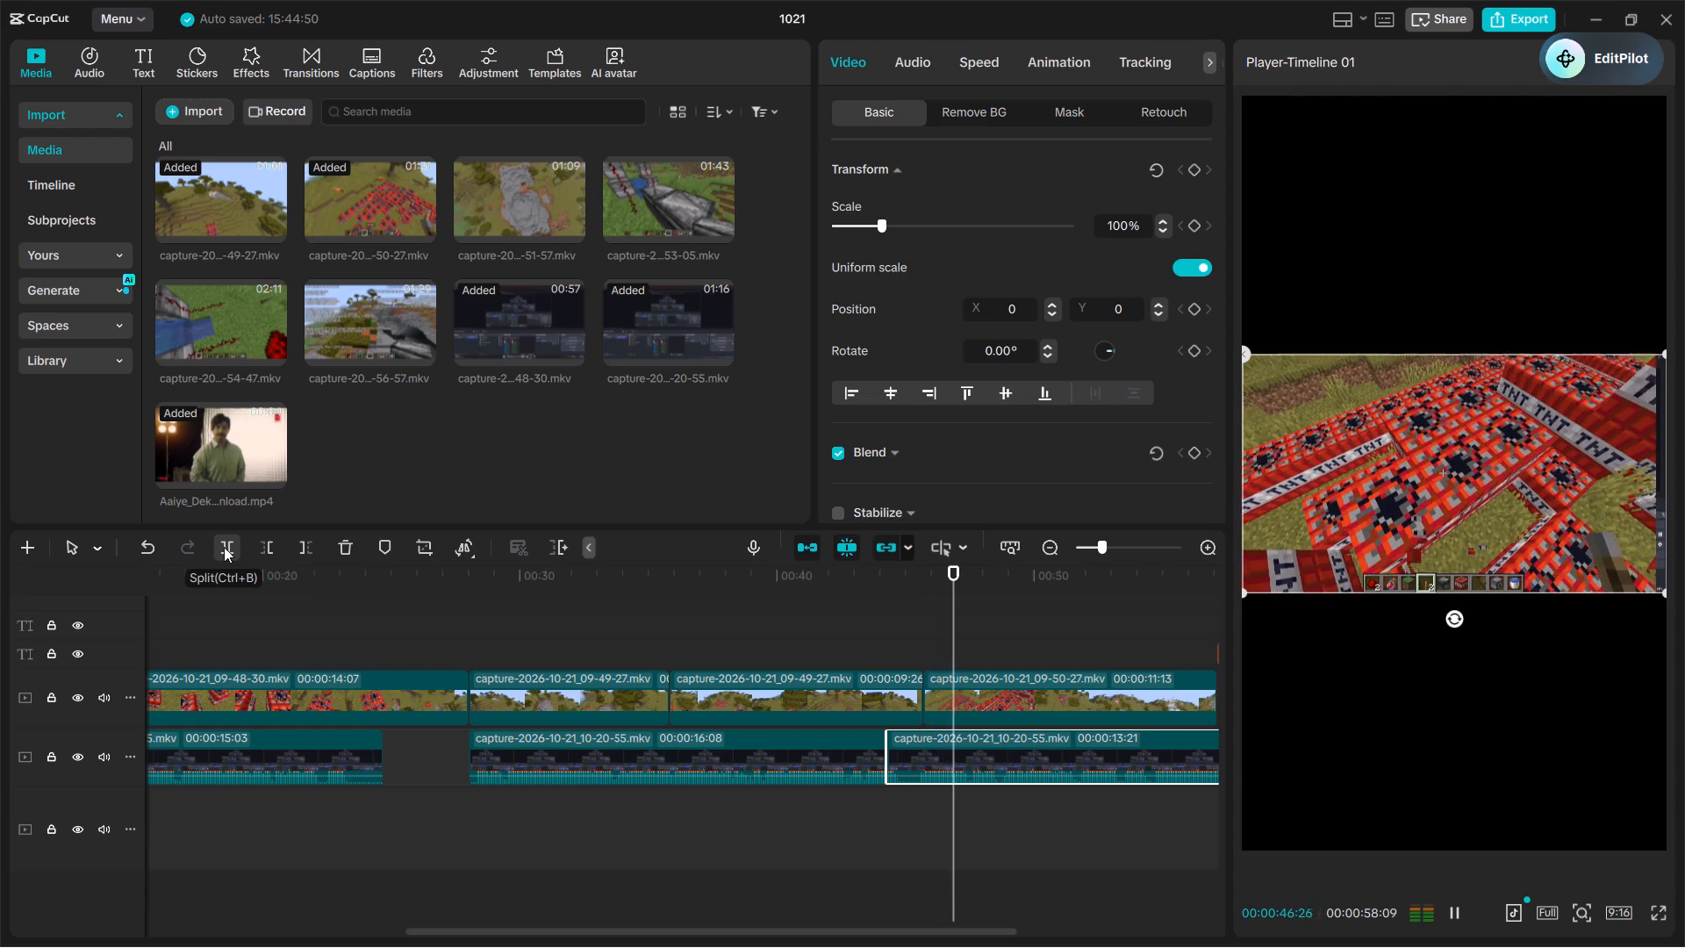
pyautogui.press('space')
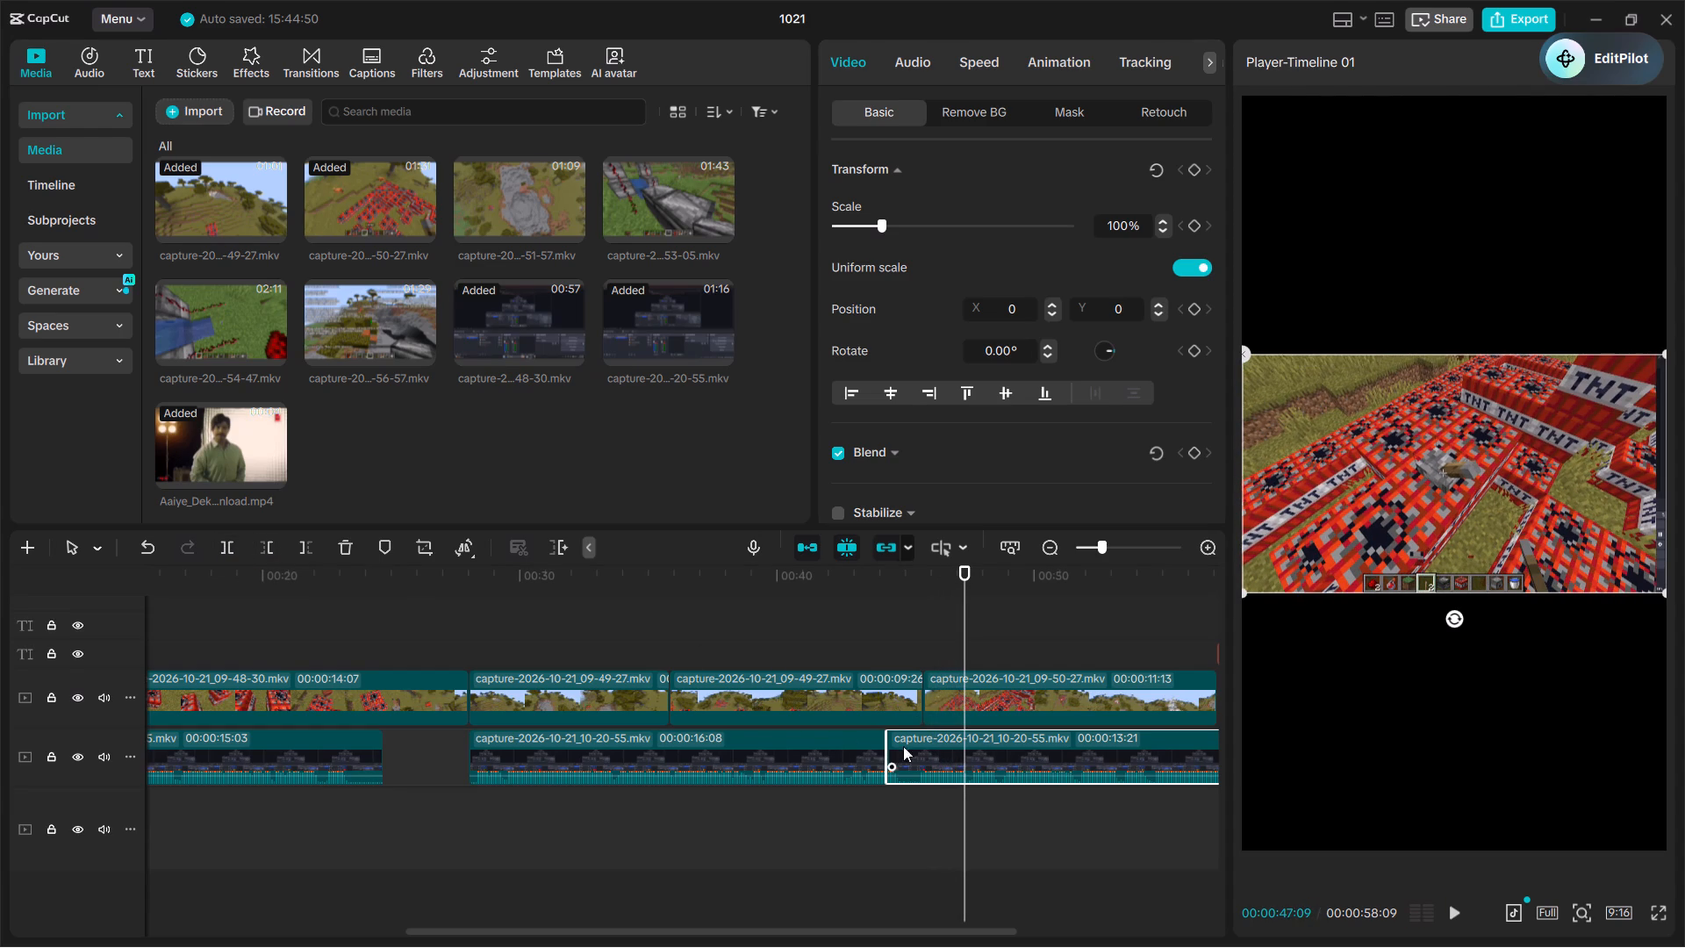
pyautogui.click(277, 547)
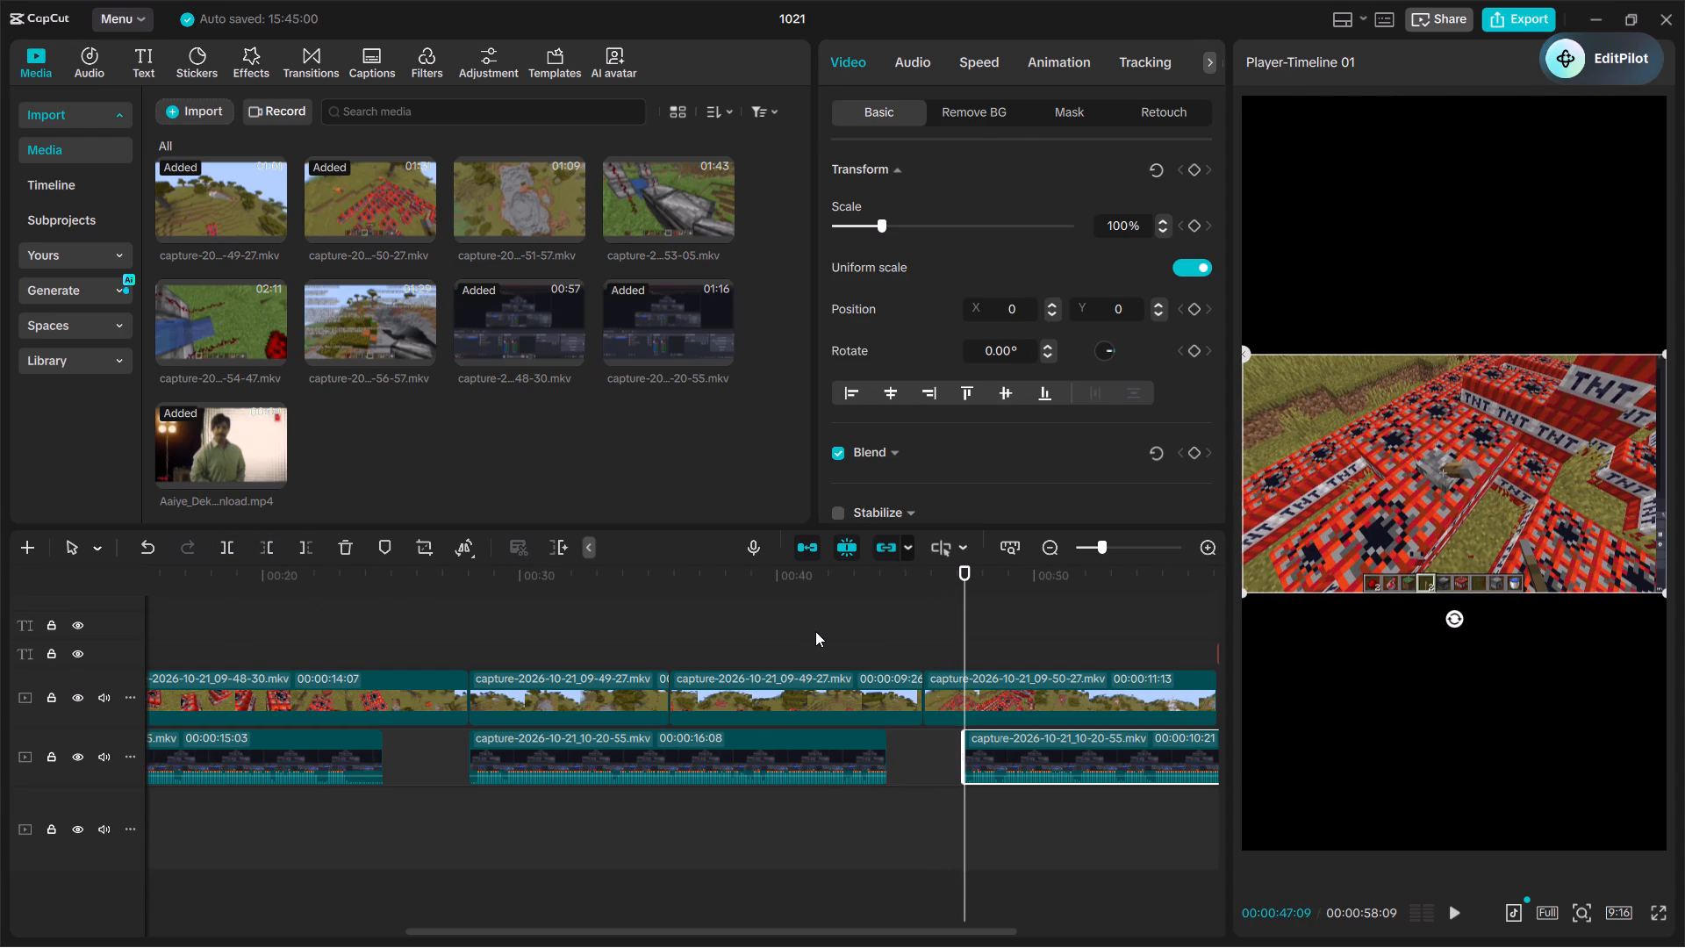
# Move the trimmed lower-track part back to start directly after the preceding clip, at 00:00:44:09.
pyautogui.click(815, 631)
pyautogui.press('space')
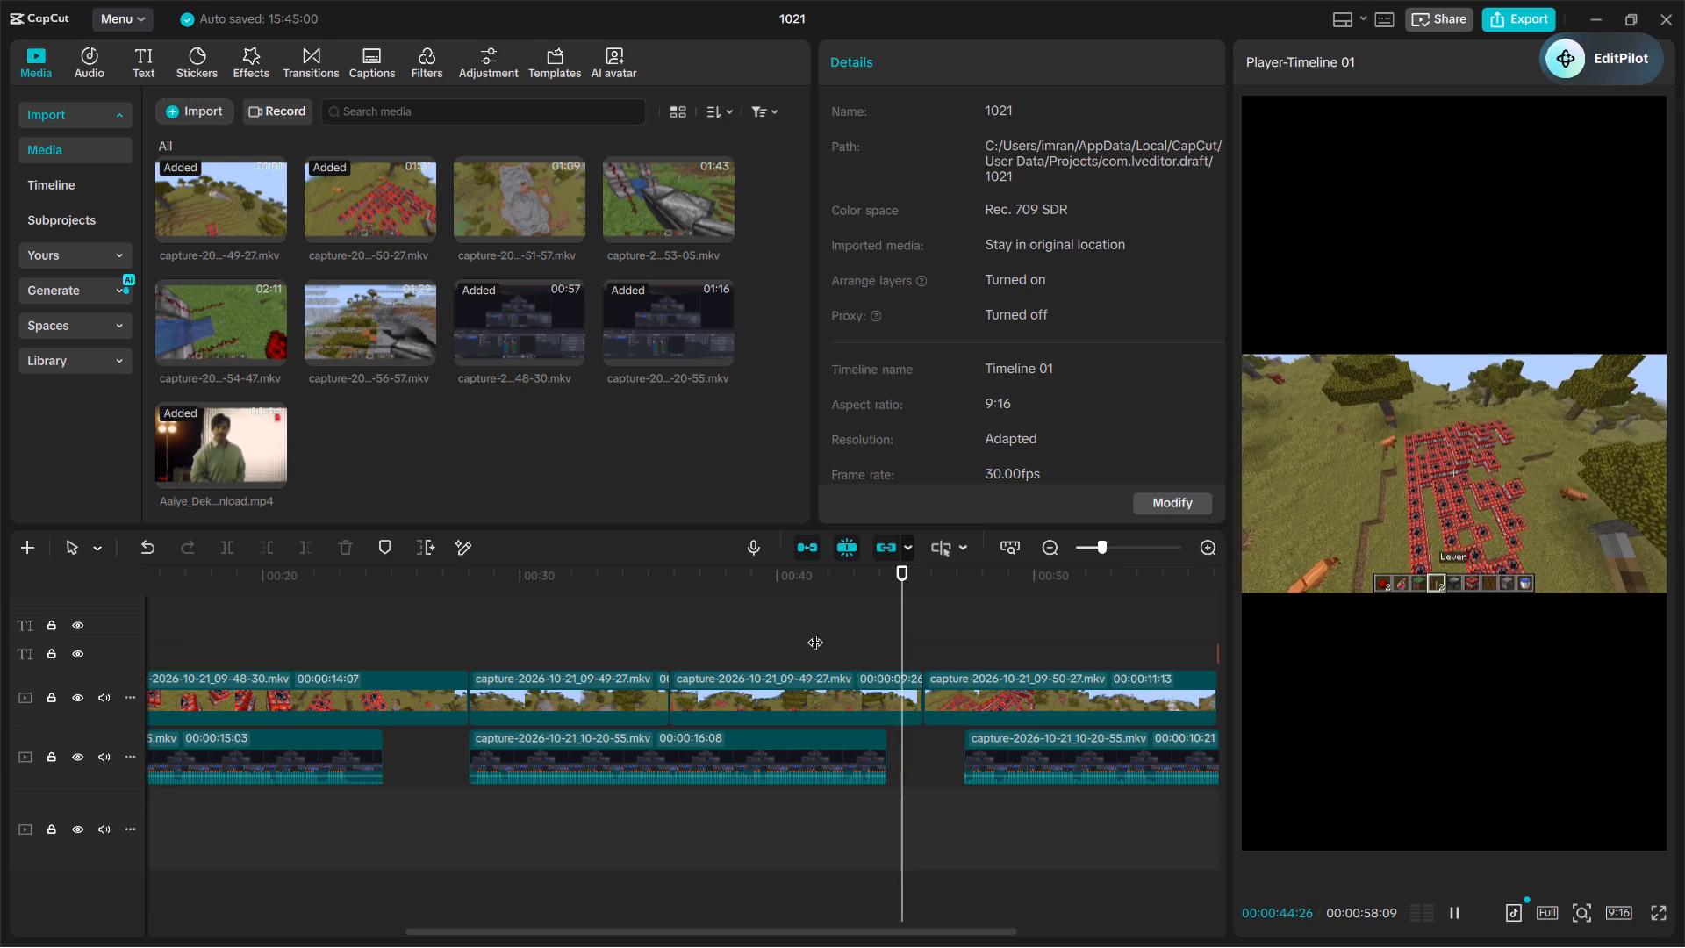
pyautogui.press('space')
pyautogui.moveTo(1011, 750); pyautogui.dragTo(914, 762)
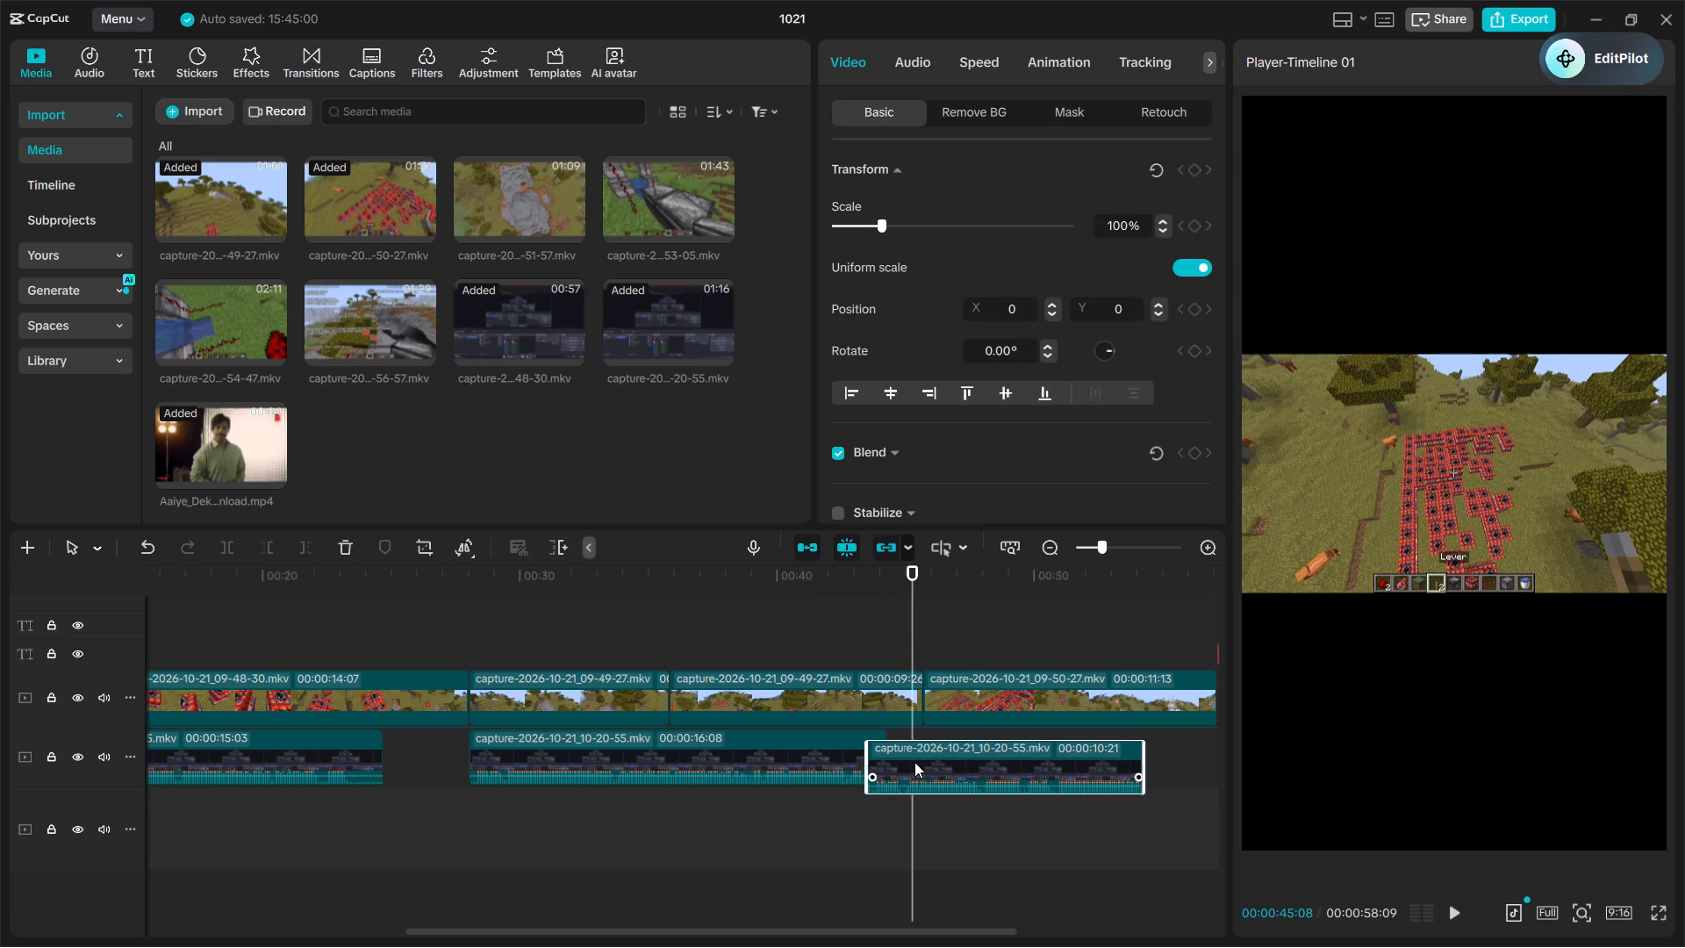
pyautogui.moveTo(914, 762); pyautogui.dragTo(938, 755)
# Play through to the explosion and split the last lower-track clip at 00:00:51:09, just before the TNT blows up.
pyautogui.click(853, 616)
pyautogui.press('space')
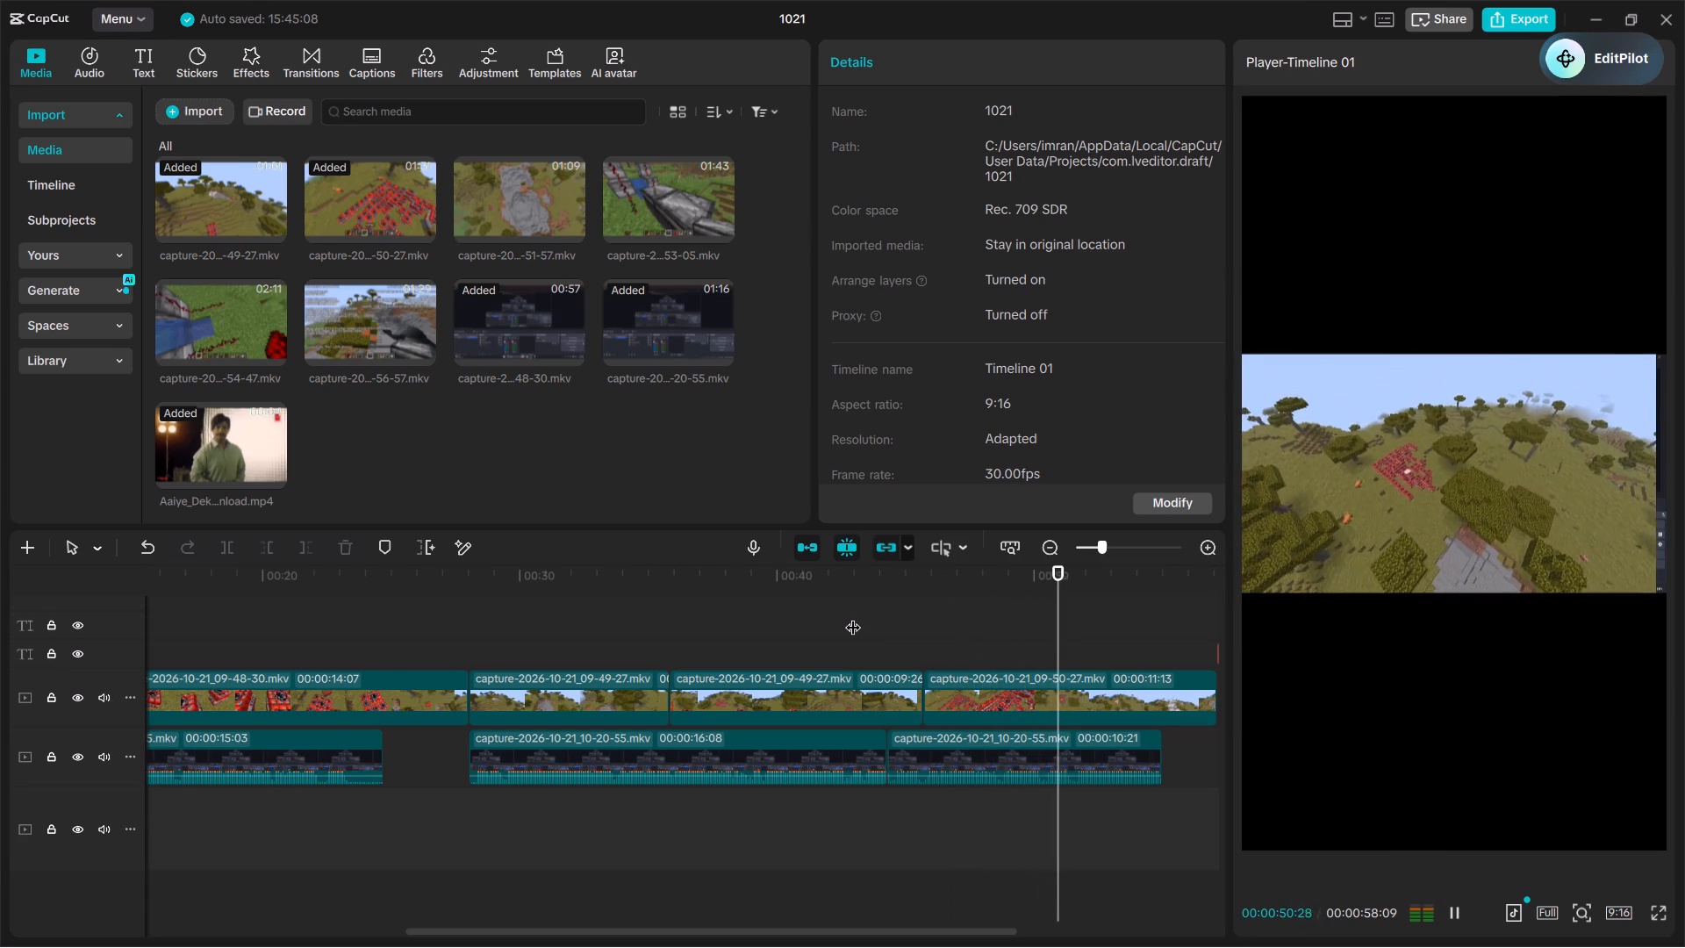
pyautogui.press('space')
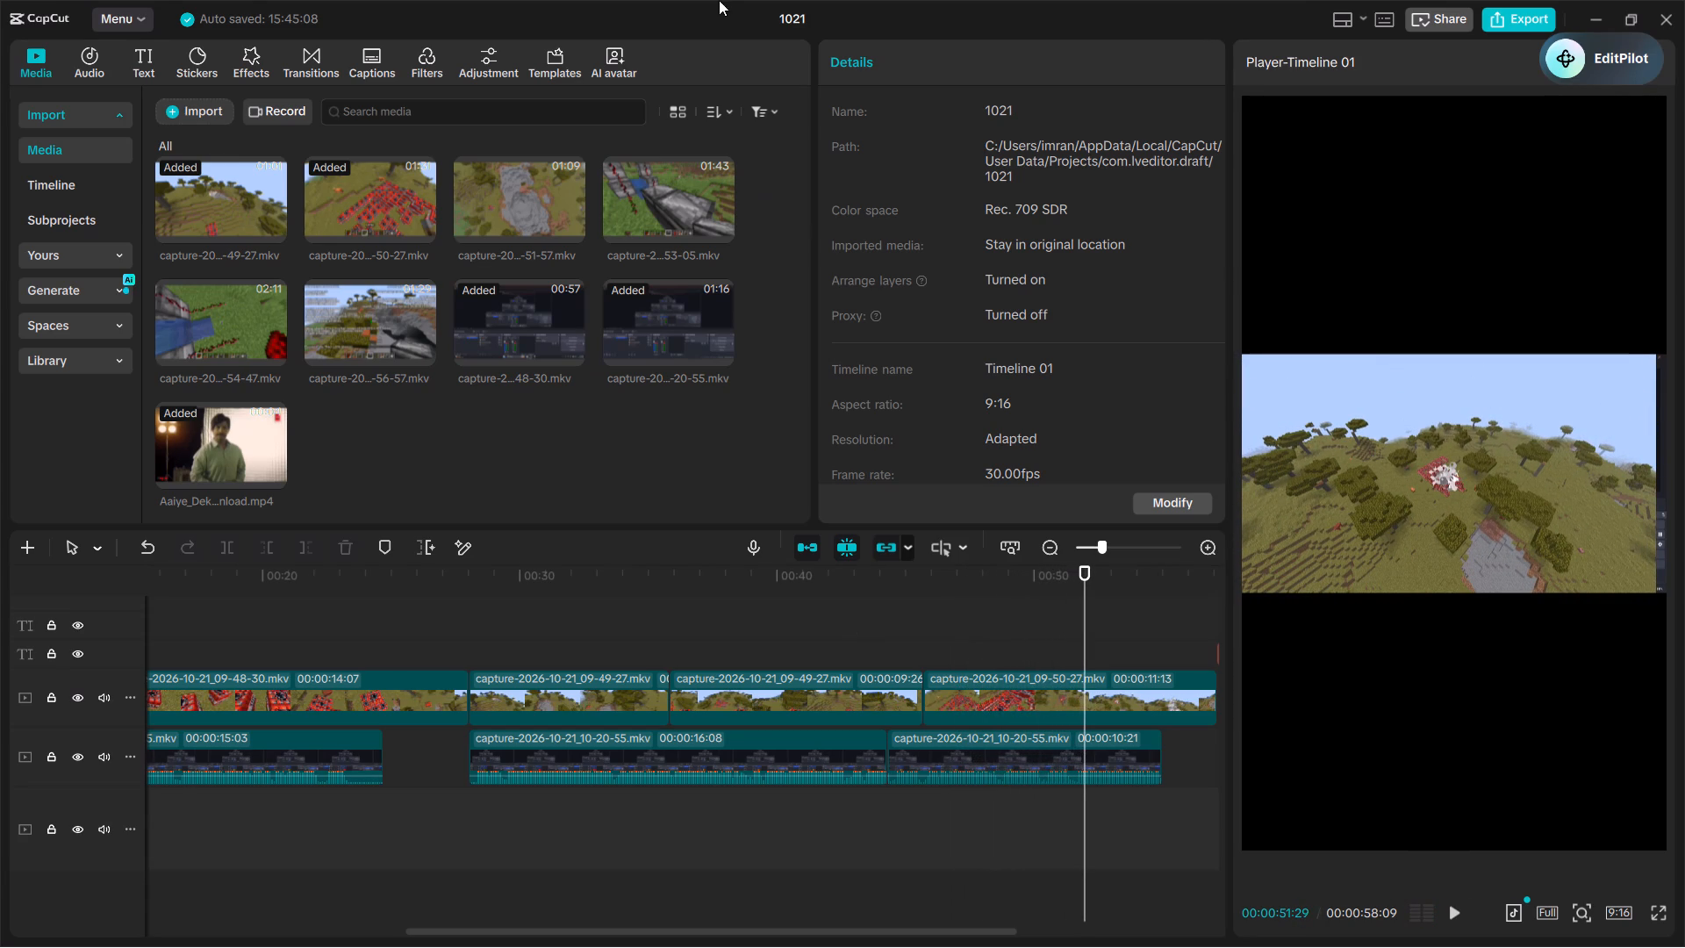
pyautogui.click(1067, 648)
pyautogui.scroll(1, 1067, 648)
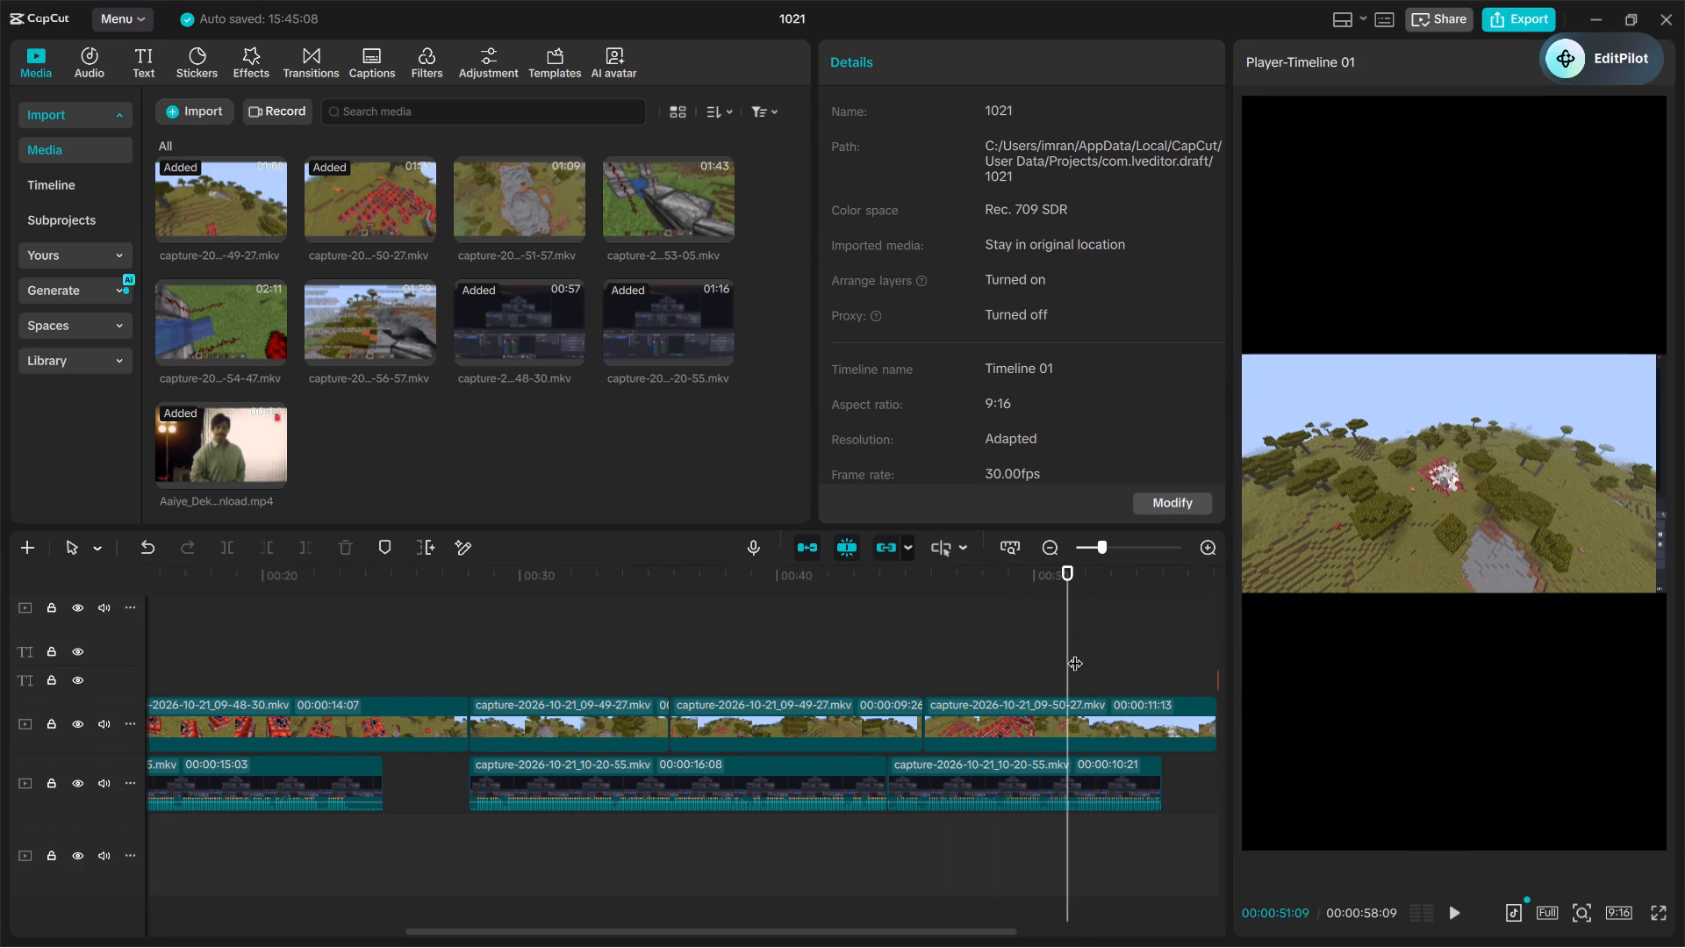
pyautogui.scroll(2, 1049, 756)
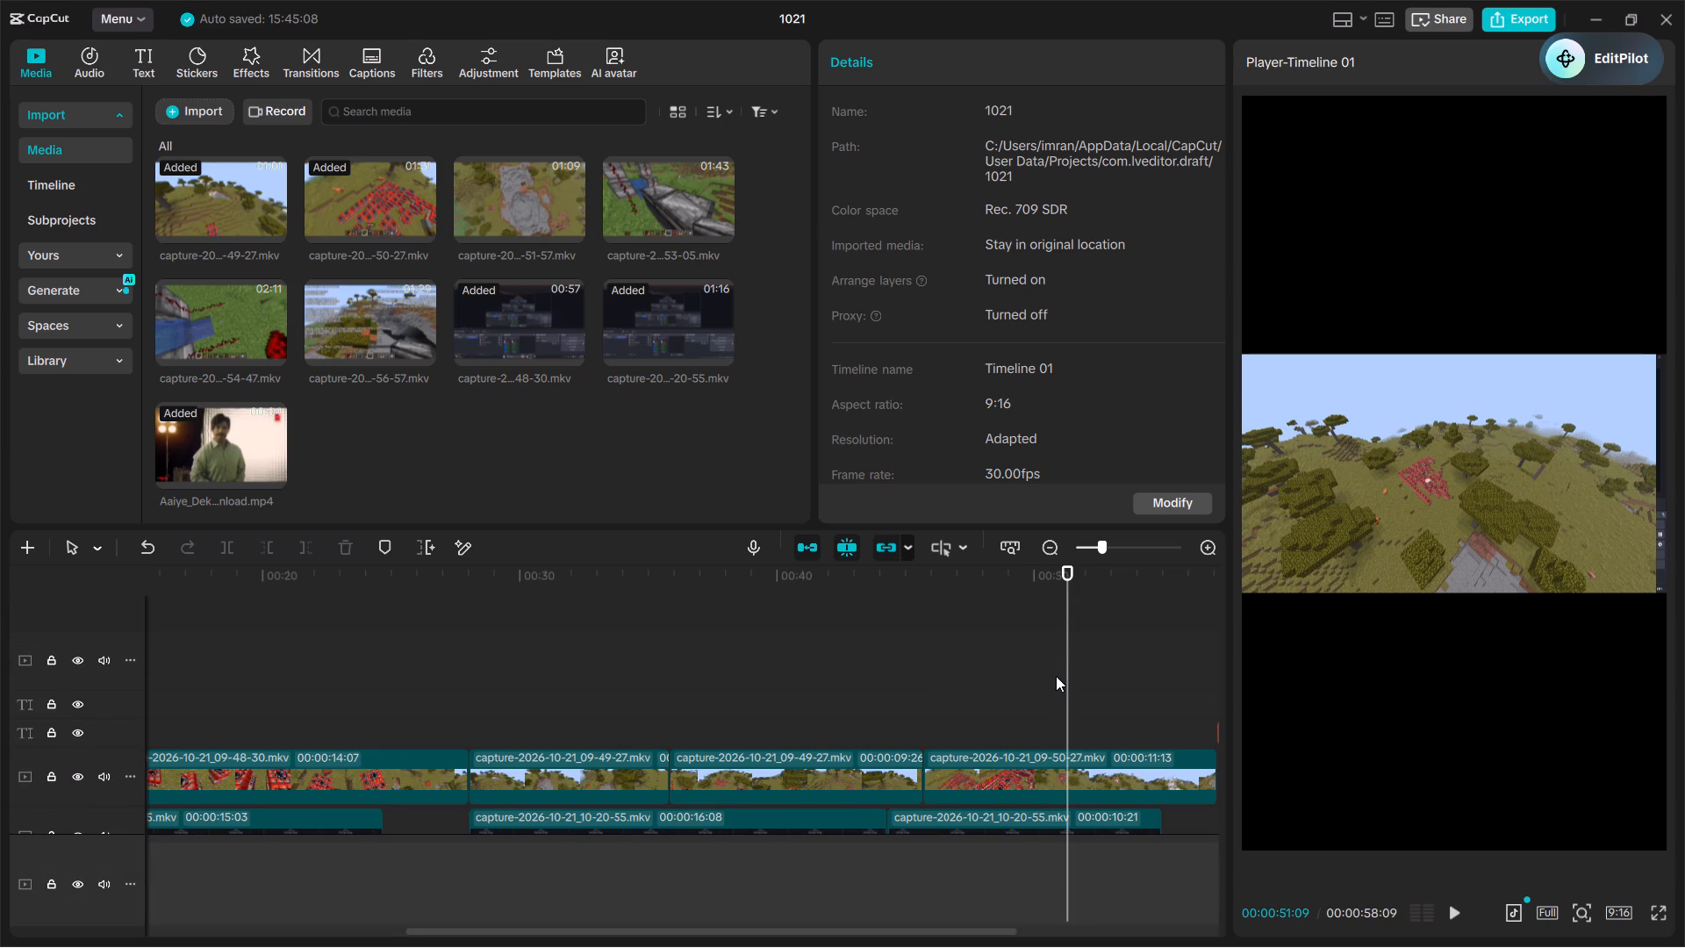
pyautogui.scroll(-1, 1056, 676)
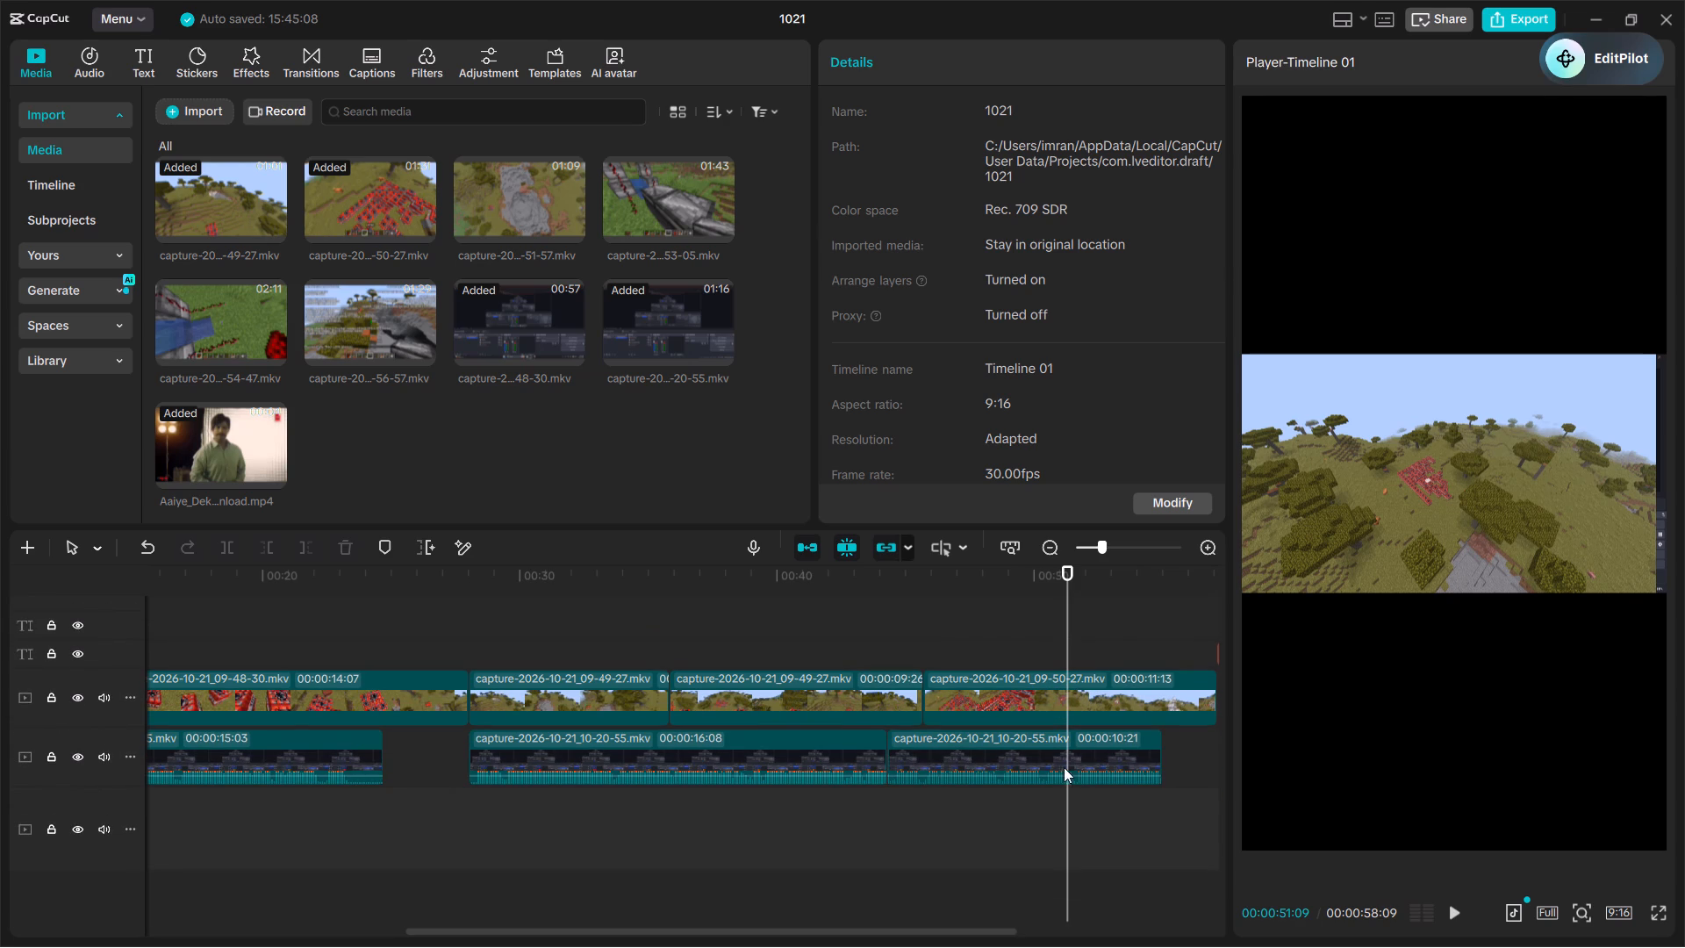
pyautogui.click(1079, 752)
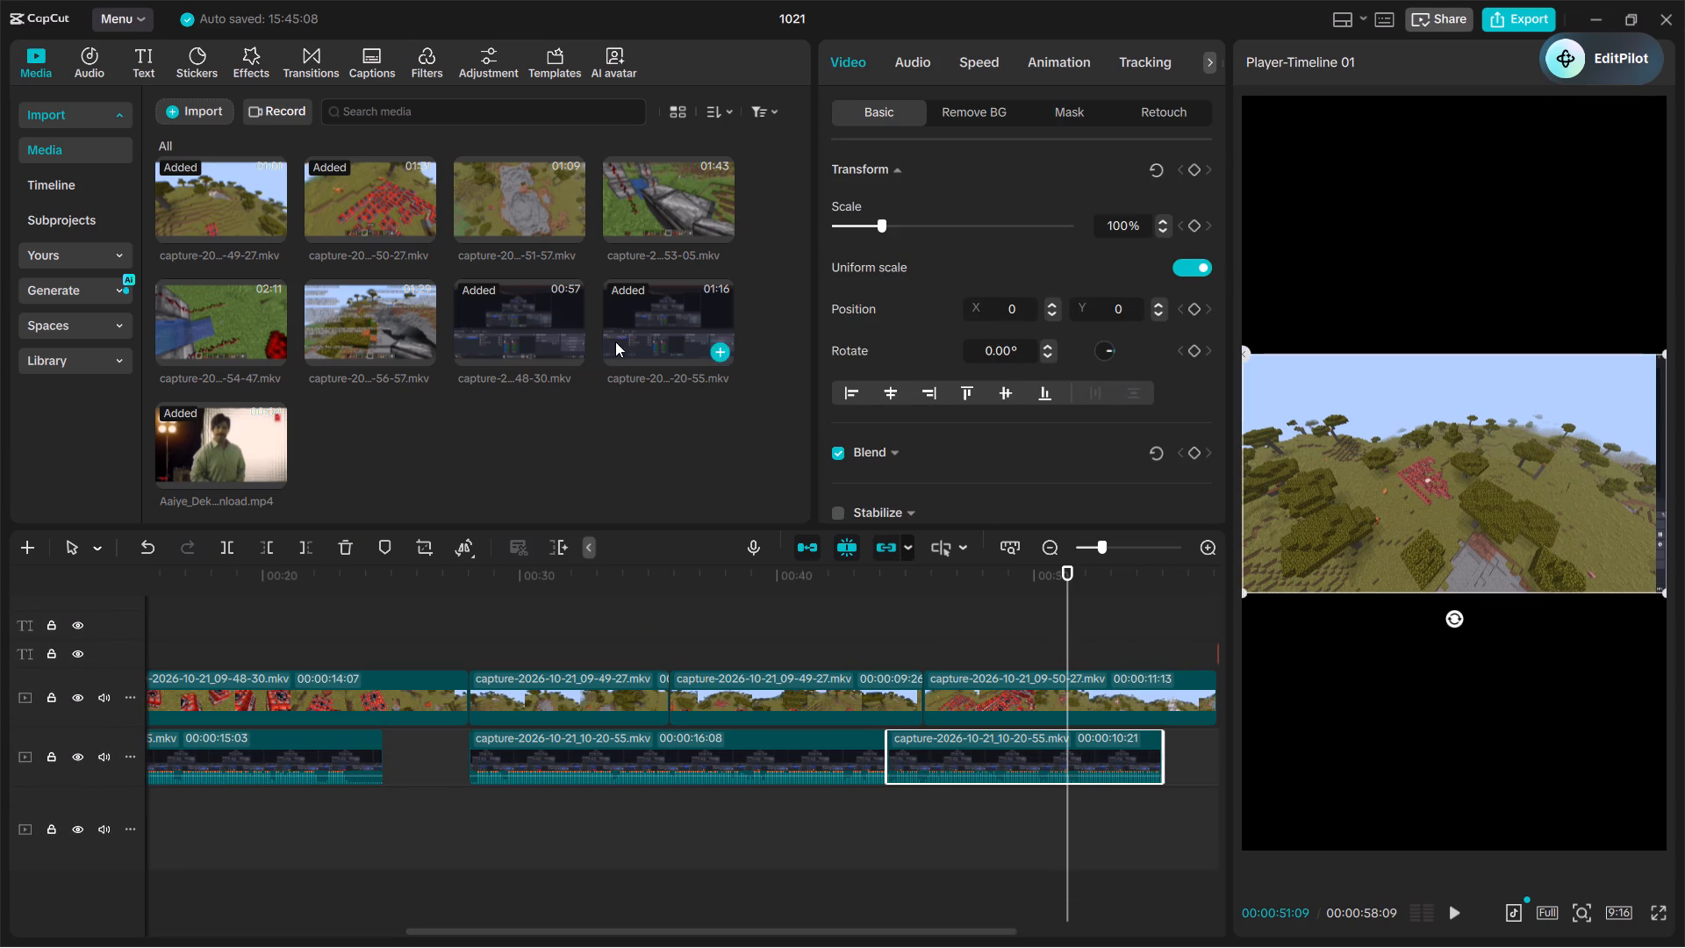
pyautogui.click(227, 549)
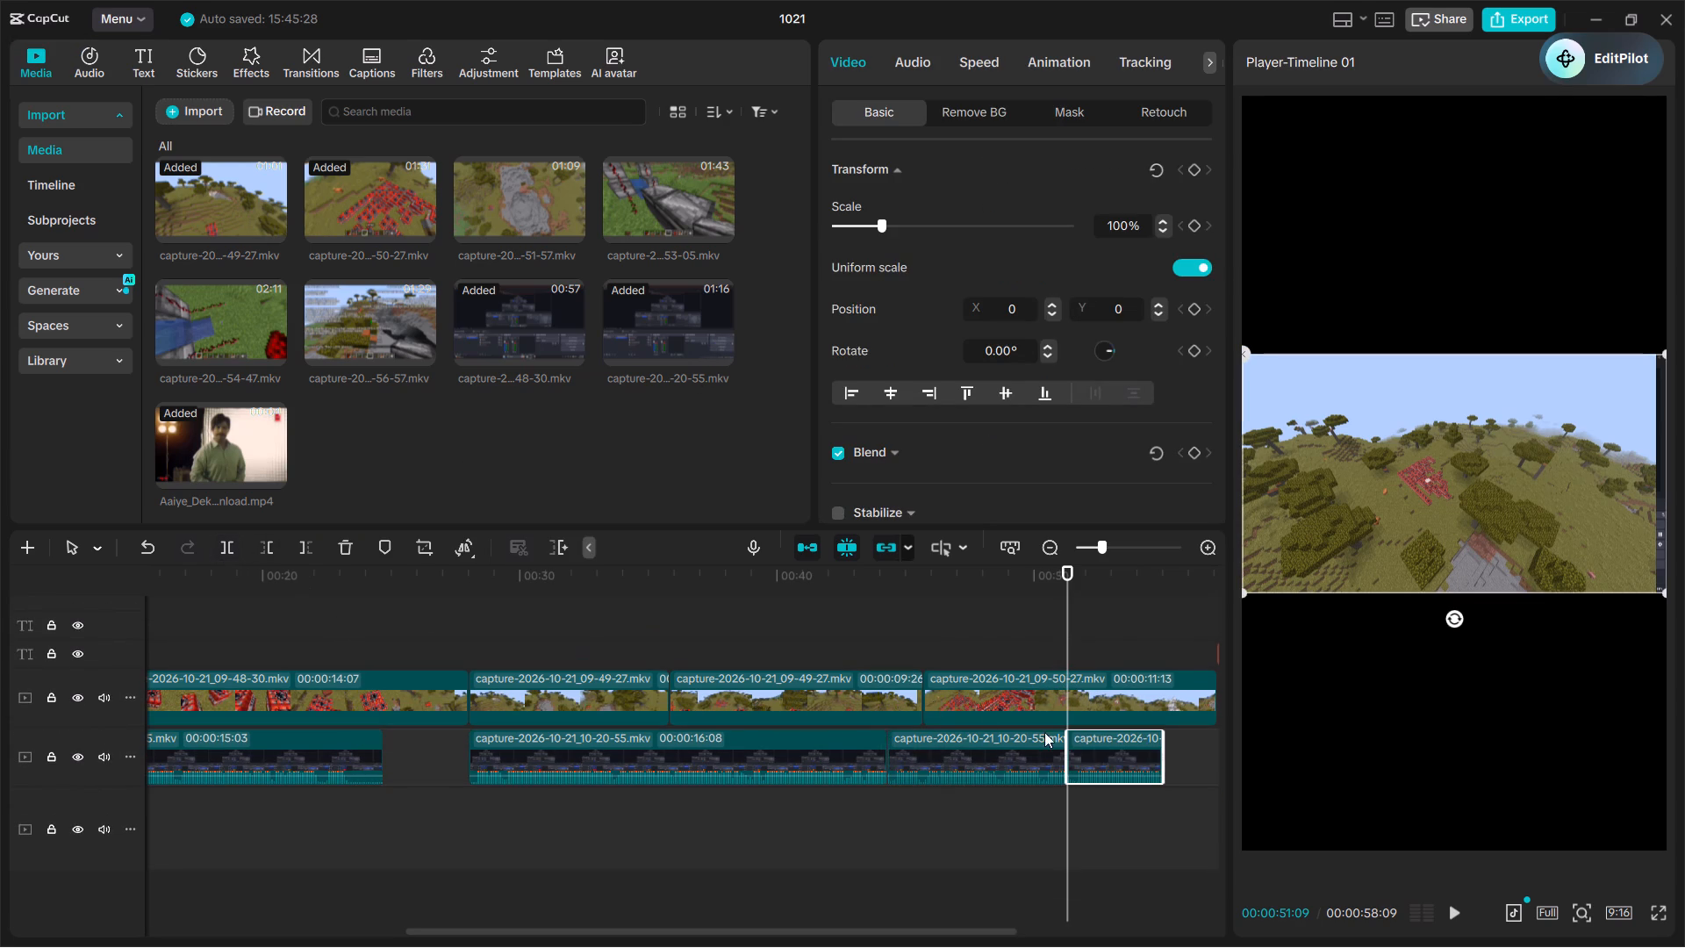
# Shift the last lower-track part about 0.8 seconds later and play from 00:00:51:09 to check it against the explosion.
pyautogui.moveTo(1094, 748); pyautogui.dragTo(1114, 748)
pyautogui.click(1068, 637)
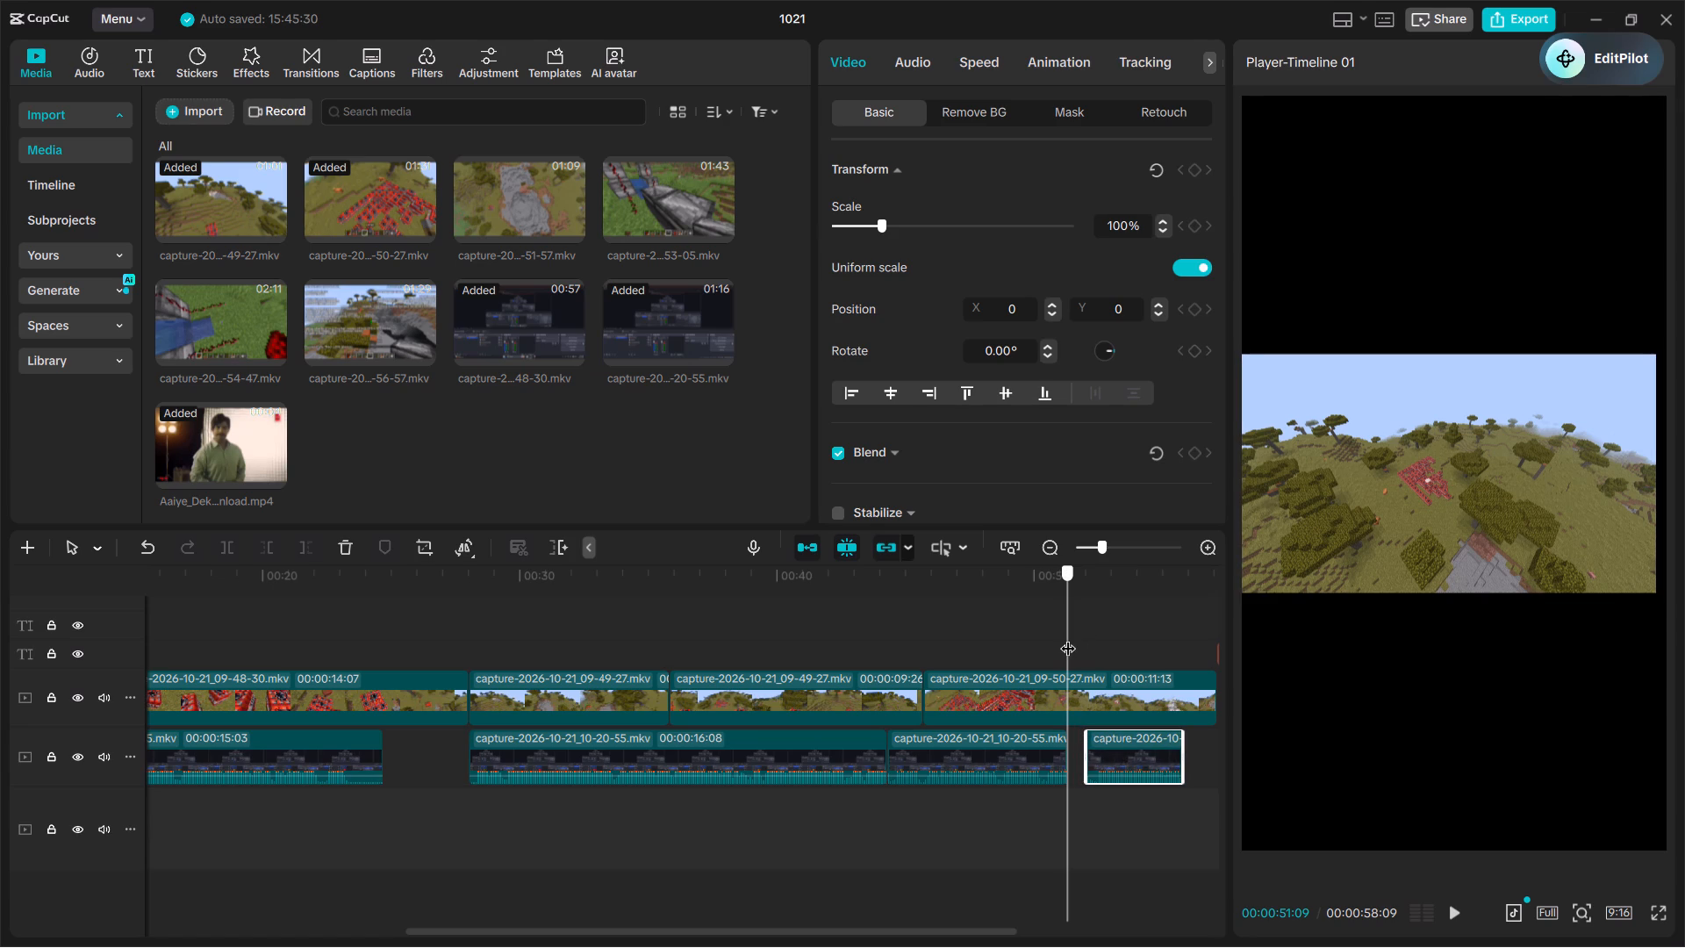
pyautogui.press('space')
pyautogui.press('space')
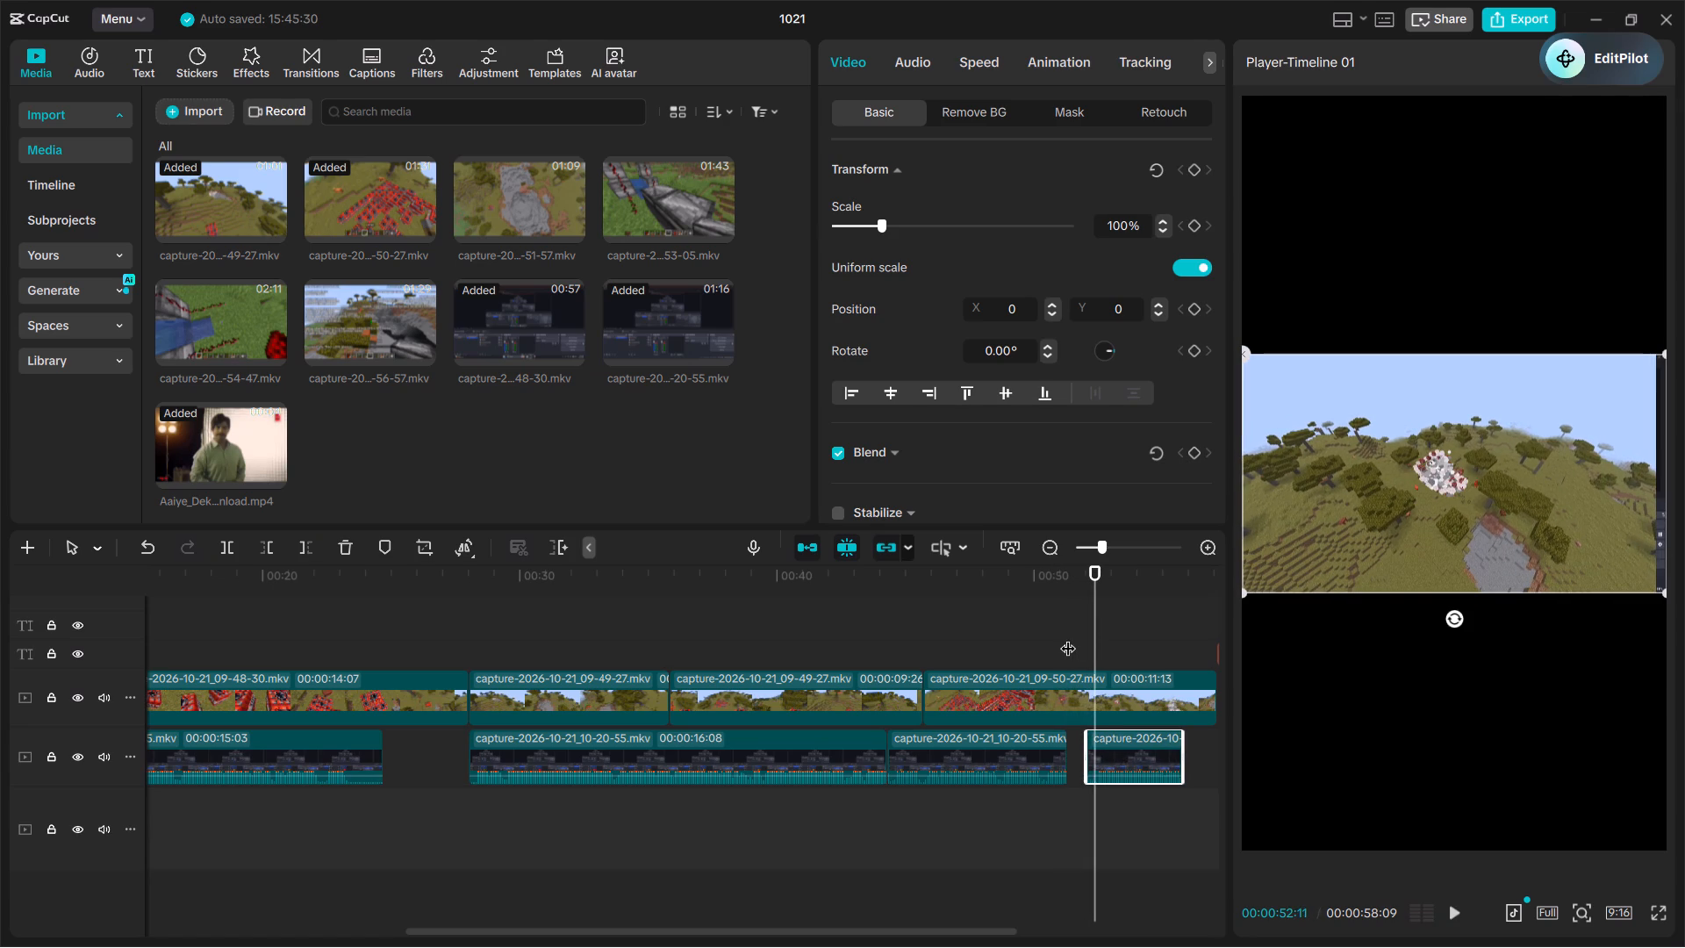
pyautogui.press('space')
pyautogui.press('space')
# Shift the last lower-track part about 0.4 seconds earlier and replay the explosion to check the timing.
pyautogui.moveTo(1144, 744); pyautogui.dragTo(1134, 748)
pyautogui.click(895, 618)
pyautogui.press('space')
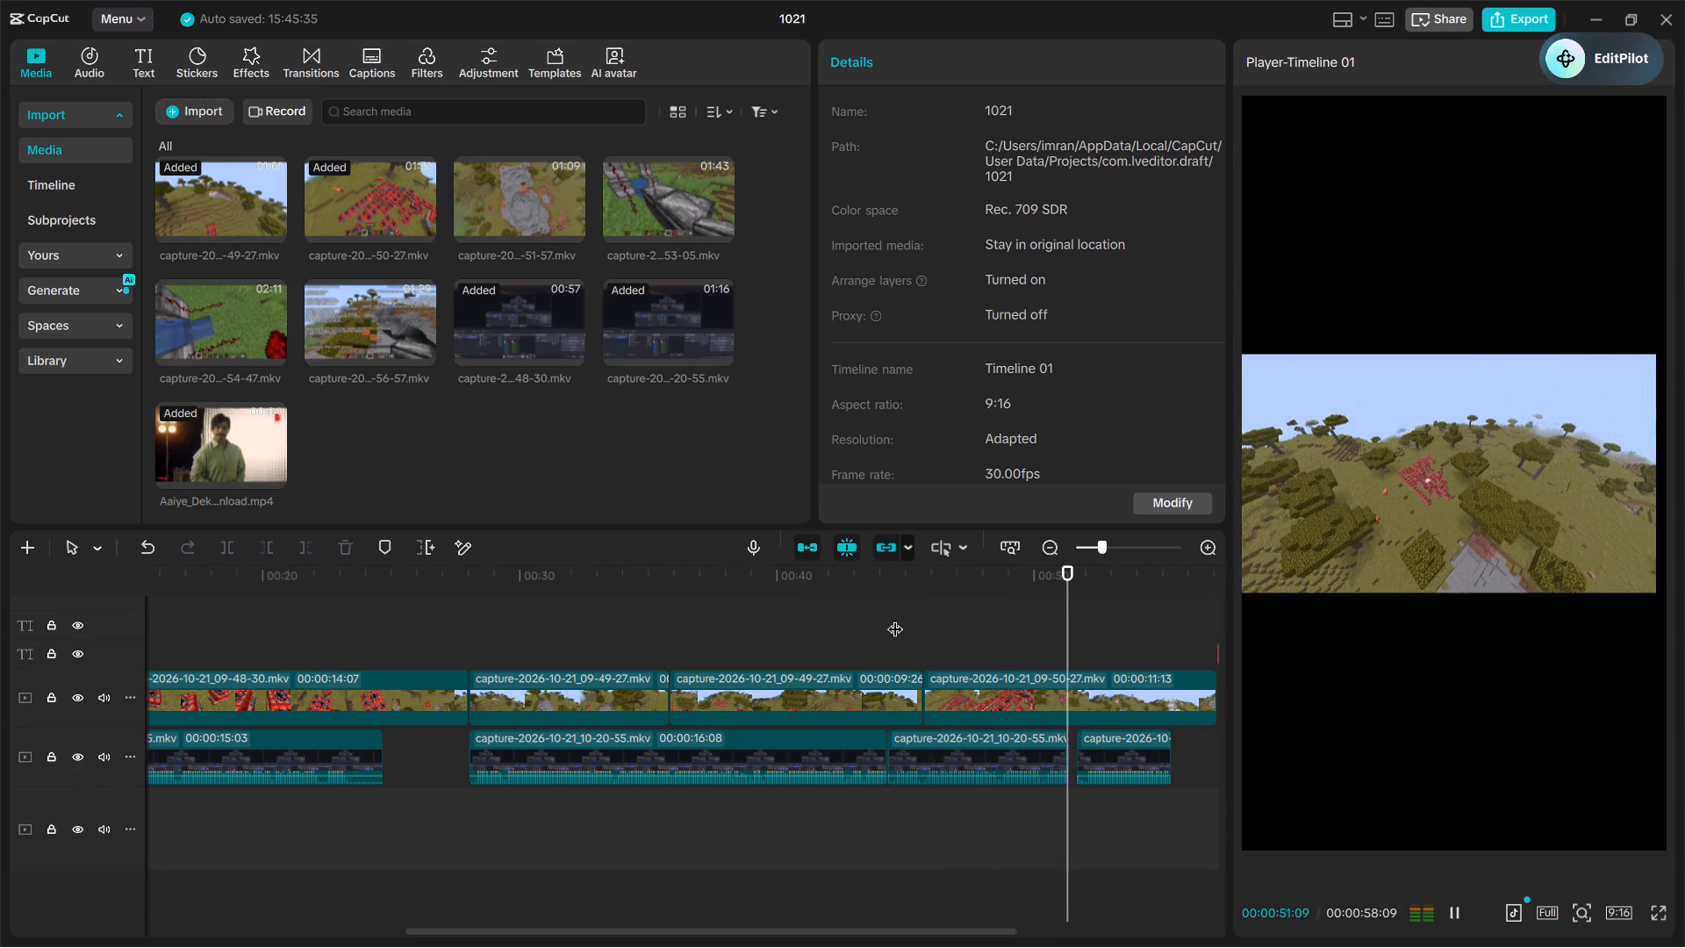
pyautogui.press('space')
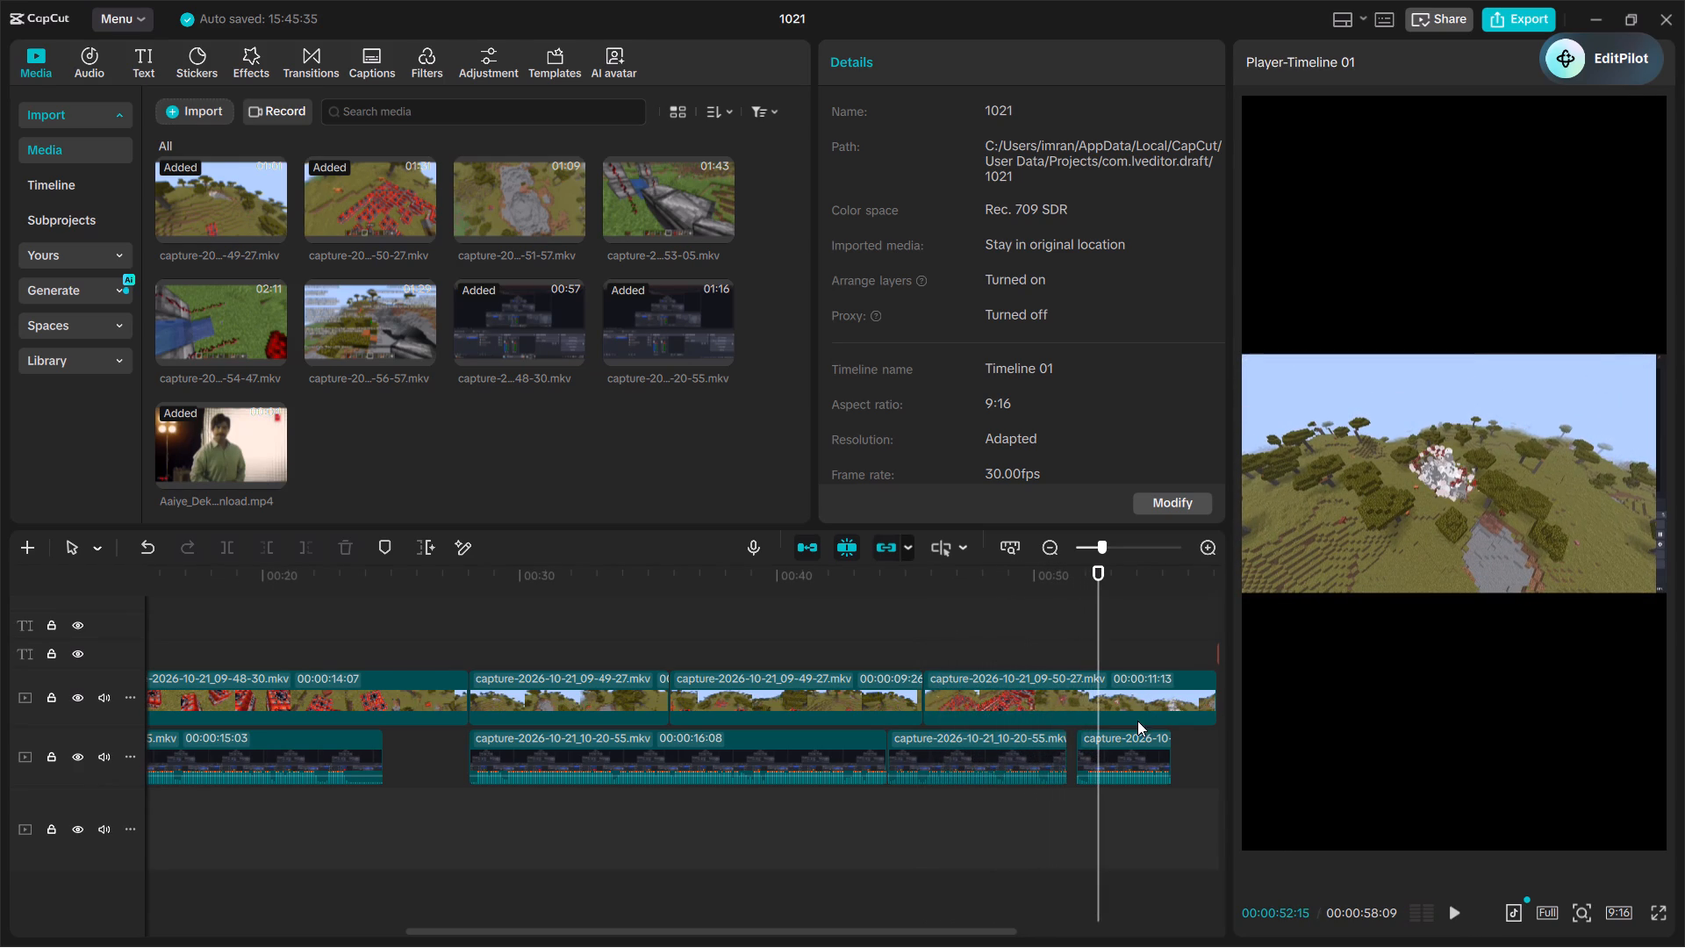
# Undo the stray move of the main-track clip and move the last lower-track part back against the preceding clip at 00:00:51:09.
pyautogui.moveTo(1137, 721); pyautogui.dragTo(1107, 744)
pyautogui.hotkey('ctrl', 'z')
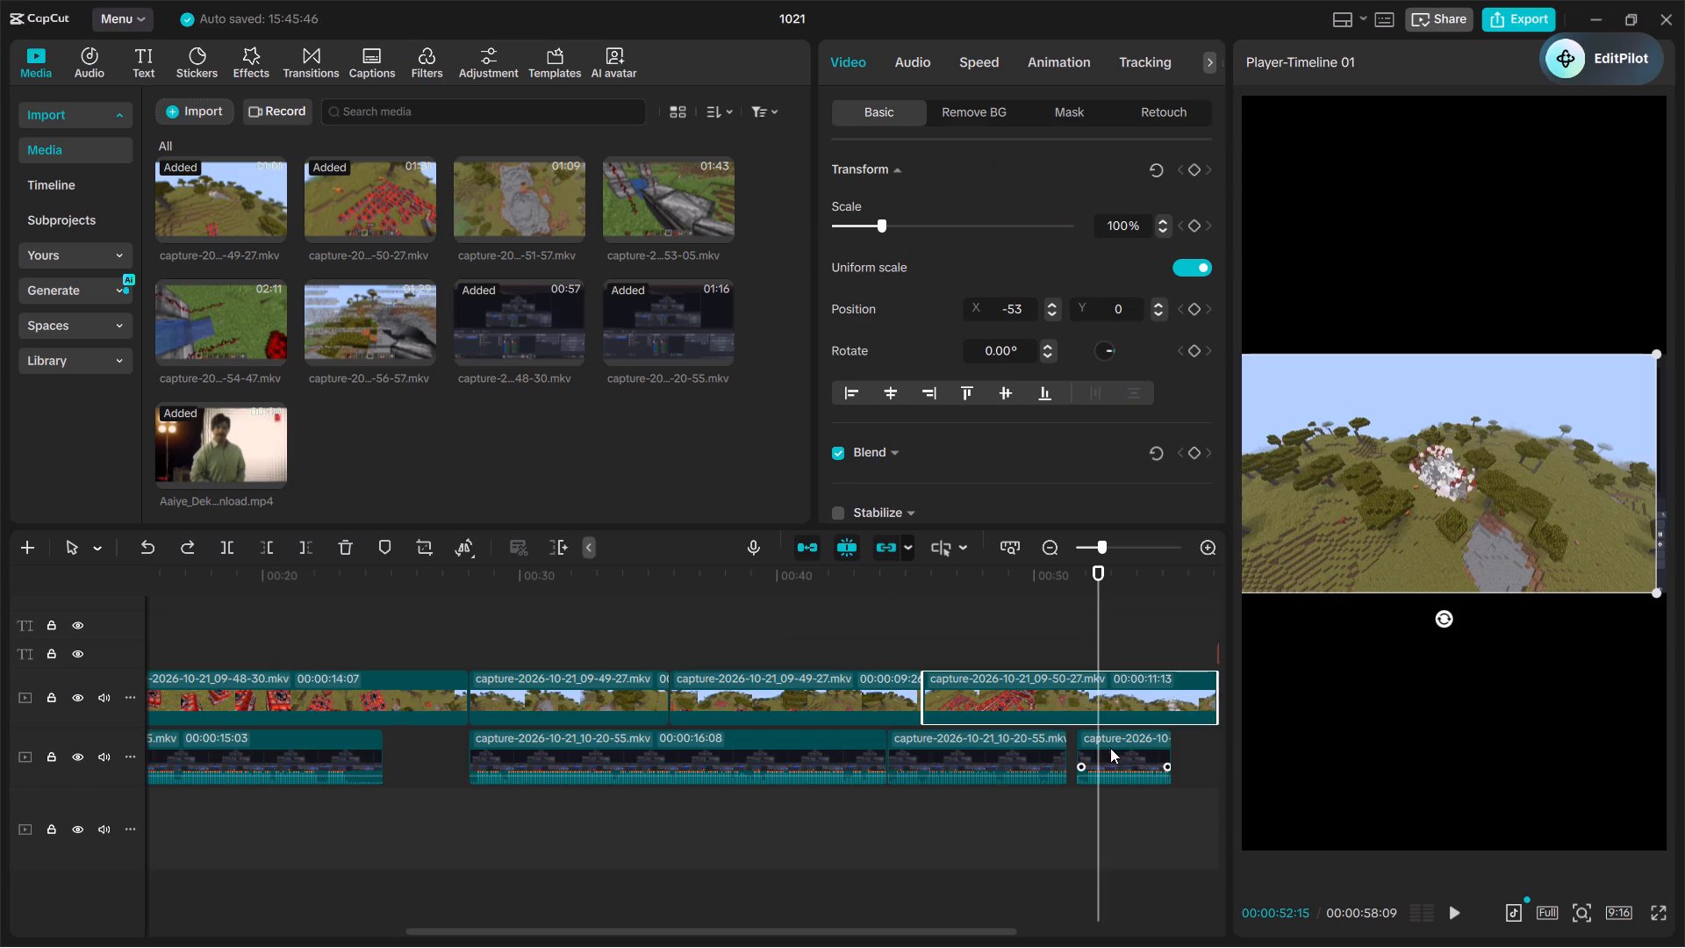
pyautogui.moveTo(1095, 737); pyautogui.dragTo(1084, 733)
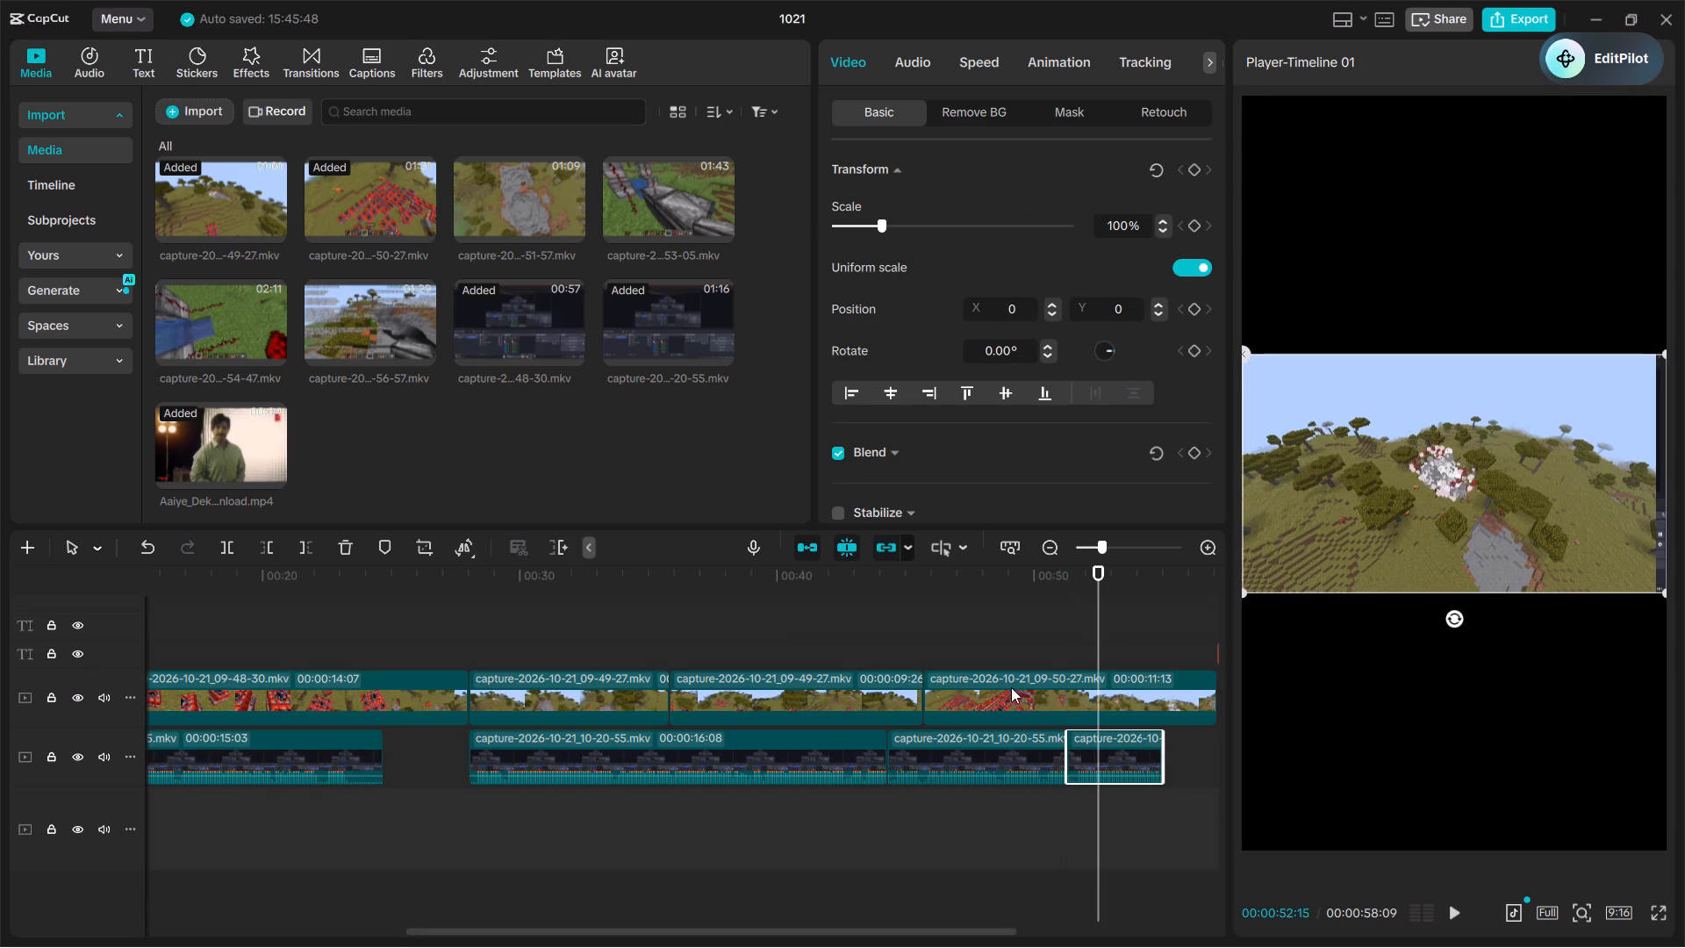
# Find the moment the TNT starts to blow up and move the last lower-track clip so it starts at 00:00:51:16.
pyautogui.click(1052, 618)
pyautogui.press('space')
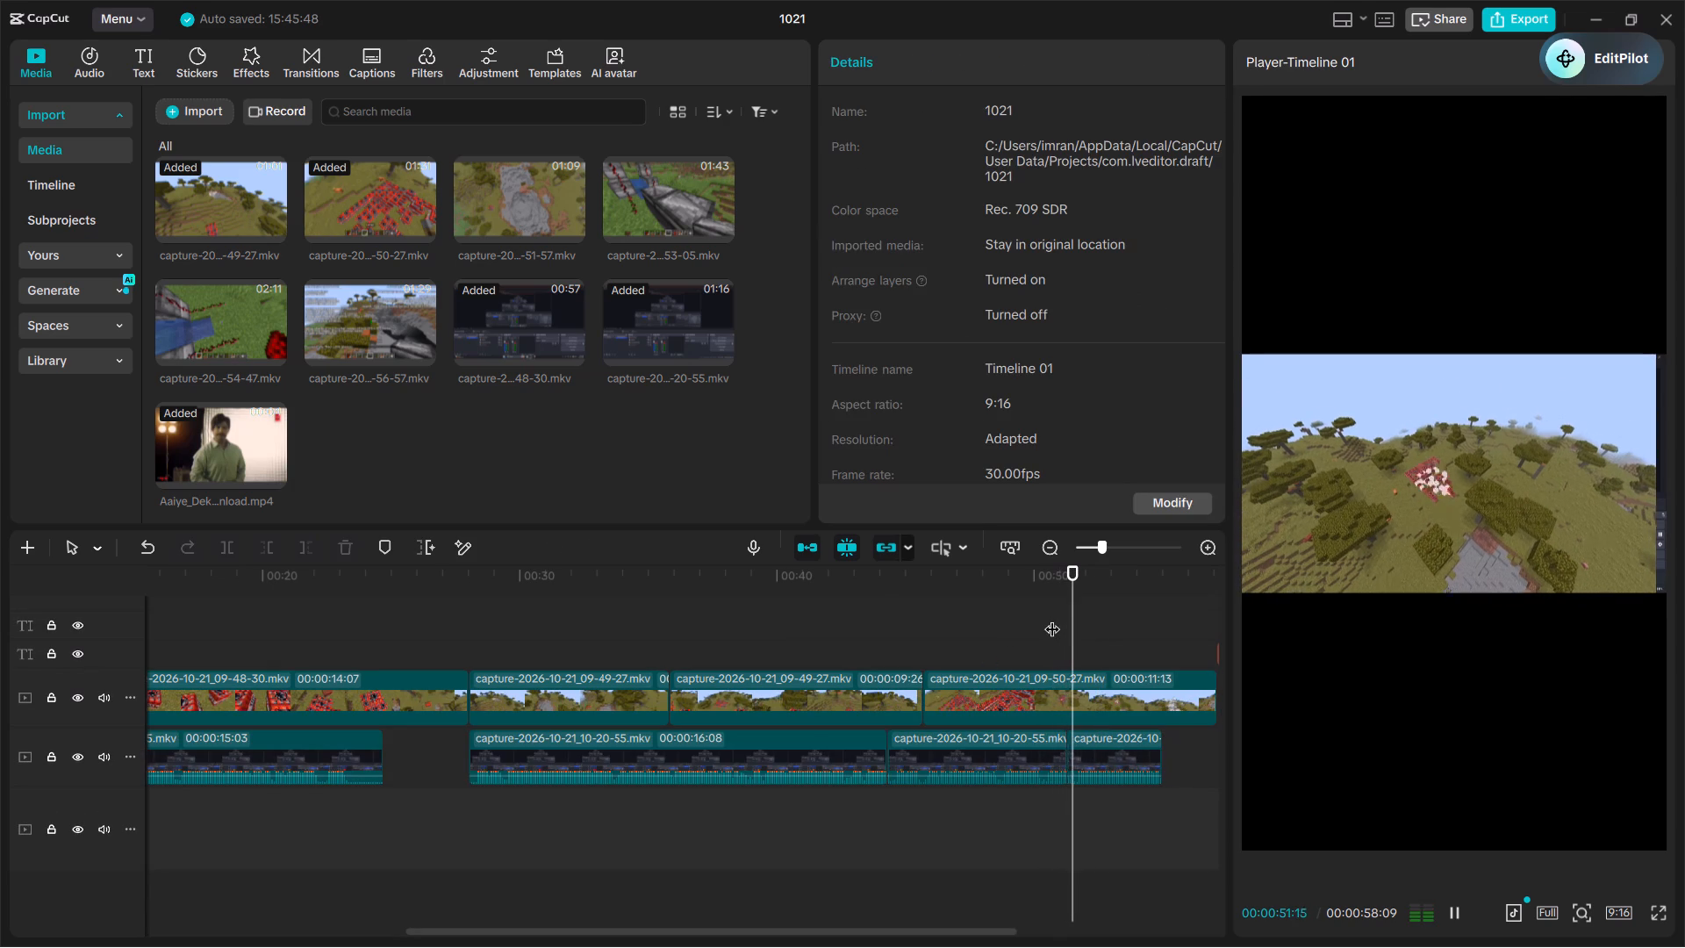
pyautogui.press('space')
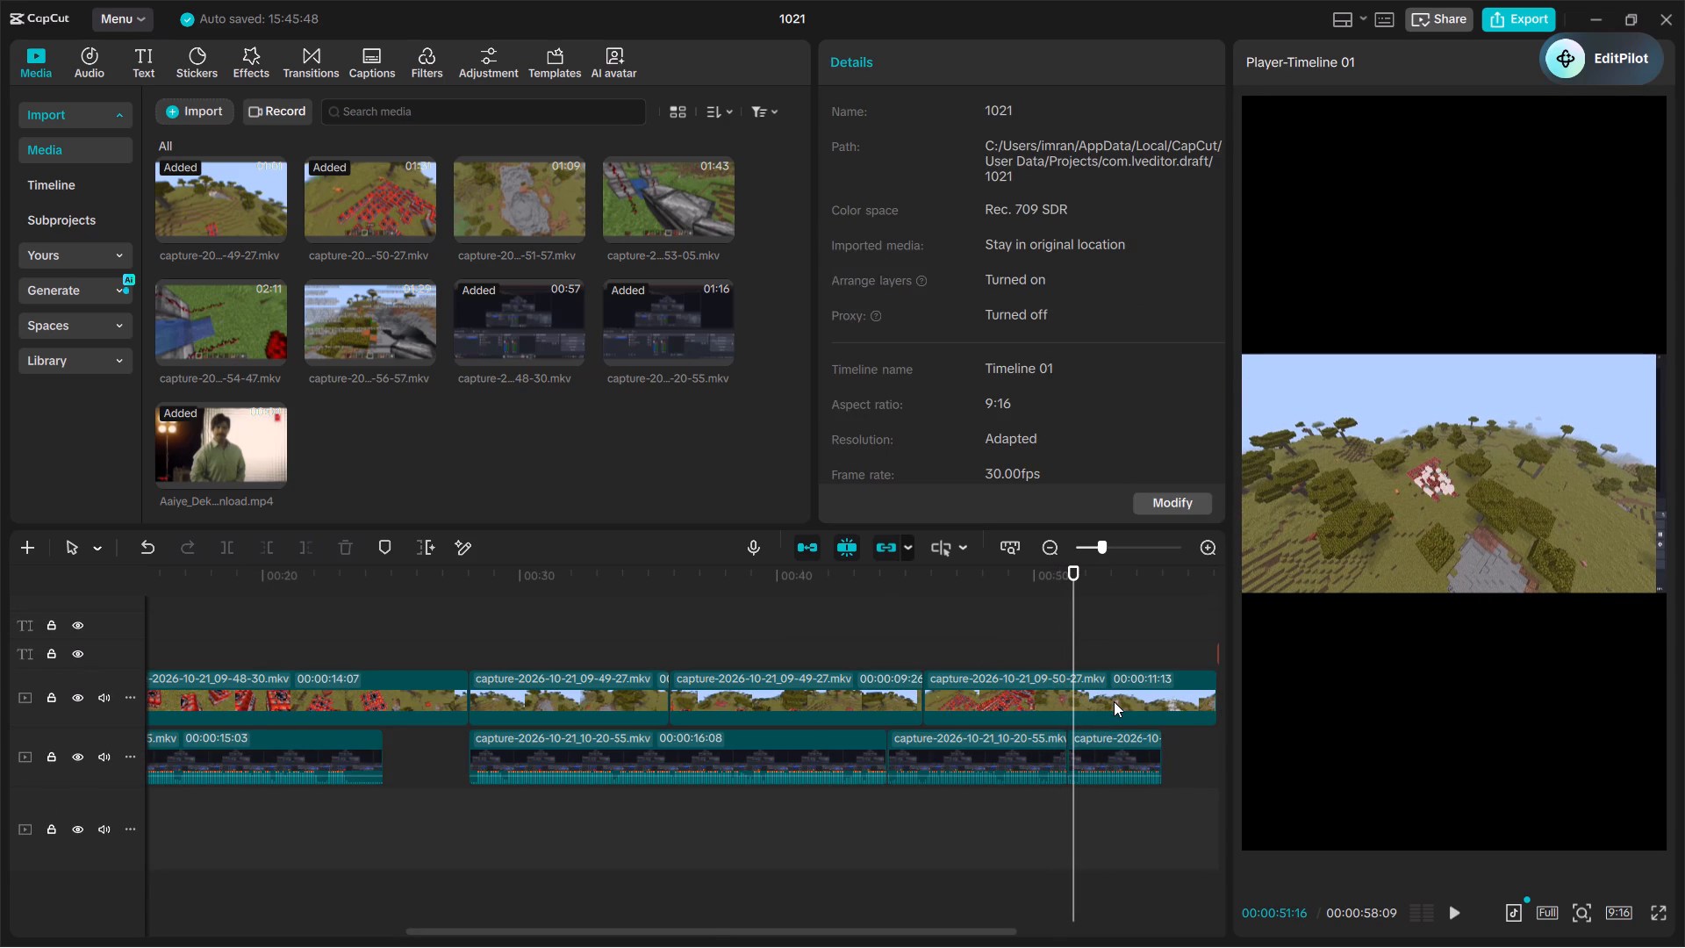
pyautogui.hotkey('ctrl', '+')
pyautogui.hotkey('ctrl', '+')
pyautogui.hotkey('ctrl', '+')
pyautogui.hotkey('ctrl', '+')
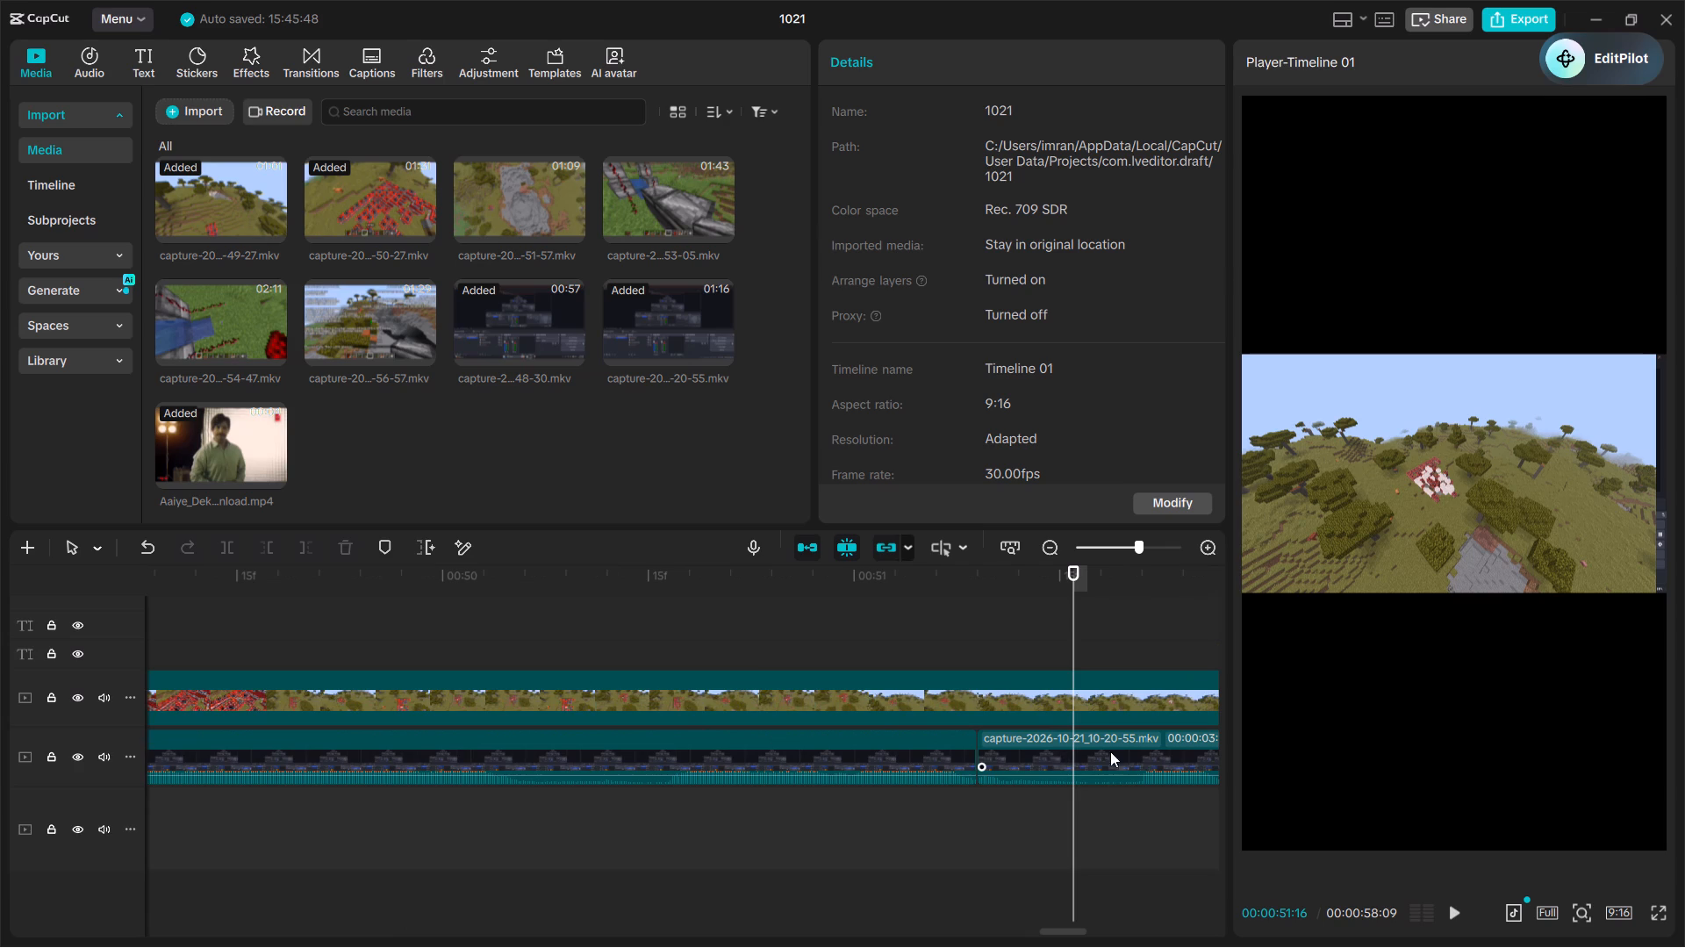
pyautogui.click(1141, 751)
pyautogui.moveTo(1141, 751); pyautogui.dragTo(972, 801)
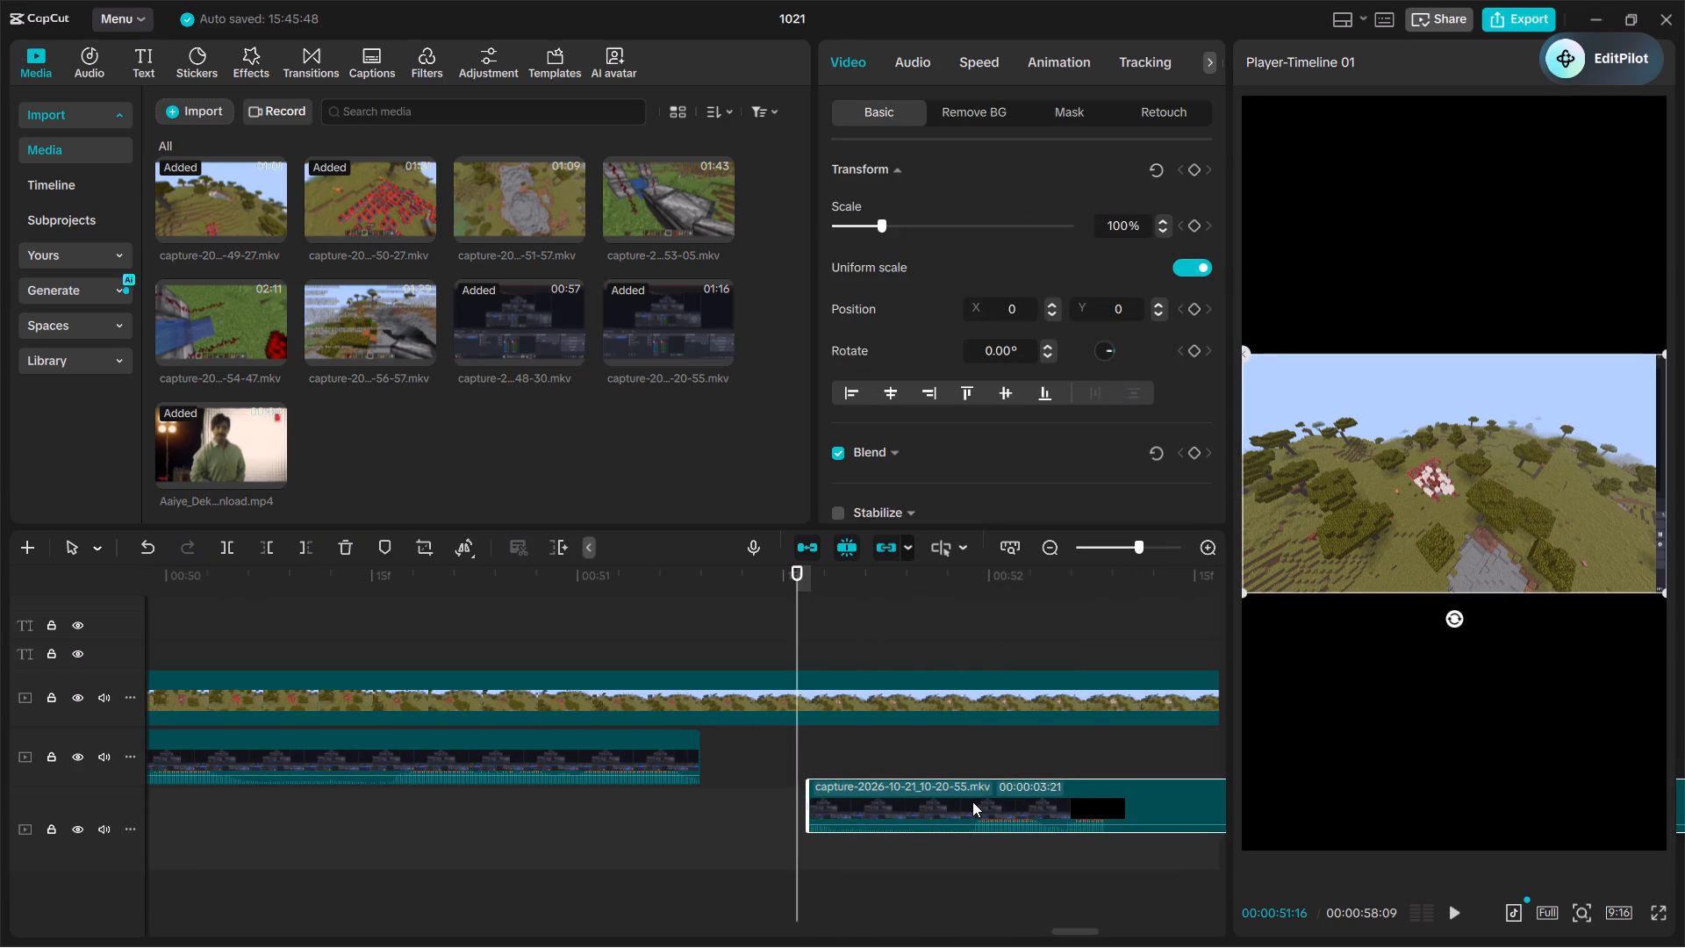
pyautogui.moveTo(972, 801); pyautogui.dragTo(964, 768)
pyautogui.click(619, 636)
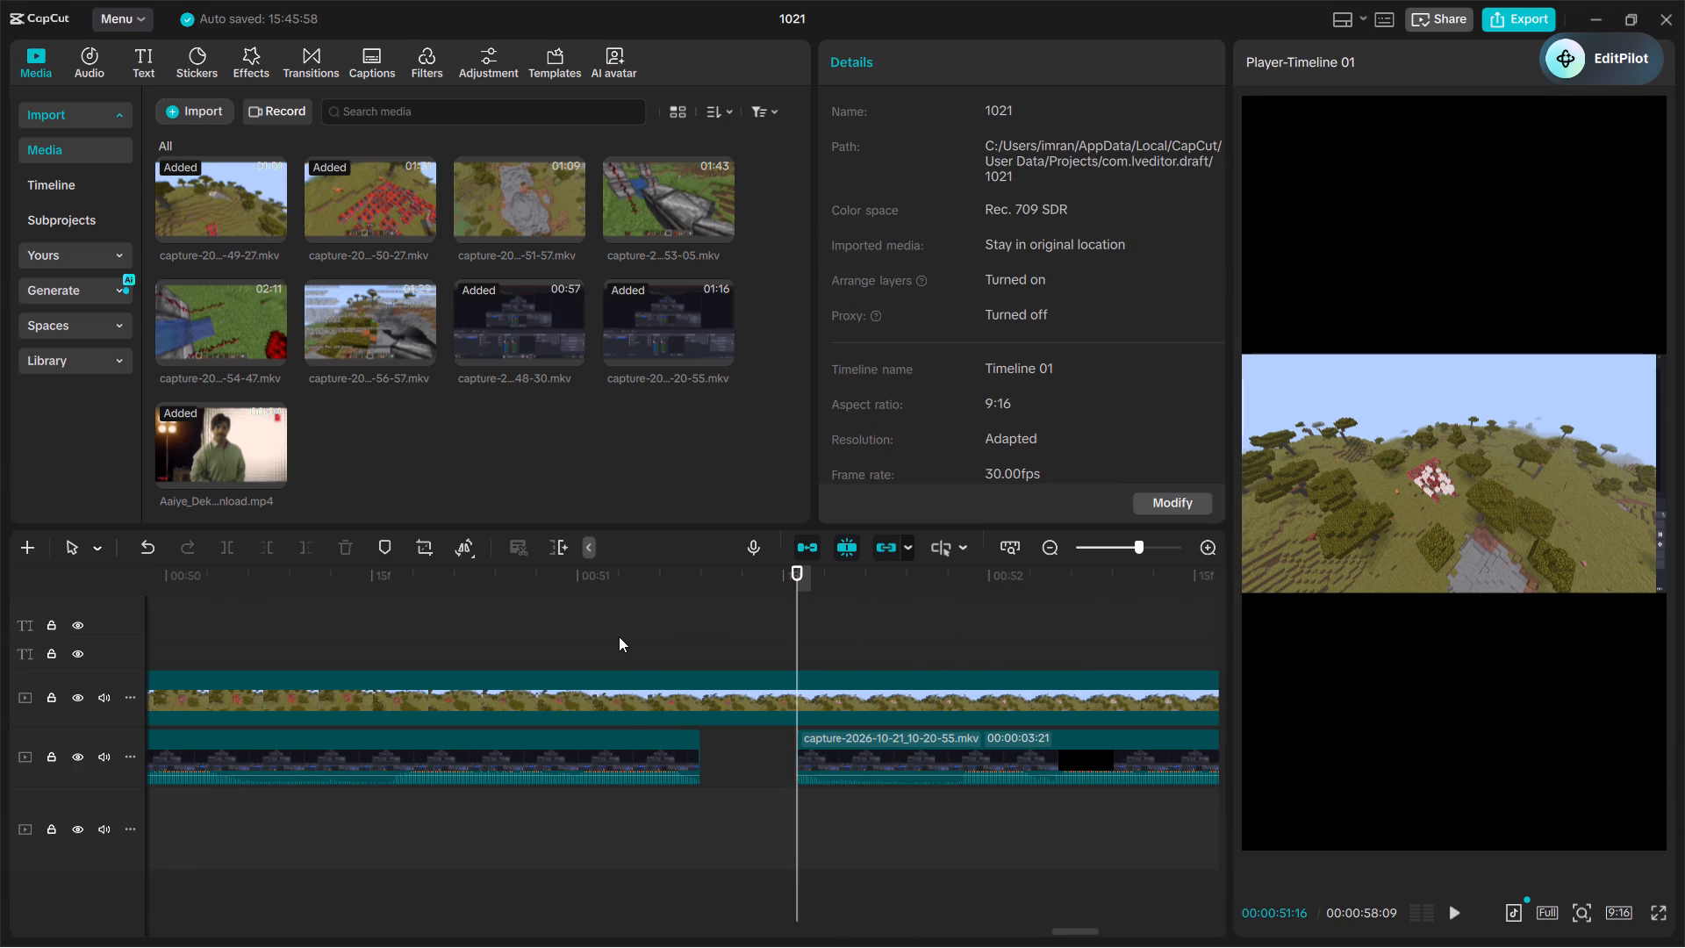
# Replay the explosion from just before the moved lower-track clip to check its timing against the main track.
pyautogui.press('space')
pyautogui.hotkey('ctrl', '-')
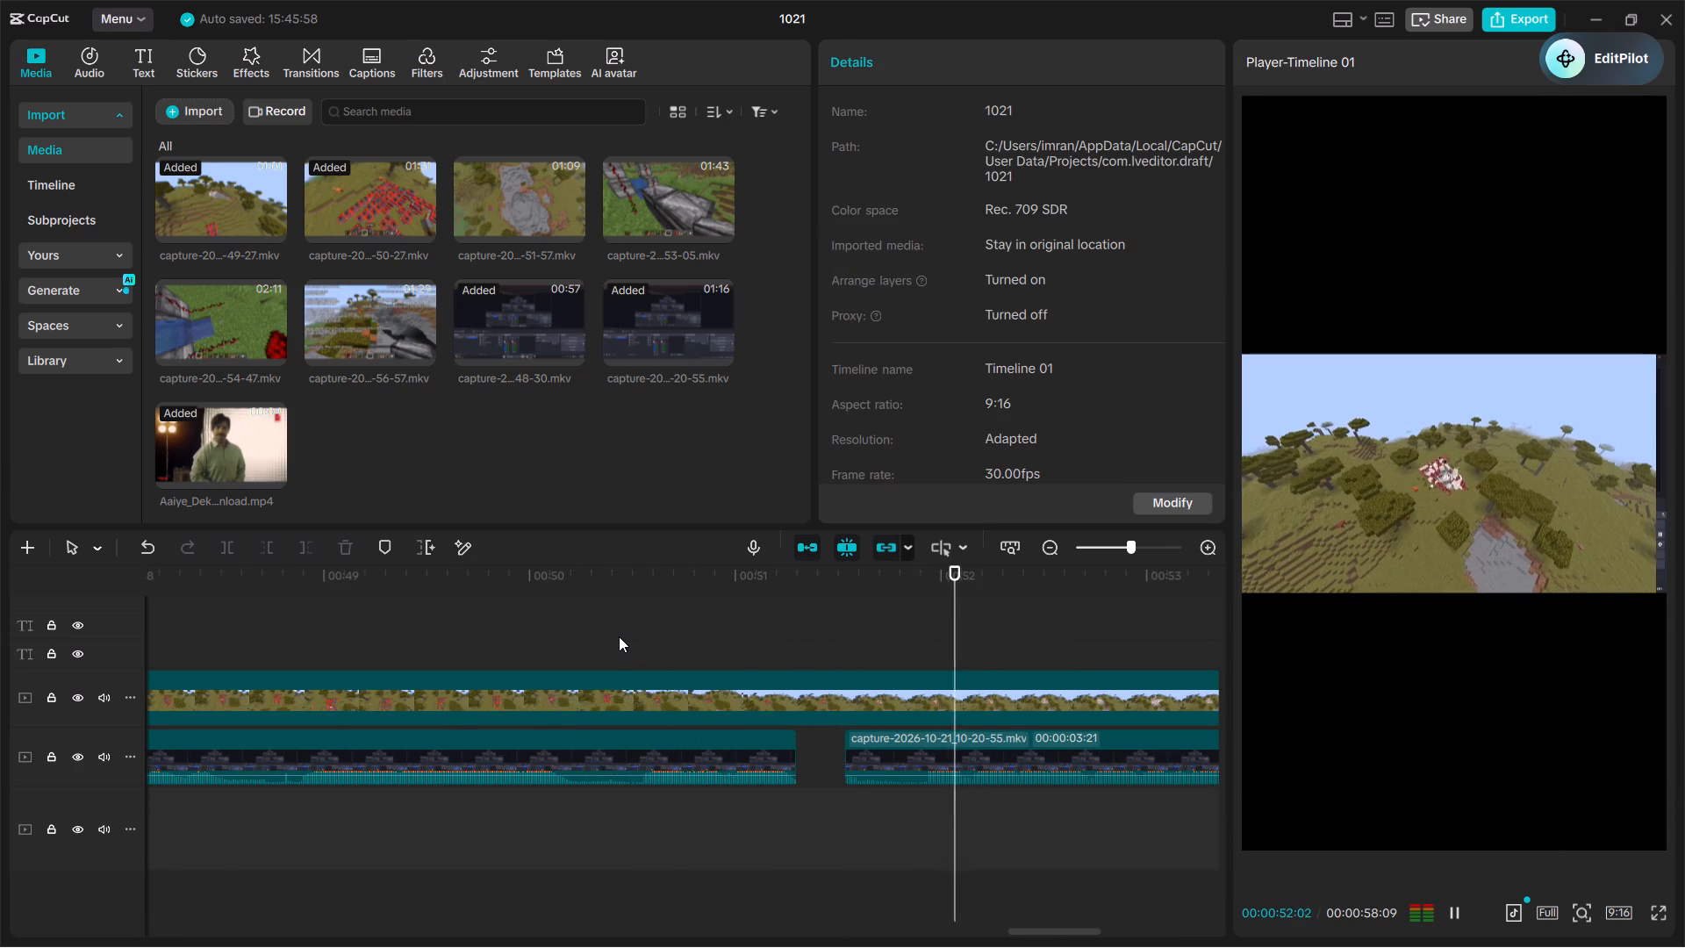
pyautogui.hotkey('ctrl', '-')
pyautogui.hotkey('ctrl', 'space')
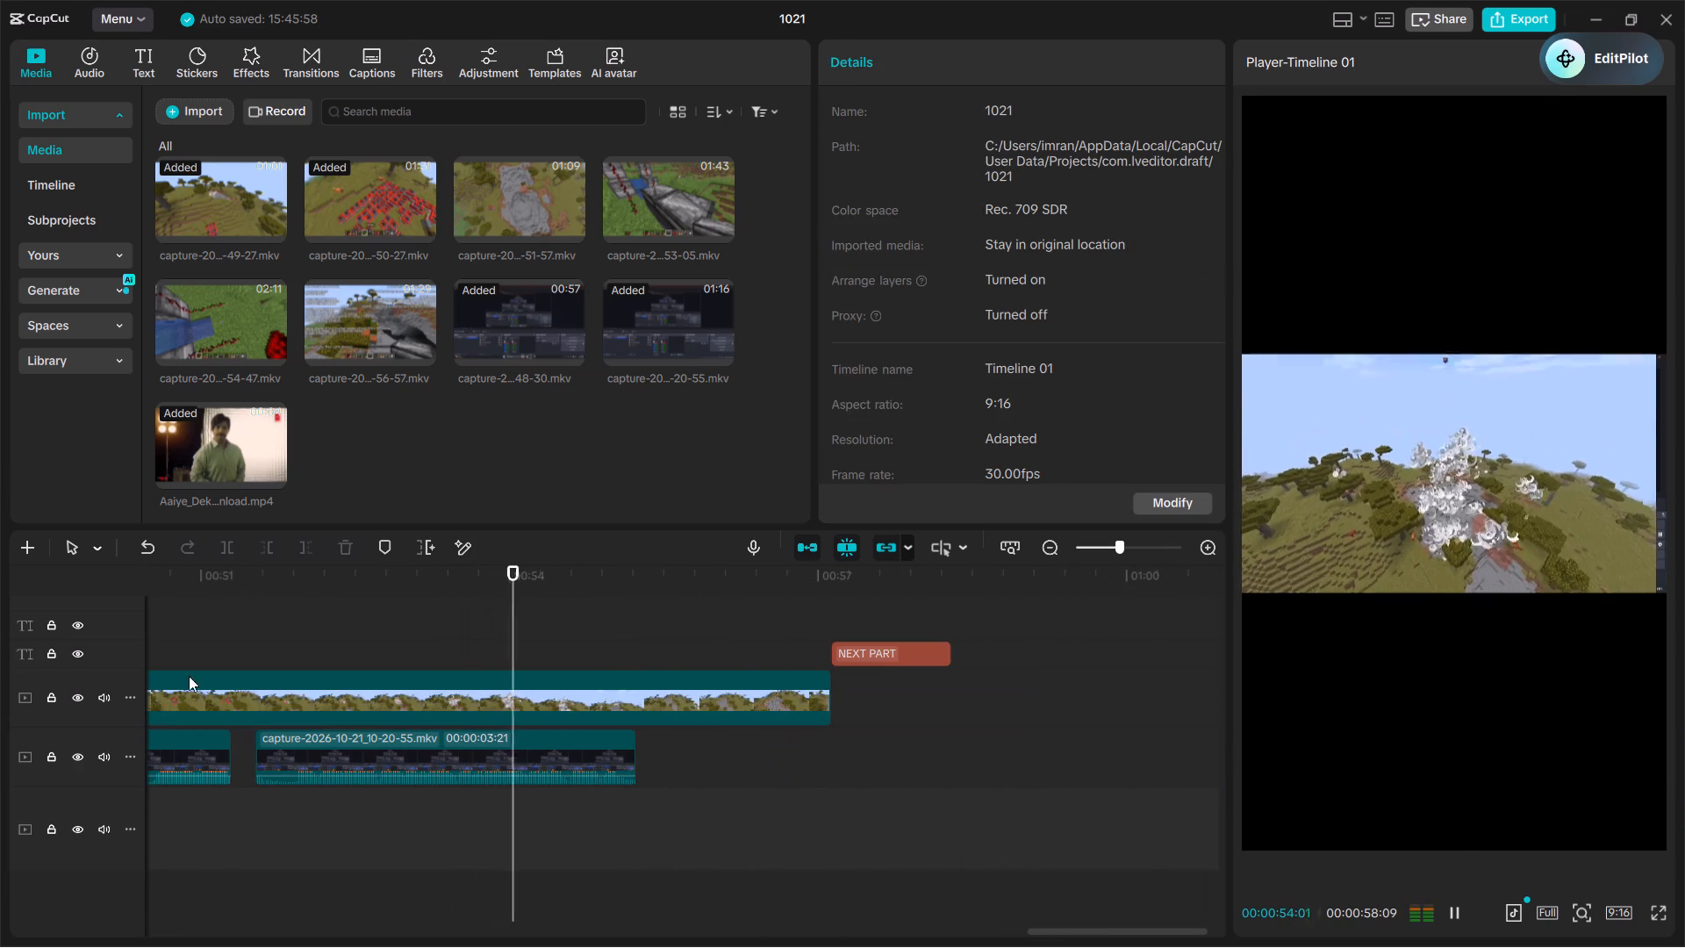
pyautogui.press('space')
pyautogui.click(238, 633)
pyautogui.press('space')
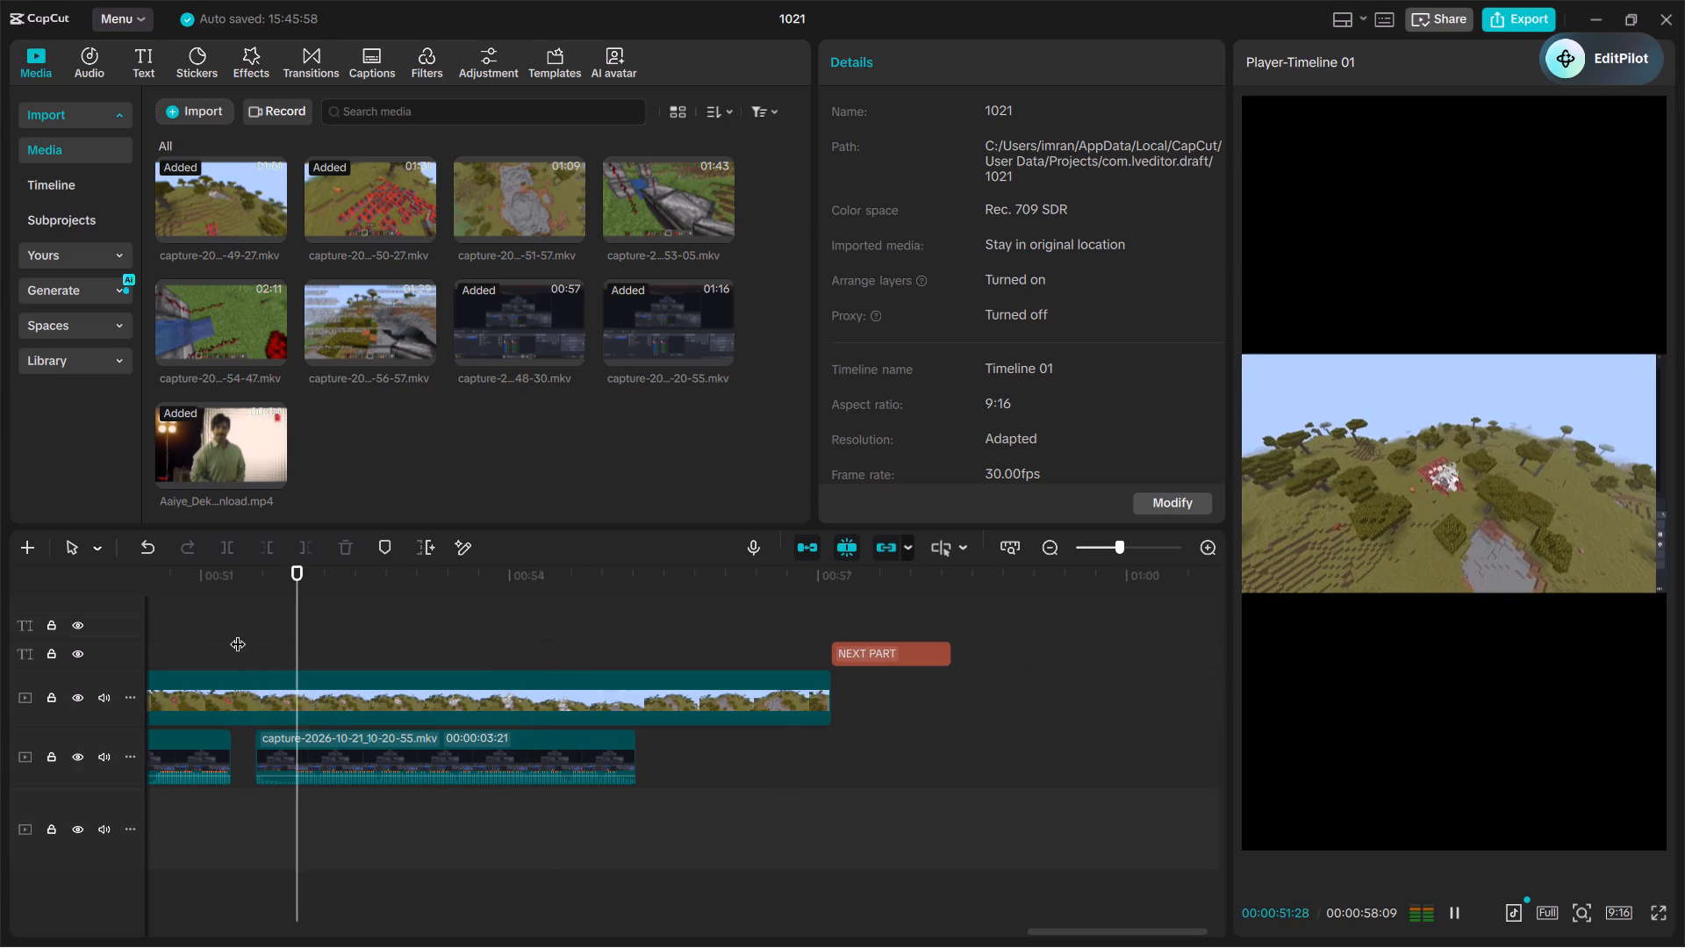
pyautogui.press('space')
pyautogui.click(182, 675)
pyautogui.press('space')
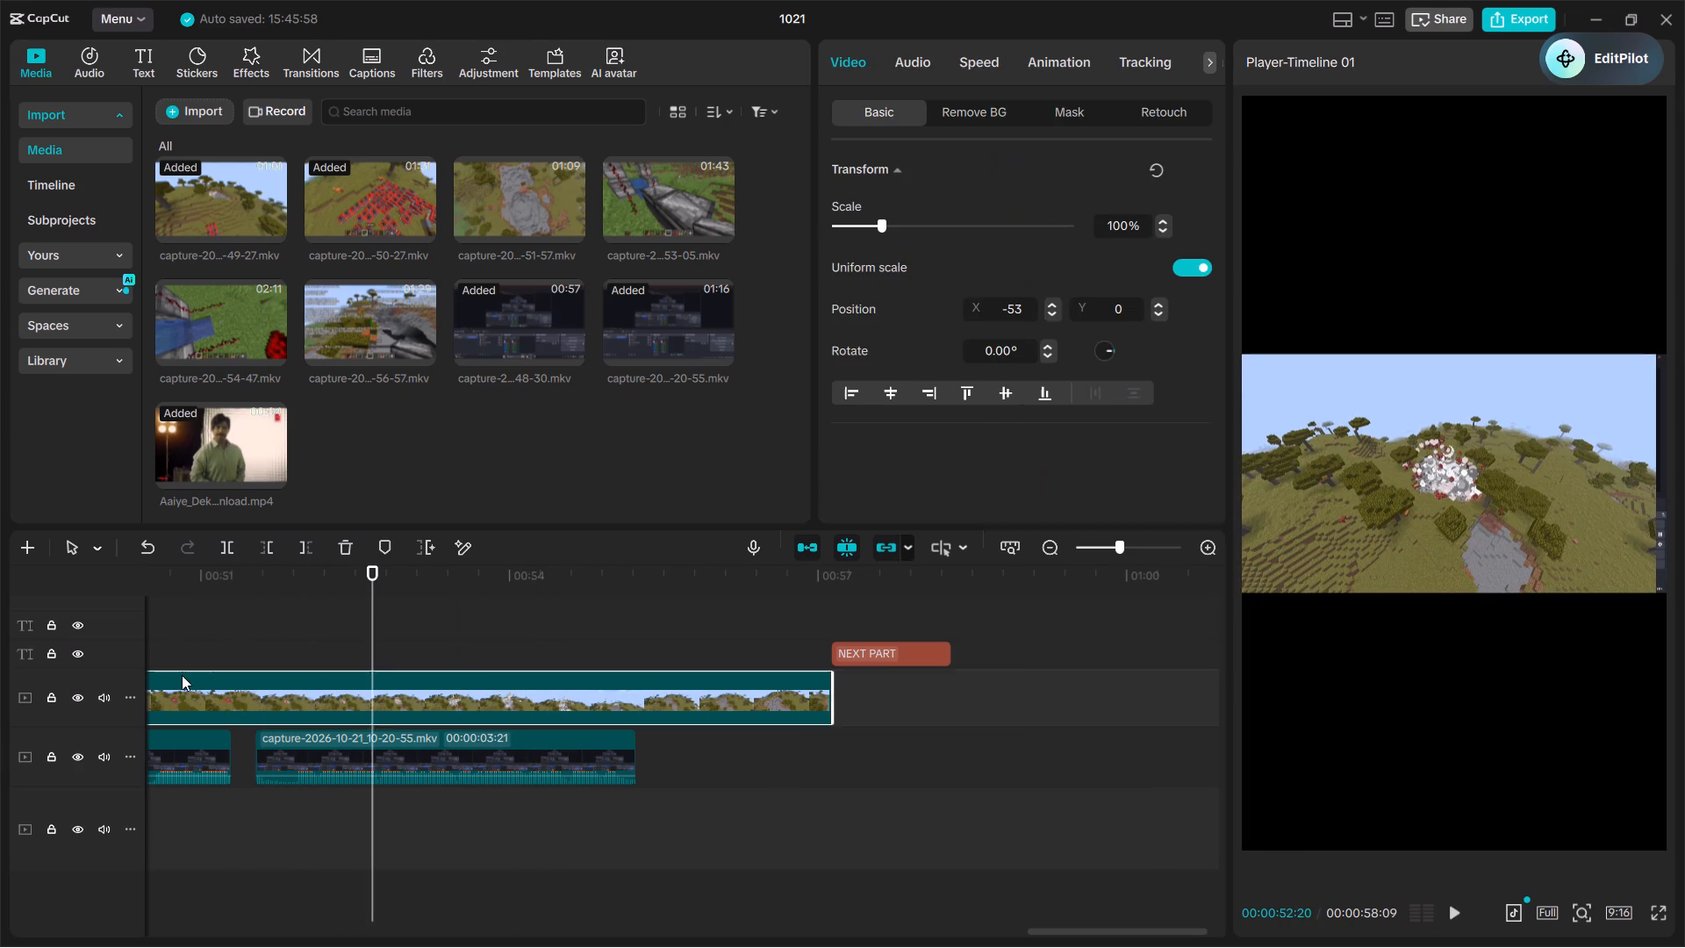
pyautogui.press('space')
# Play up to the explosion again and split the preceding lower-track clip at 00:00:51:00.
pyautogui.click(182, 645)
pyautogui.press('space')
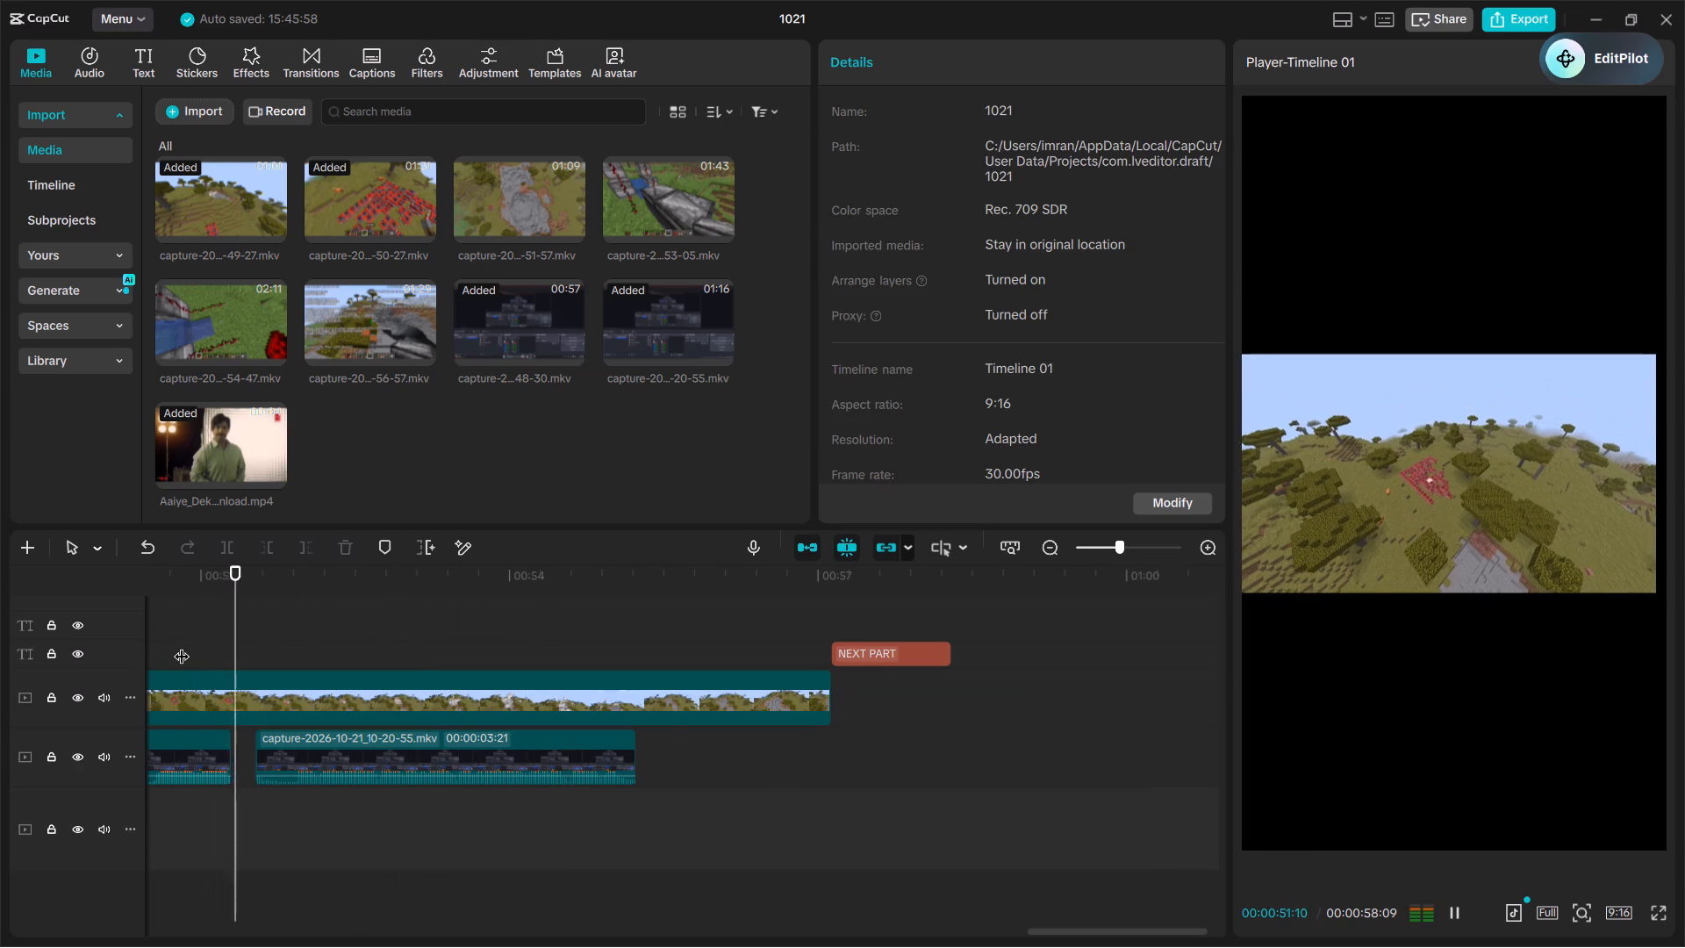
pyautogui.press('space')
pyautogui.click(170, 625)
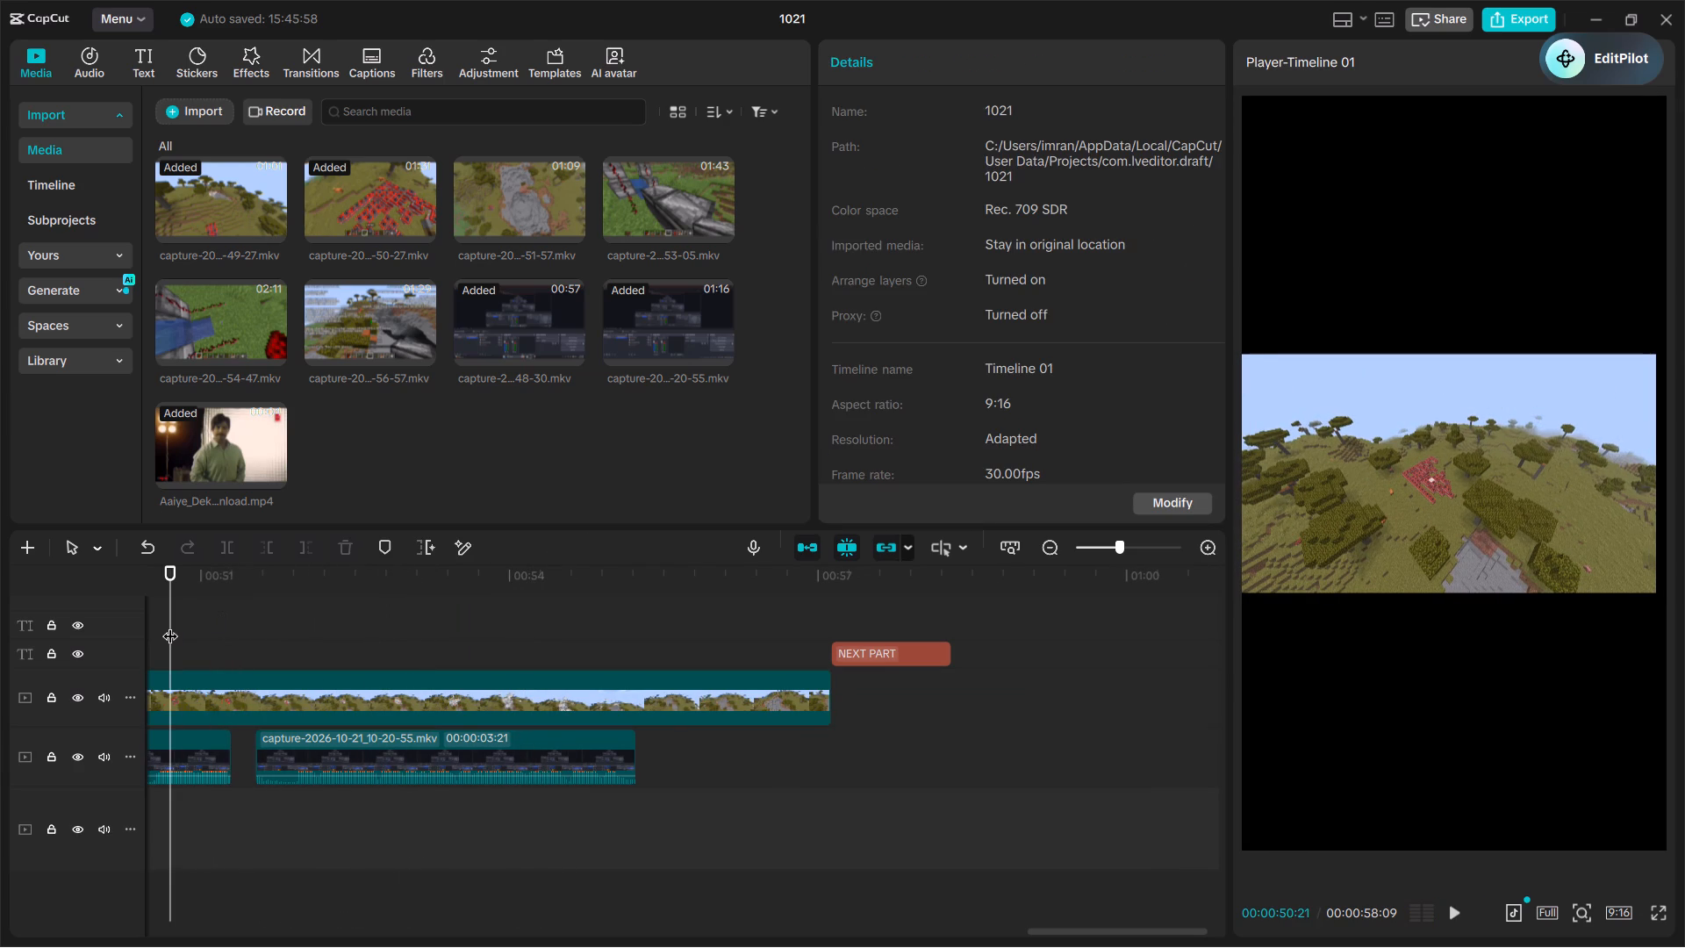
pyautogui.press('space')
pyautogui.press('space')
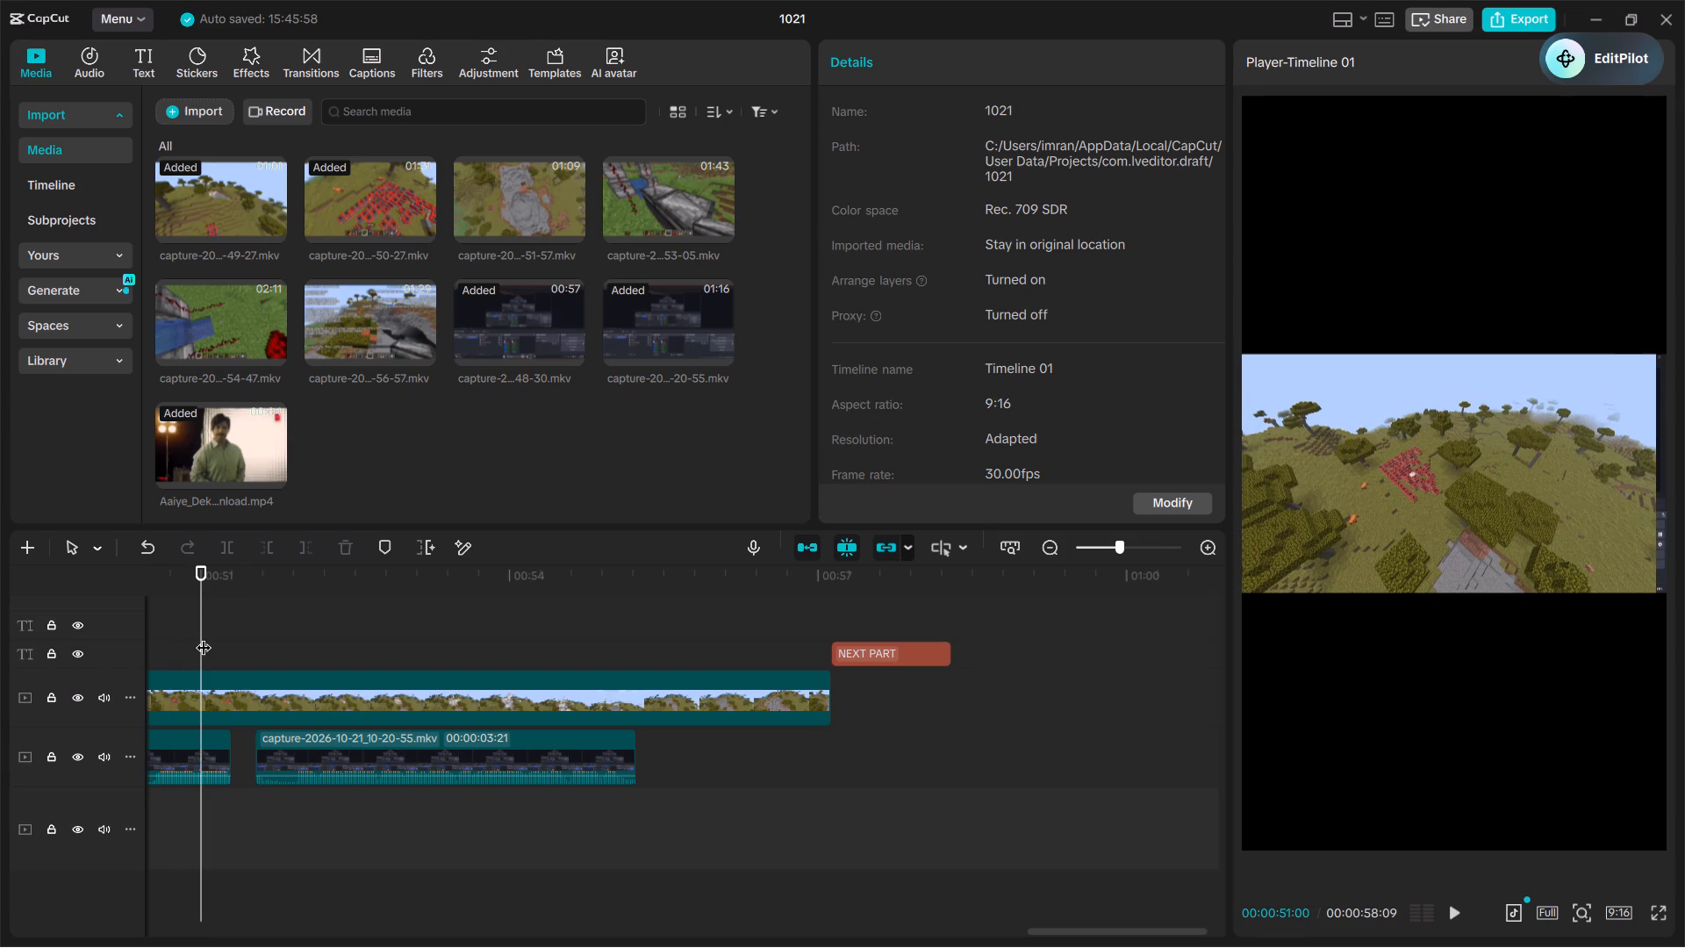
pyautogui.click(189, 744)
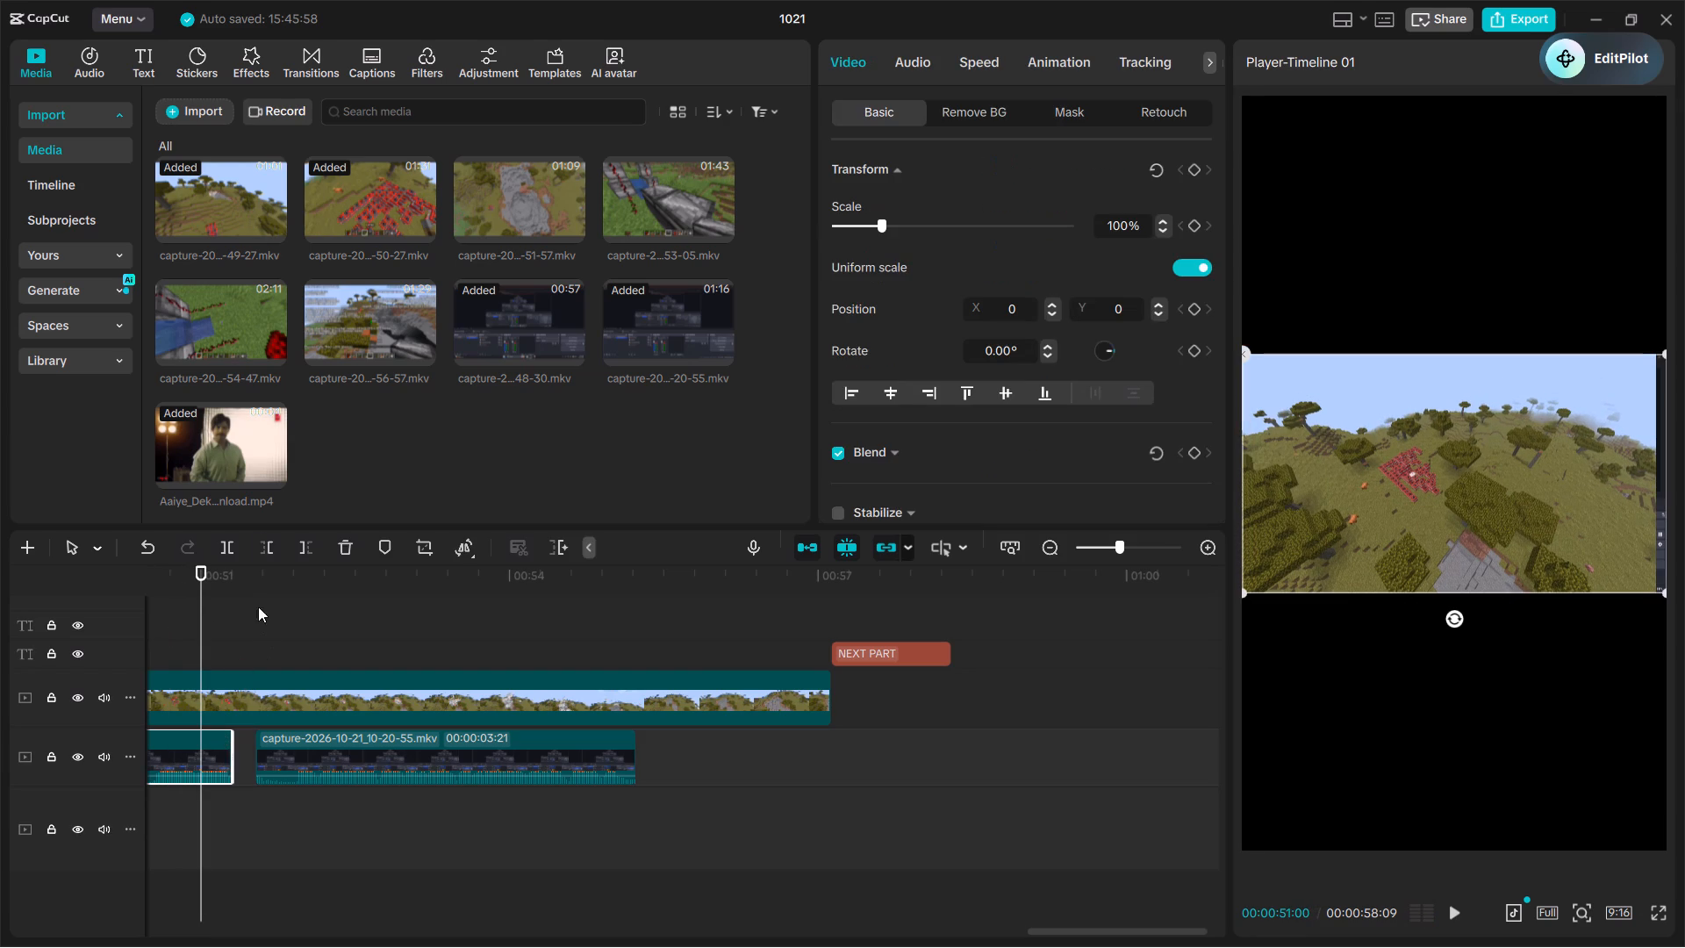
pyautogui.click(226, 549)
# Move the short split-off piece against the start of the last lower-track clip and play through to the NEXT PART COMING title.
pyautogui.moveTo(215, 749); pyautogui.dragTo(242, 744)
pyautogui.click(185, 637)
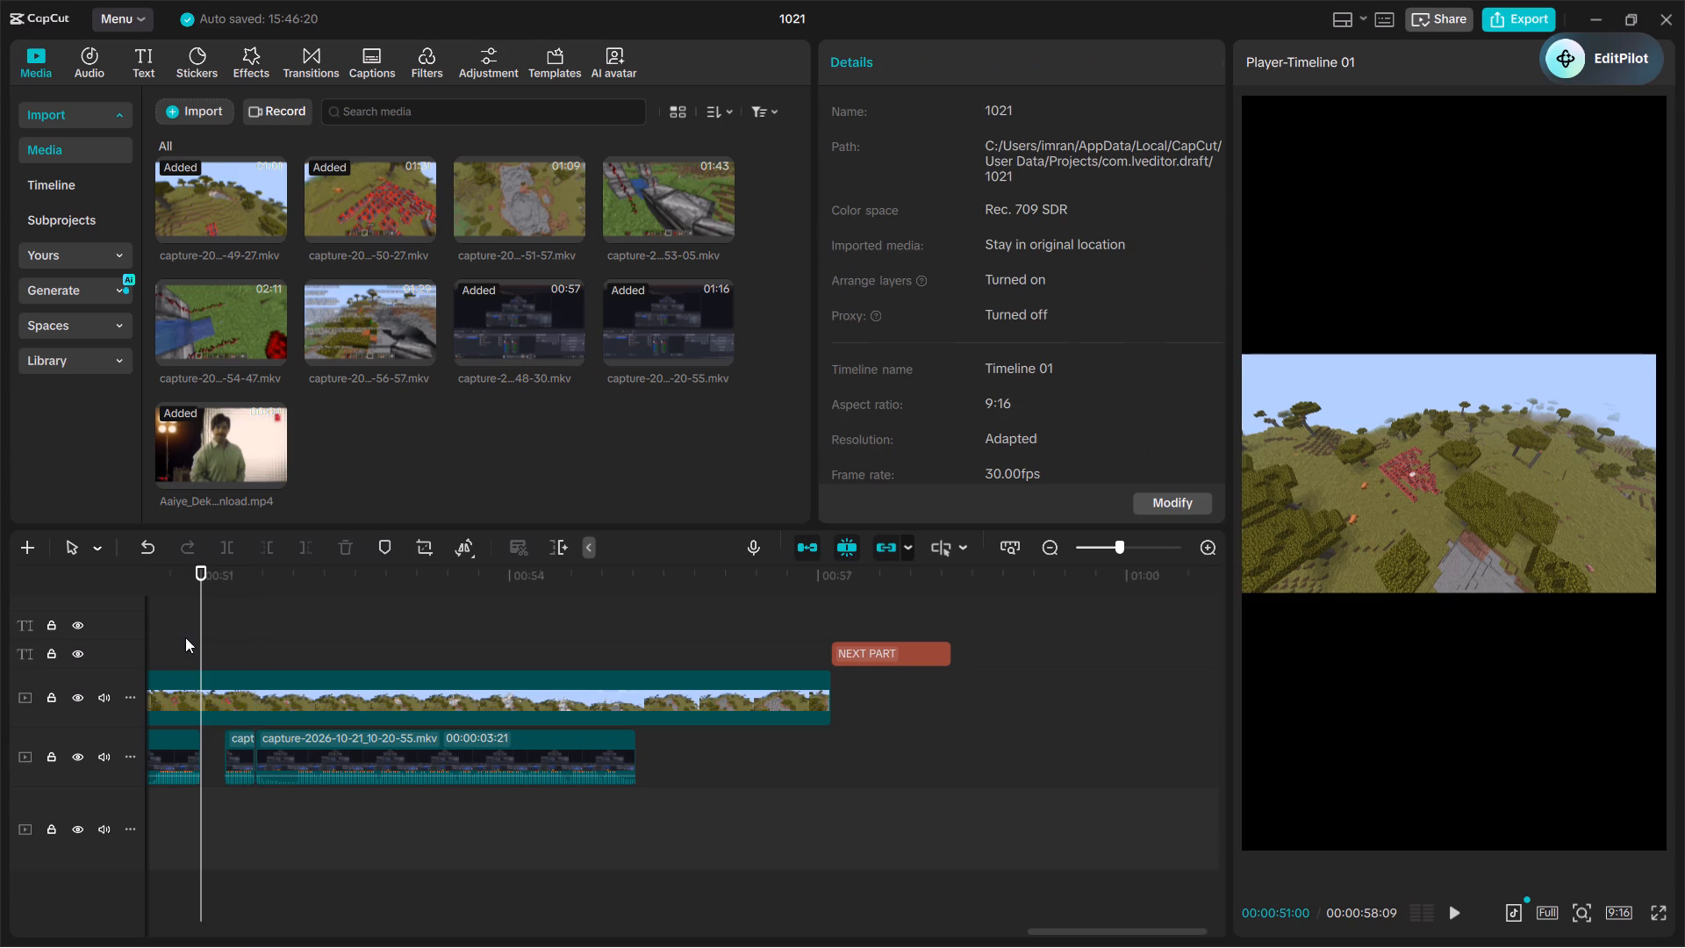
pyautogui.press('space')
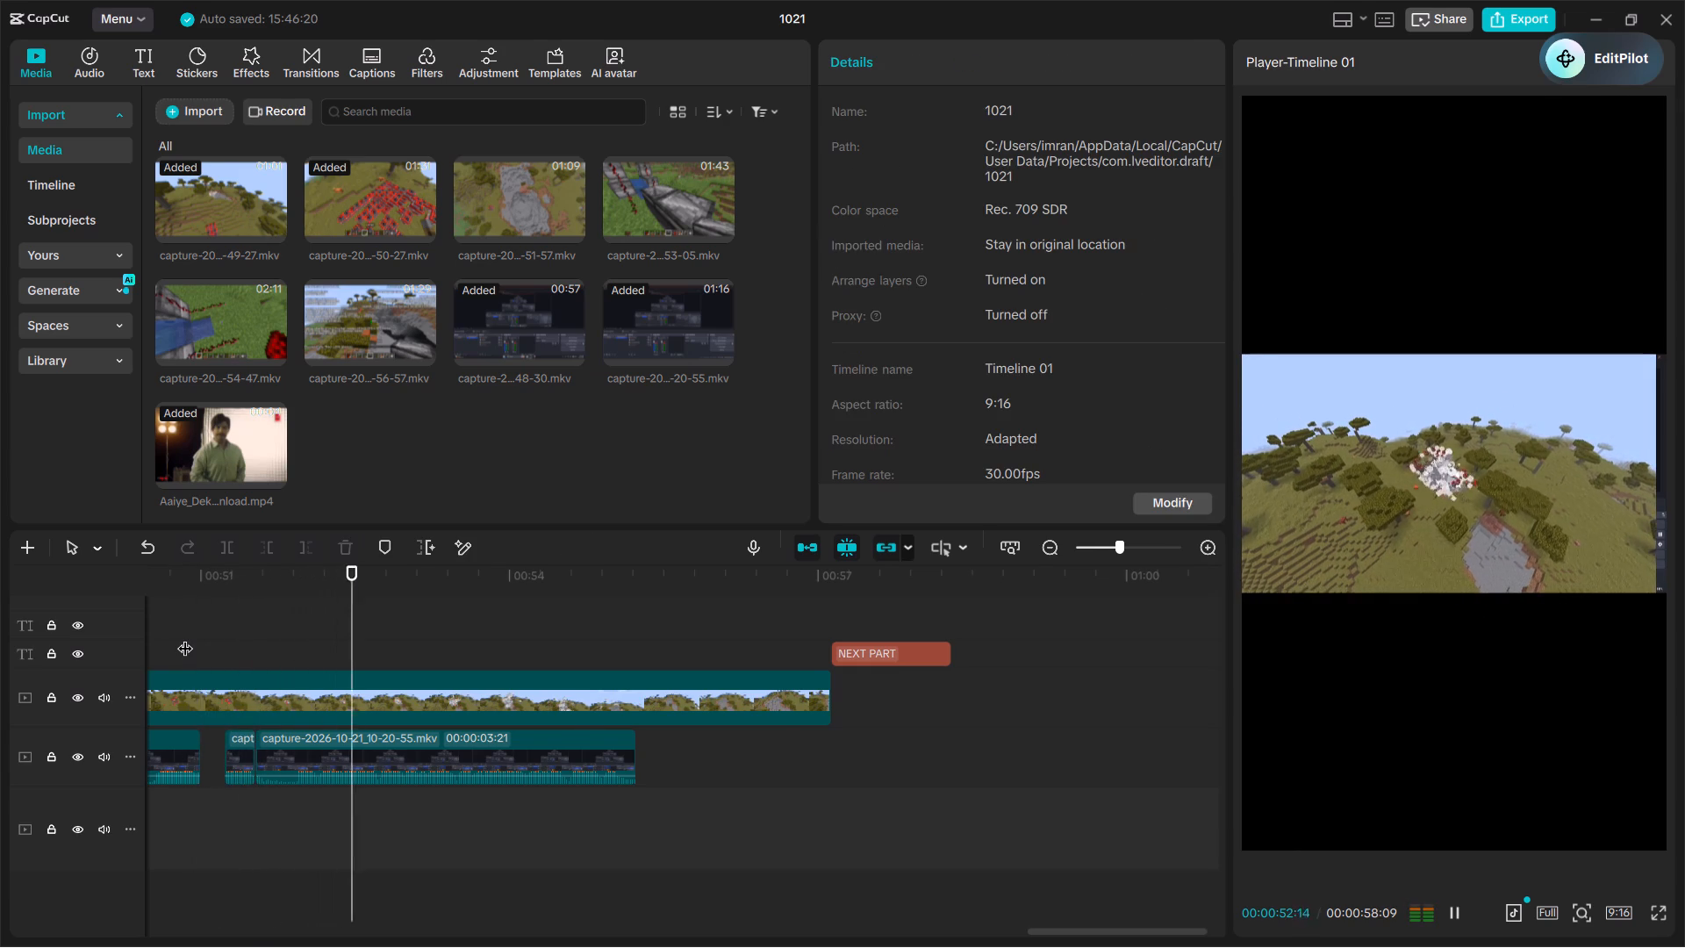
pyautogui.hotkey('ctrl', '-')
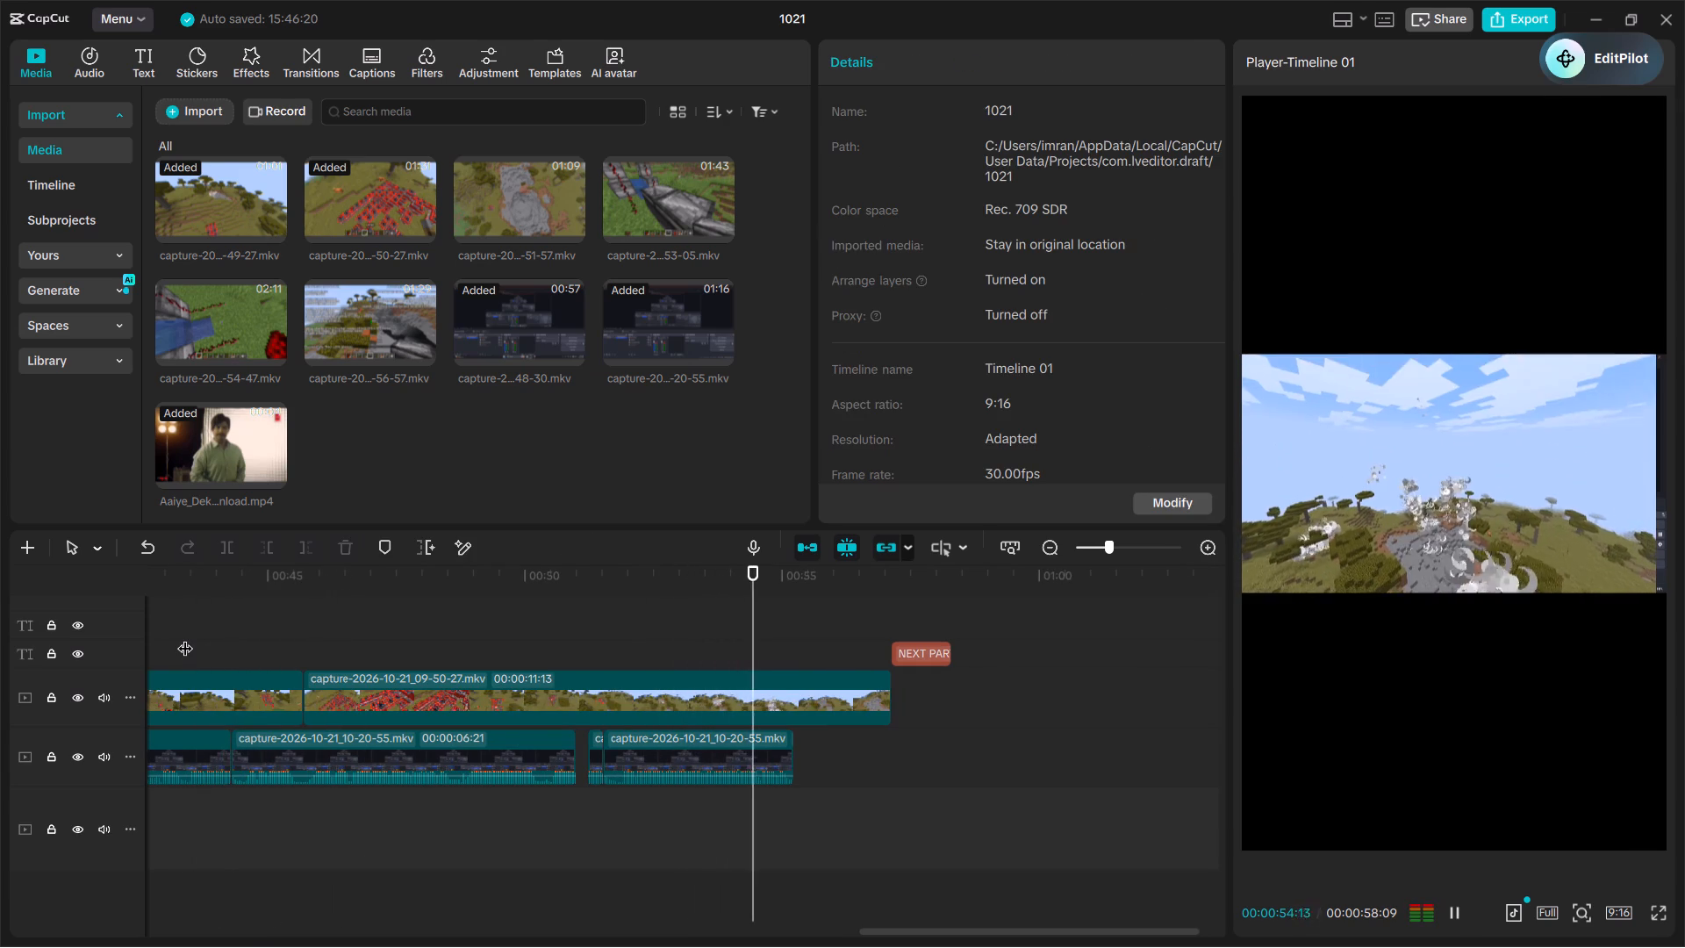
pyautogui.hotkey('ctrl', 'space')
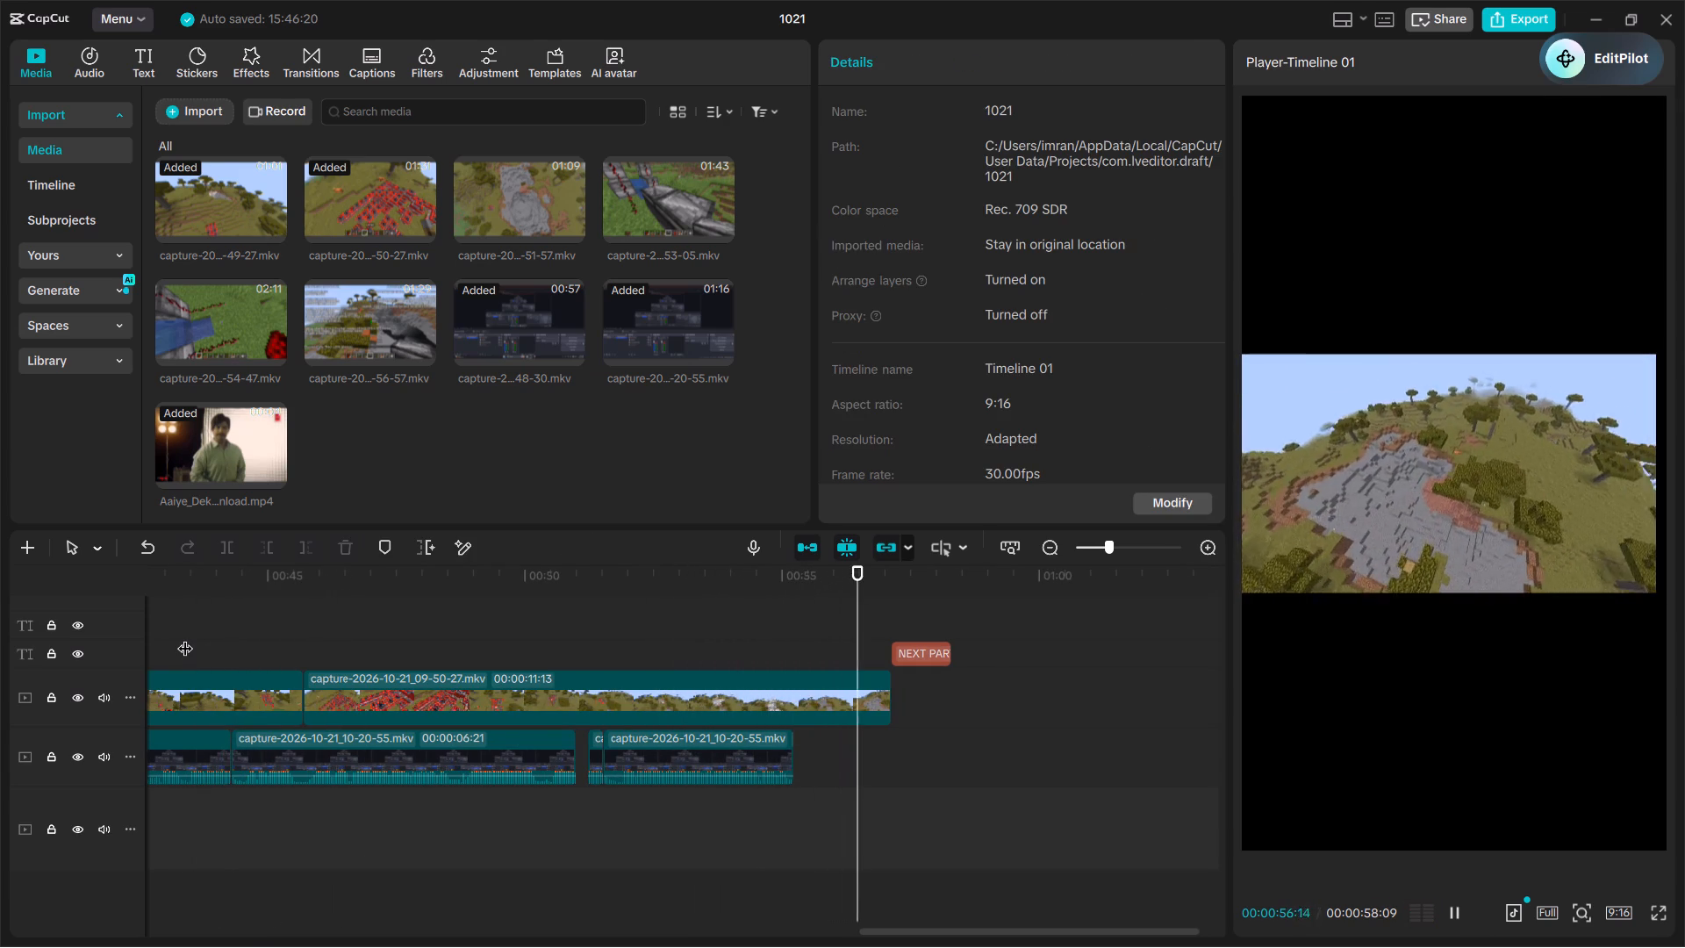
pyautogui.press('space')
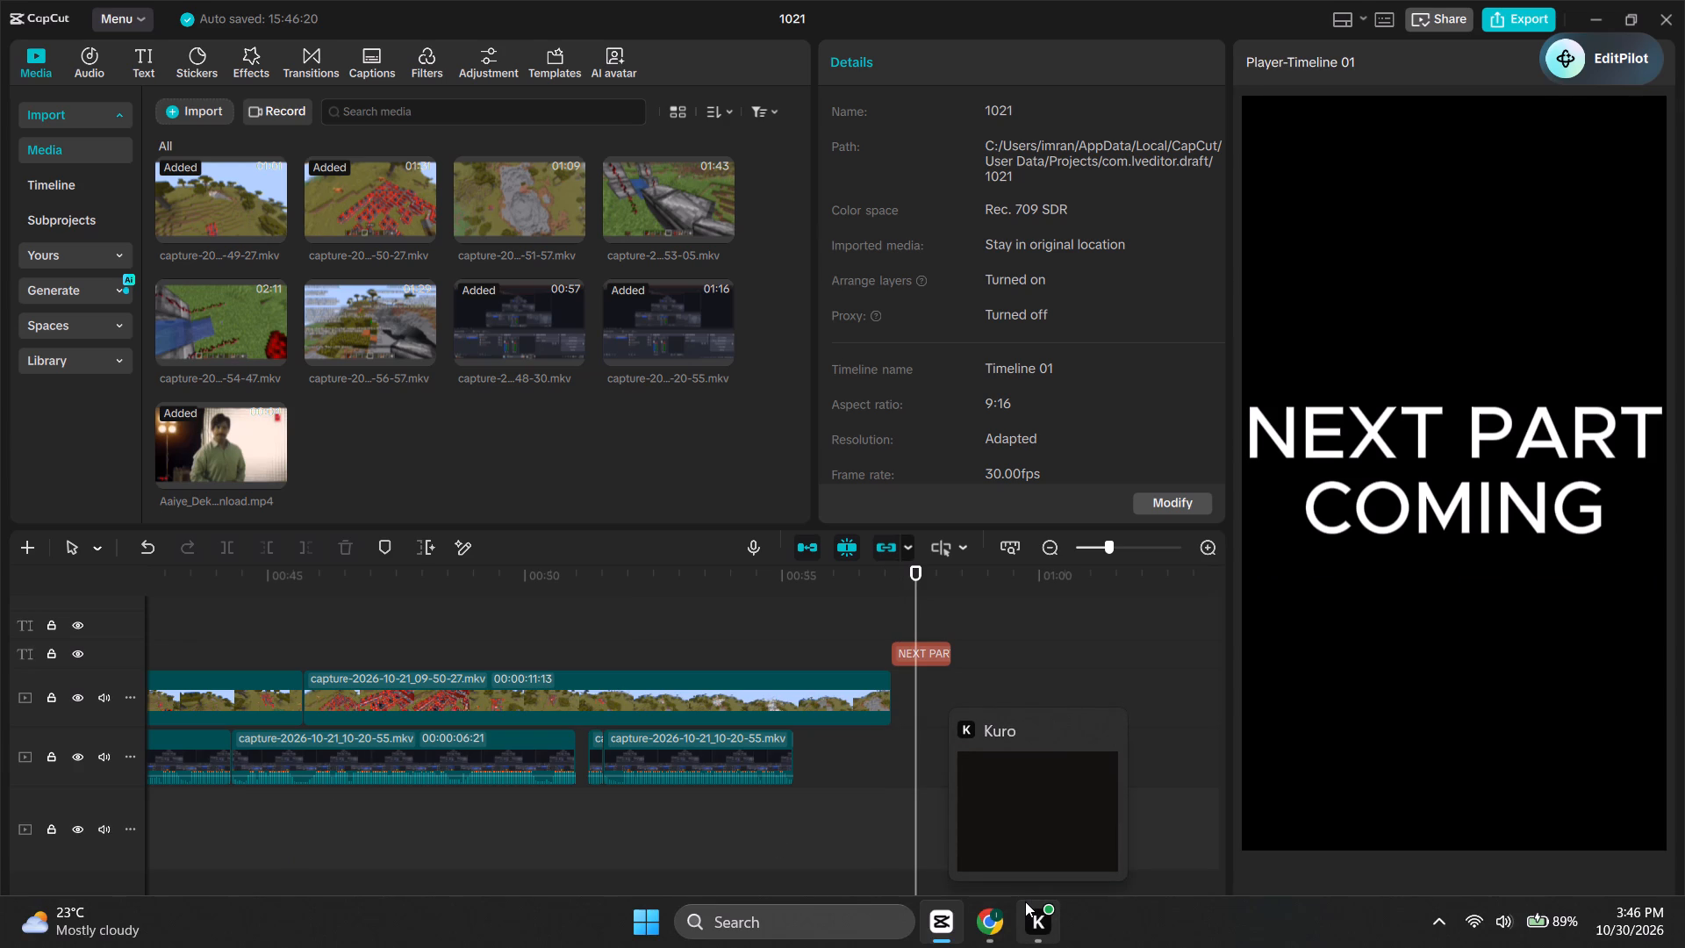
# Switch to Chrome, open a new tab for a Google search and close the Aaiye Dekhte Hai meme tab.
pyautogui.click(995, 912)
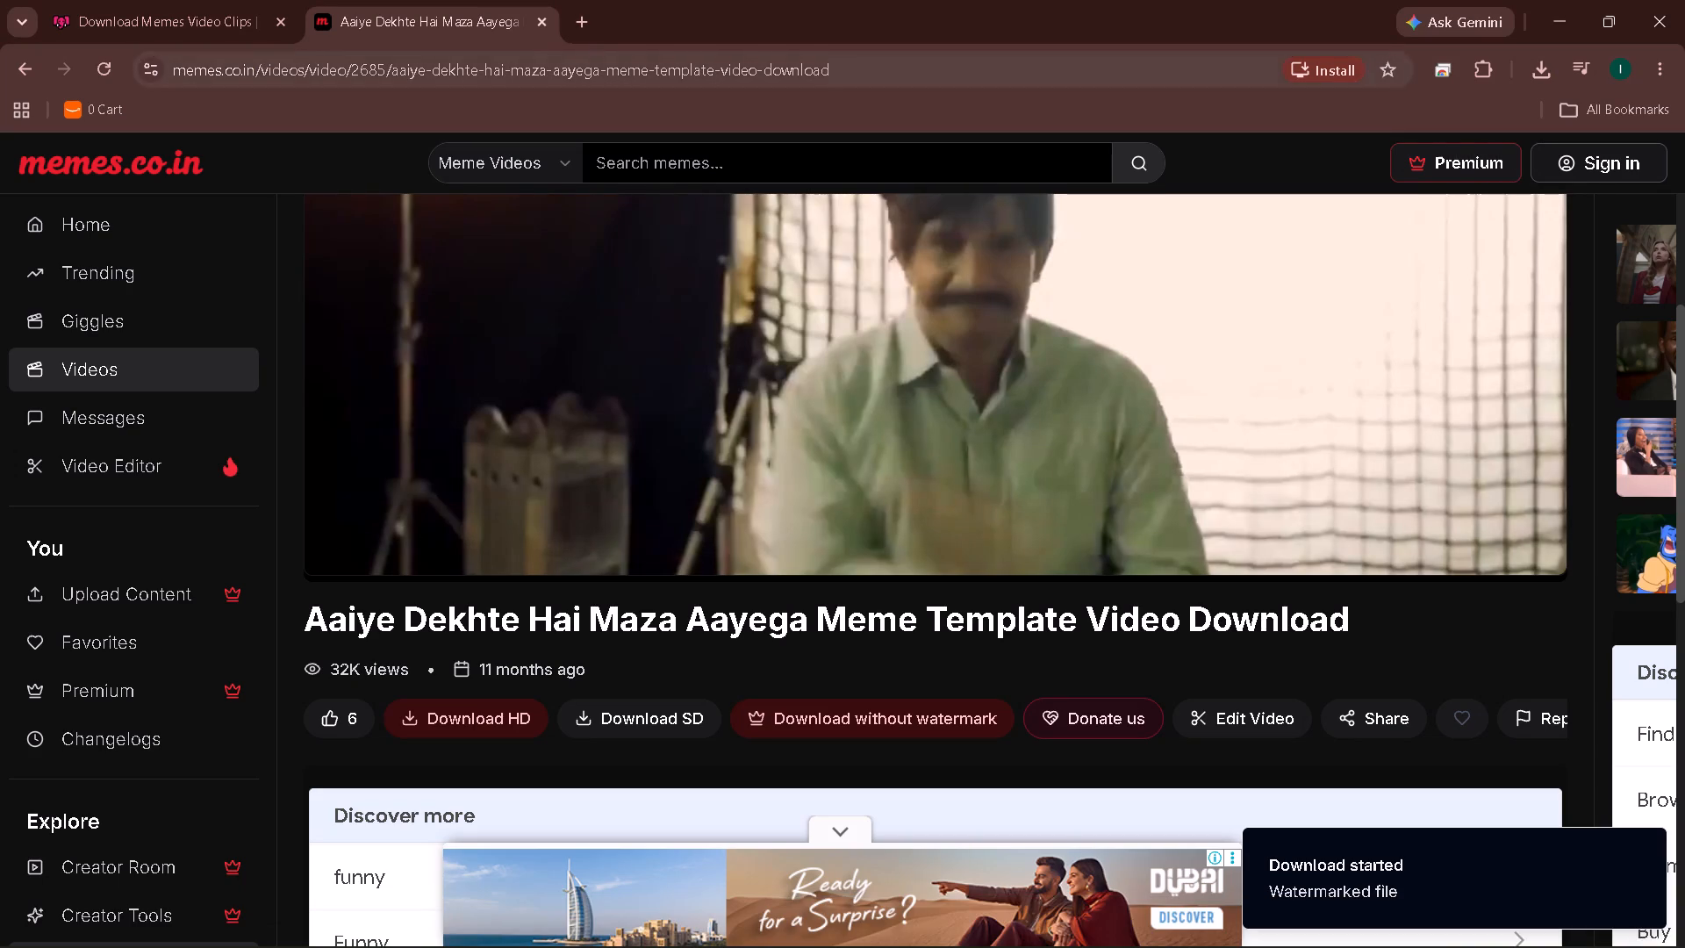
pyautogui.click(577, 18)
pyautogui.click(539, 29)
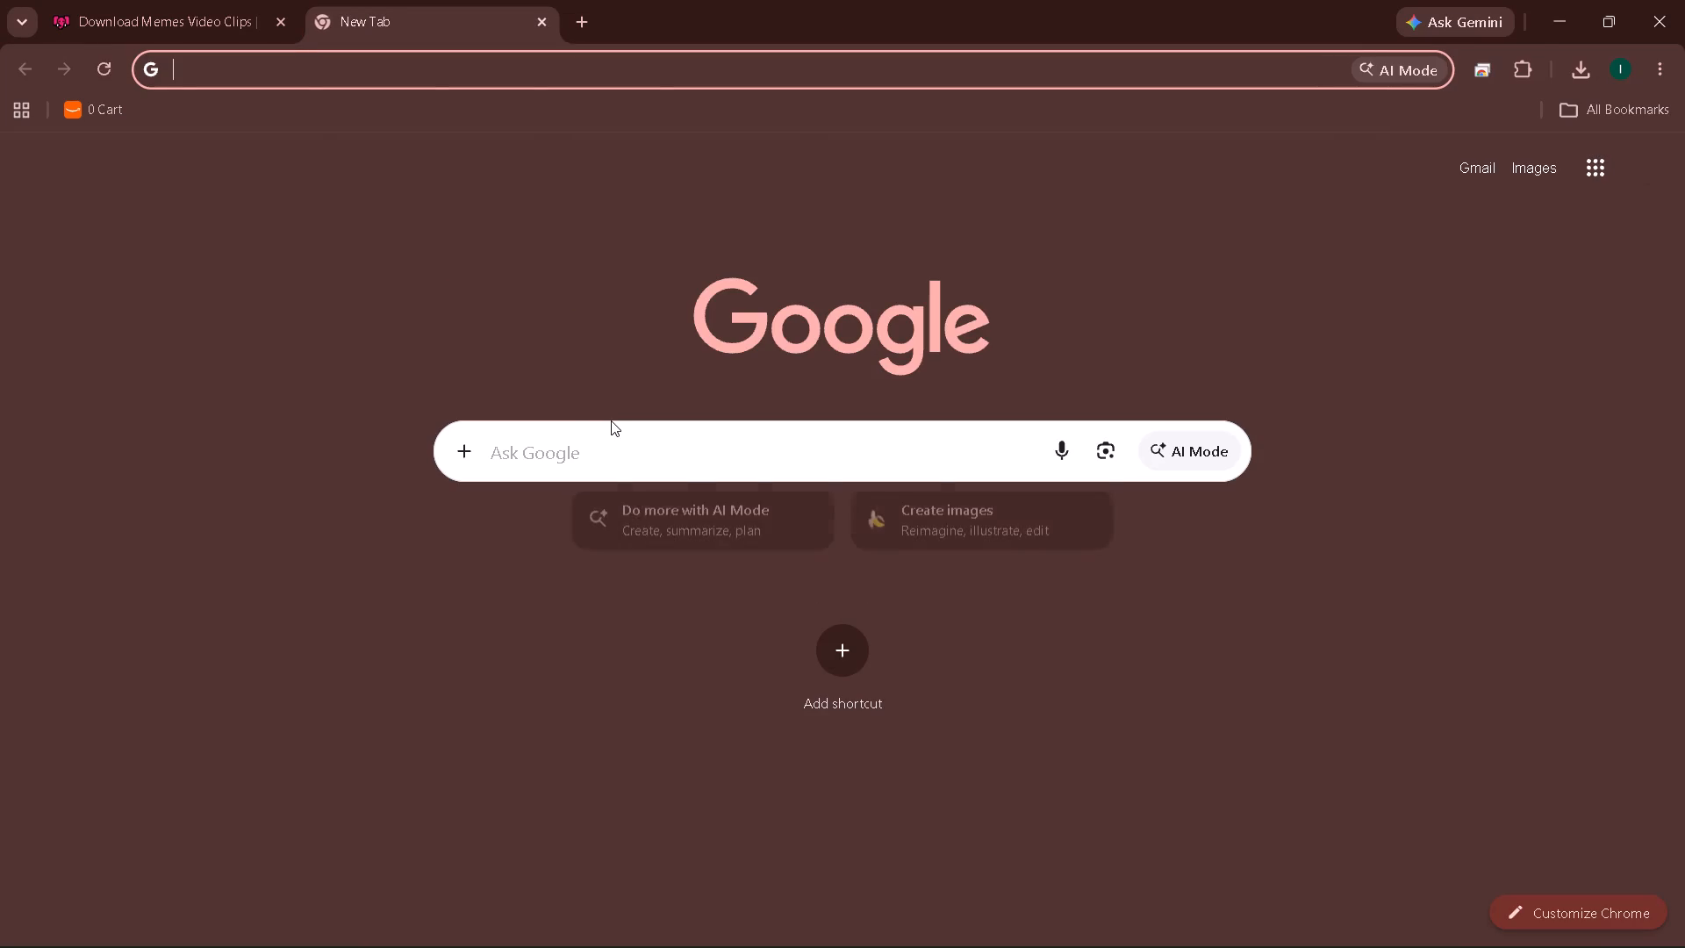
pyautogui.click(577, 436)
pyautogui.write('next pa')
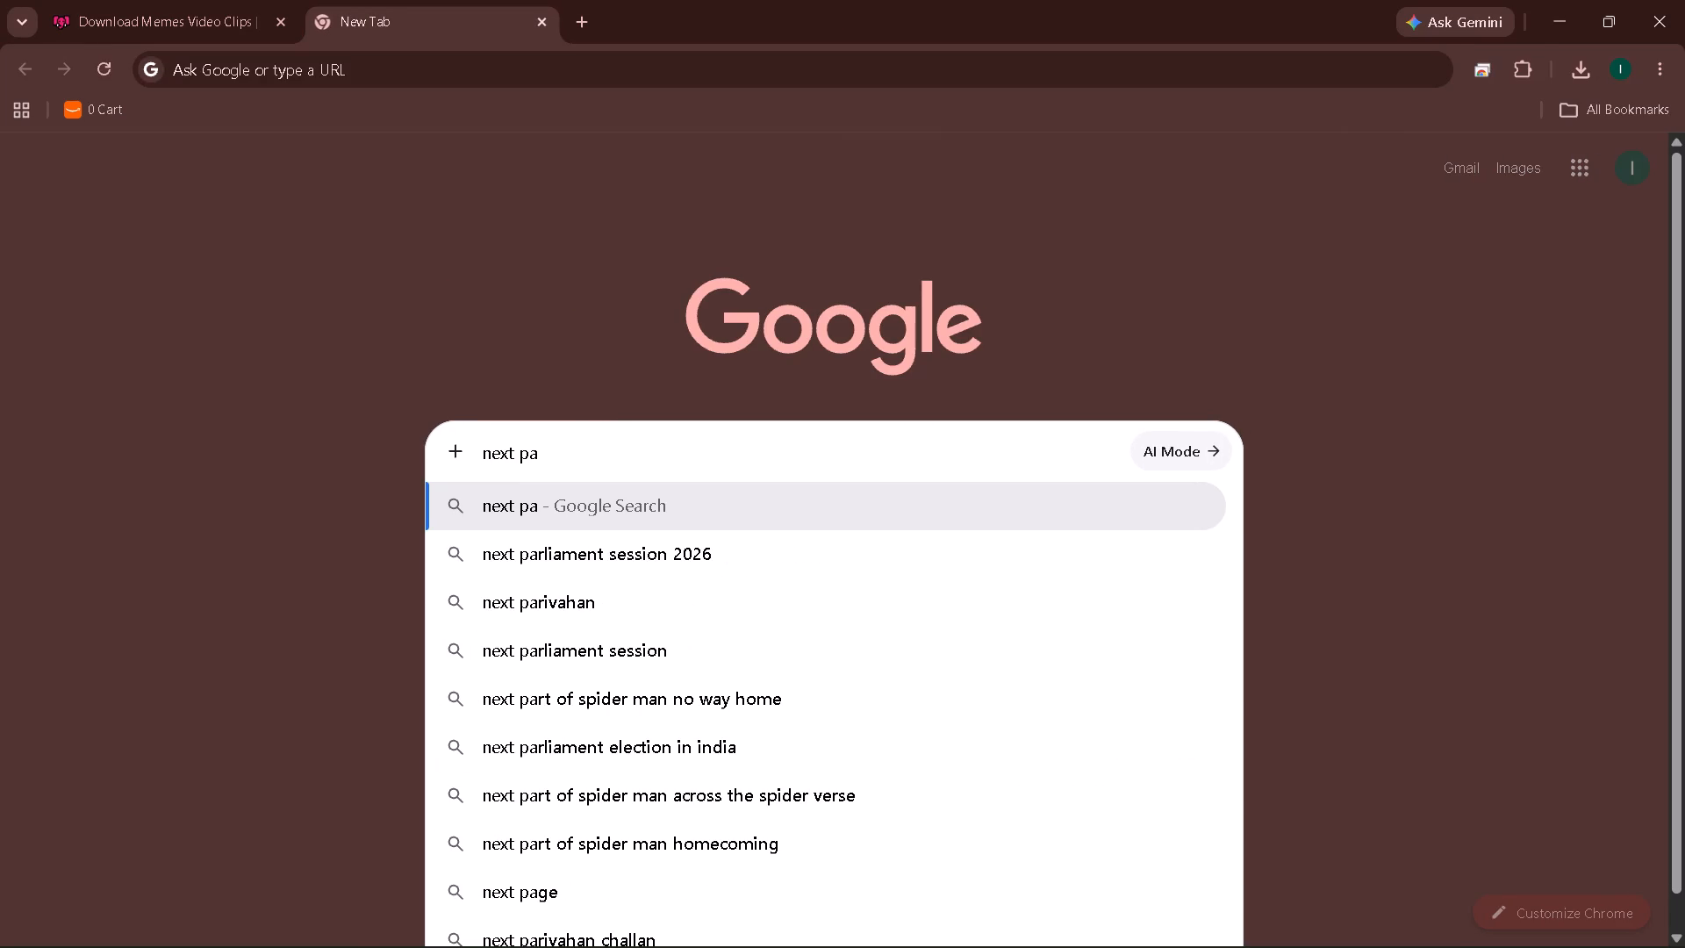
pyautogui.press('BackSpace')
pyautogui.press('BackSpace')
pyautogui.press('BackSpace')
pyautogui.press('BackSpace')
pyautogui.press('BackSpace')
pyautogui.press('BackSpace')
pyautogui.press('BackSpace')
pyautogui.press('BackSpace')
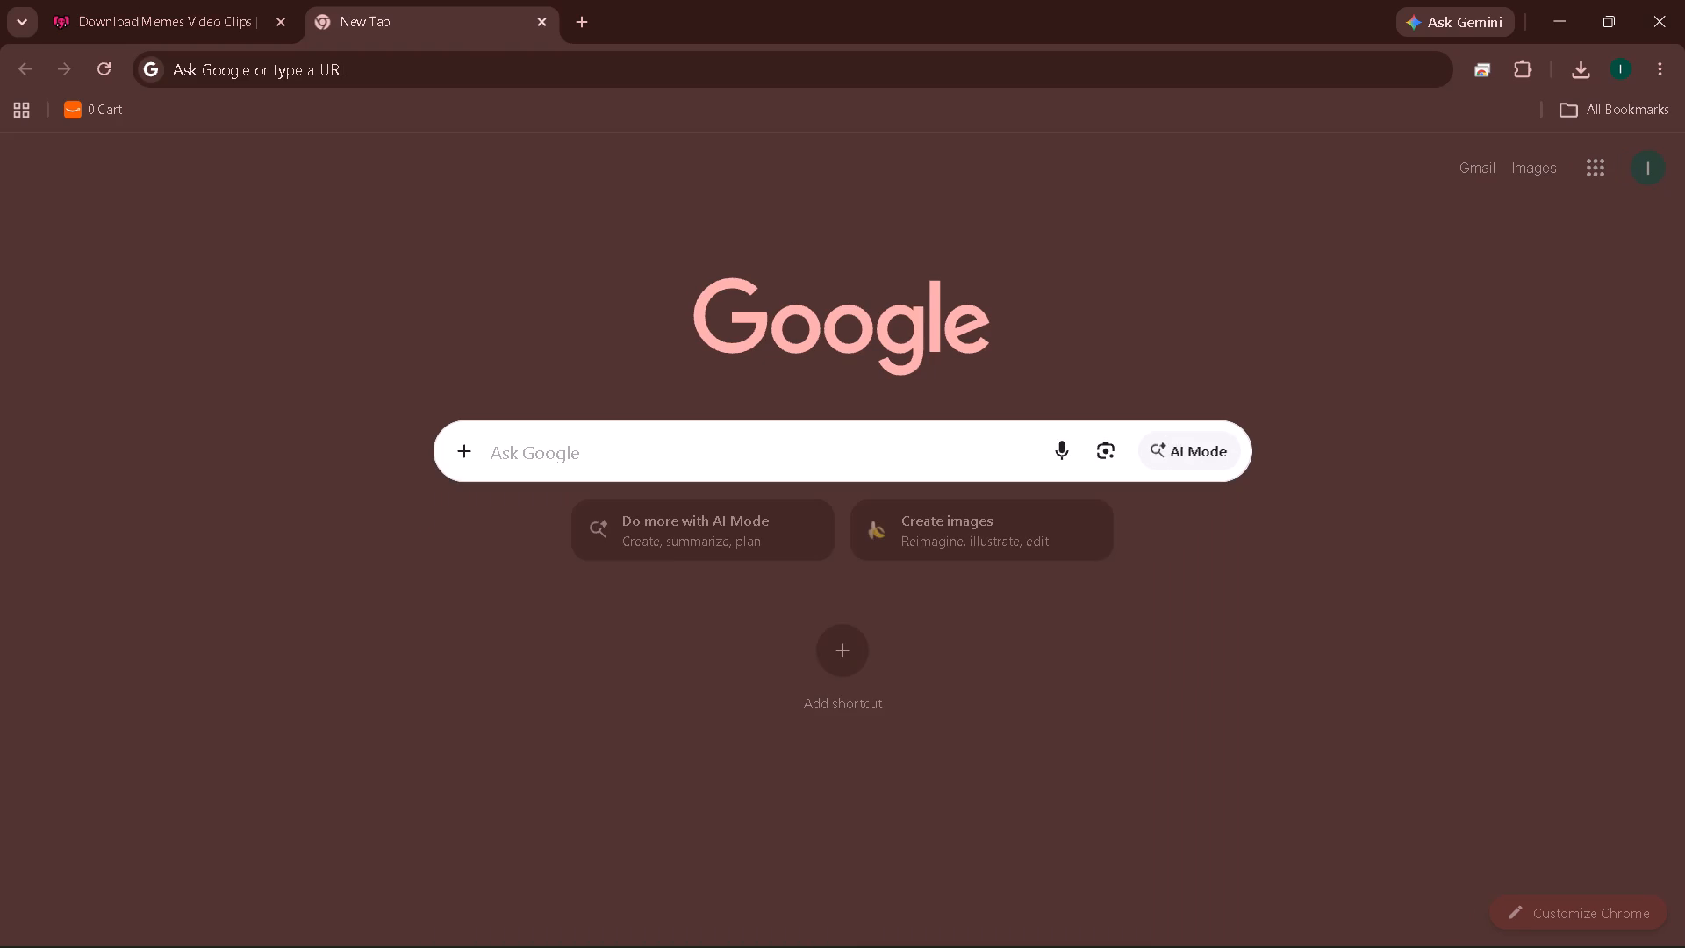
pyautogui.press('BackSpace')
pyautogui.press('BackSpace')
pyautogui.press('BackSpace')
# Search Google for "boom video" and open the Pixabay boom videos result.
pyautogui.write('boom')
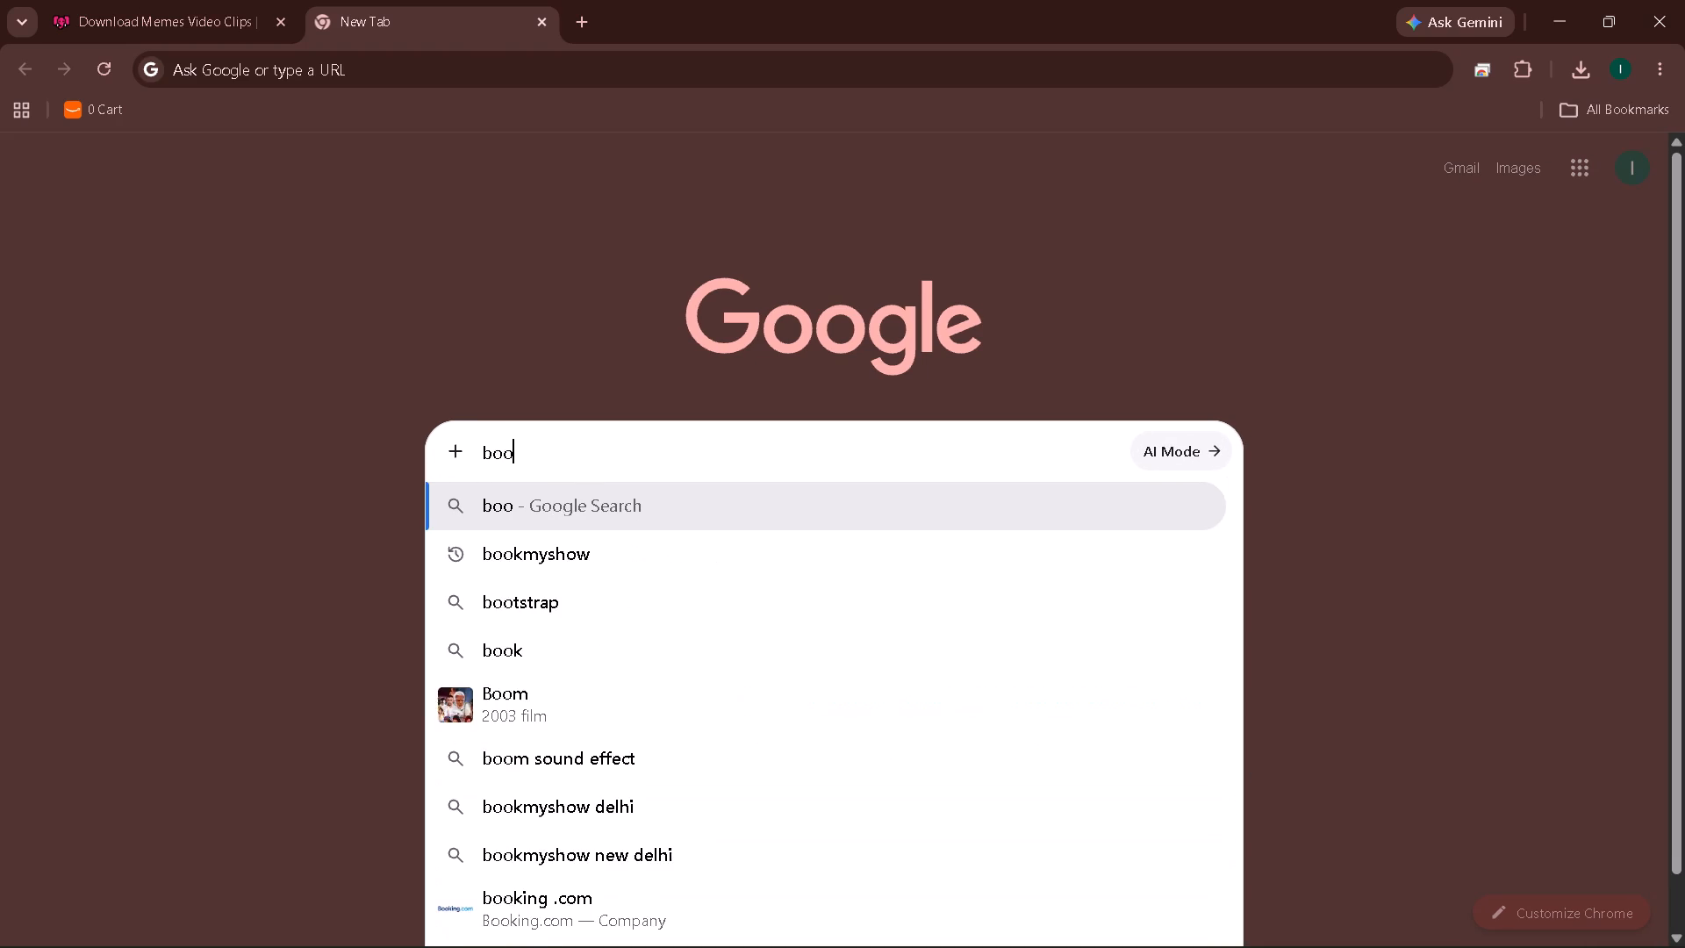
pyautogui.press('space')
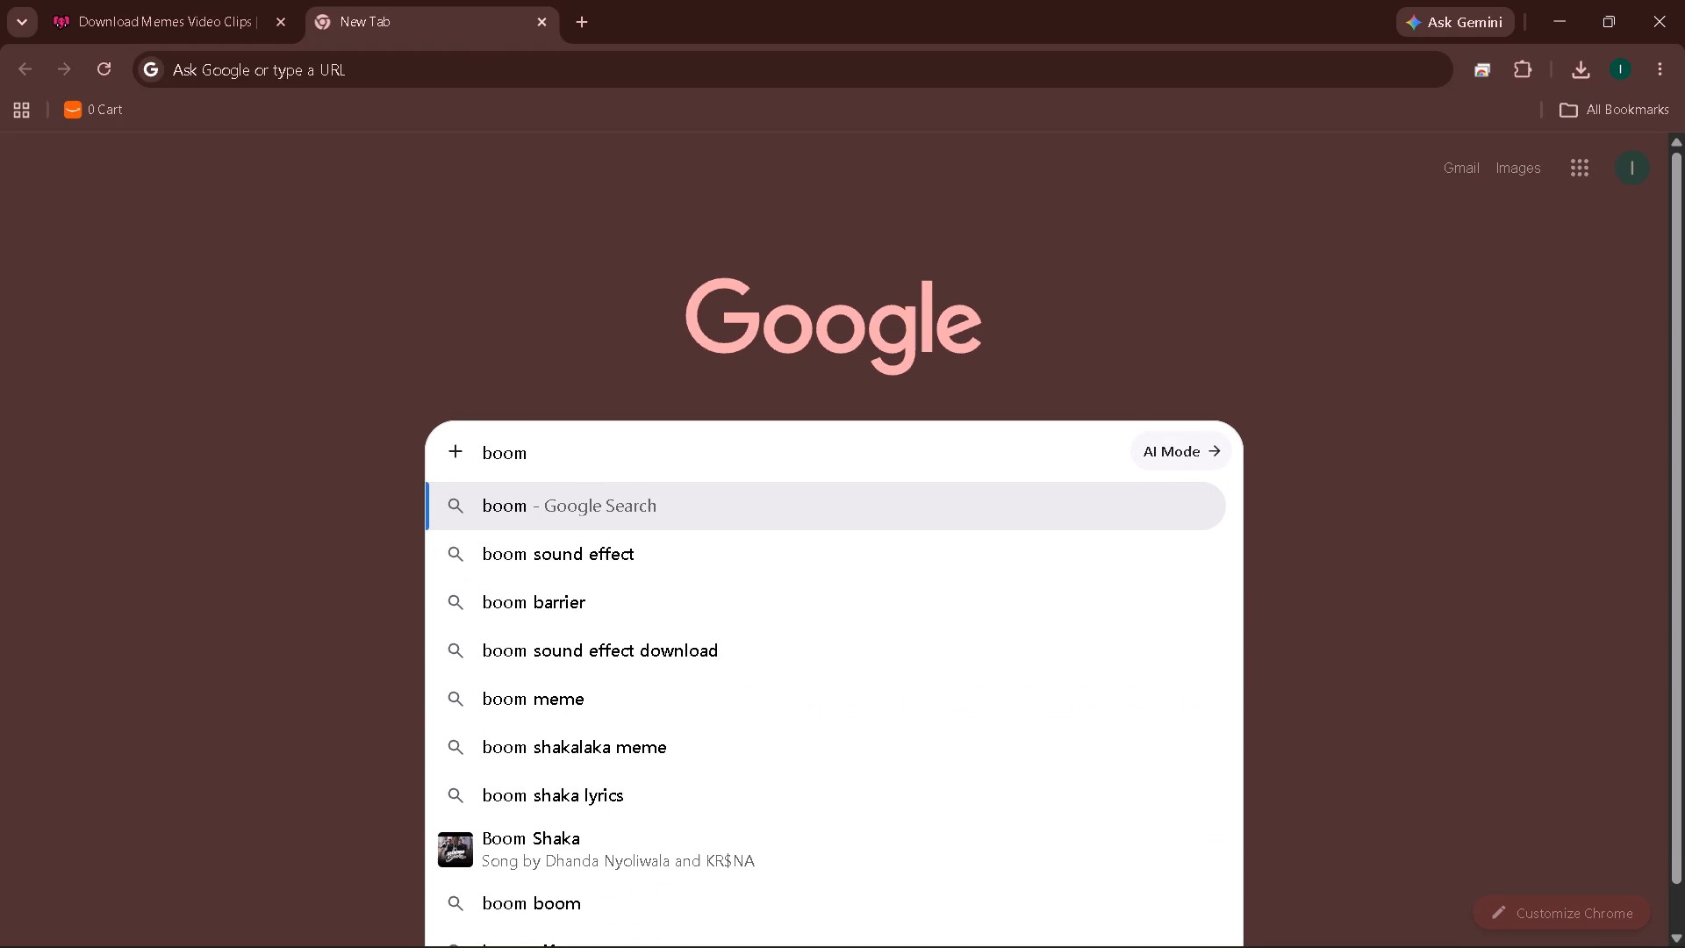
pyautogui.write('video')
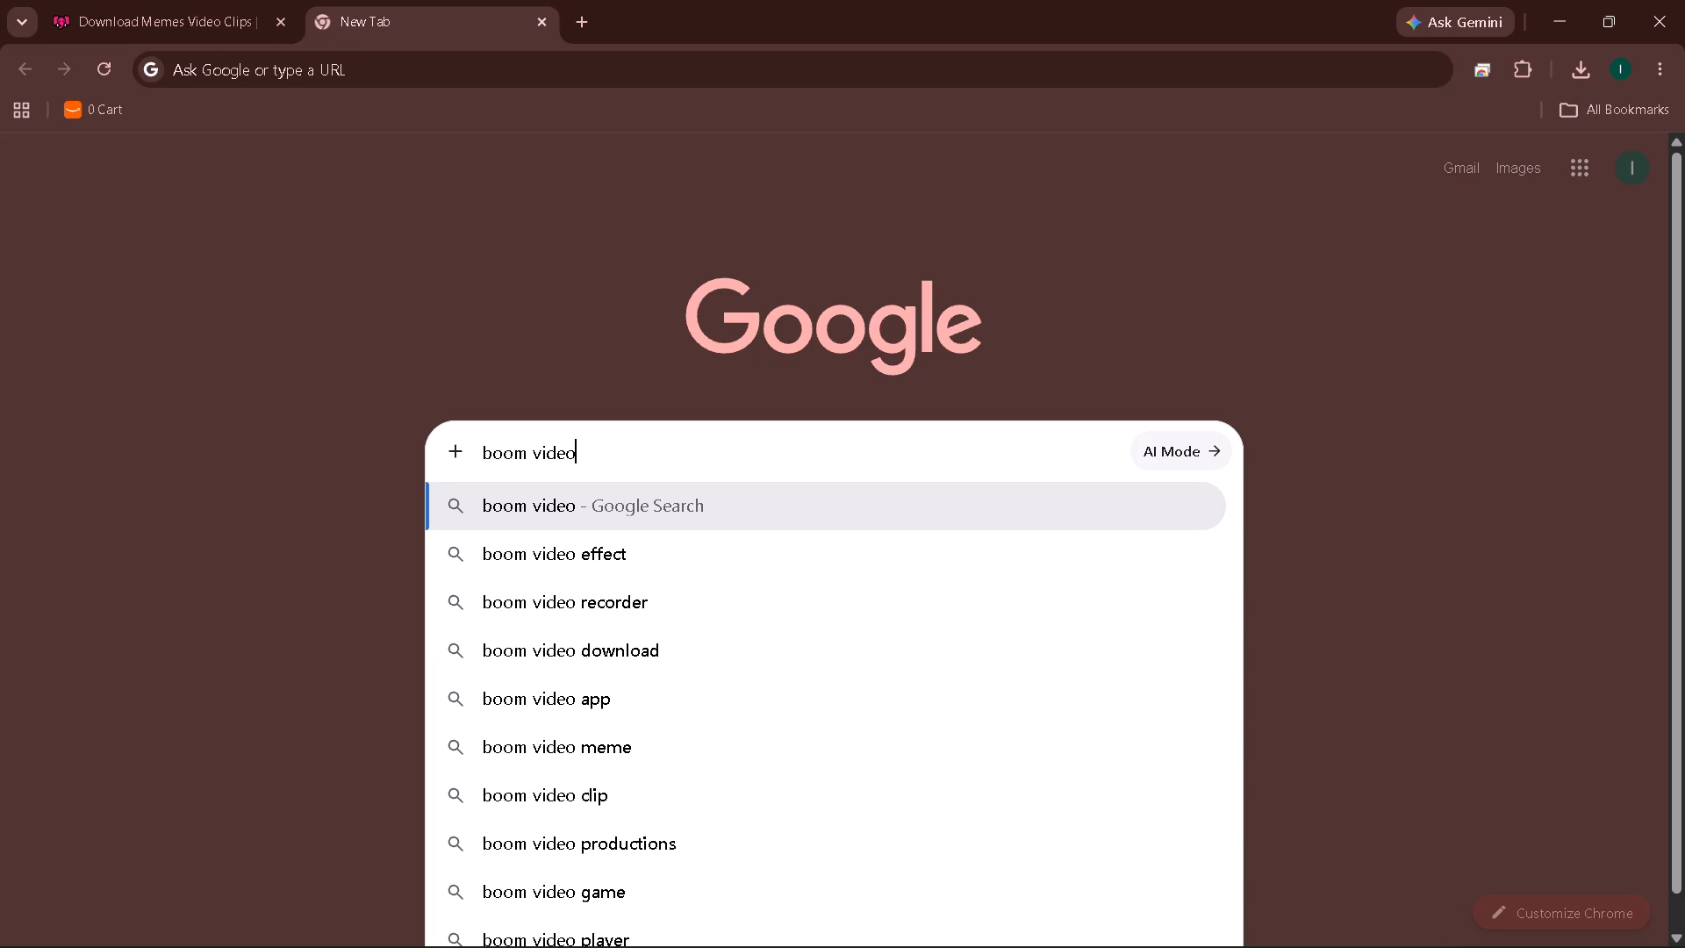
pyautogui.press('Return')
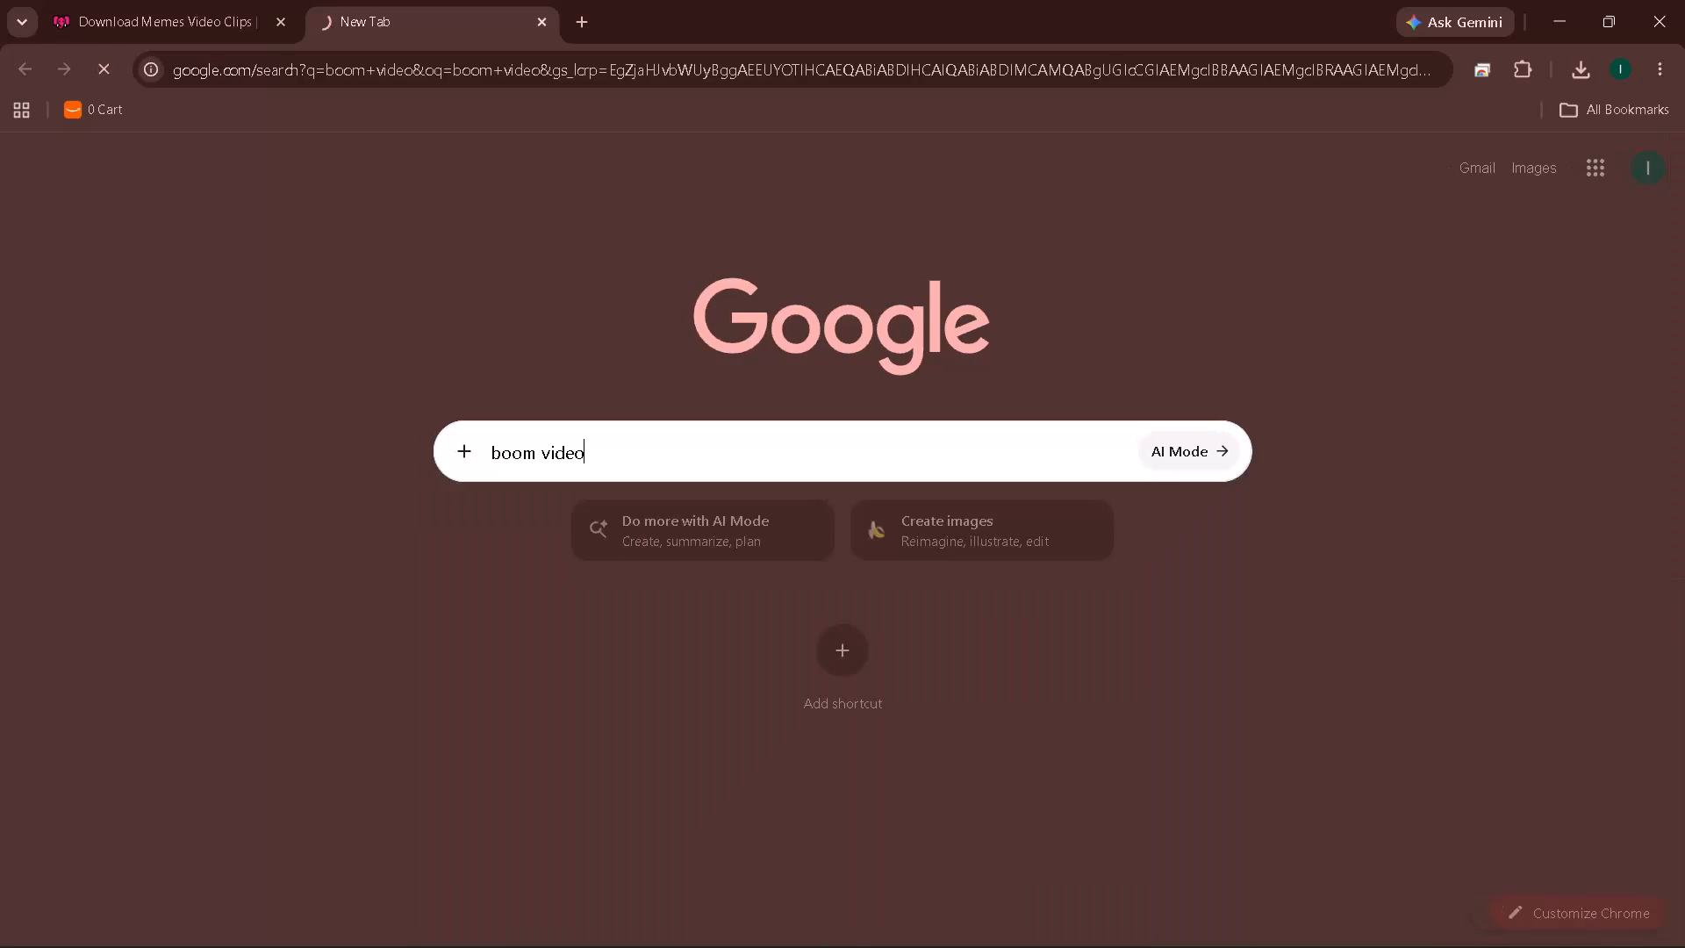
pyautogui.click(373, 816)
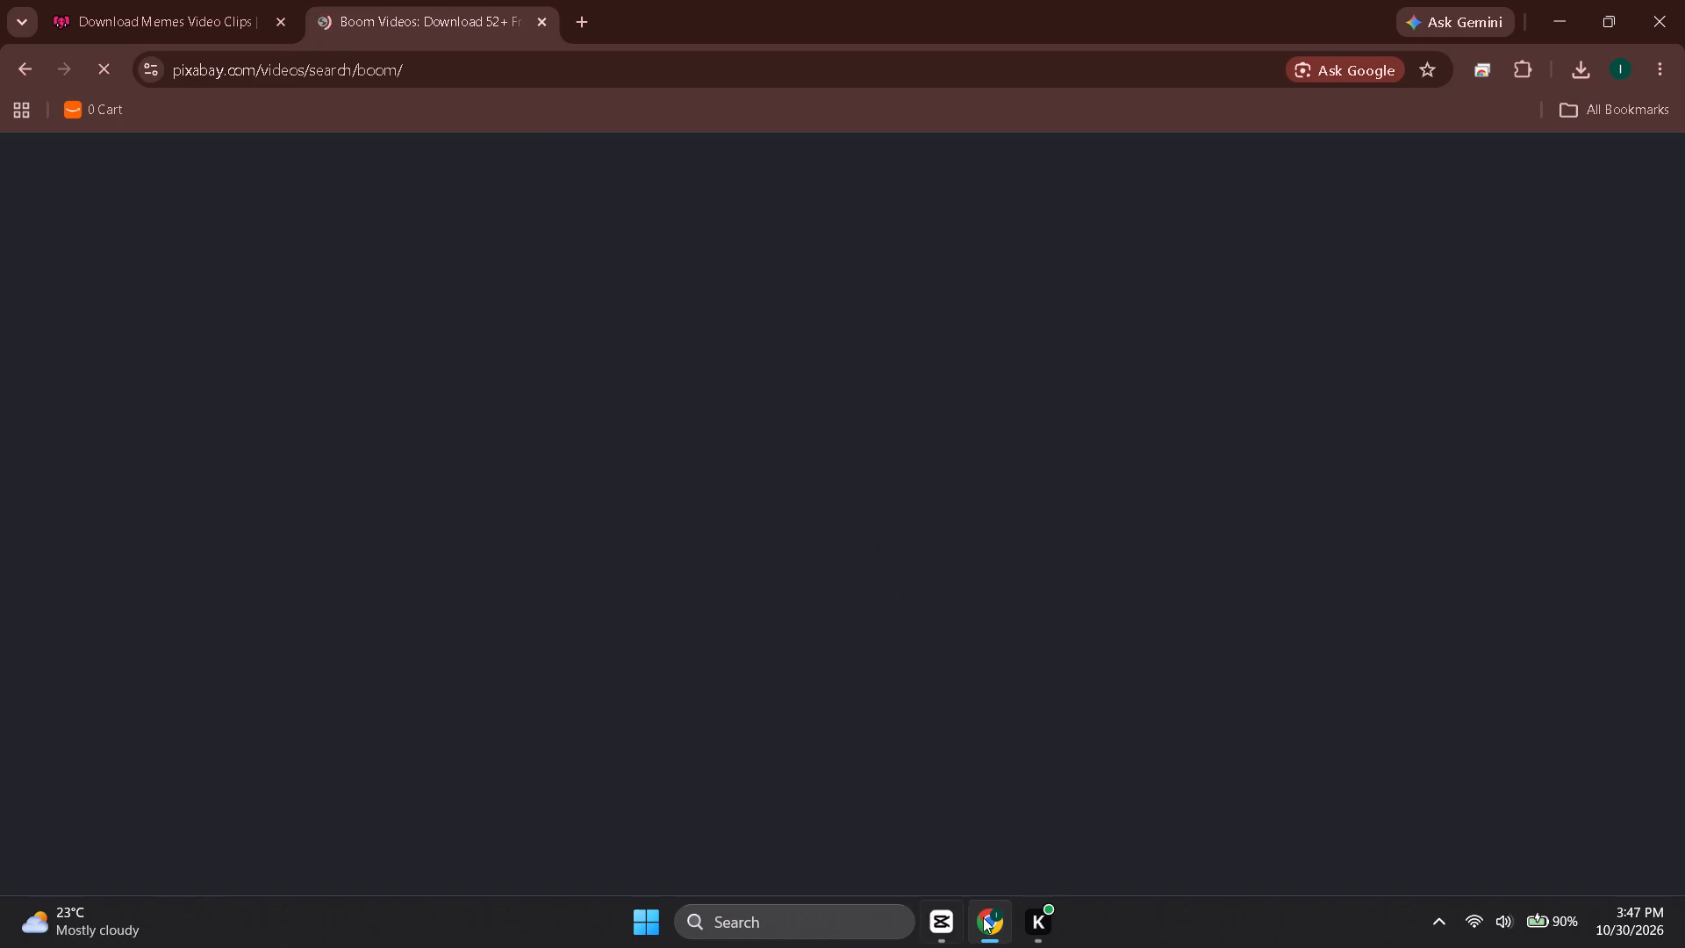
# Switch back to CapCut and replay the closing explosion footage between about 00:00:53 and 00:00:56 to judge where it should end.
pyautogui.click(950, 923)
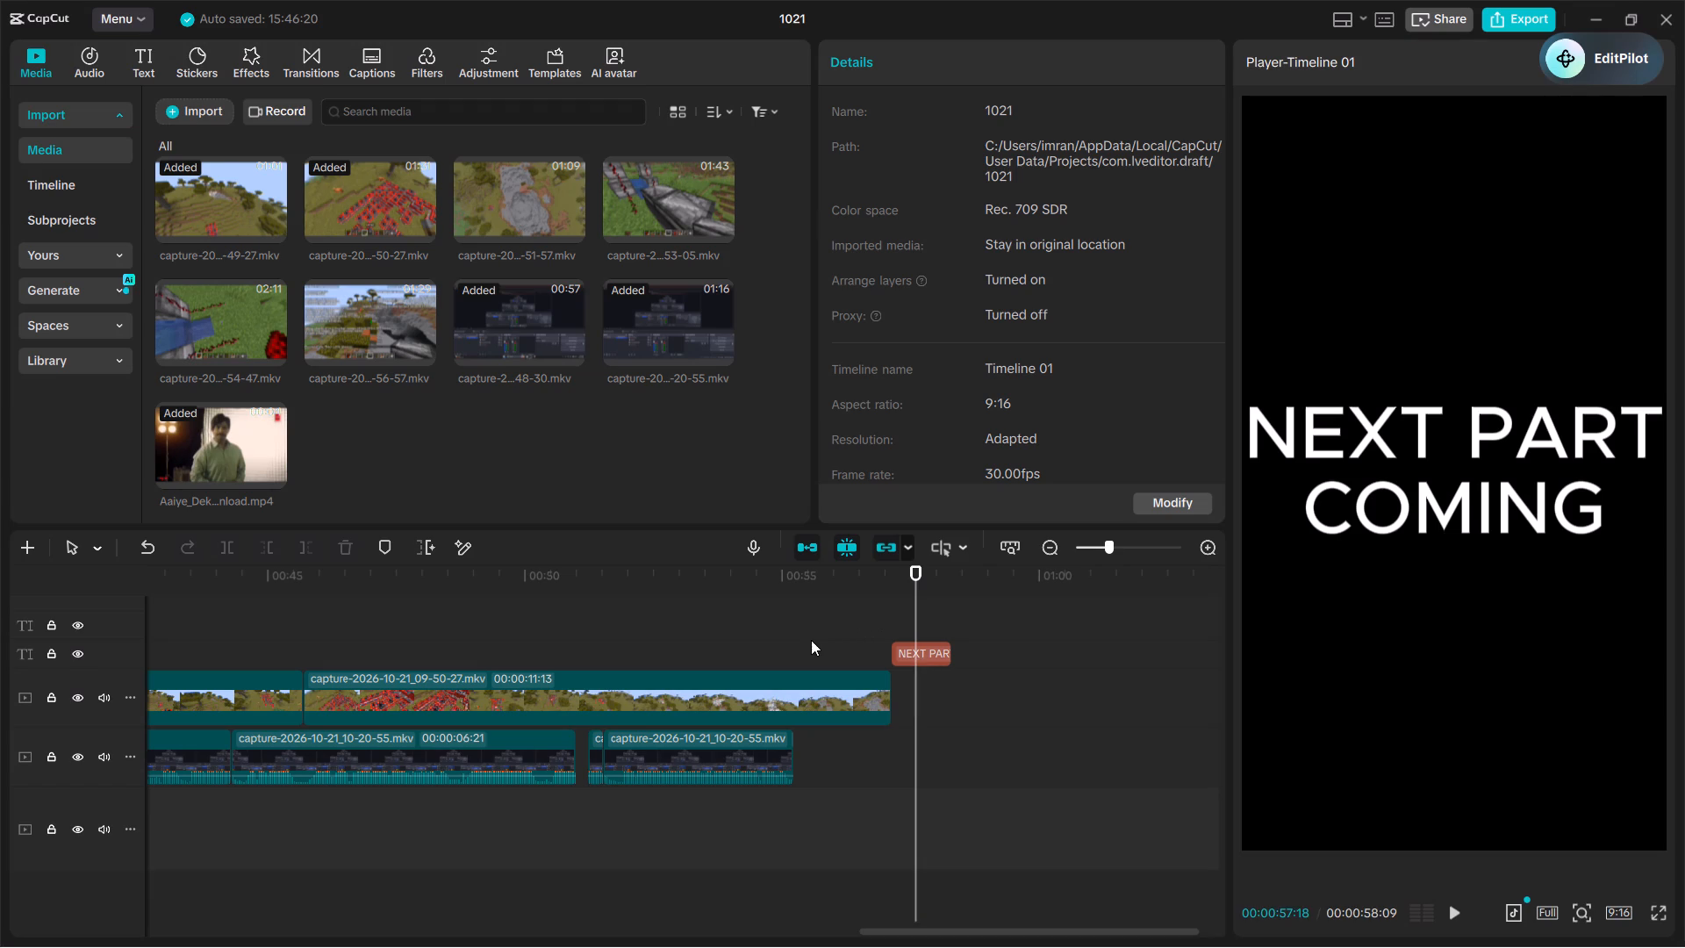
pyautogui.click(811, 640)
pyautogui.moveTo(811, 640); pyautogui.dragTo(565, 659)
pyautogui.press('space')
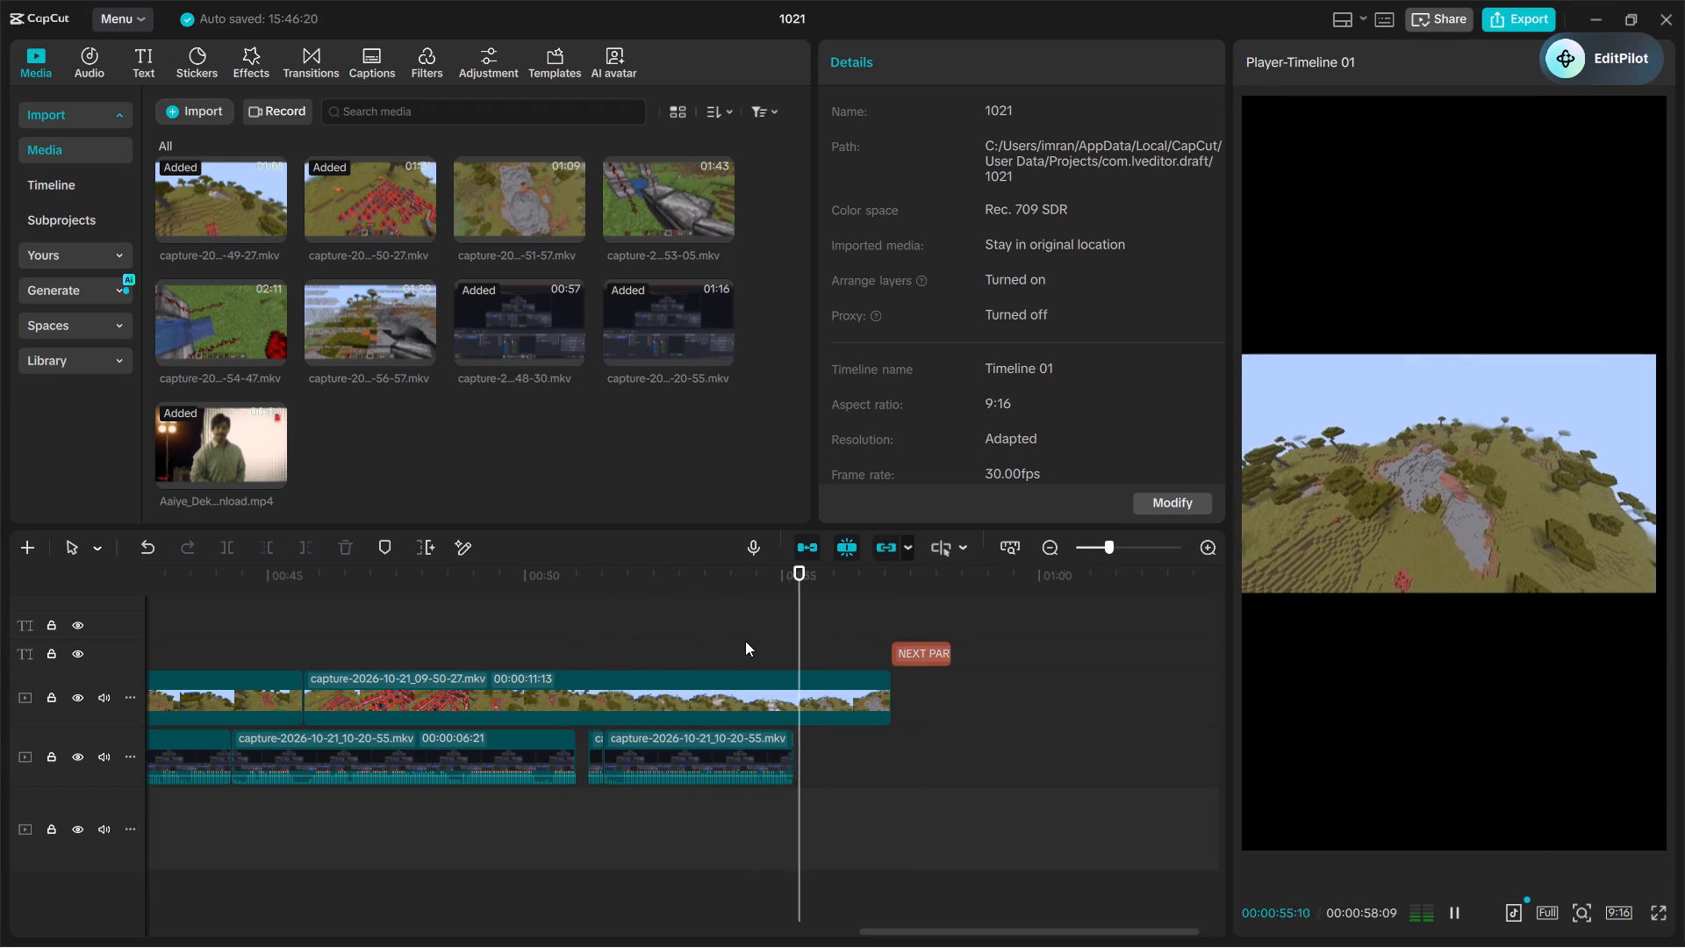
pyautogui.press('space')
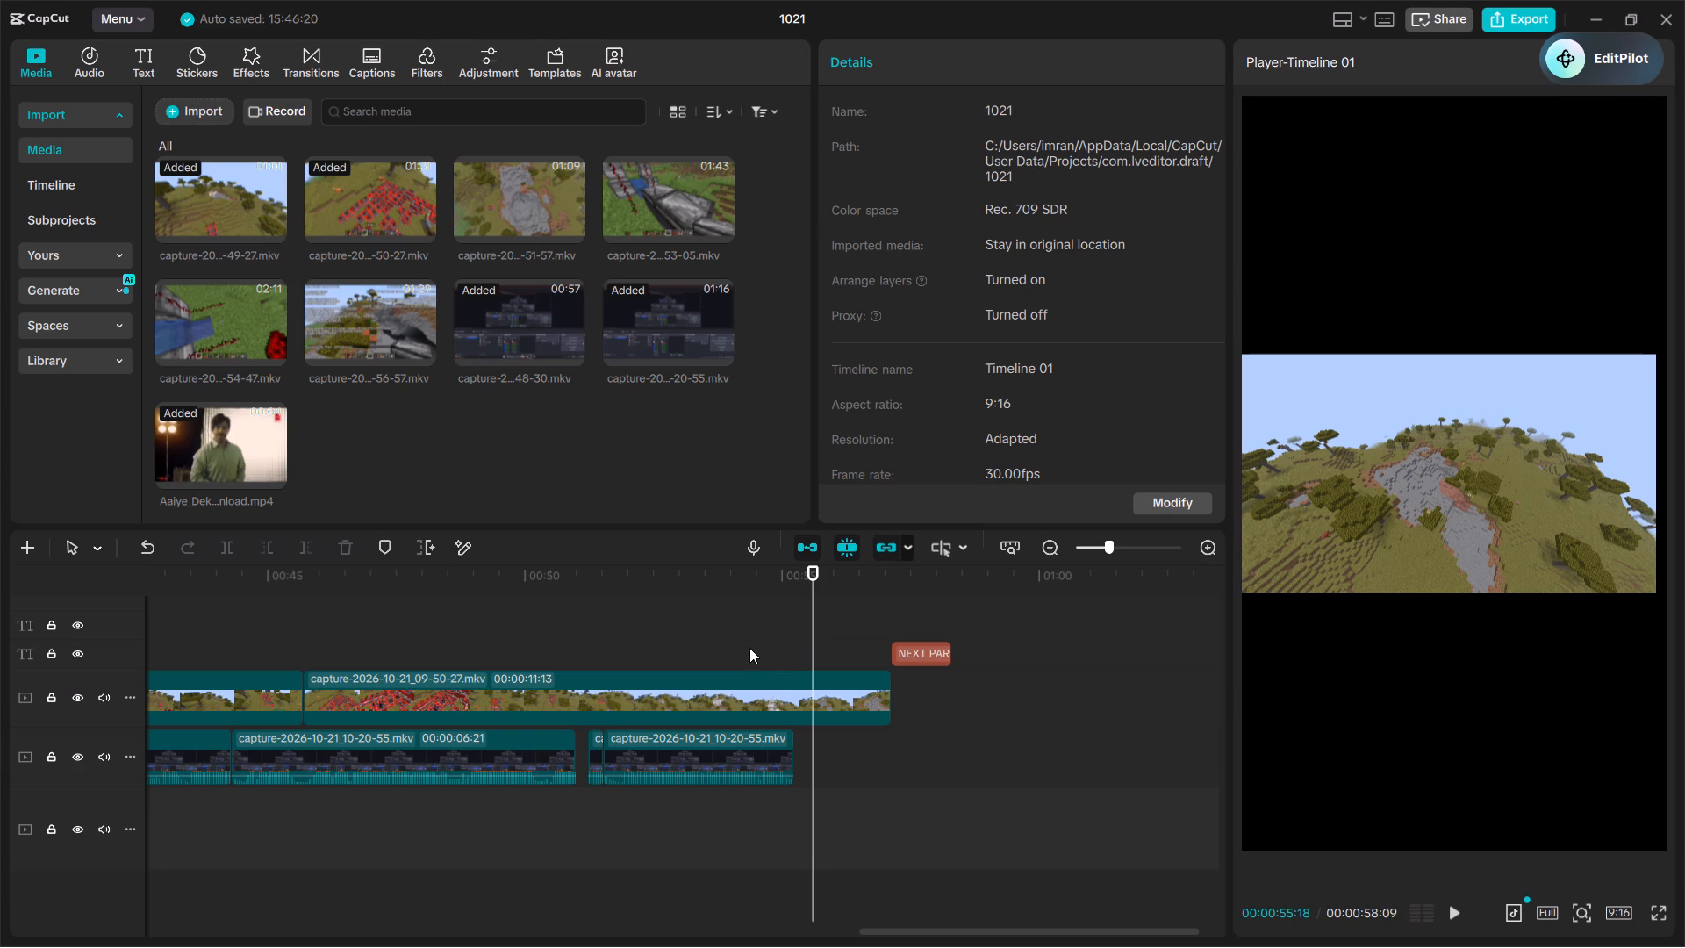
pyautogui.click(749, 648)
pyautogui.press('space')
pyautogui.press('space')
pyautogui.click(612, 671)
pyautogui.press('space')
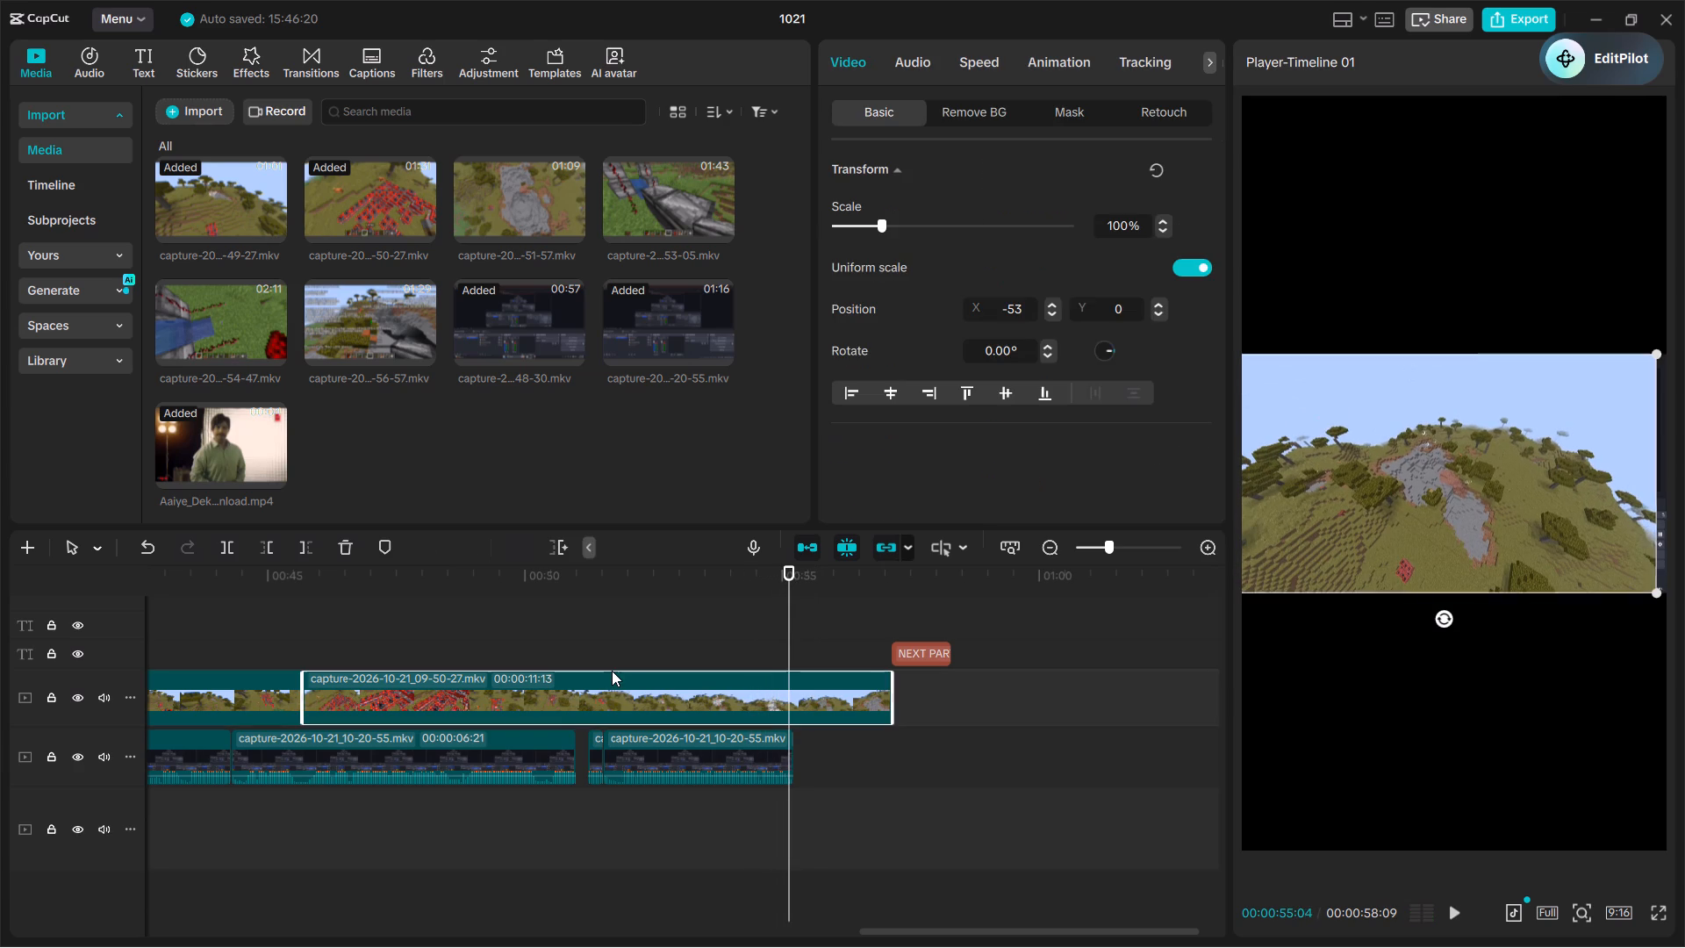
pyautogui.press('space')
pyautogui.click(557, 606)
pyautogui.press('space')
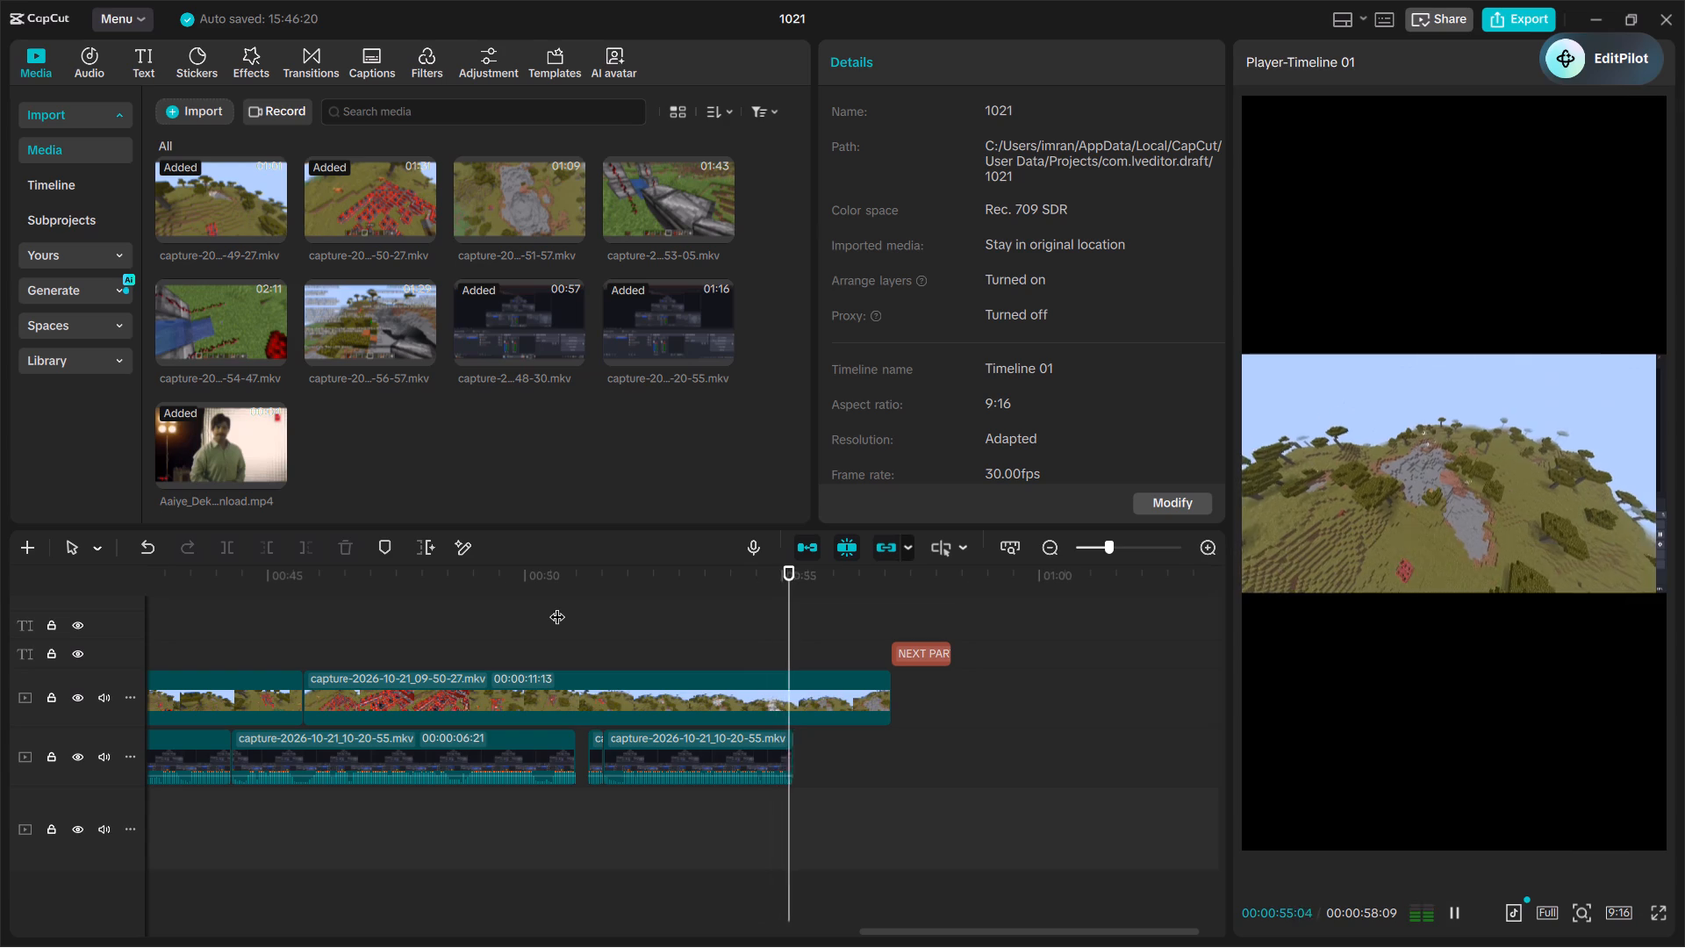
pyautogui.press('space')
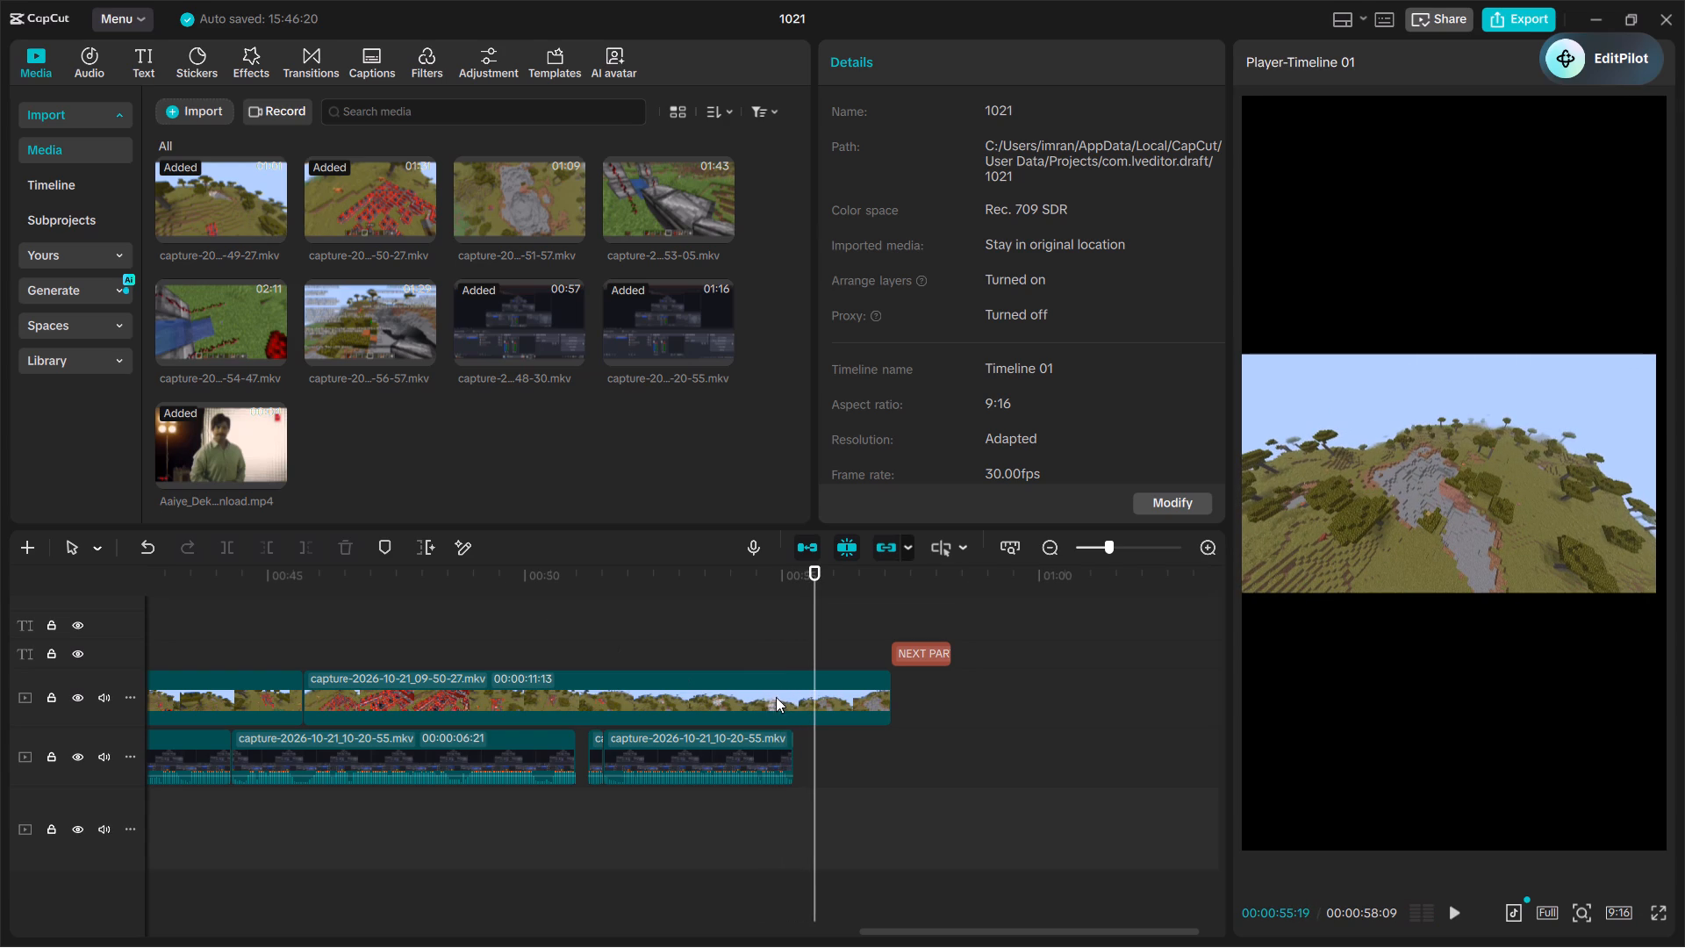
pyautogui.click(772, 625)
pyautogui.press('space')
pyautogui.press('space')
pyautogui.click(746, 632)
pyautogui.press('space')
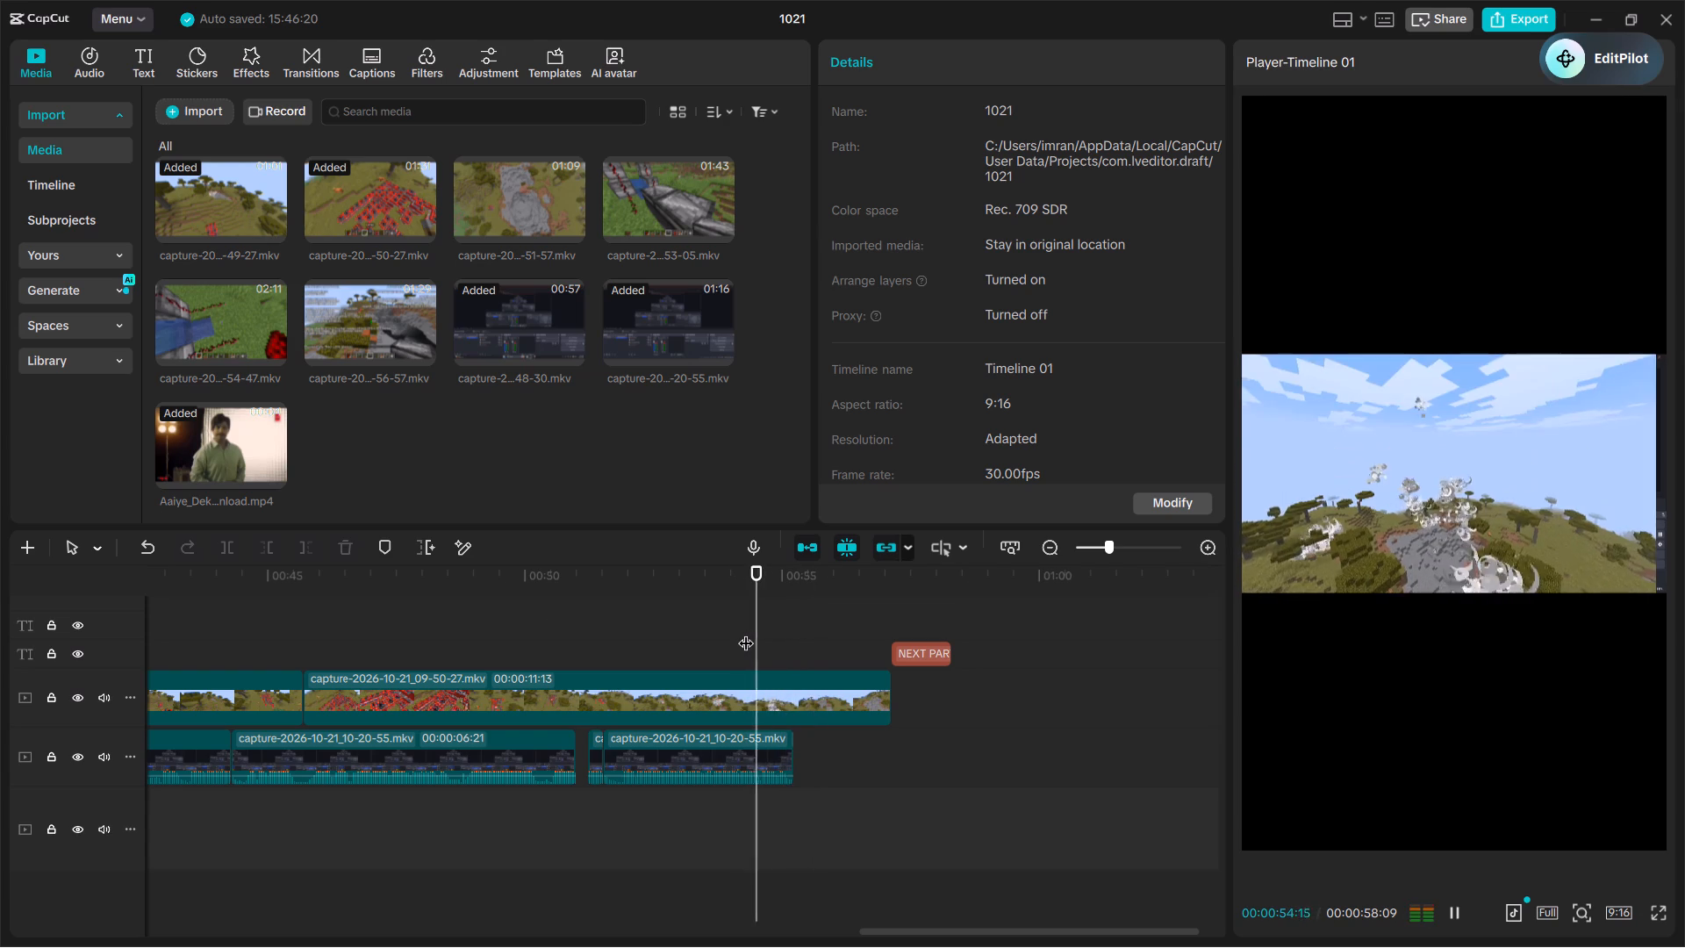
pyautogui.press('space')
pyautogui.click(746, 632)
pyautogui.press('space')
pyautogui.press('space')
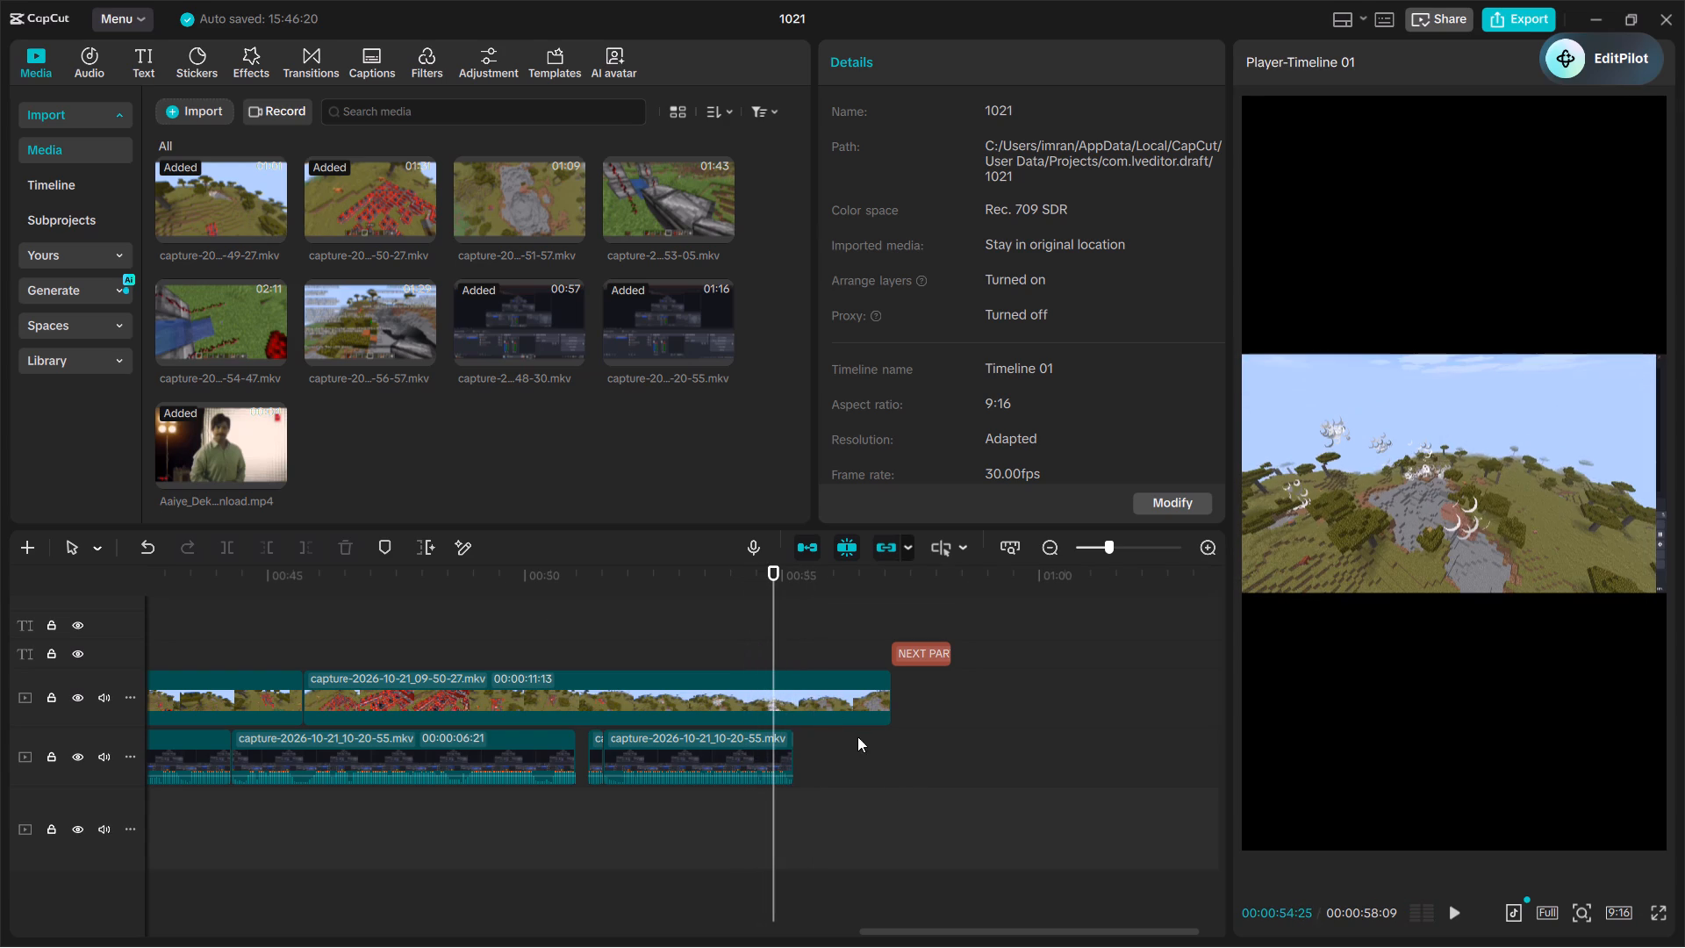
pyautogui.press('space')
pyautogui.press('space')
pyautogui.click(699, 652)
pyautogui.press('space')
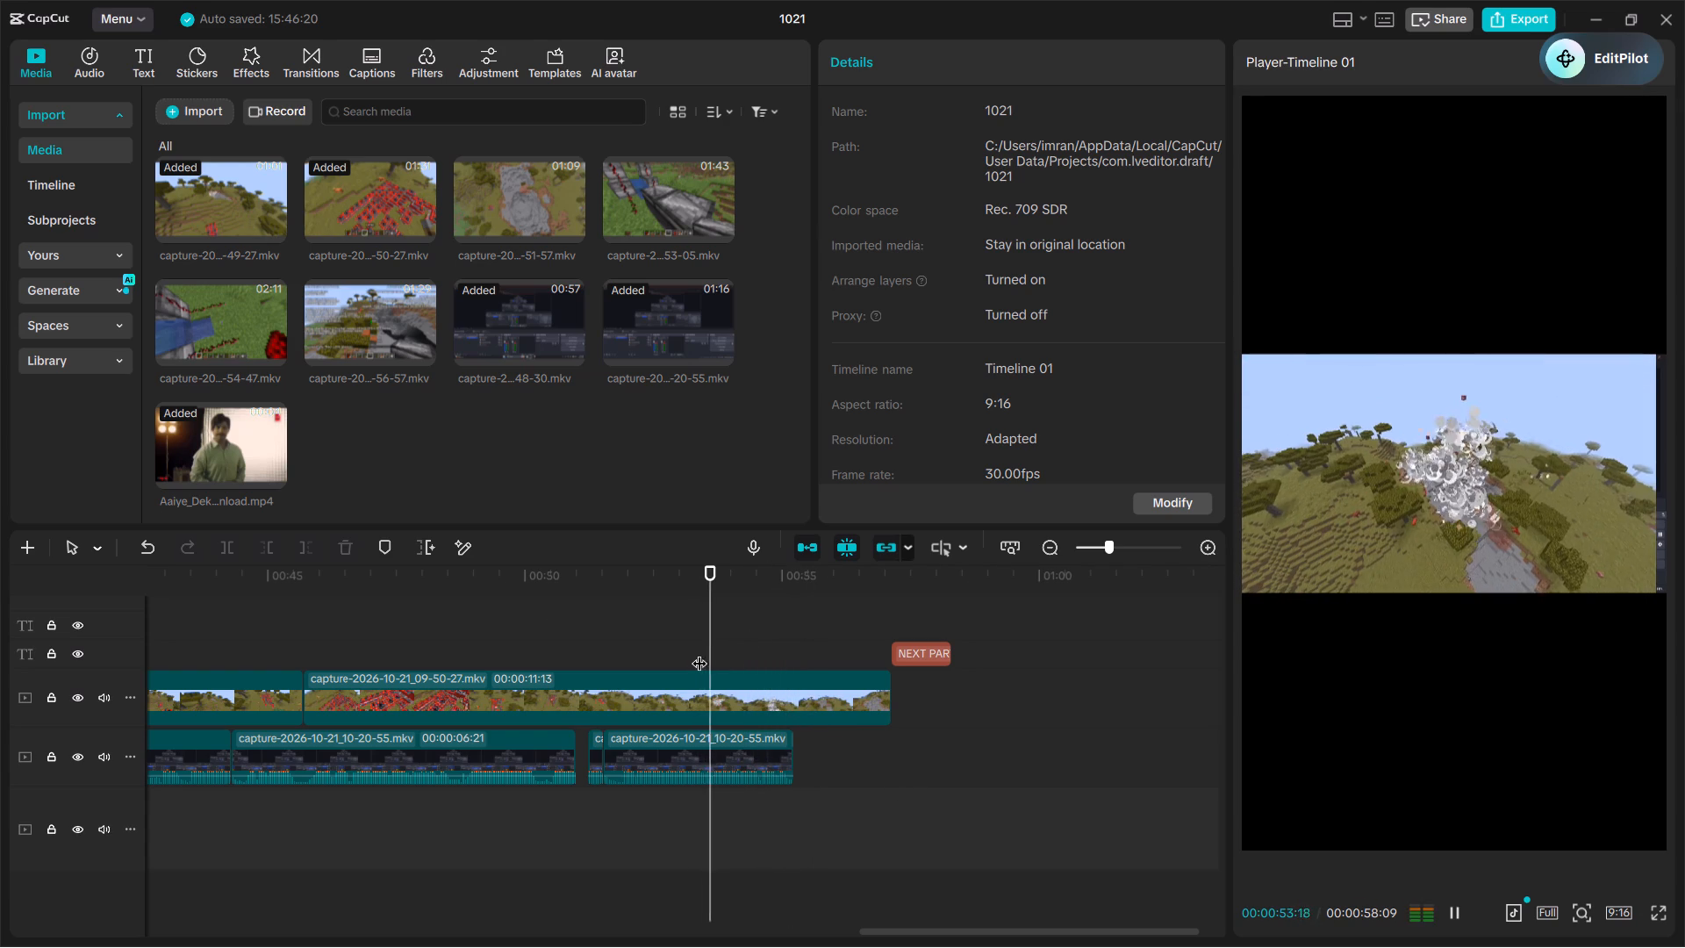
pyautogui.press('space')
pyautogui.press('space')
pyautogui.press('space')
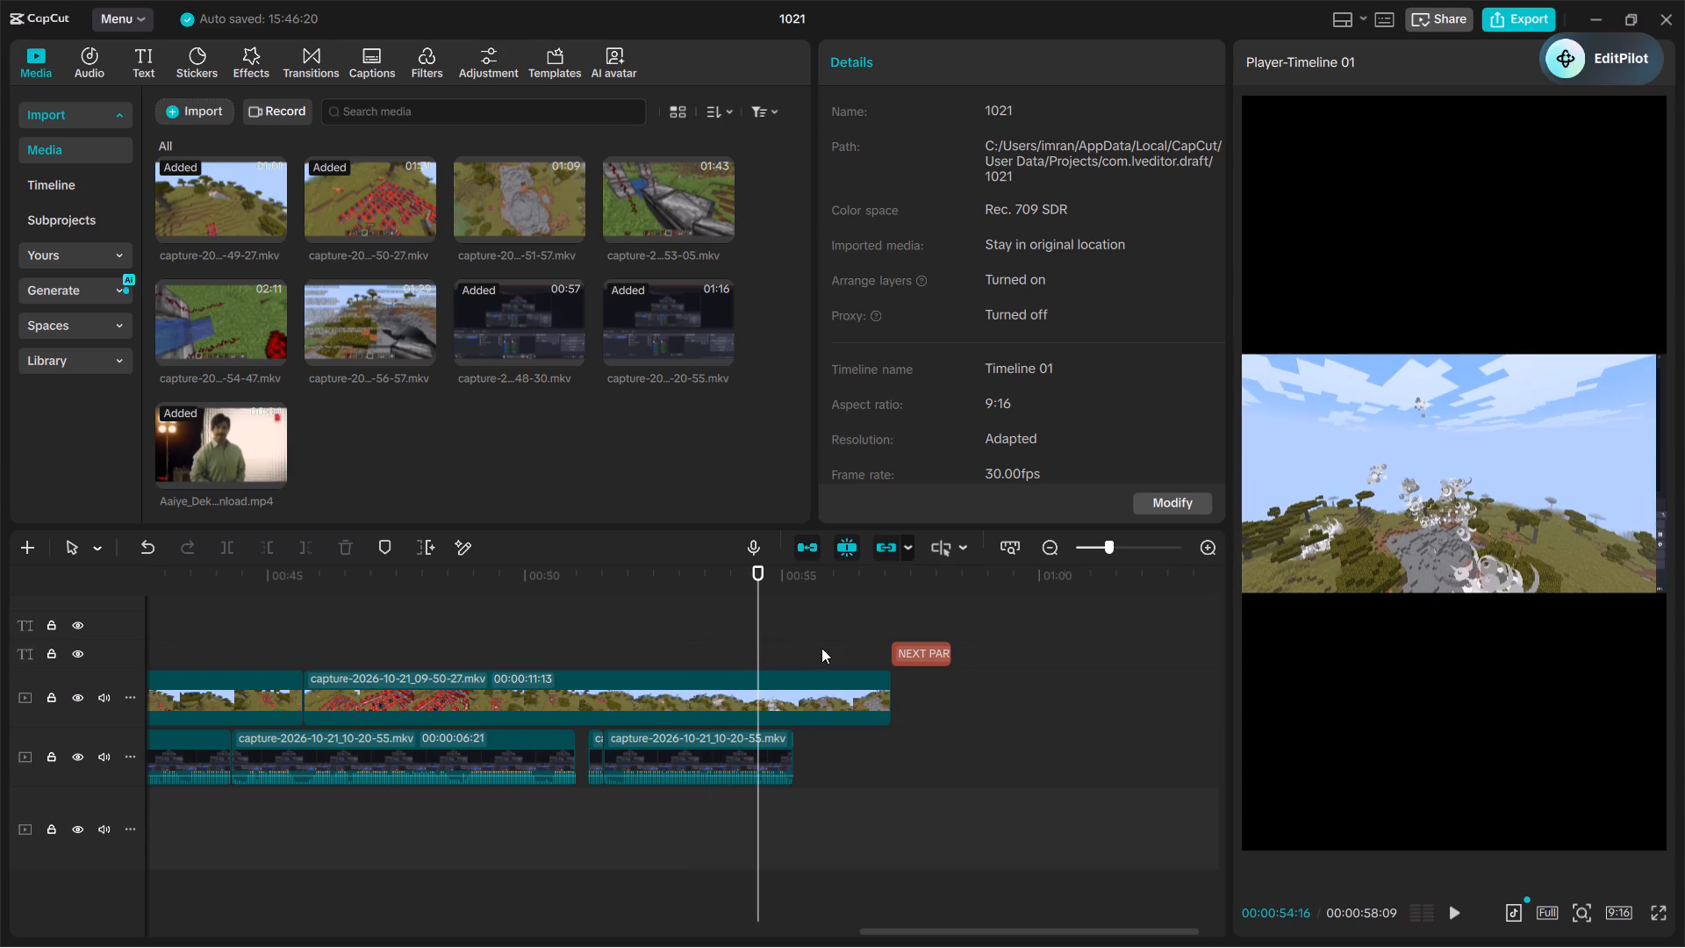
pyautogui.click(723, 647)
pyautogui.press('space')
pyautogui.press('space')
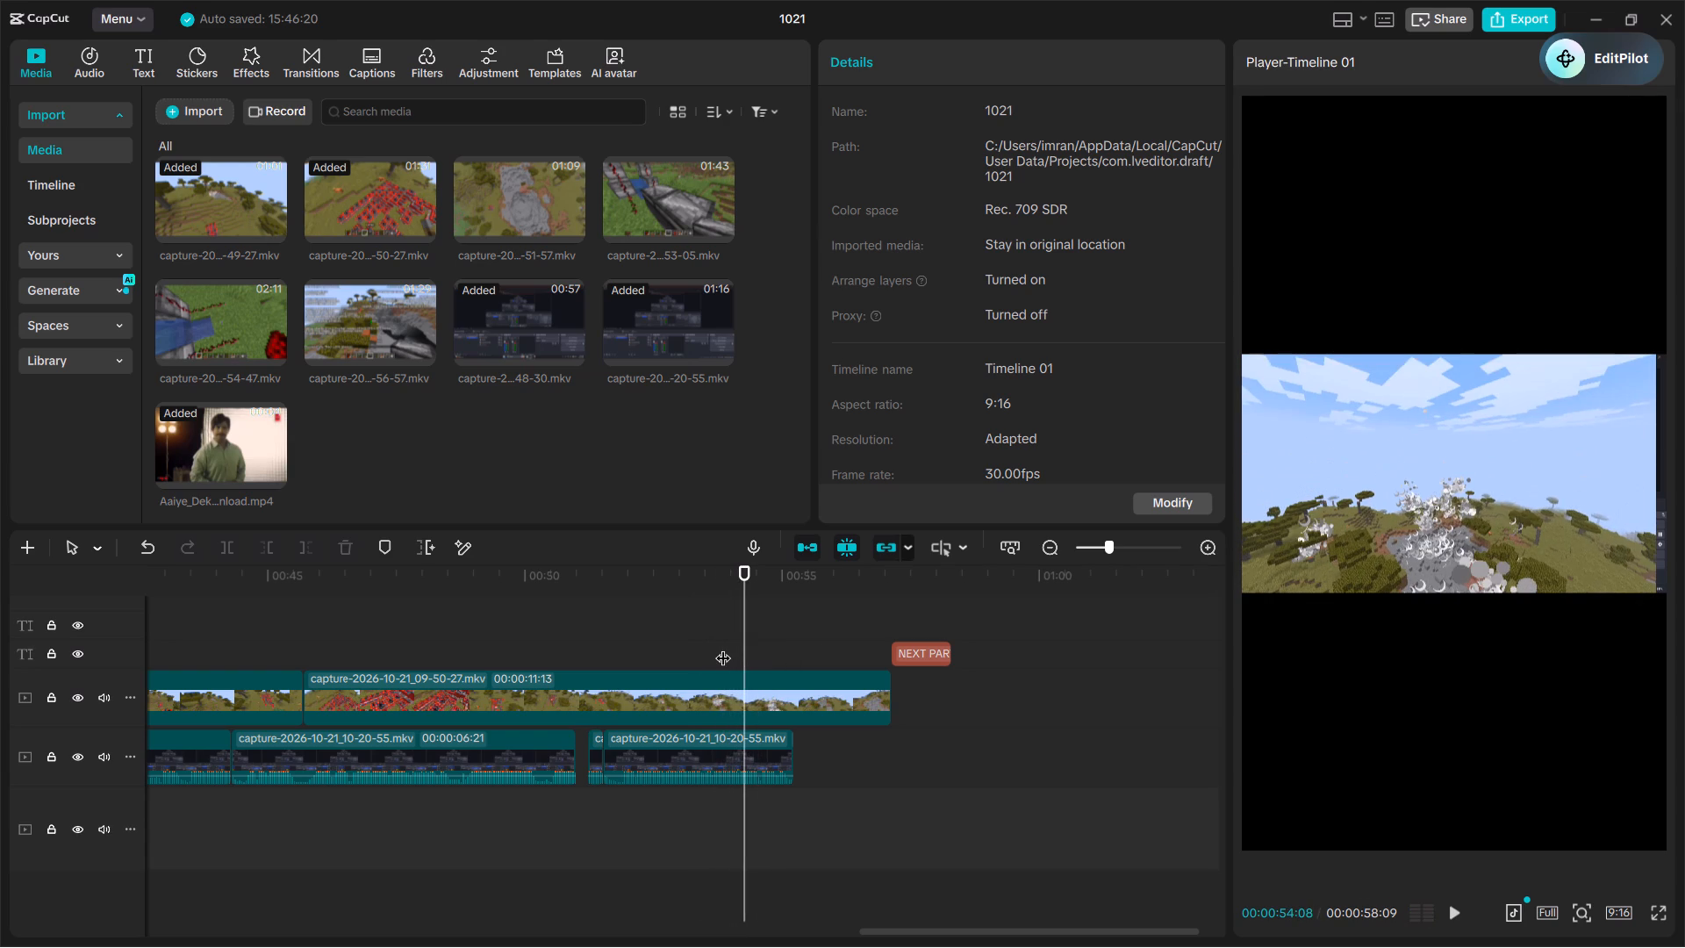
# Examine the explosion around 00:00:53 to 00:00:54 more closely with repeated short playbacks to pick the exact cut point.
pyautogui.hotkey('ctrl', '+')
pyautogui.hotkey('ctrl', '+')
pyautogui.hotkey('ctrl', '+')
pyautogui.hotkey('ctrl', '+')
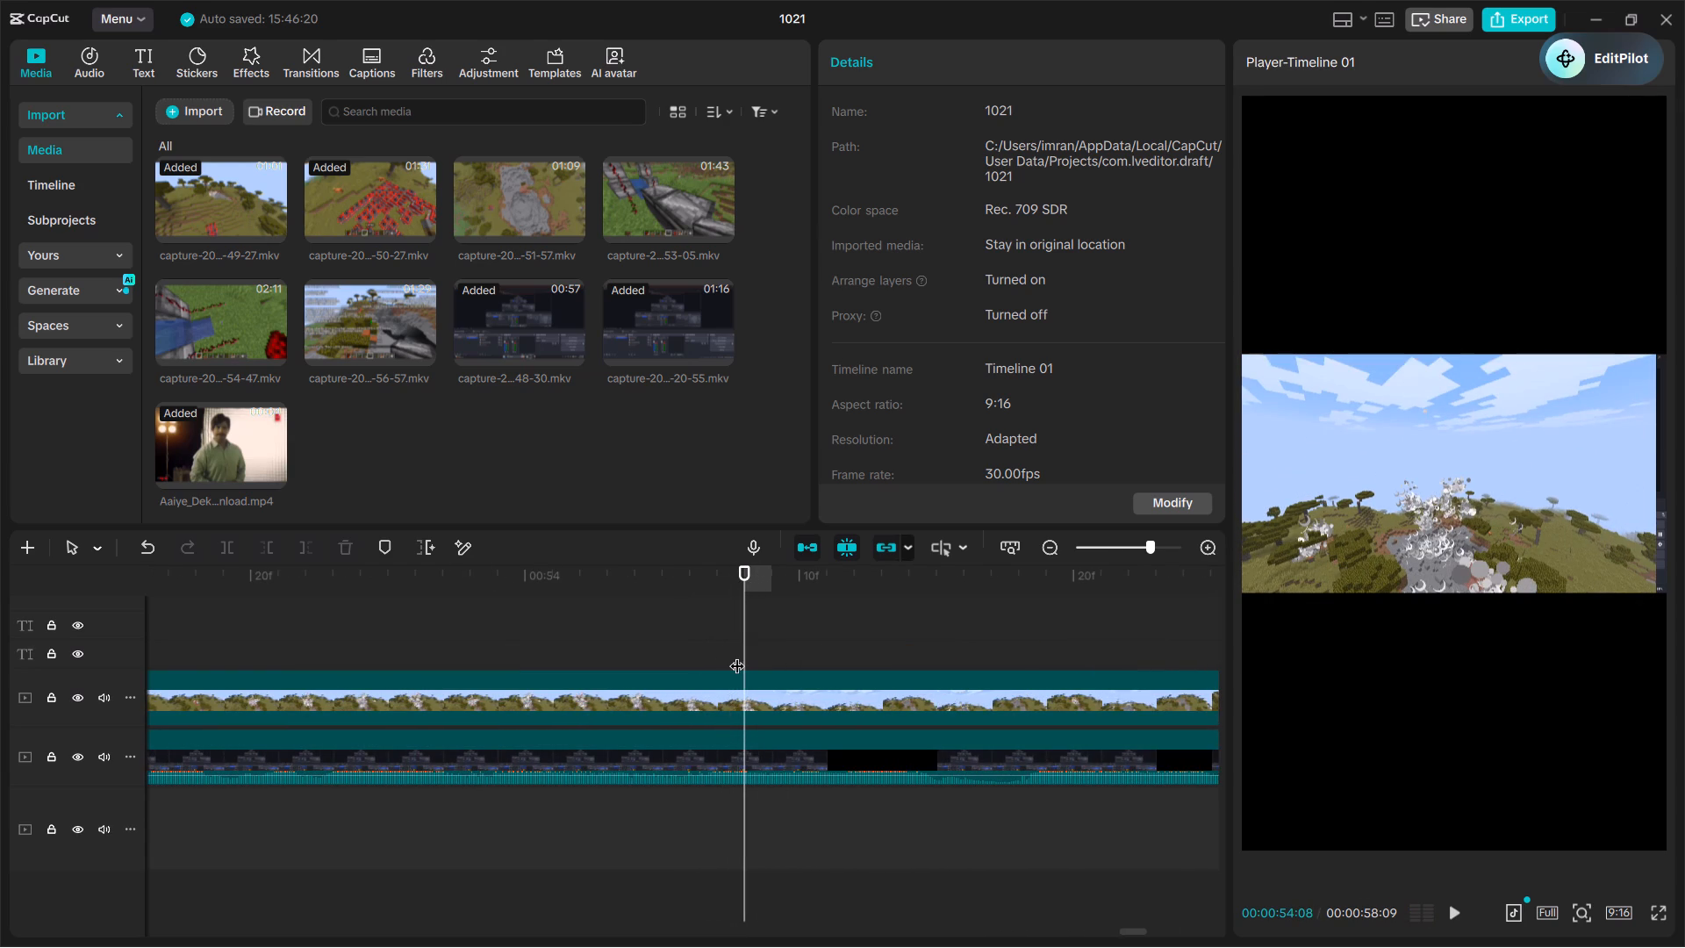
pyautogui.click(554, 614)
pyautogui.press('space')
pyautogui.press('space')
pyautogui.click(342, 636)
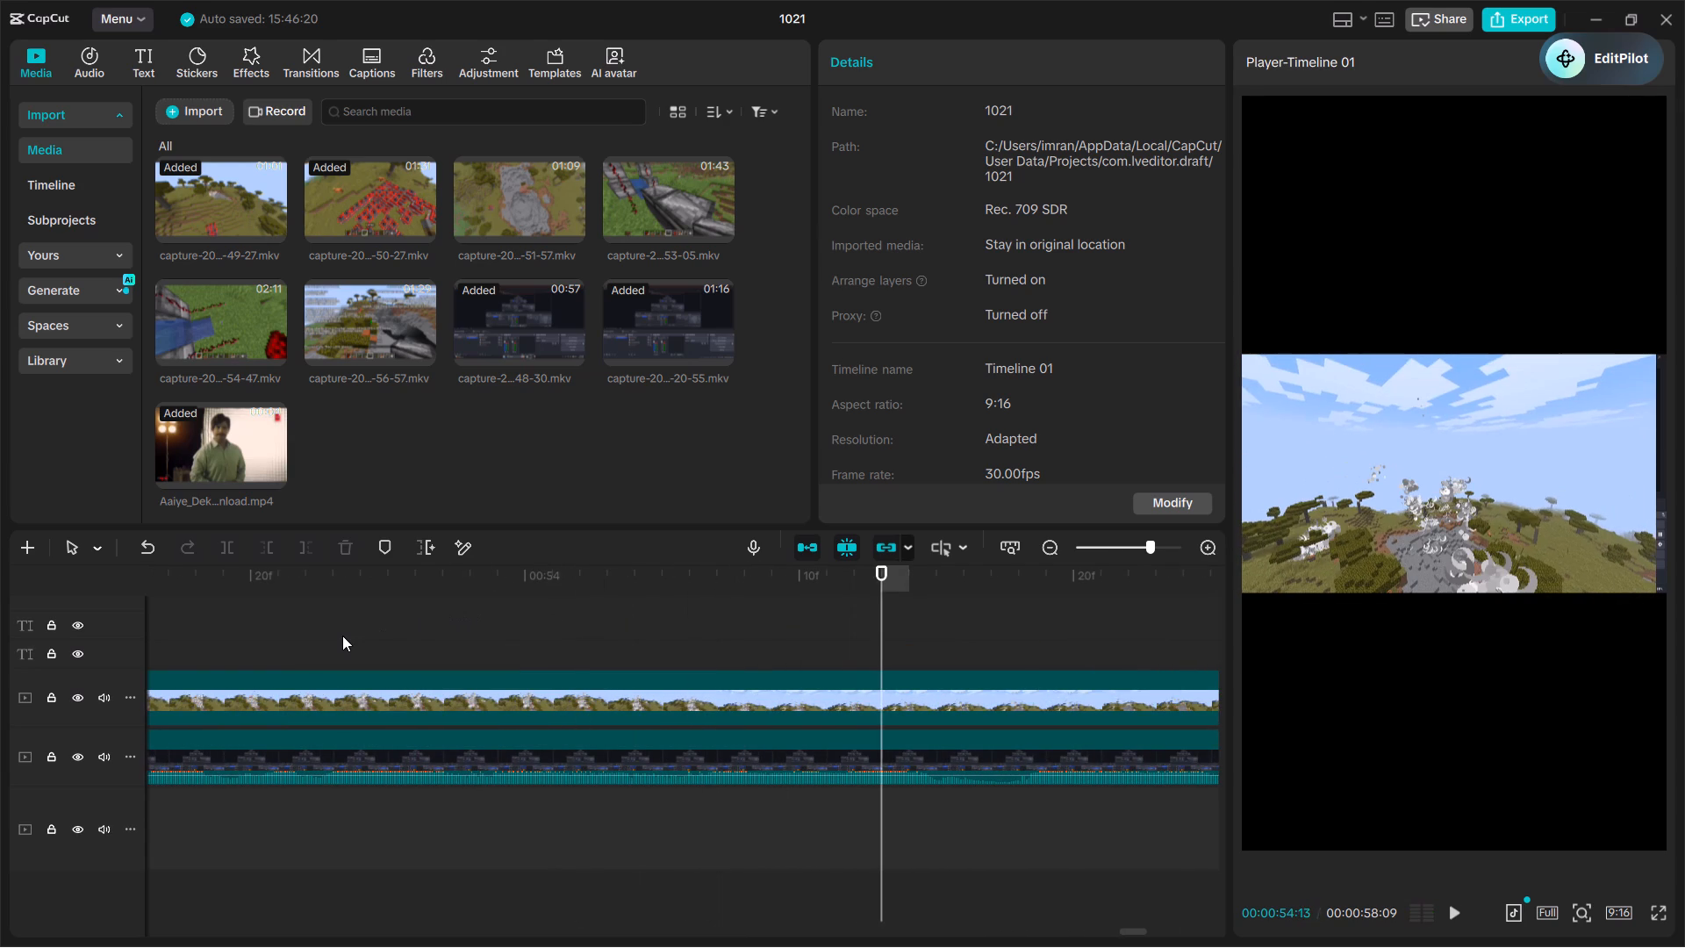
pyautogui.press('space')
pyautogui.press('space')
pyautogui.click(319, 641)
pyautogui.press('space')
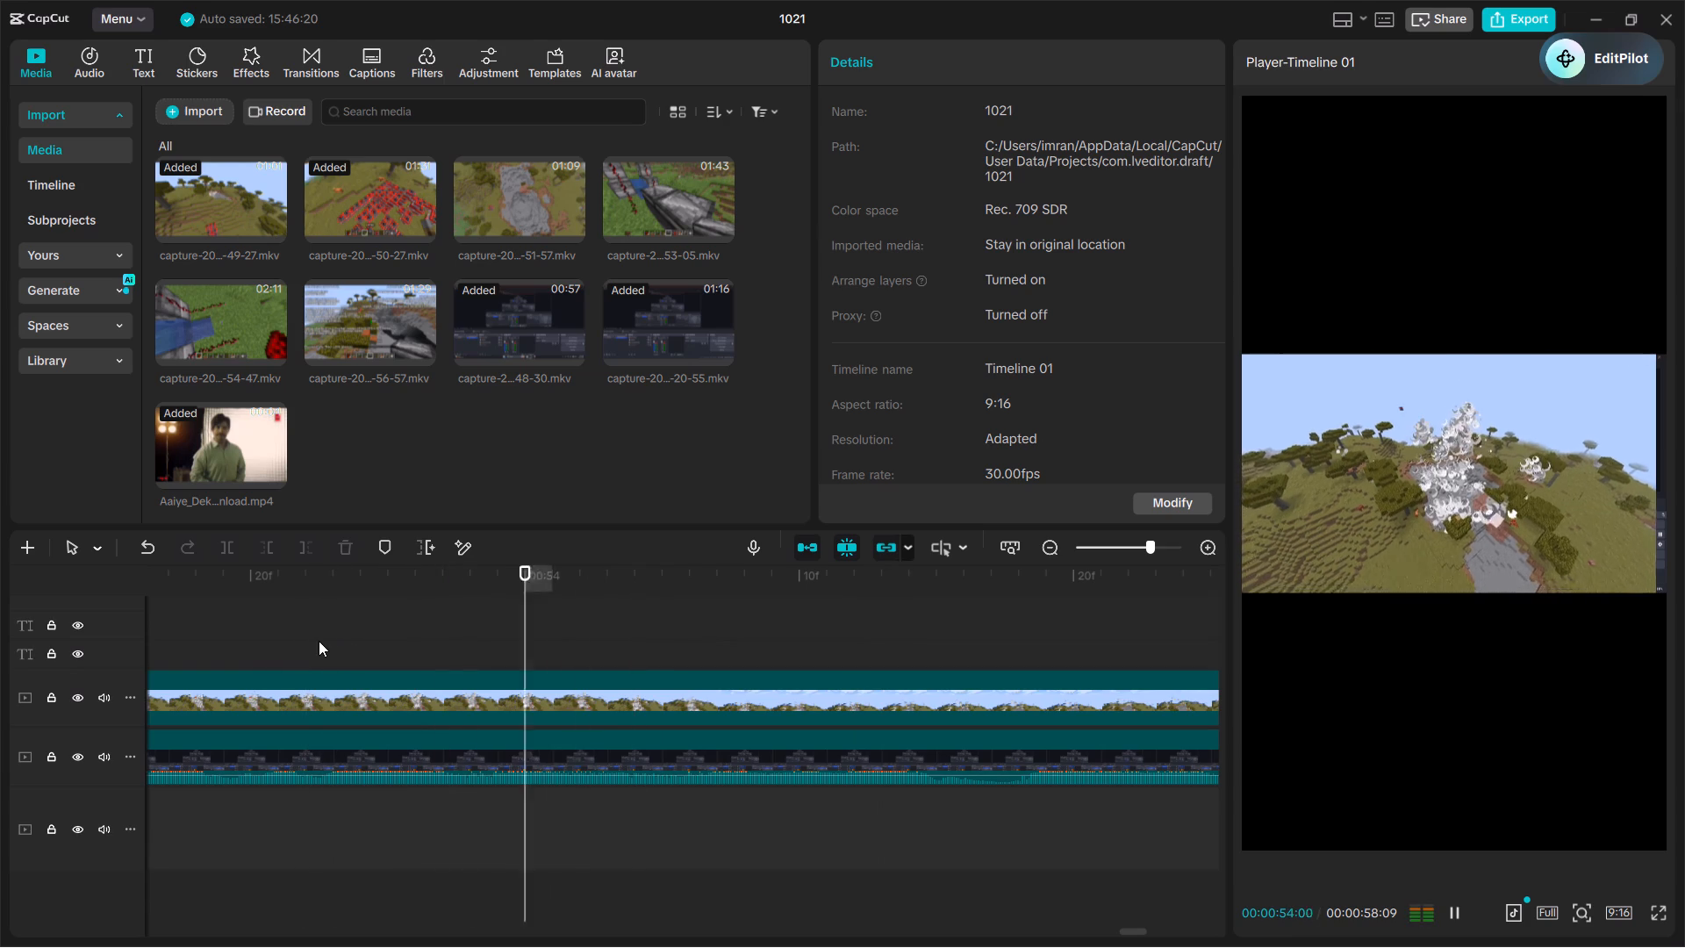
pyautogui.press('space')
pyautogui.click(281, 628)
pyautogui.moveTo(281, 628); pyautogui.dragTo(201, 636)
pyautogui.press('space')
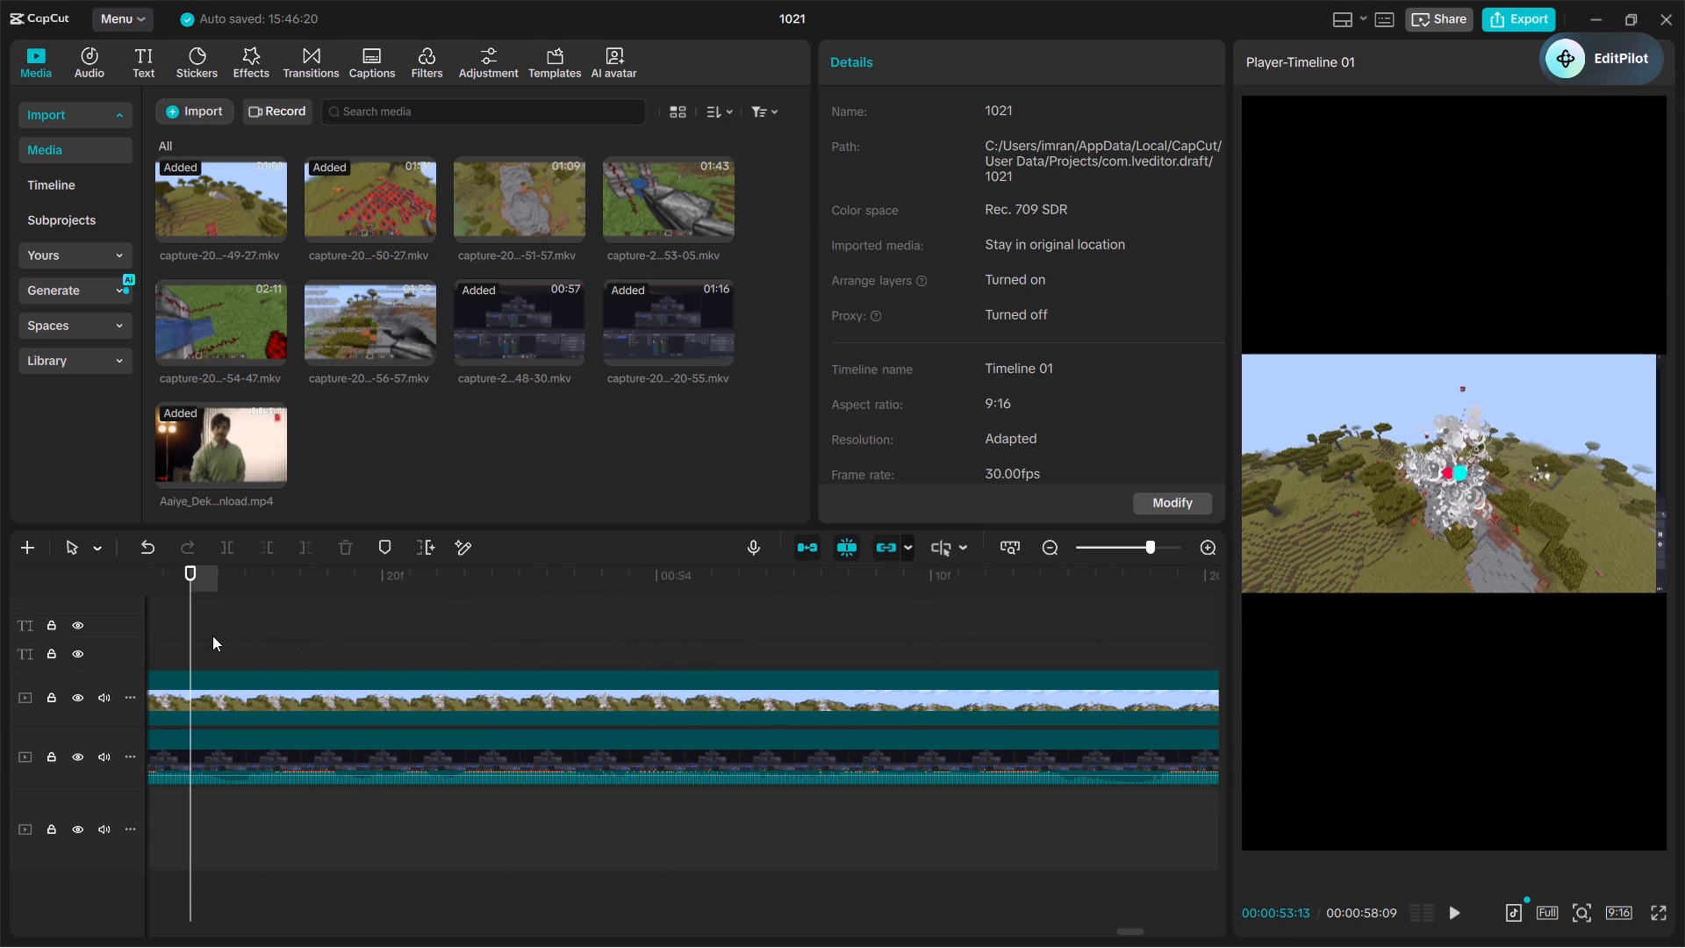
pyautogui.press('space')
pyautogui.click(231, 621)
pyautogui.moveTo(231, 621); pyautogui.dragTo(85, 671)
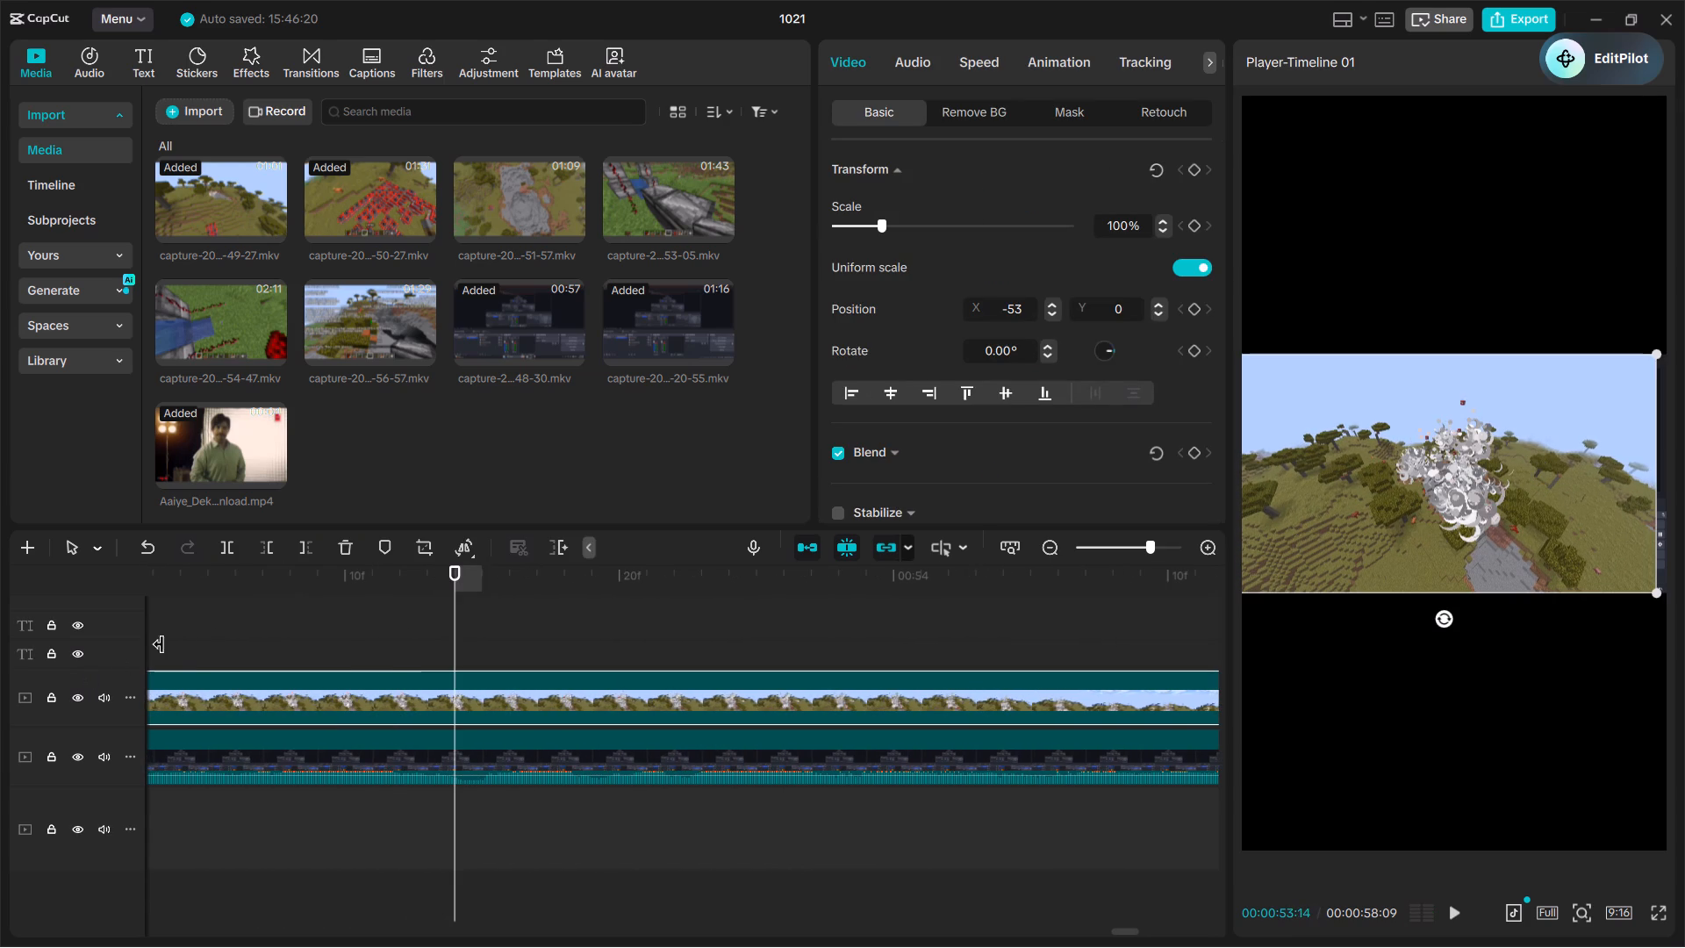
pyautogui.click(304, 586)
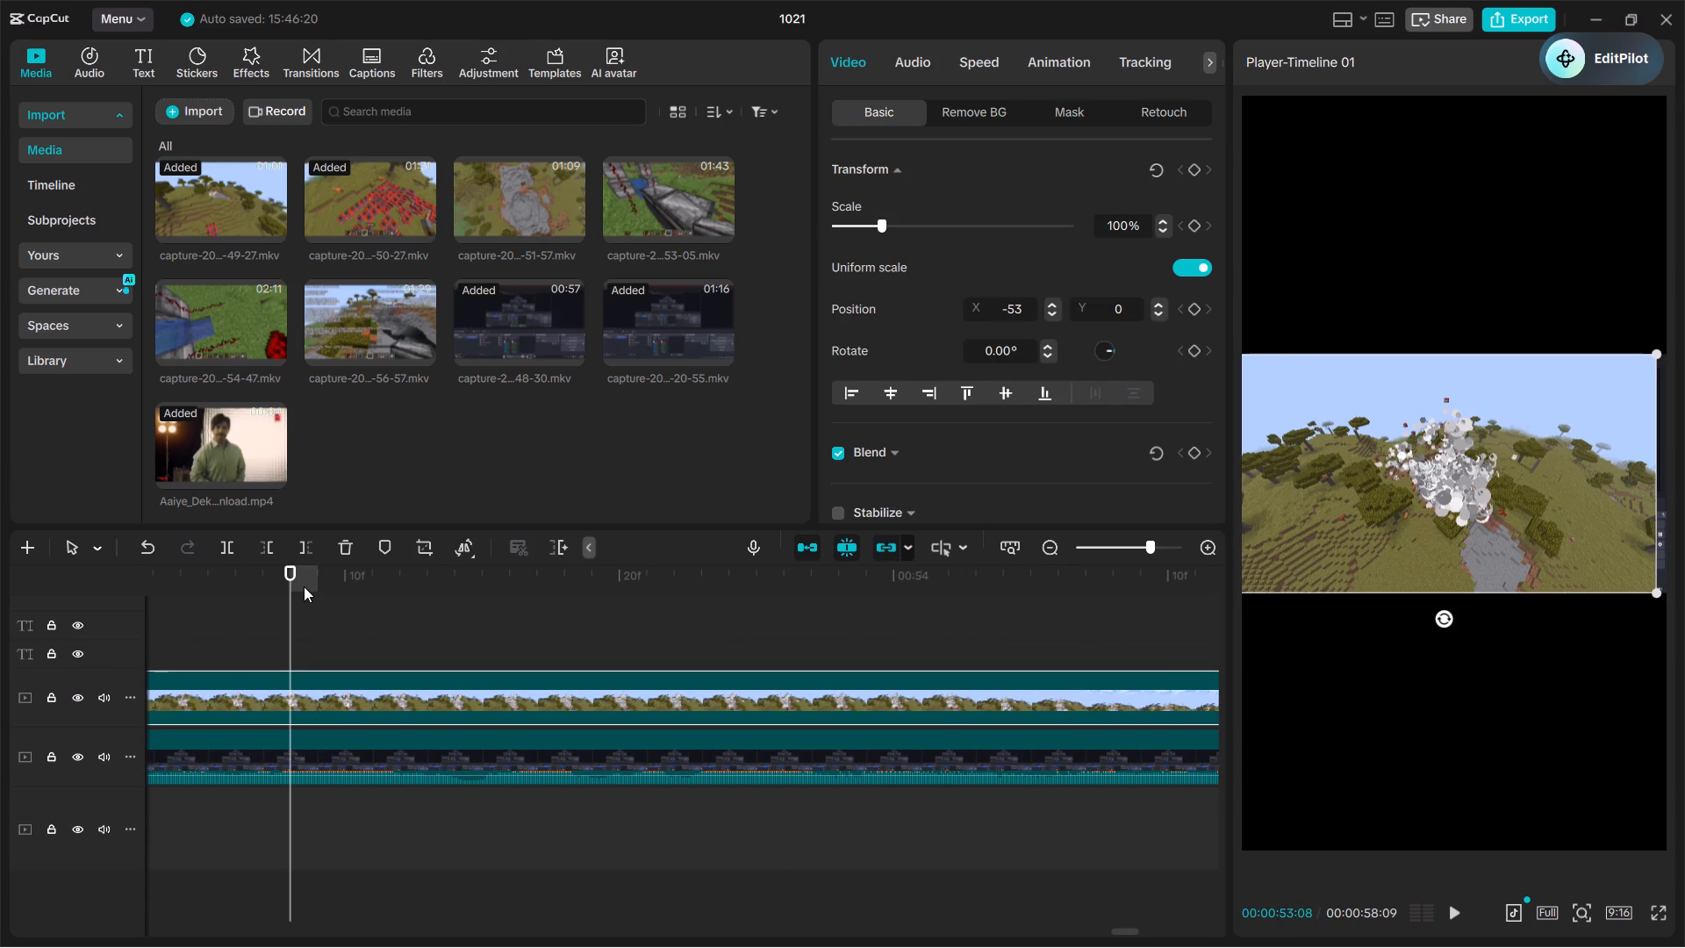
pyautogui.hotkey('ctrl', '-')
pyautogui.press('space')
pyautogui.press('space')
pyautogui.press('space')
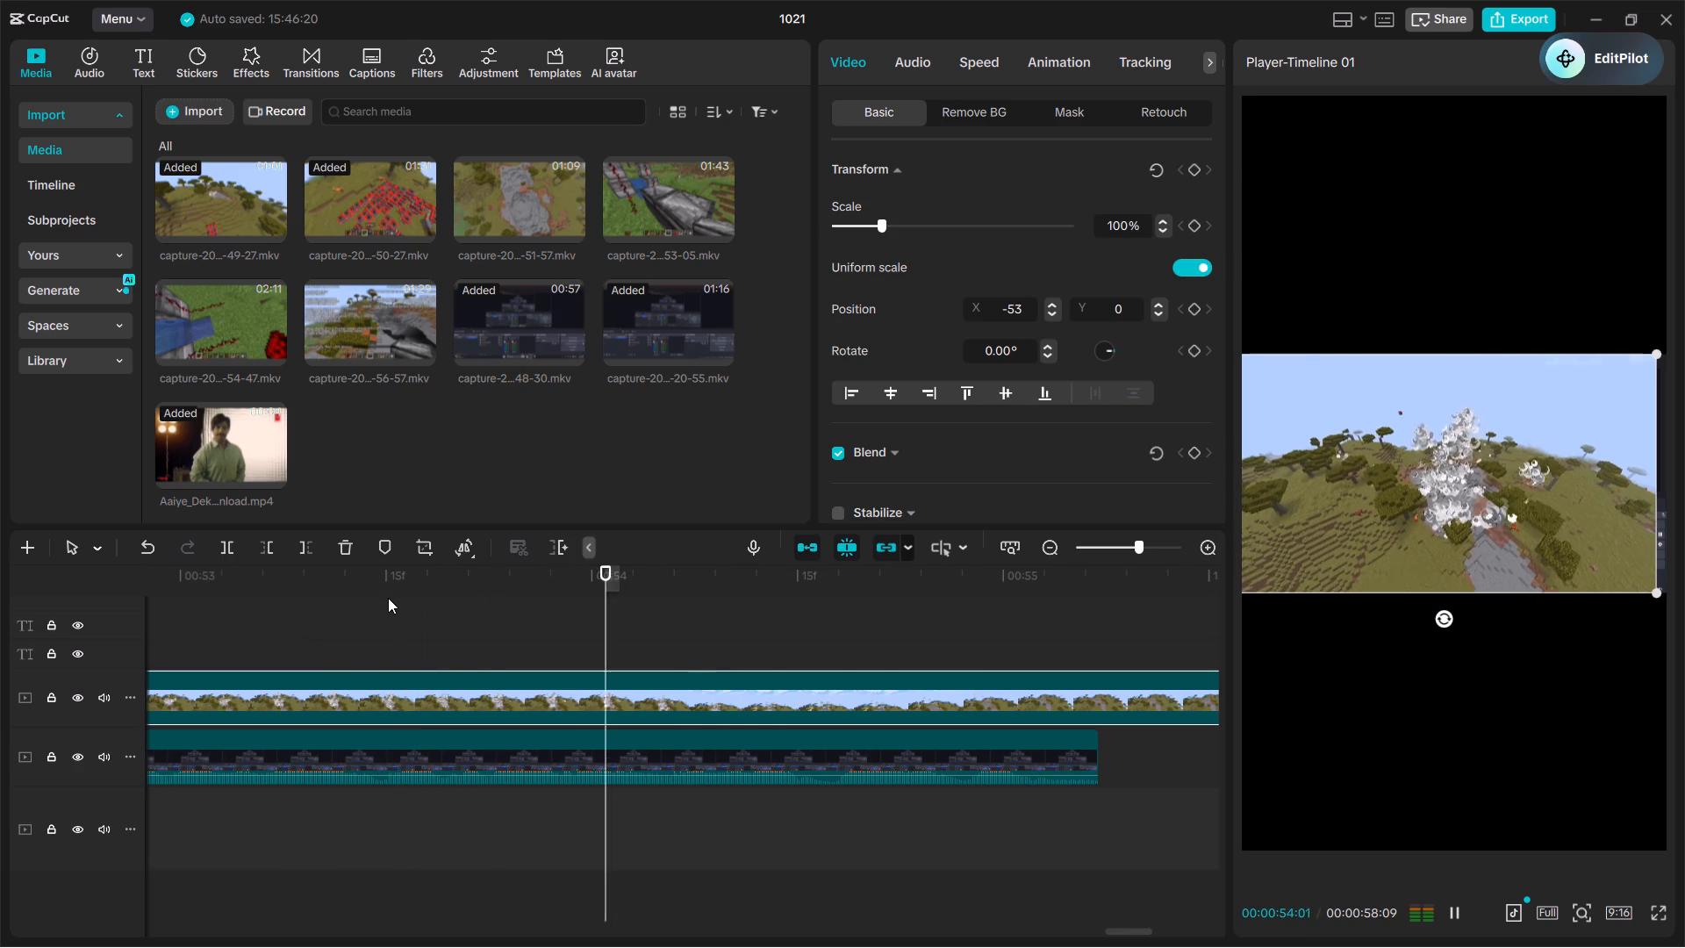
pyautogui.press('space')
pyautogui.click(427, 628)
pyautogui.press('space')
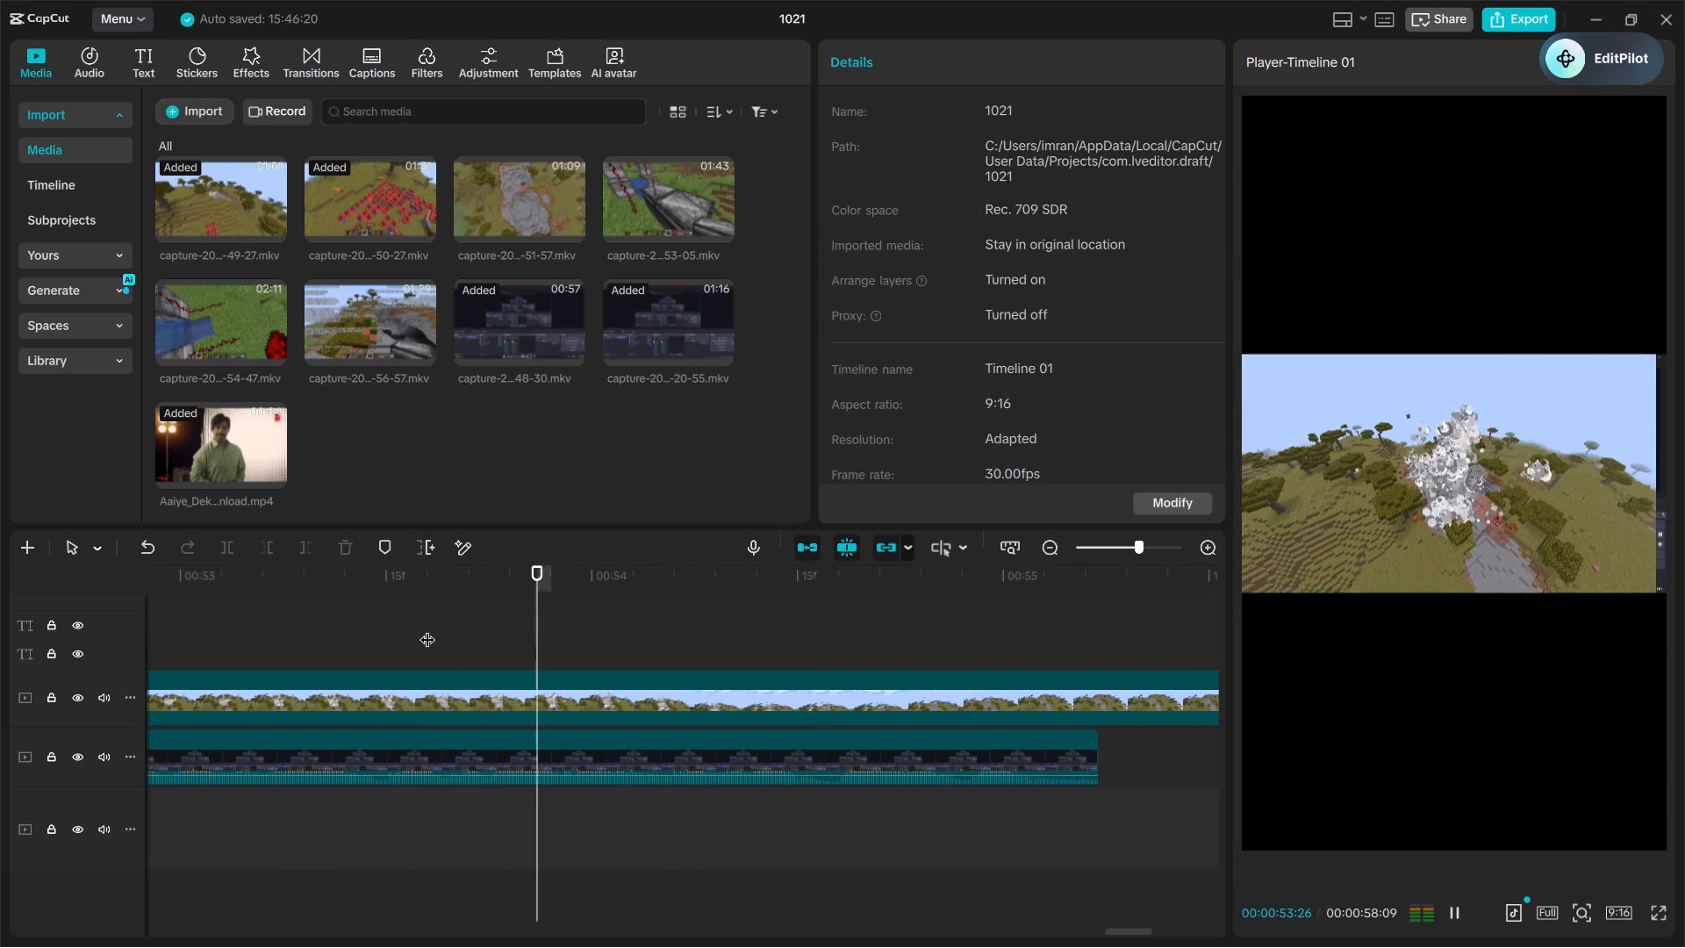
pyautogui.press('space')
pyautogui.click(427, 628)
pyautogui.press('space')
pyautogui.press('space')
# Trim off everything after 00:00:53:18 from the last lower-track clip and the last main-track clip.
pyautogui.click(427, 628)
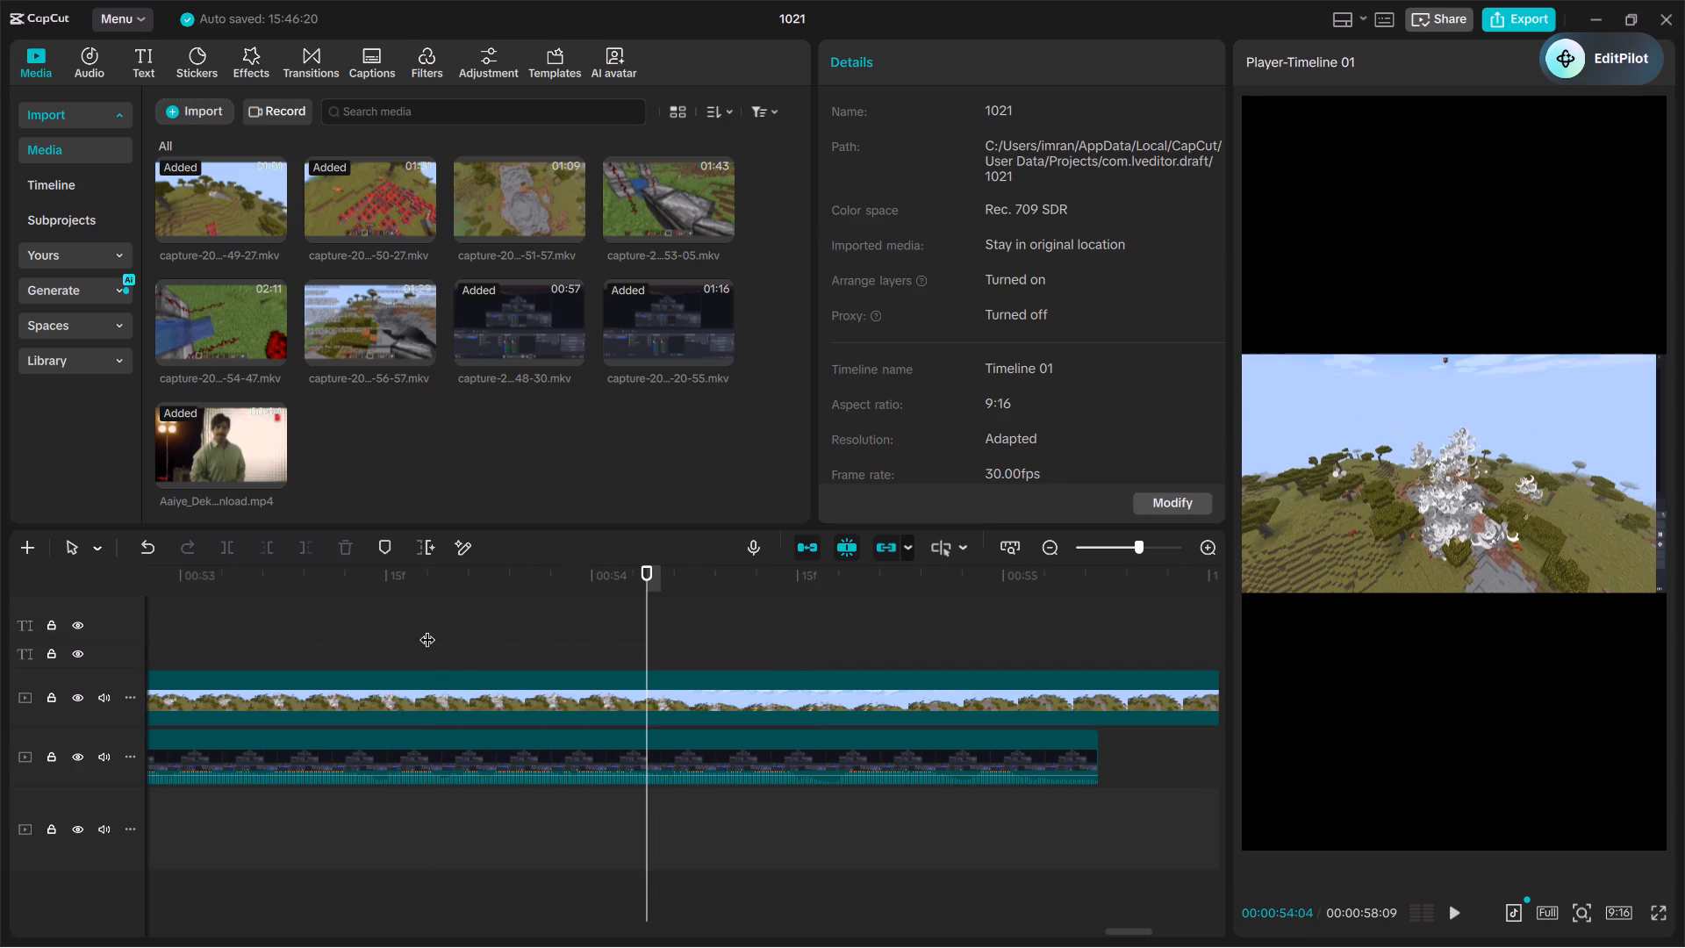
pyautogui.click(416, 736)
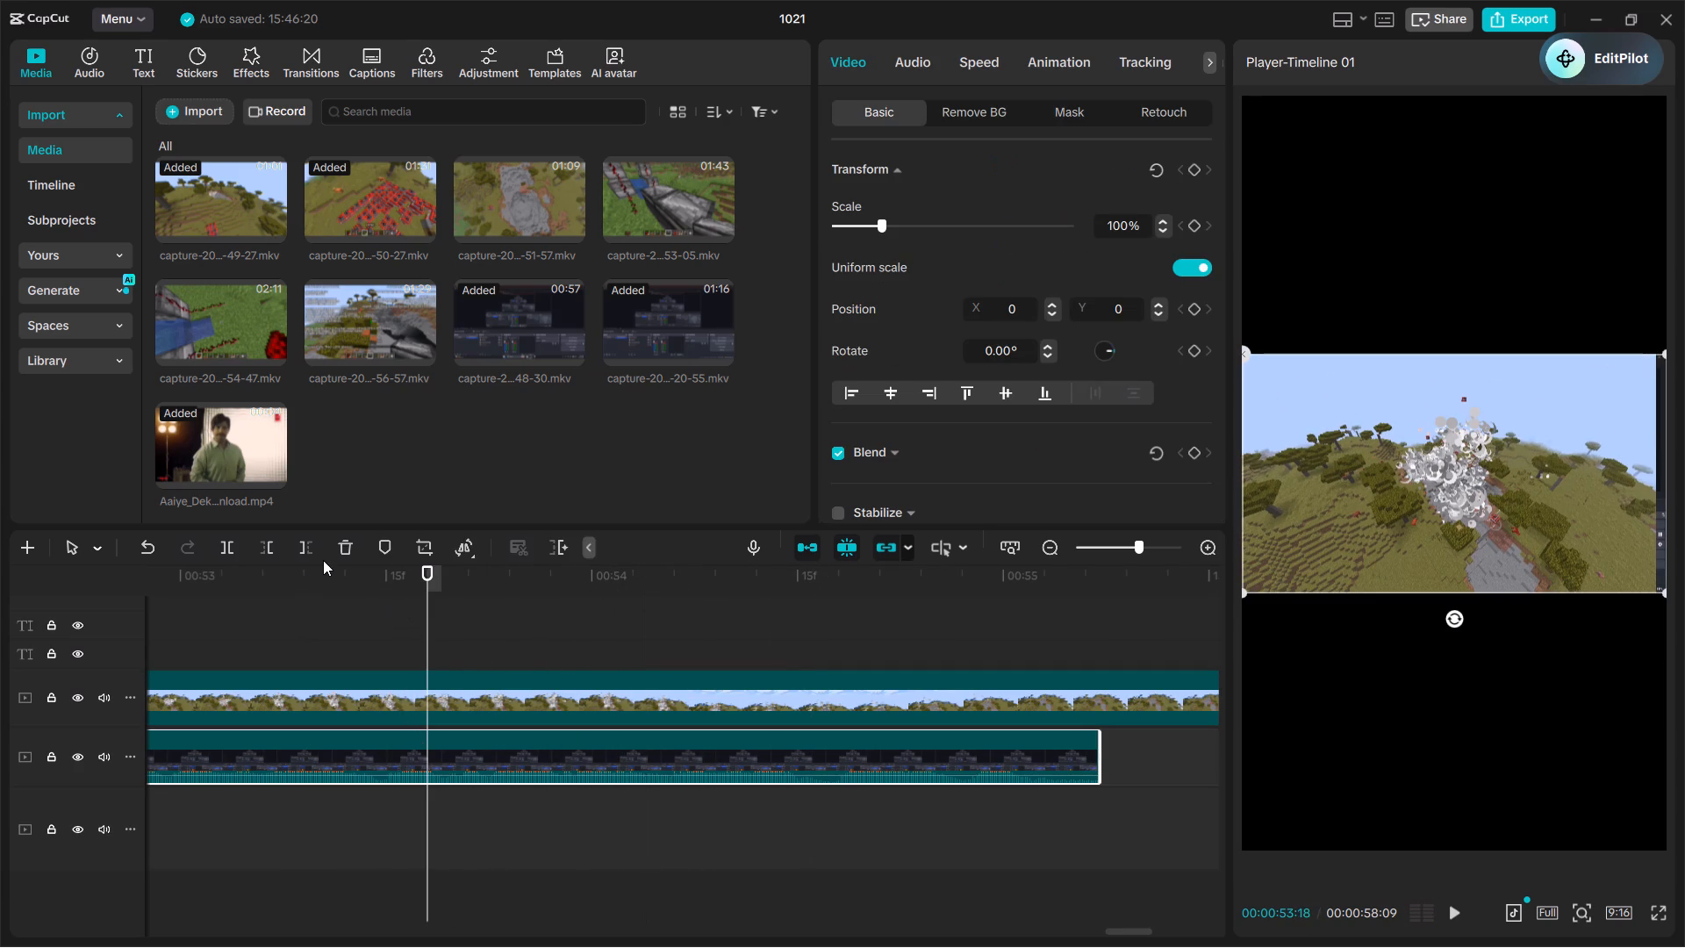
pyautogui.click(308, 552)
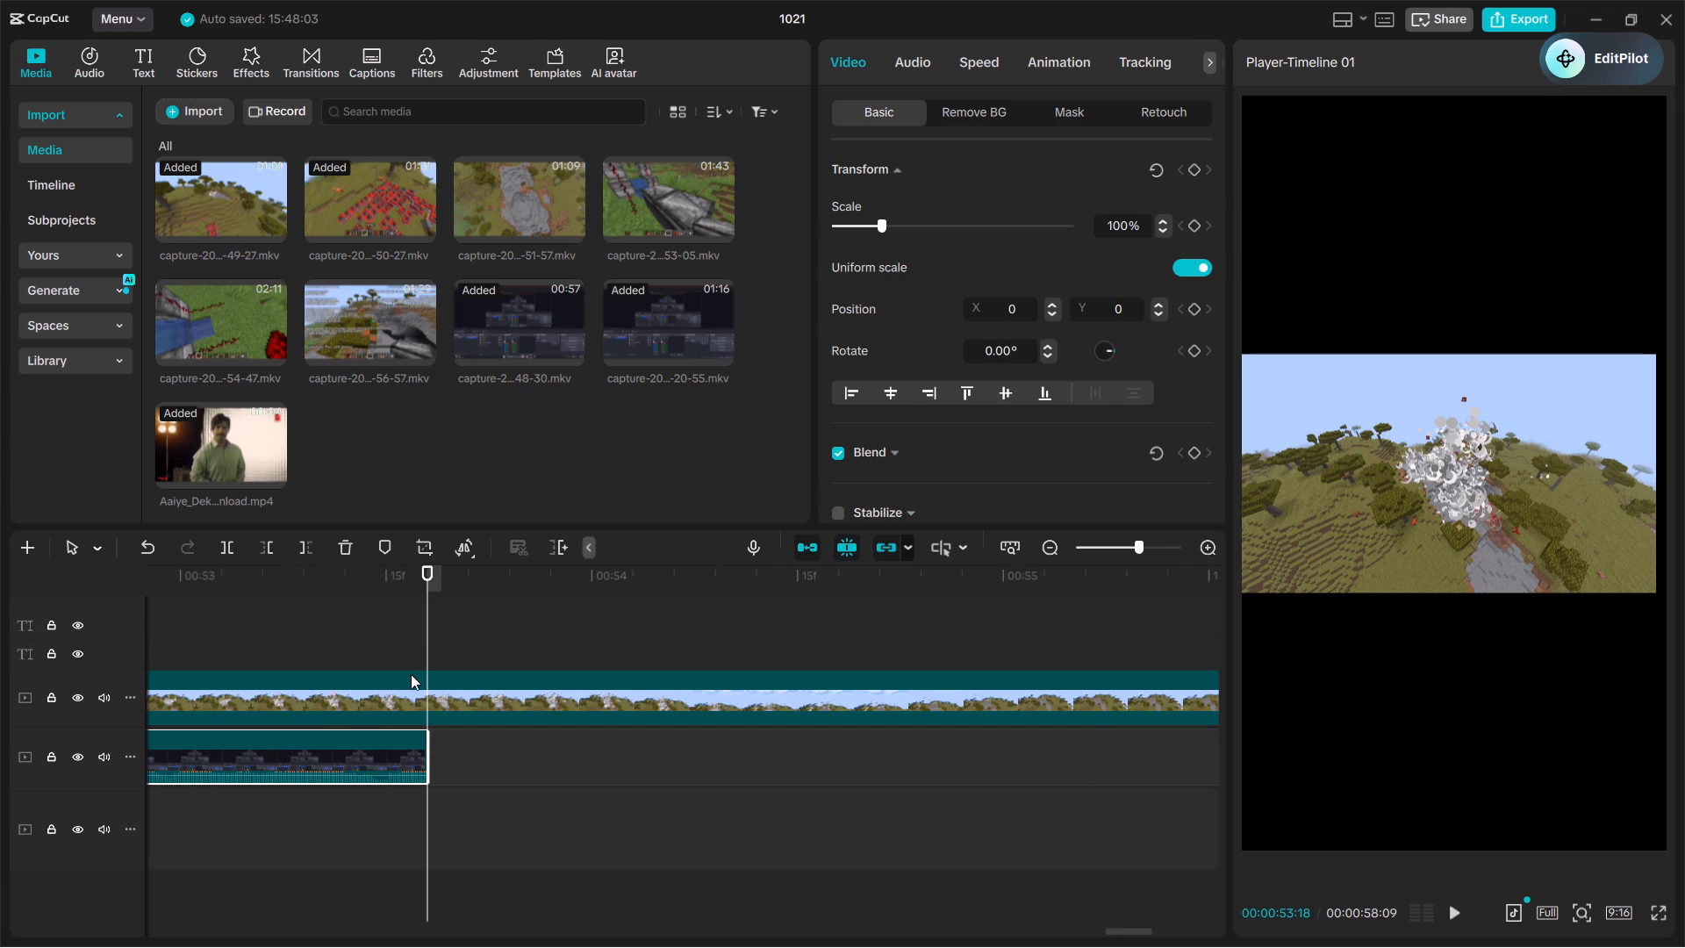
pyautogui.click(419, 674)
pyautogui.click(312, 556)
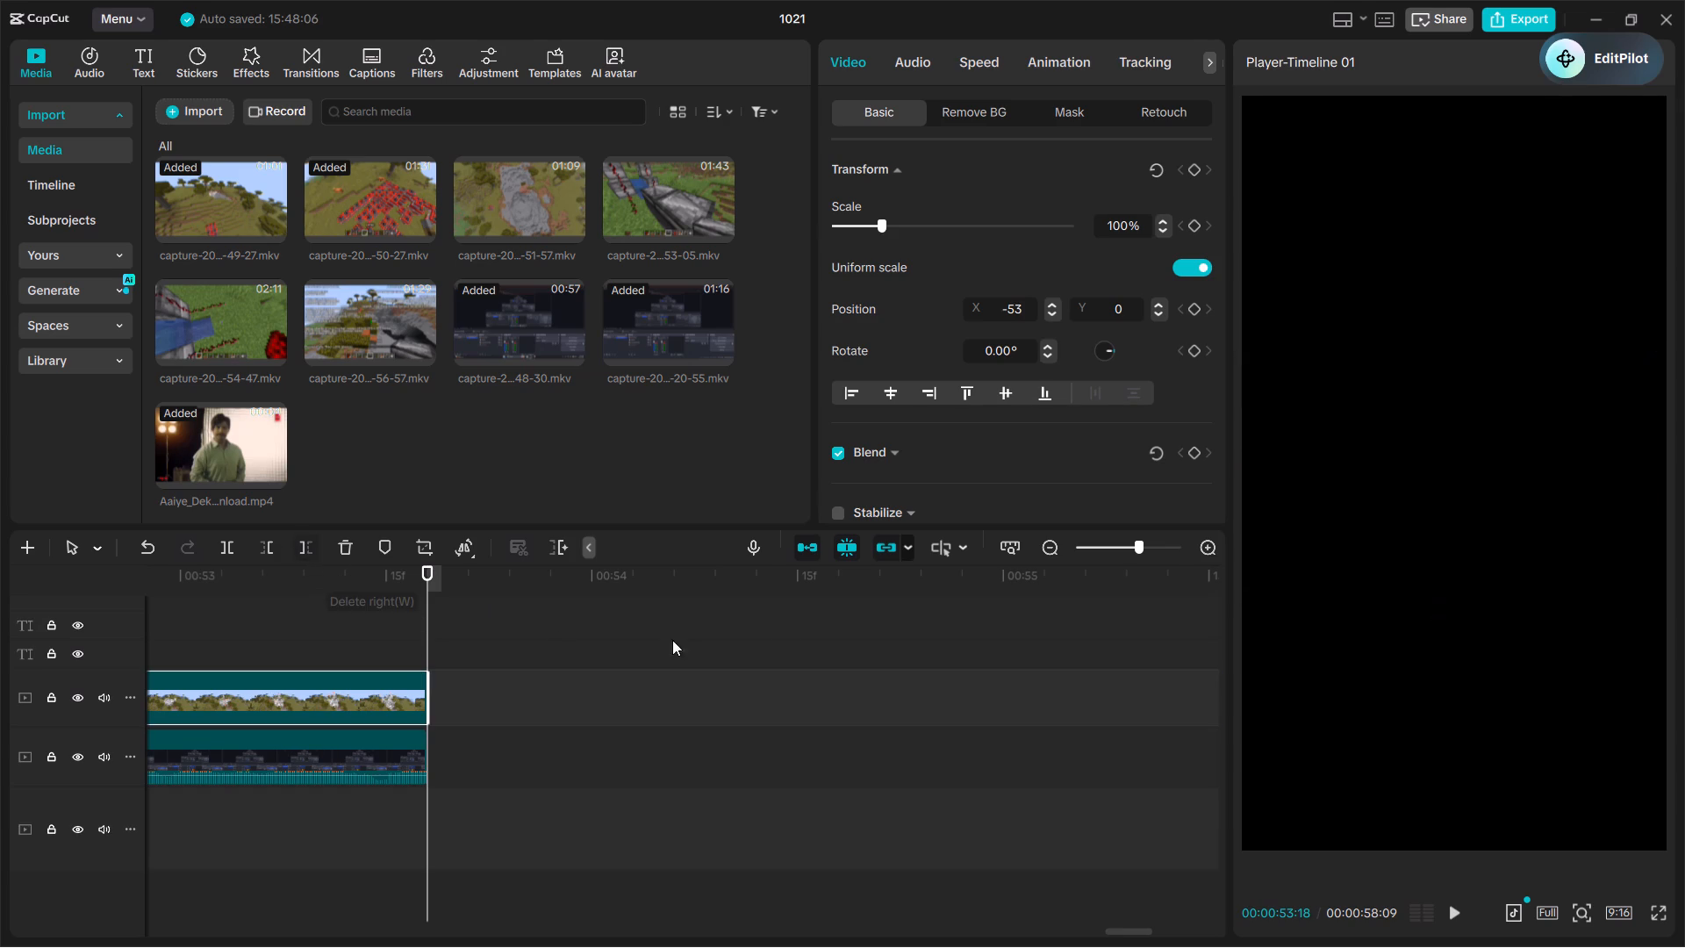
# Move the NEXT PART COMING title so it starts right where the trimmed clips end.
pyautogui.moveTo(434, 625); pyautogui.dragTo(1086, 671)
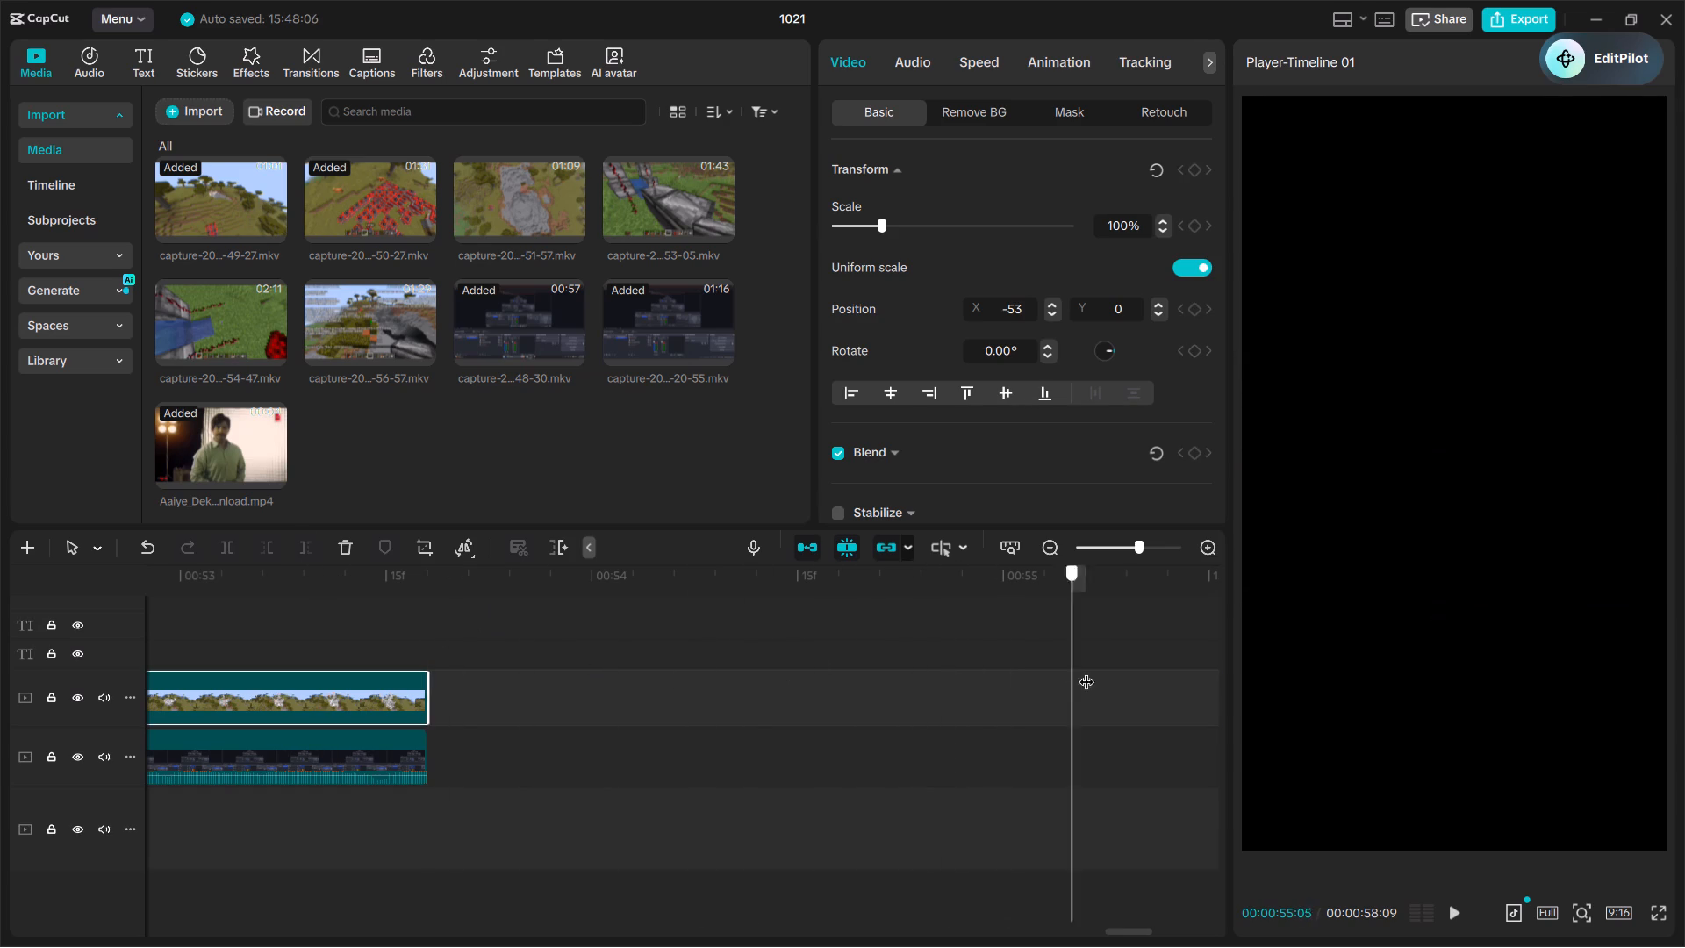
pyautogui.moveTo(1086, 671); pyautogui.dragTo(1141, 693)
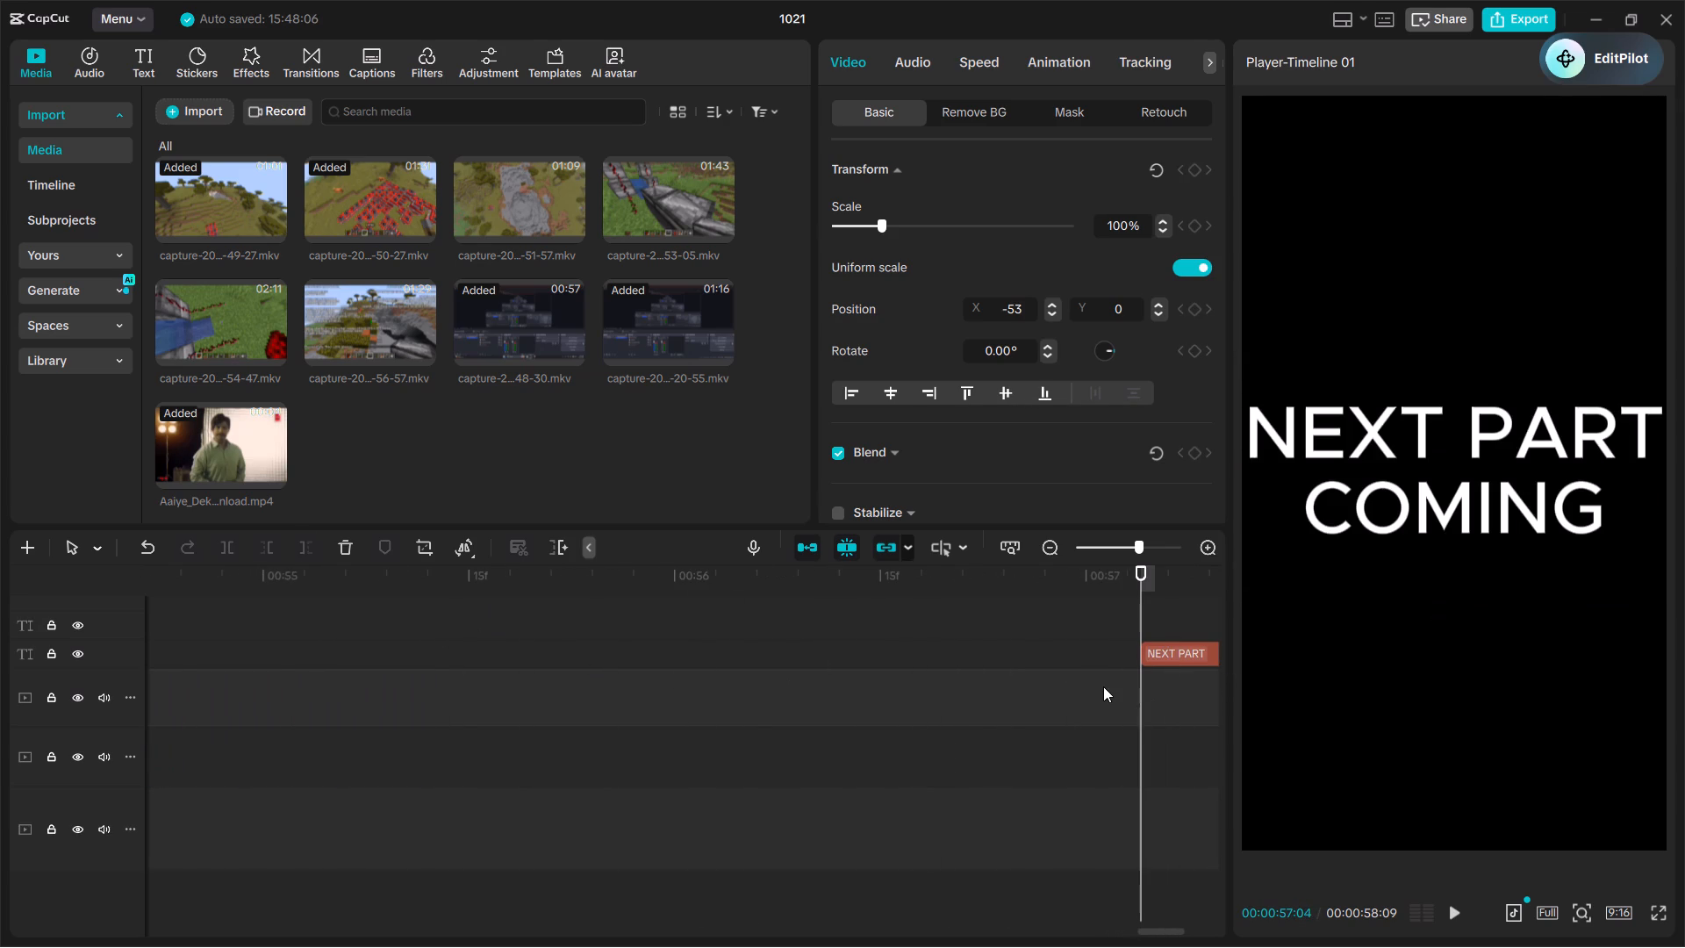
pyautogui.click(1172, 655)
pyautogui.moveTo(1172, 655); pyautogui.dragTo(314, 683)
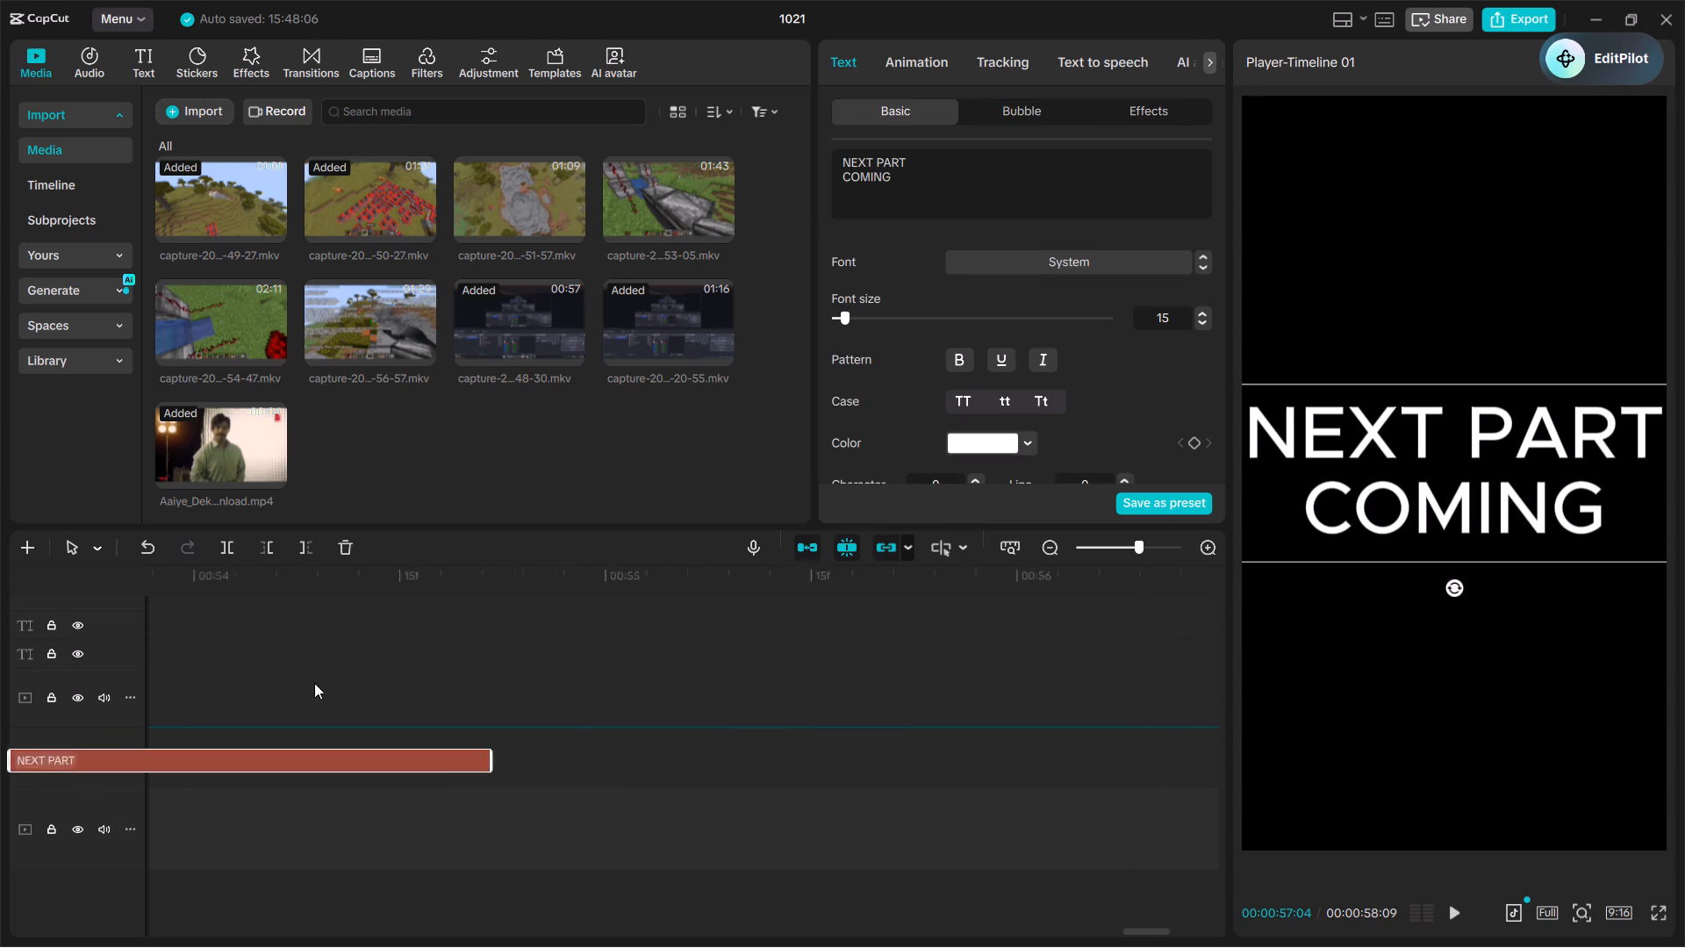
pyautogui.moveTo(314, 683); pyautogui.dragTo(783, 648)
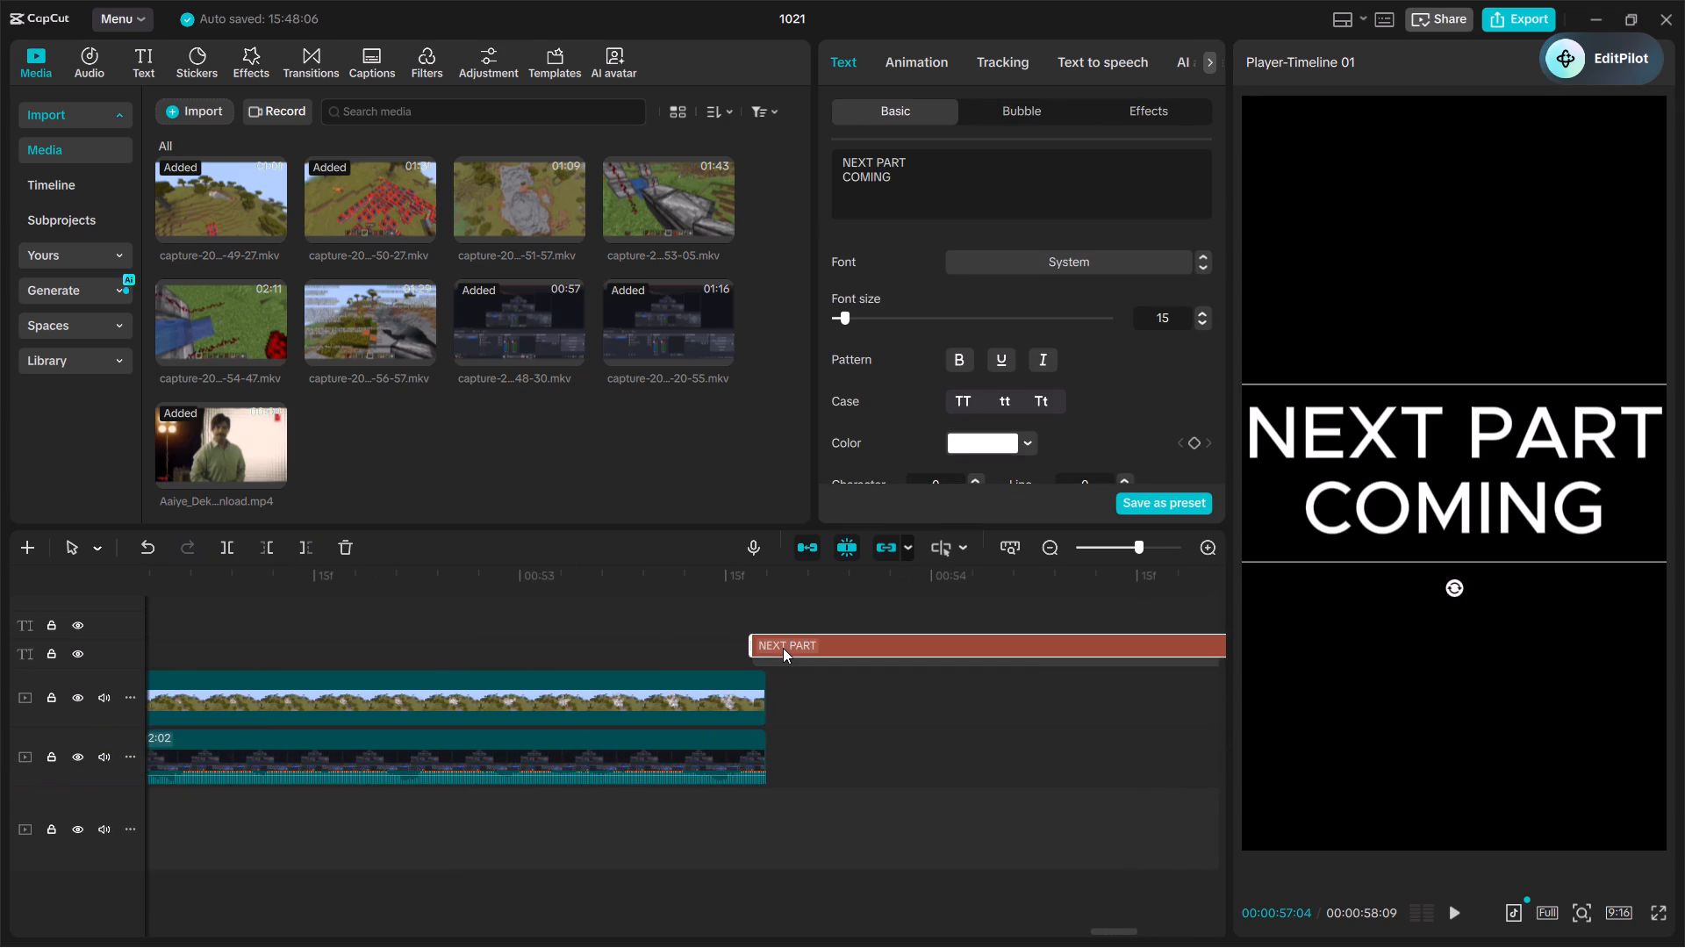
pyautogui.moveTo(783, 648); pyautogui.dragTo(798, 666)
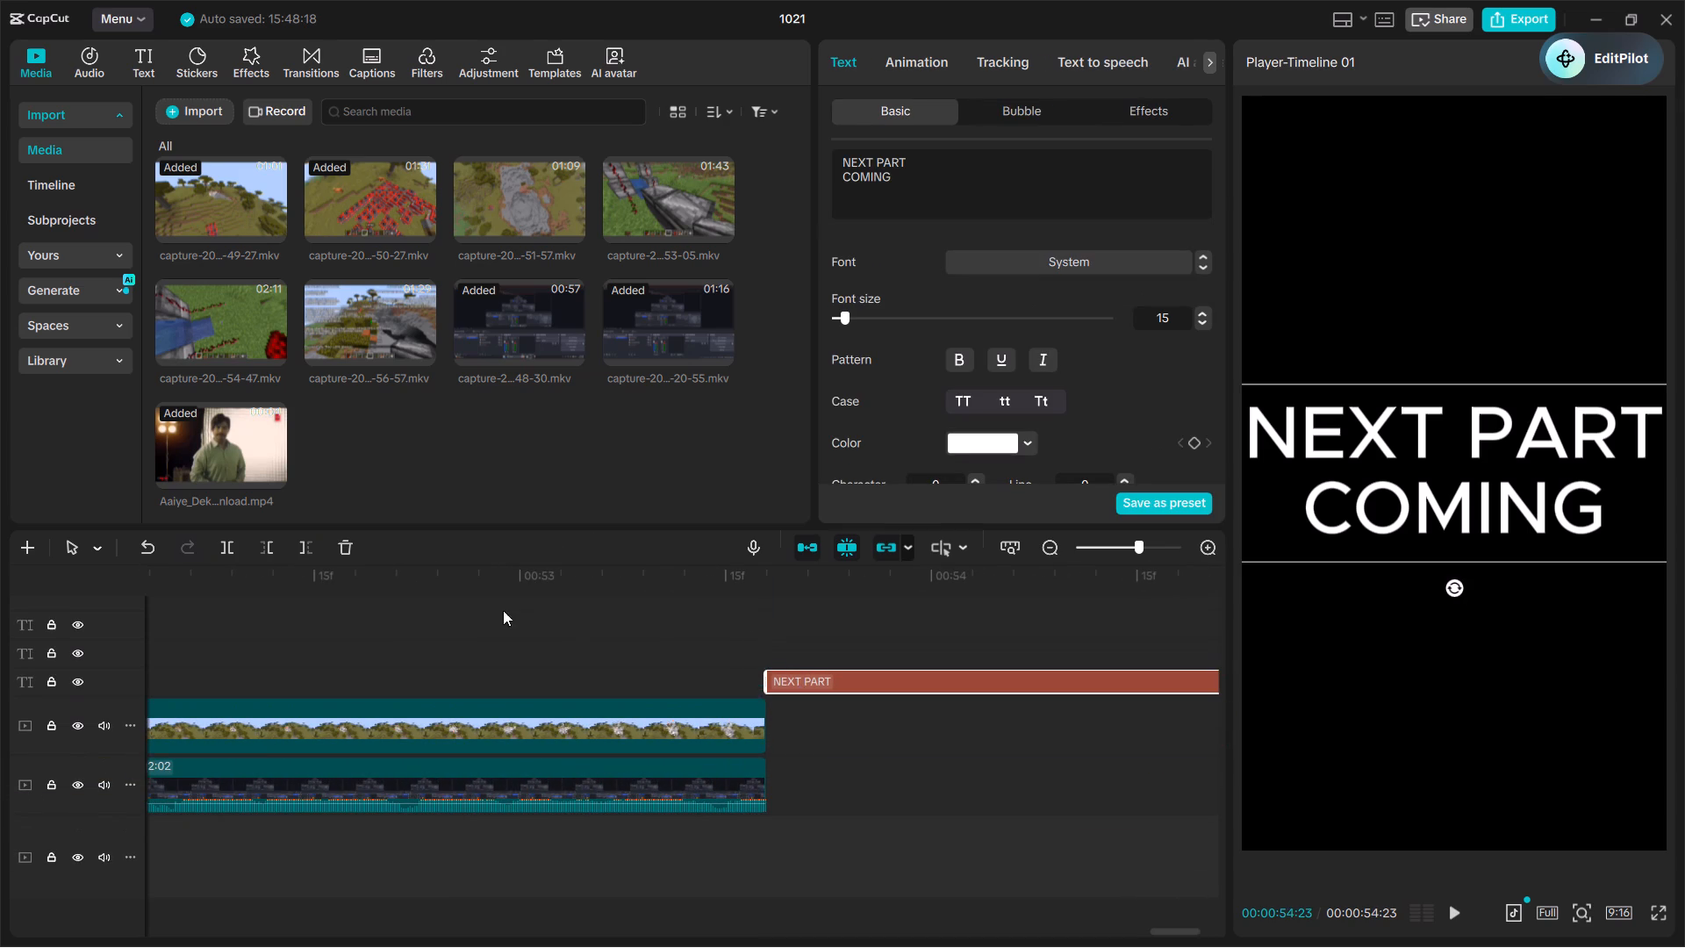
# Shorten the end of the NEXT PART COMING title so it finishes at 00:00:54:09.
pyautogui.hotkey('ctrl', '-')
pyautogui.hotkey('ctrl', '-')
pyautogui.hotkey('ctrl', '-')
pyautogui.hotkey('ctrl', '-')
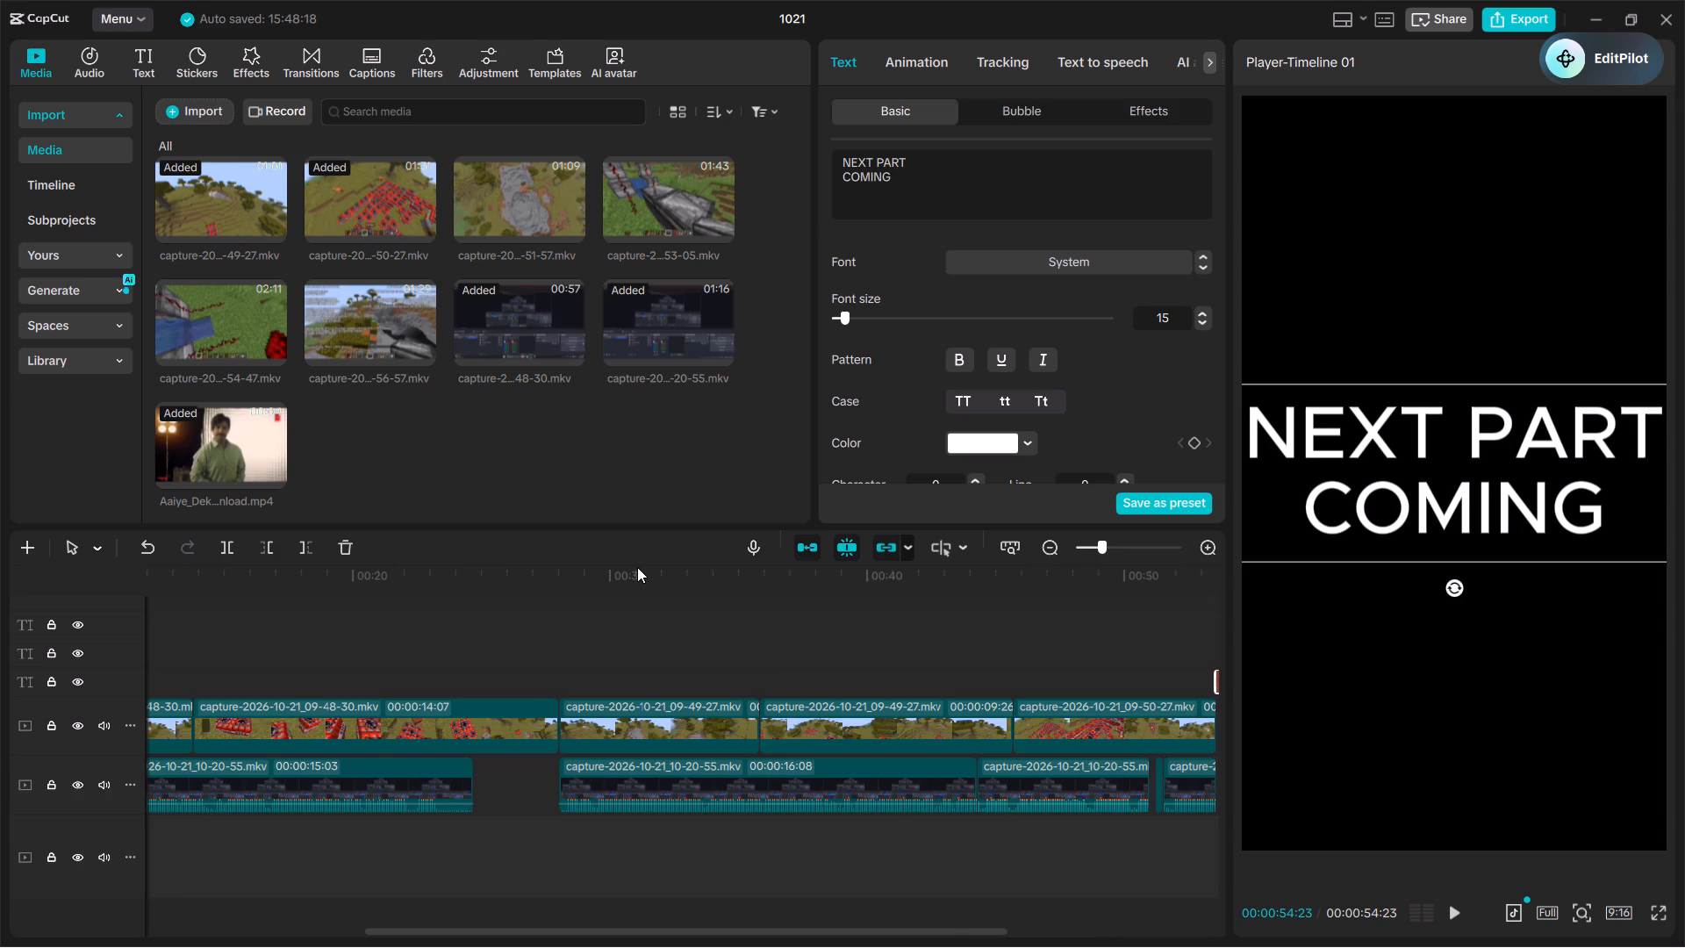
pyautogui.hotkey('ctrl', '-')
pyautogui.hotkey('ctrl', '-')
pyautogui.hotkey('ctrl', '-')
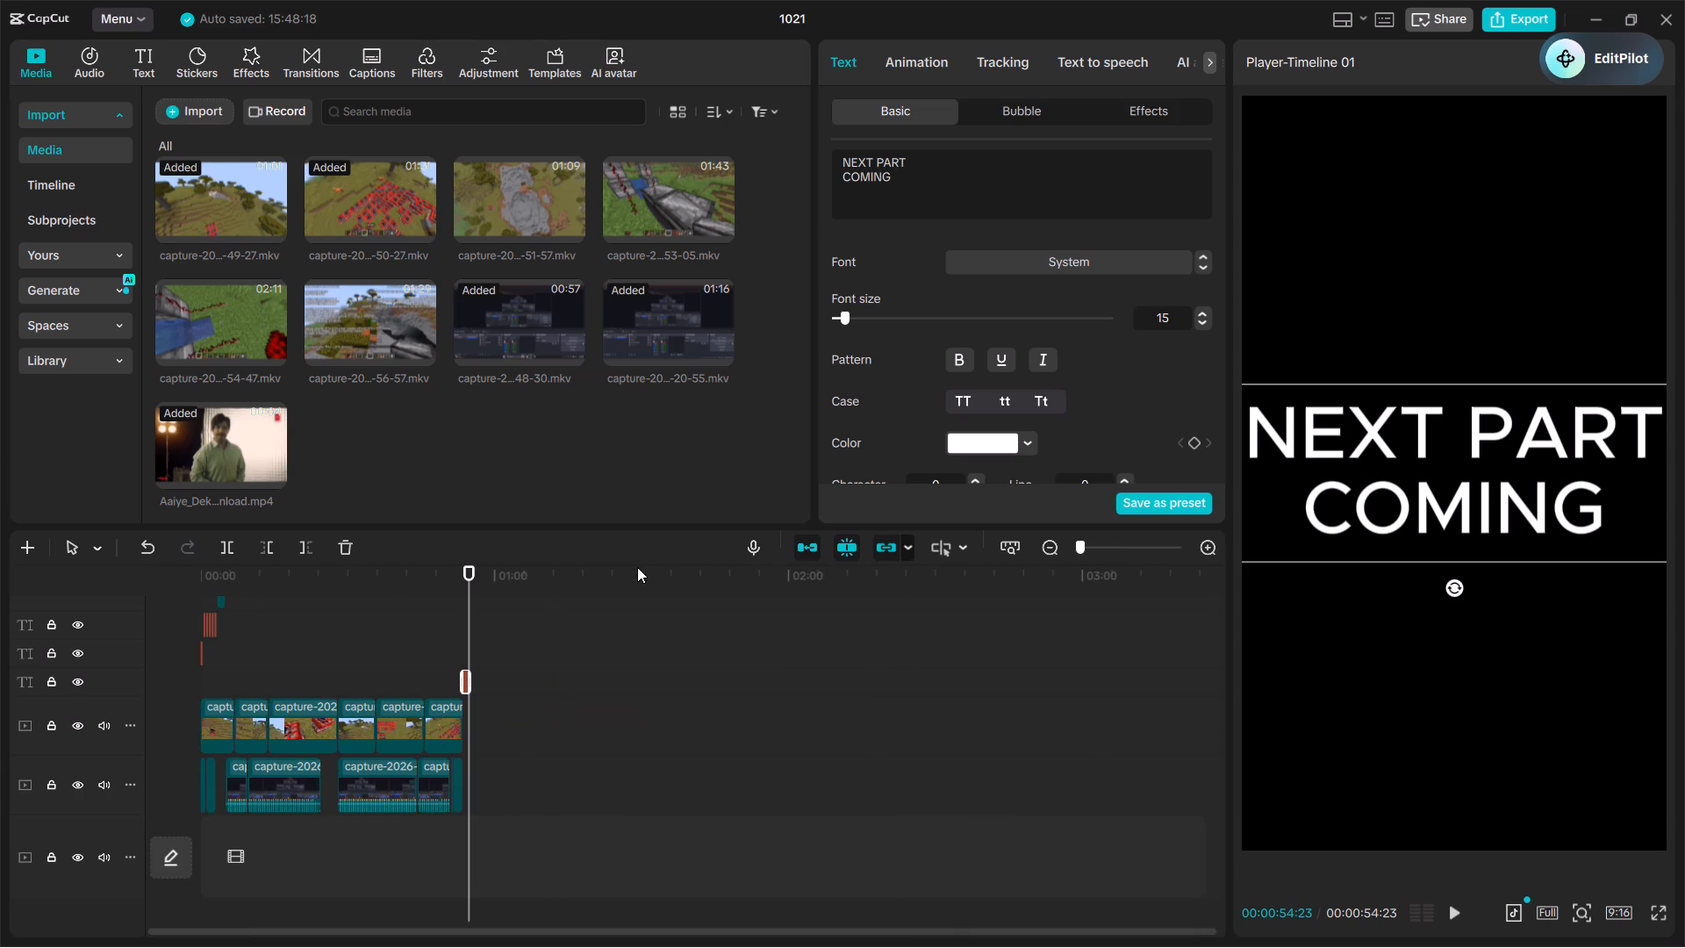
pyautogui.hotkey('ctrl', '+')
pyautogui.hotkey('ctrl', '+')
pyautogui.hotkey('ctrl', '+')
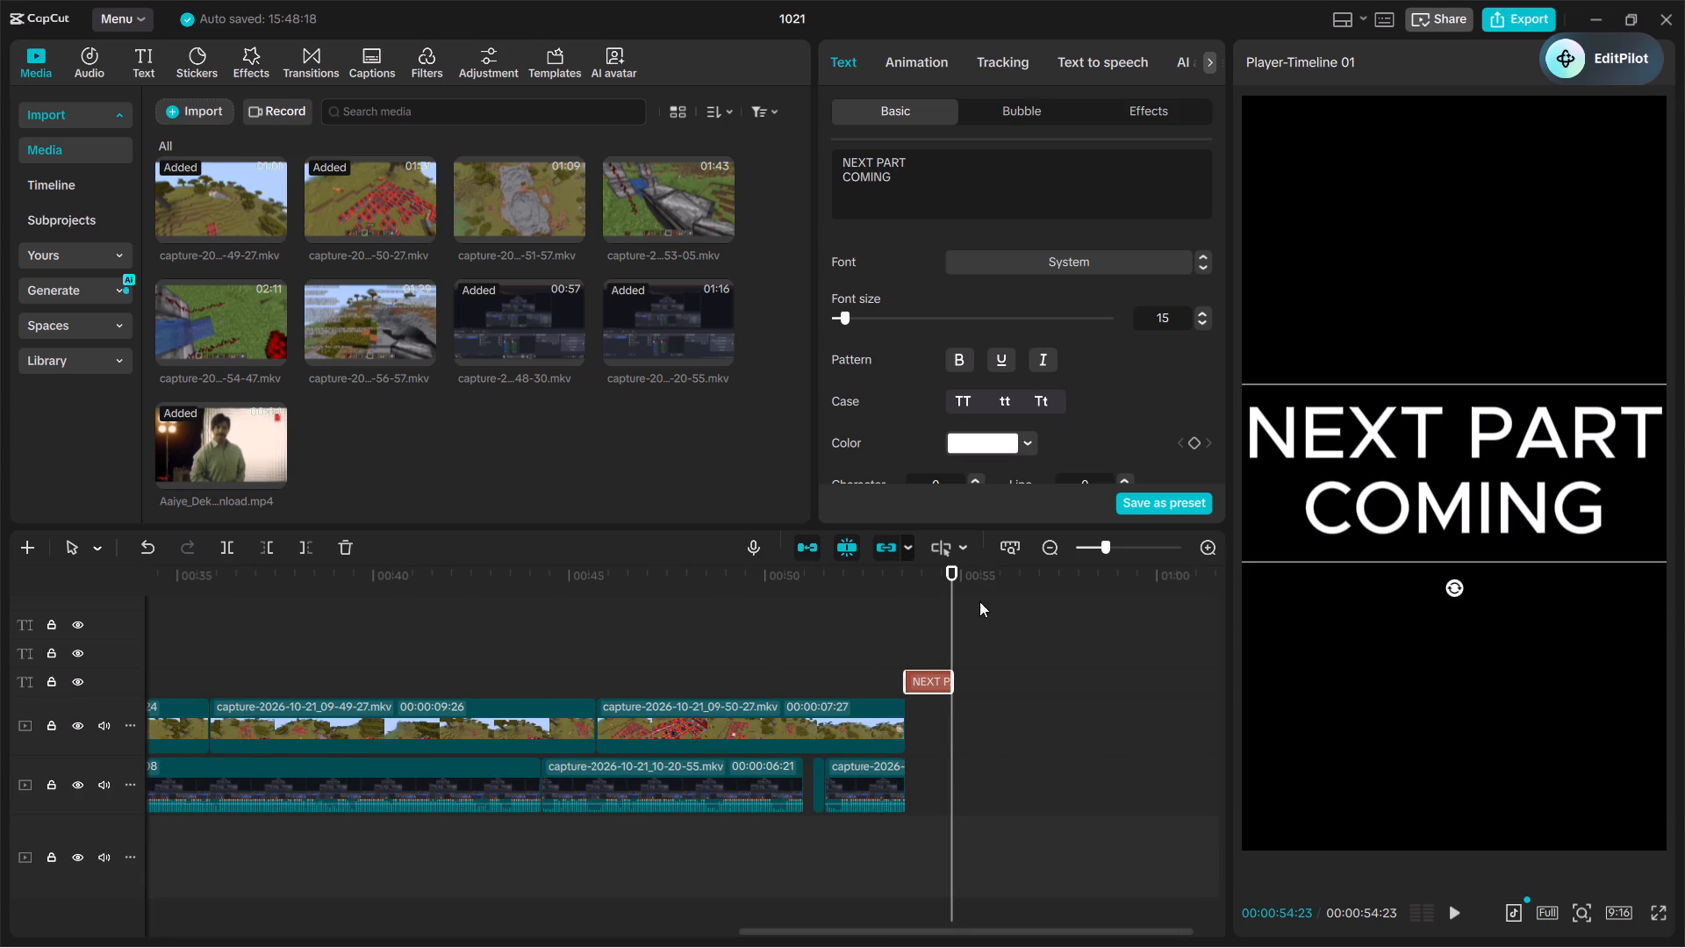
pyautogui.moveTo(957, 682); pyautogui.dragTo(933, 705)
# Return to the beginning of the timeline and play the edited video in full screen.
pyautogui.click(687, 602)
pyautogui.moveTo(687, 602); pyautogui.dragTo(0, 947)
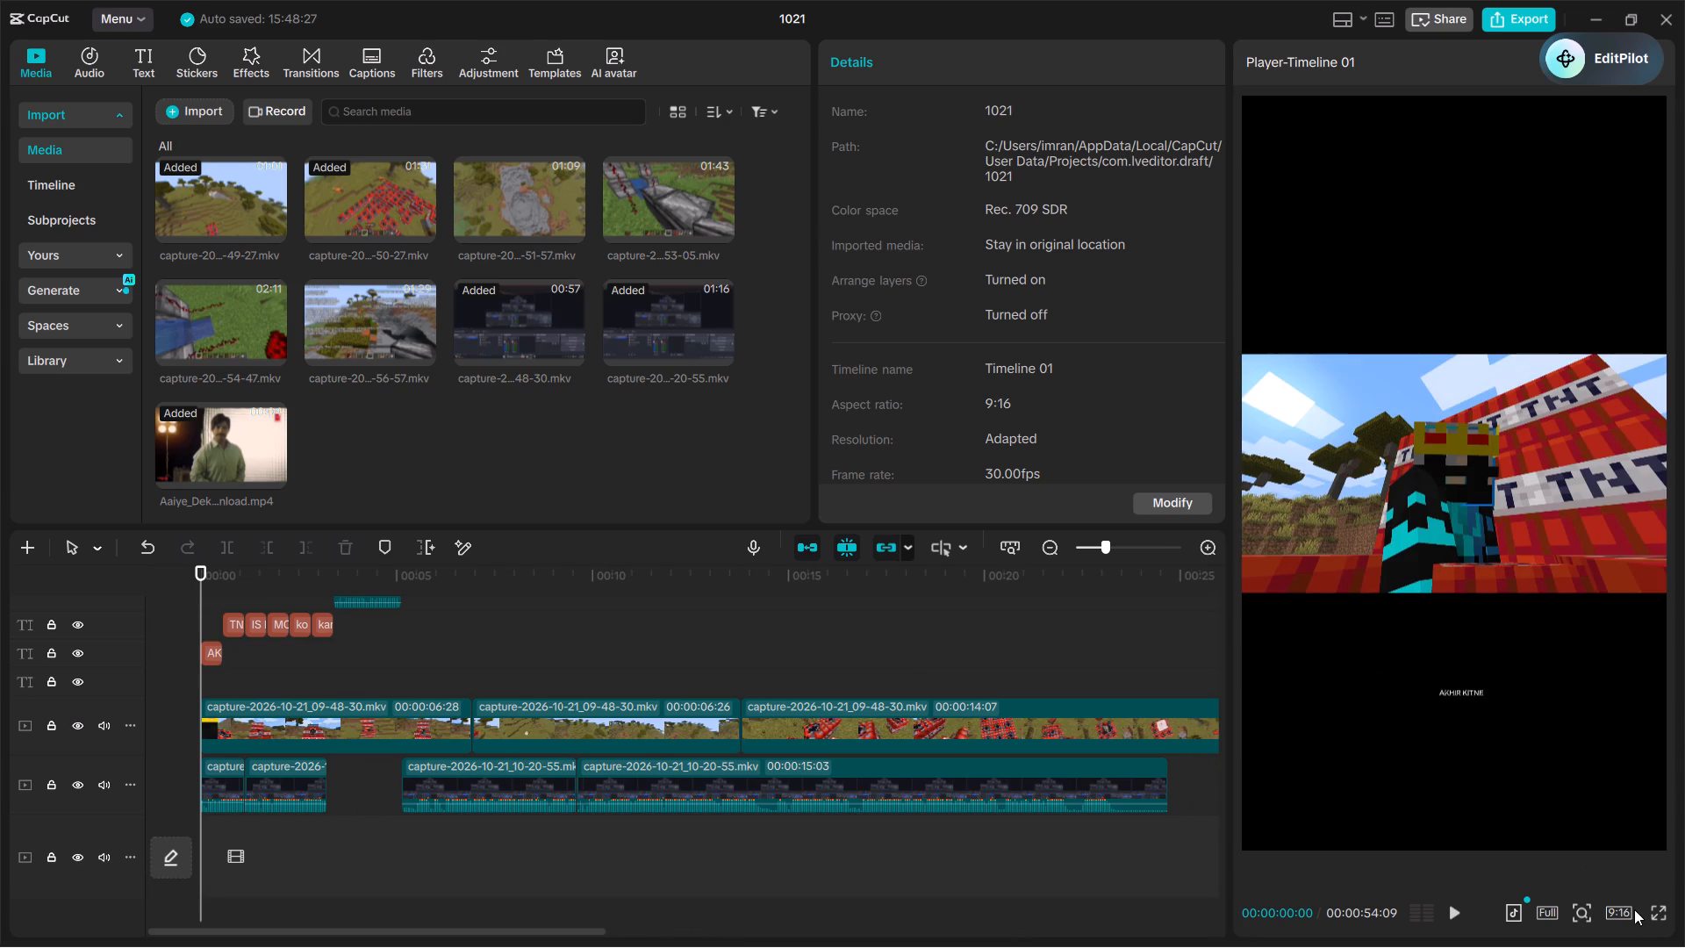
pyautogui.click(1650, 916)
pyautogui.click(1661, 905)
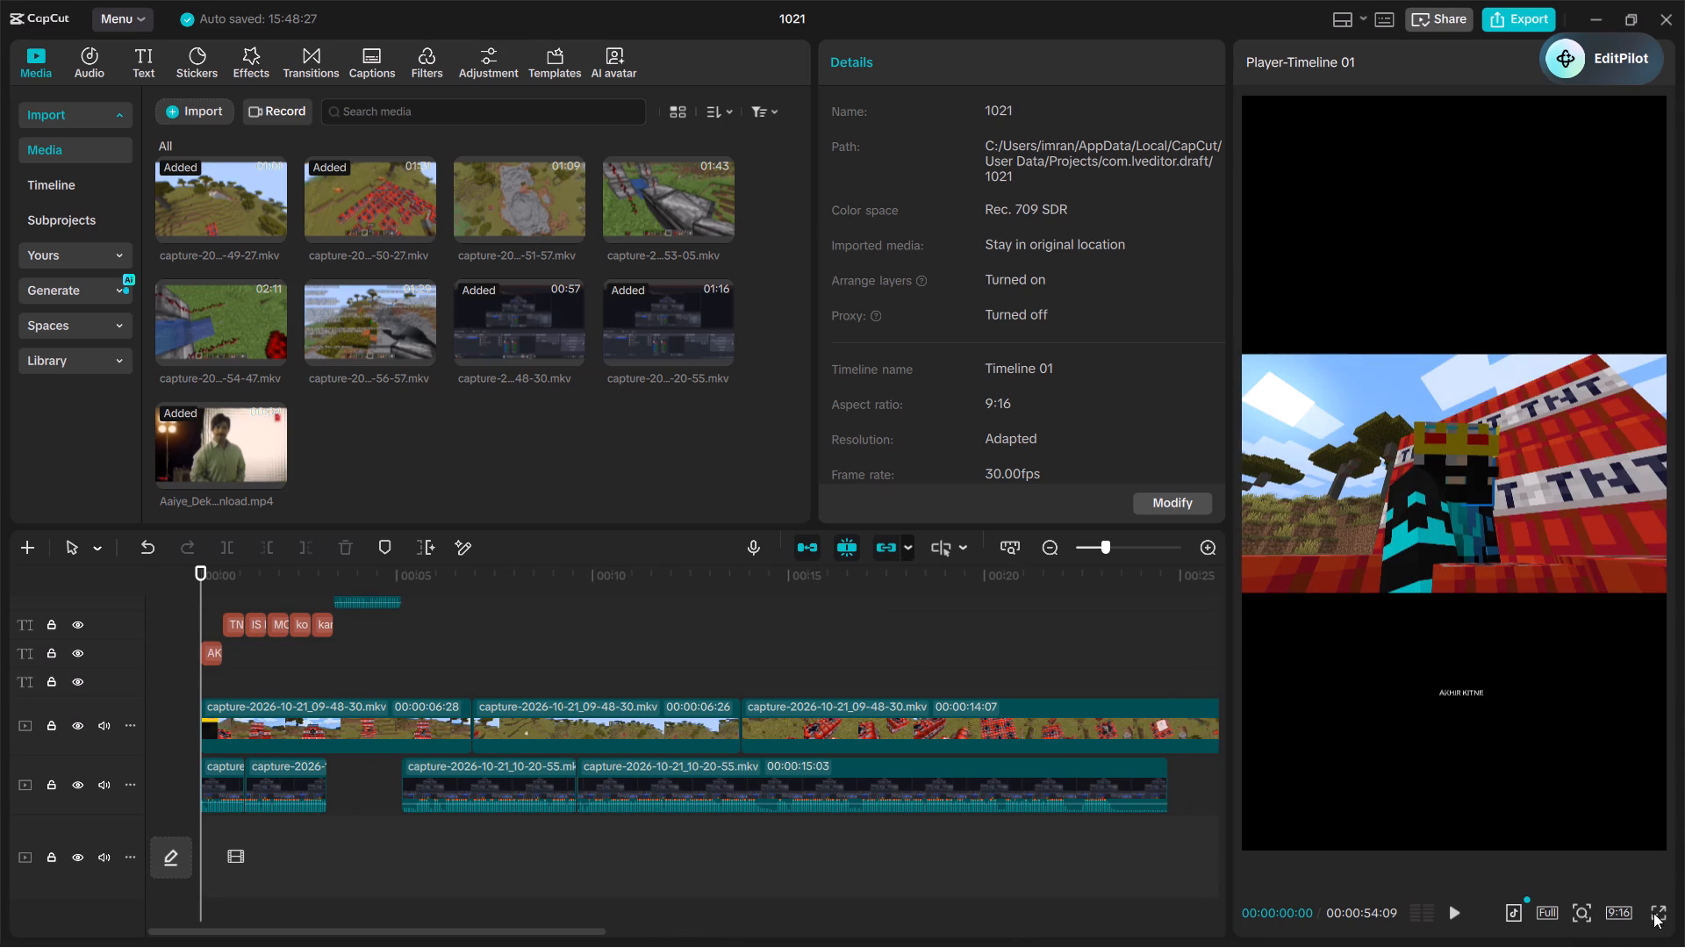
pyautogui.click(1653, 913)
pyautogui.press('space')
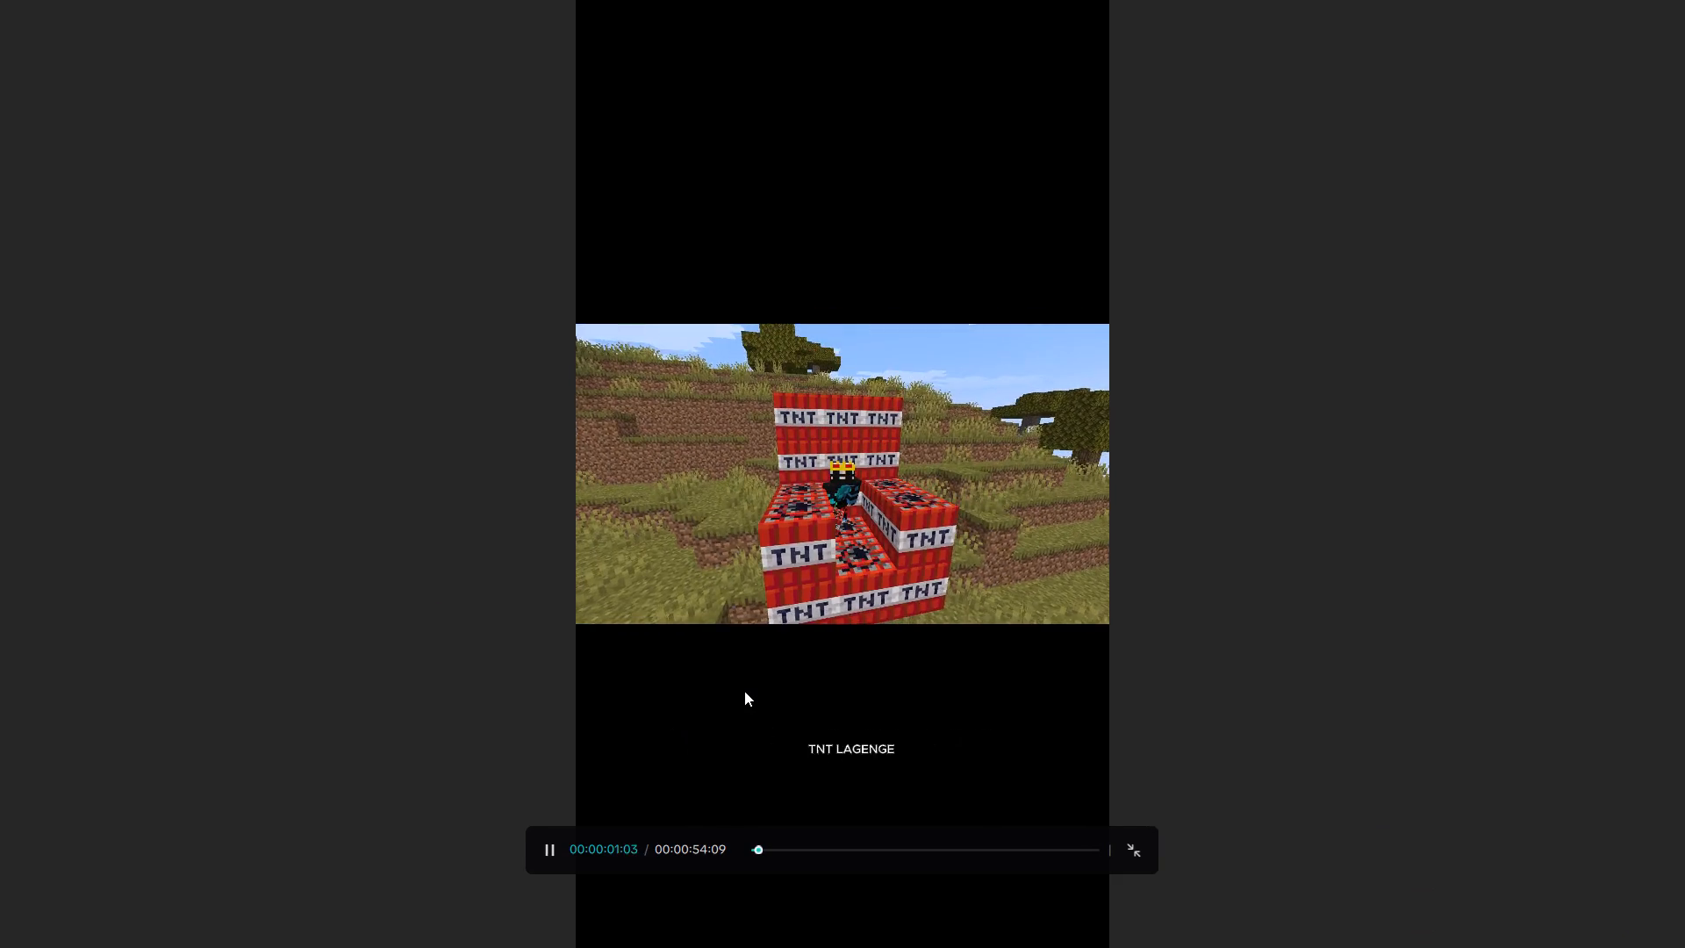
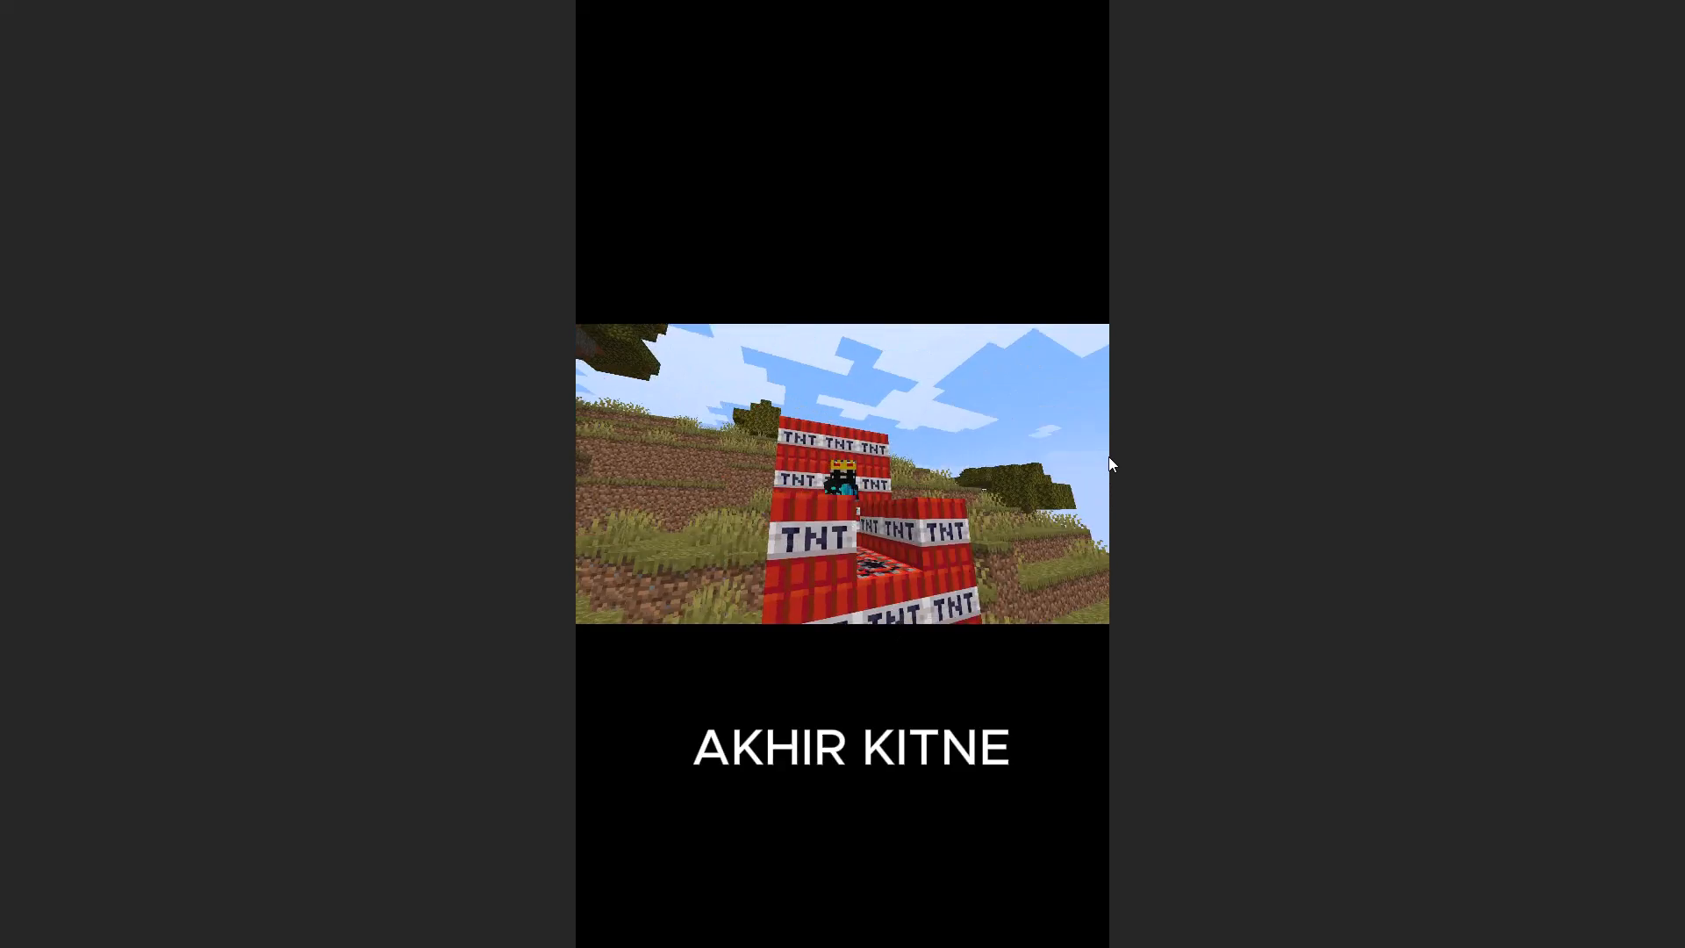
# Leave the full-screen playback and move the playhead to the NEXT PART COMING title at the end of the timeline.
pyautogui.press('Escape')
pyautogui.press('space')
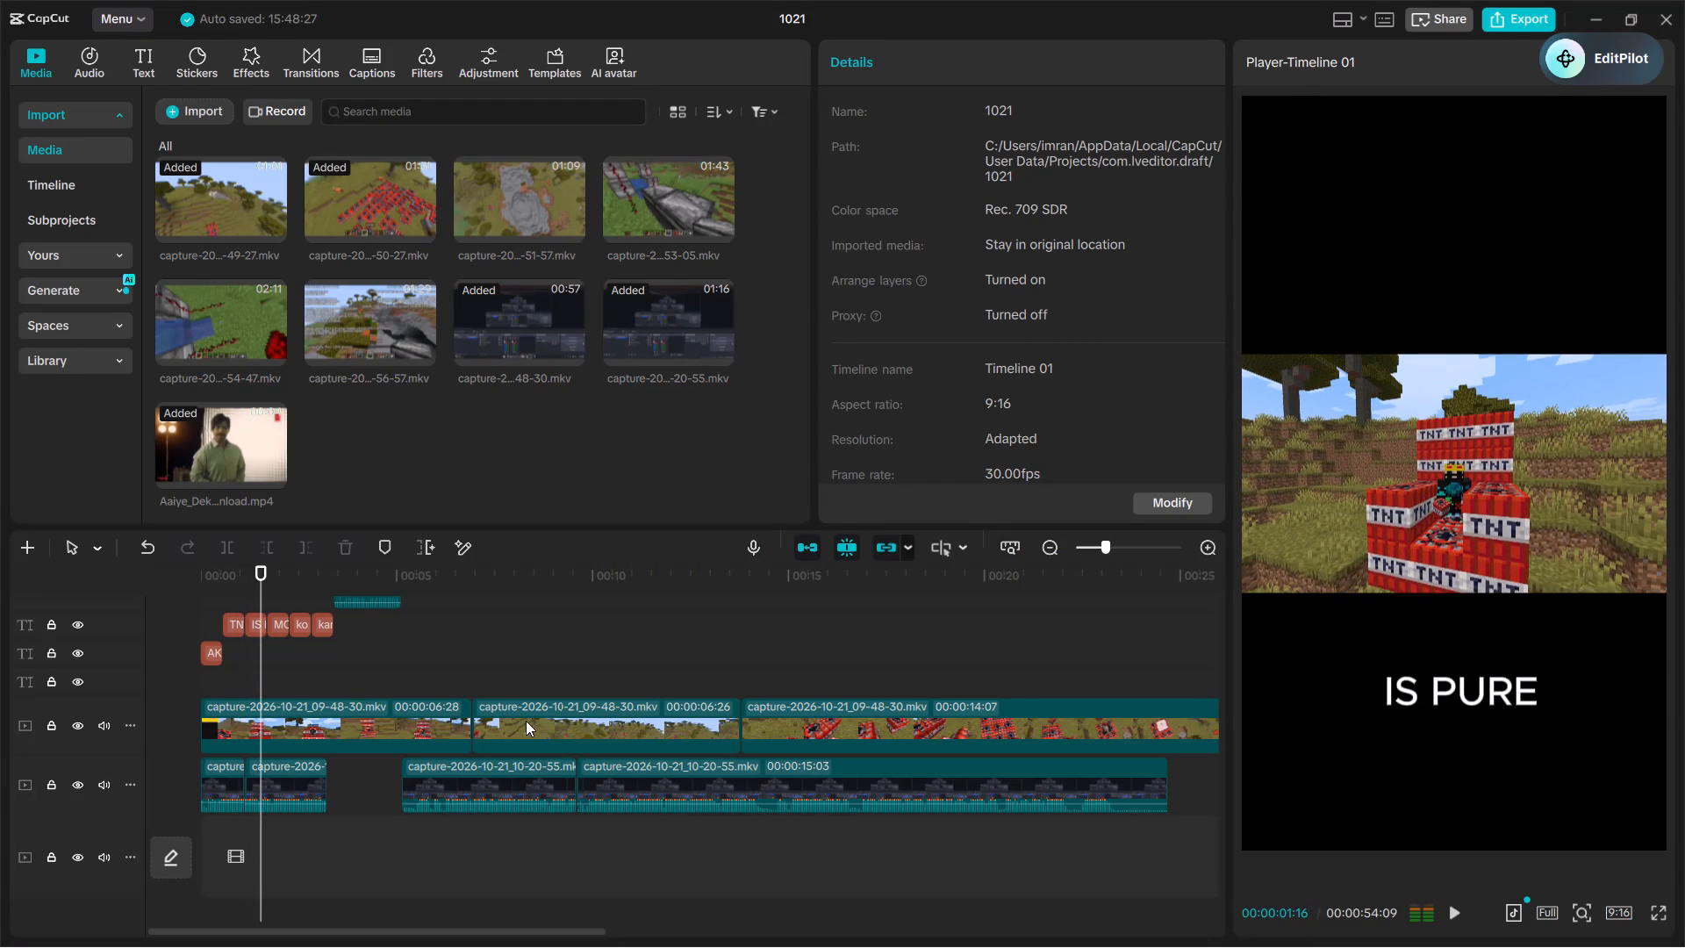
pyautogui.moveTo(263, 579); pyautogui.dragTo(1542, 671)
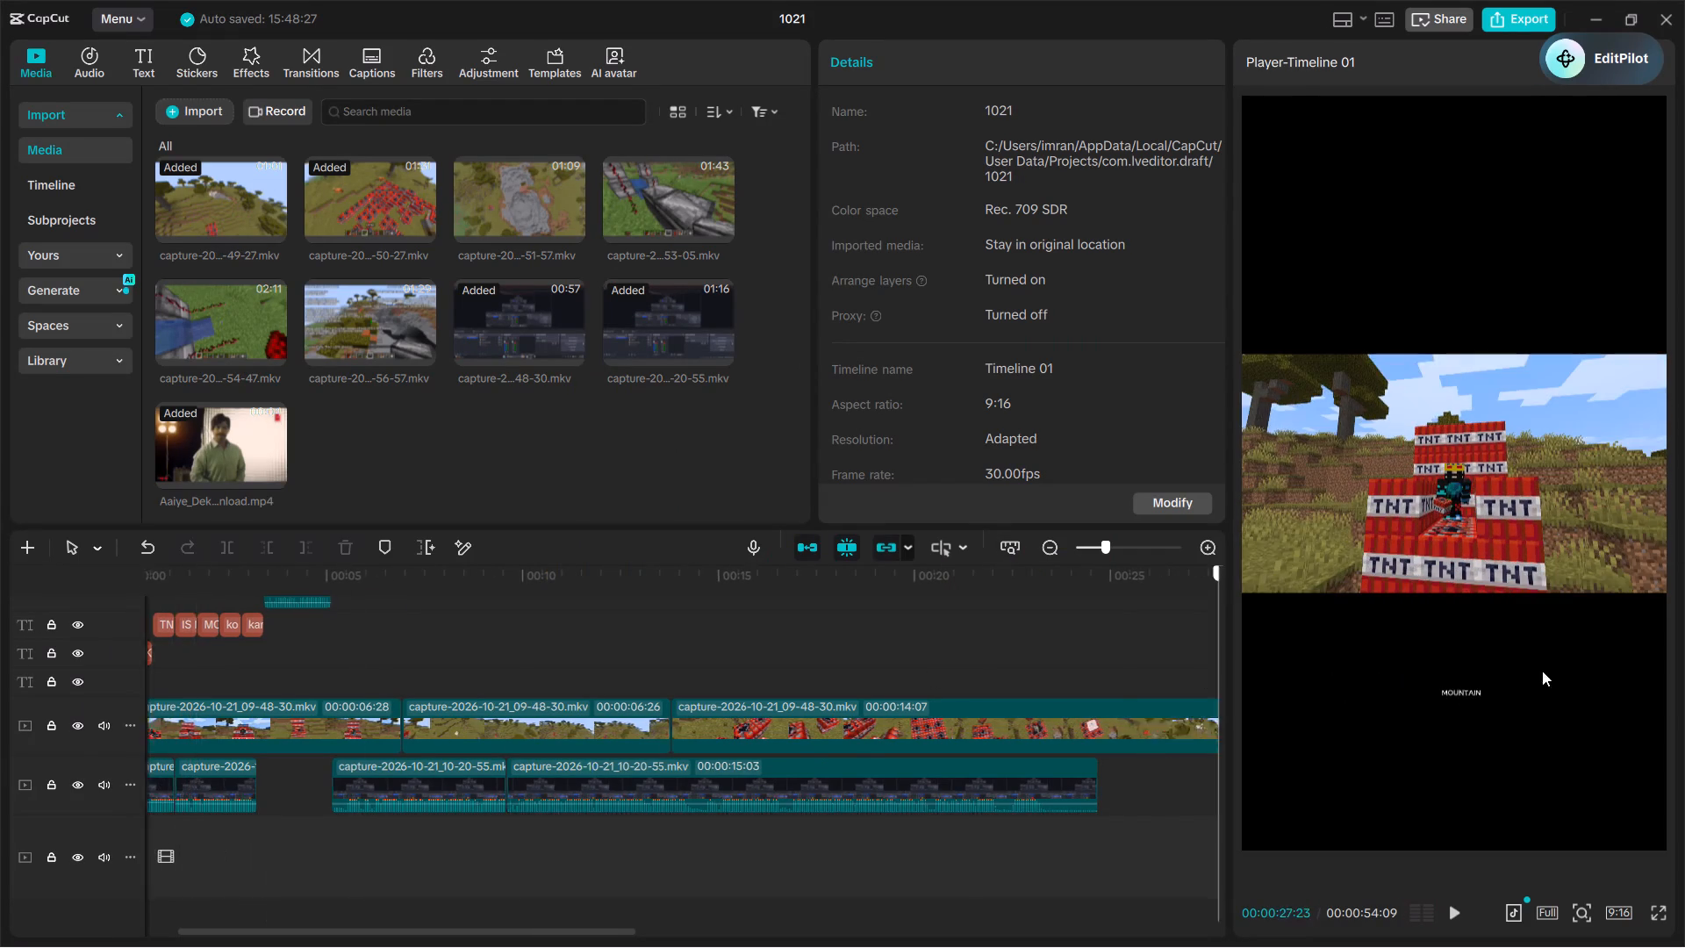
pyautogui.moveTo(1542, 671); pyautogui.dragTo(1086, 698)
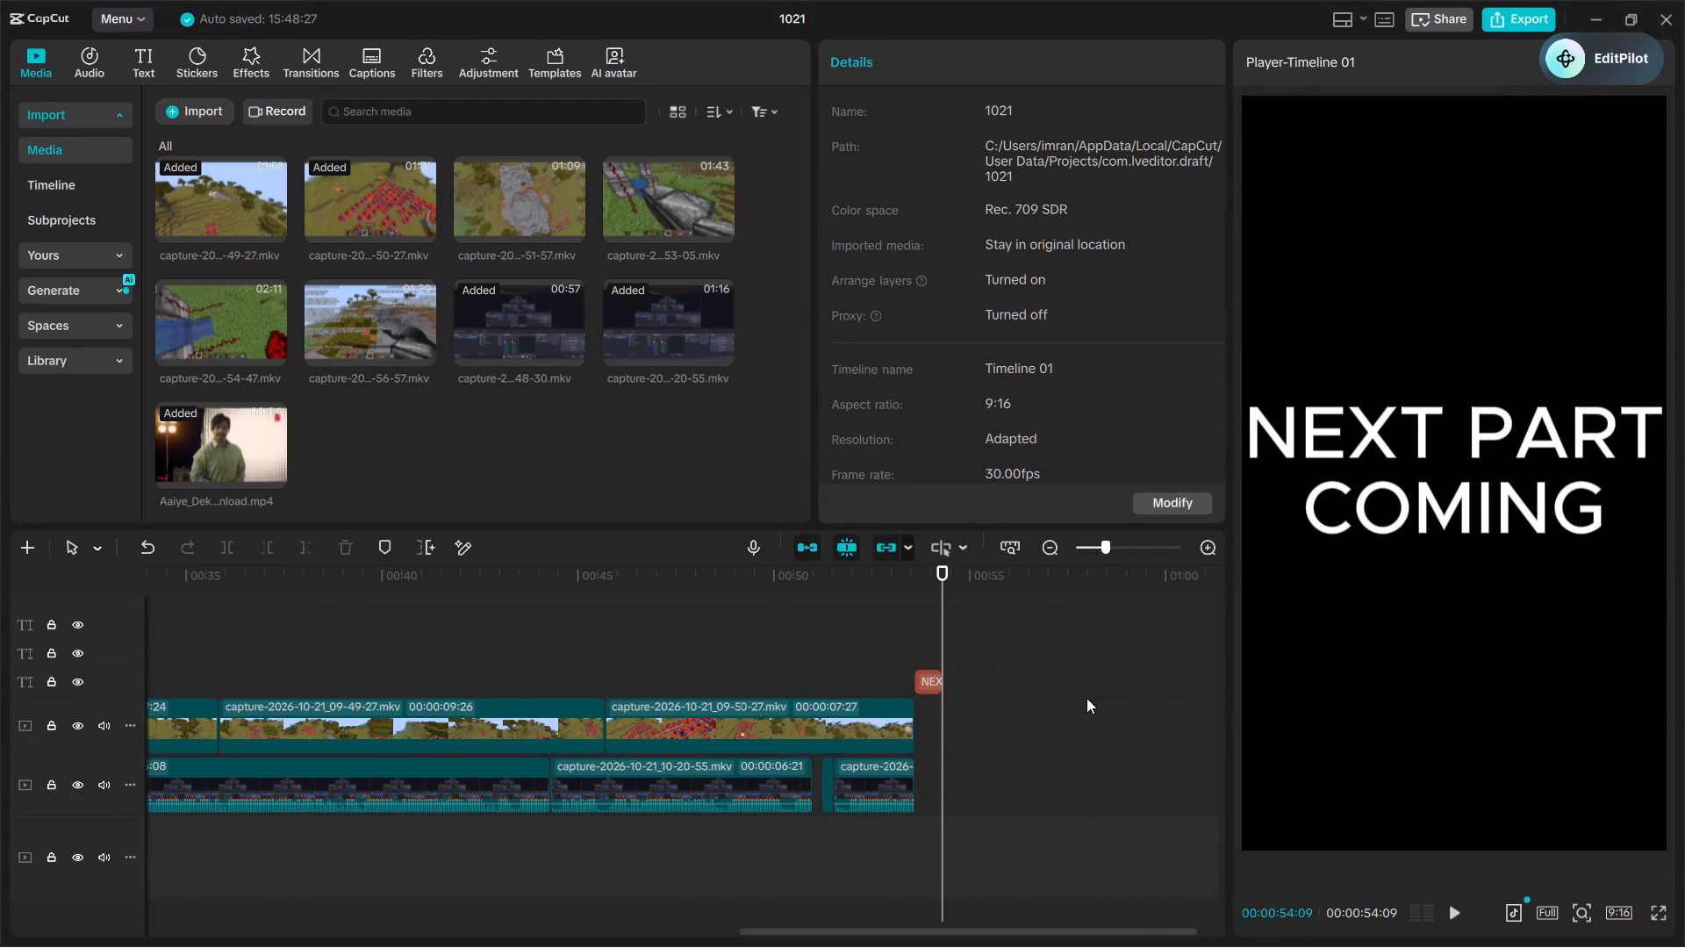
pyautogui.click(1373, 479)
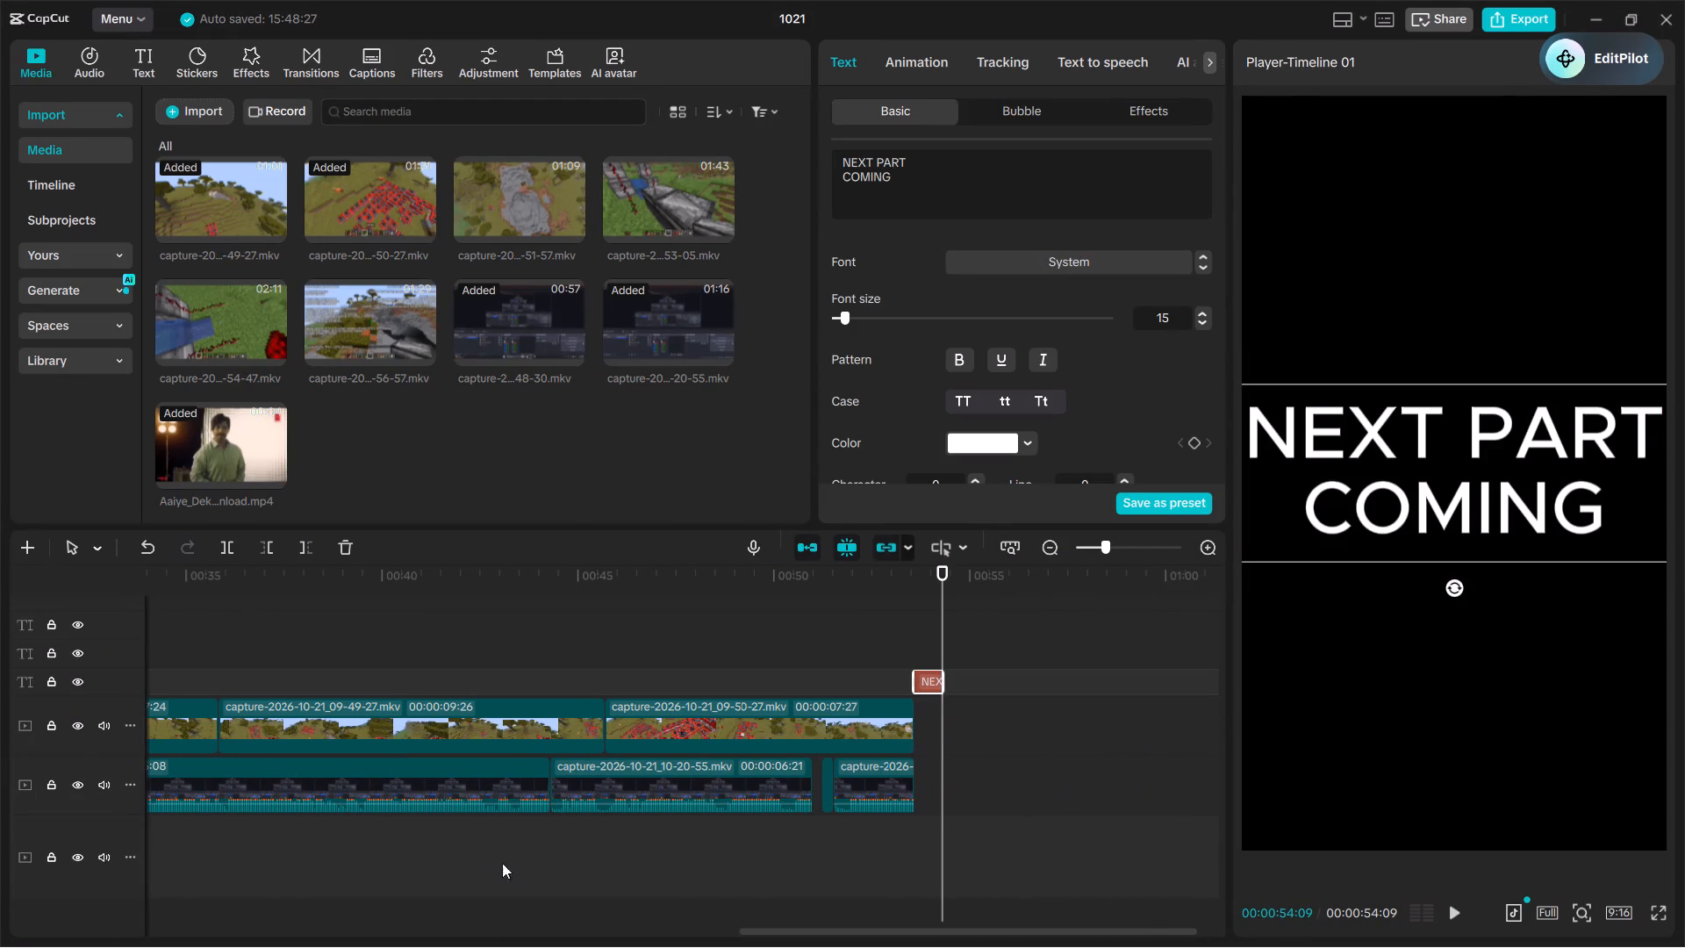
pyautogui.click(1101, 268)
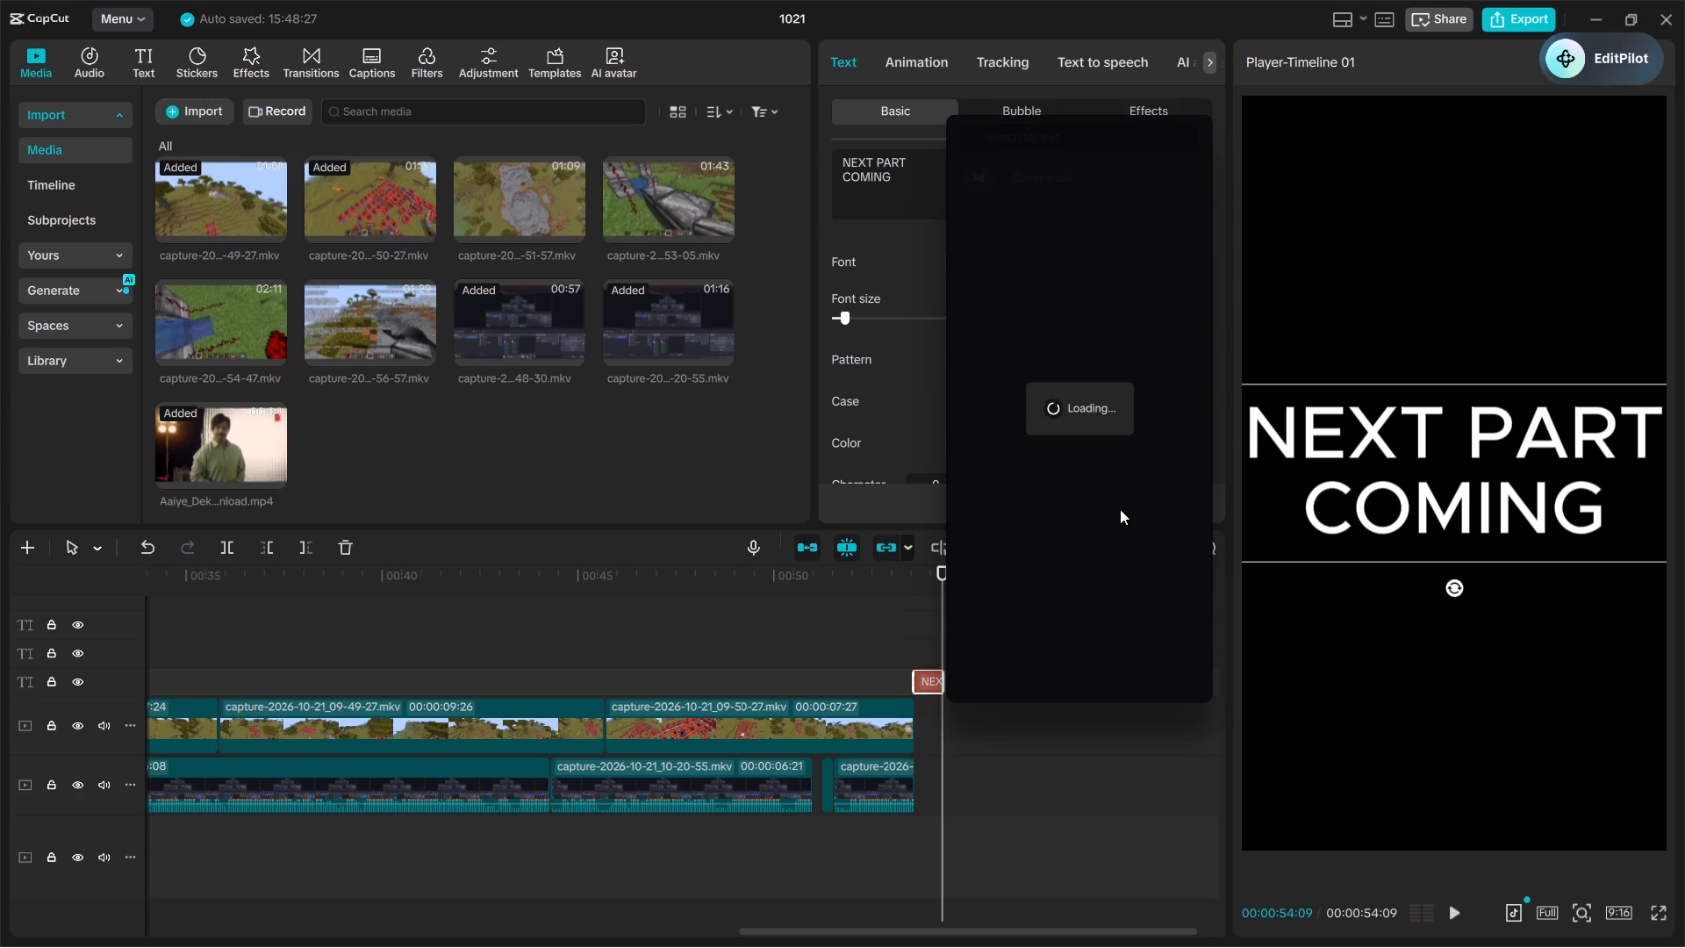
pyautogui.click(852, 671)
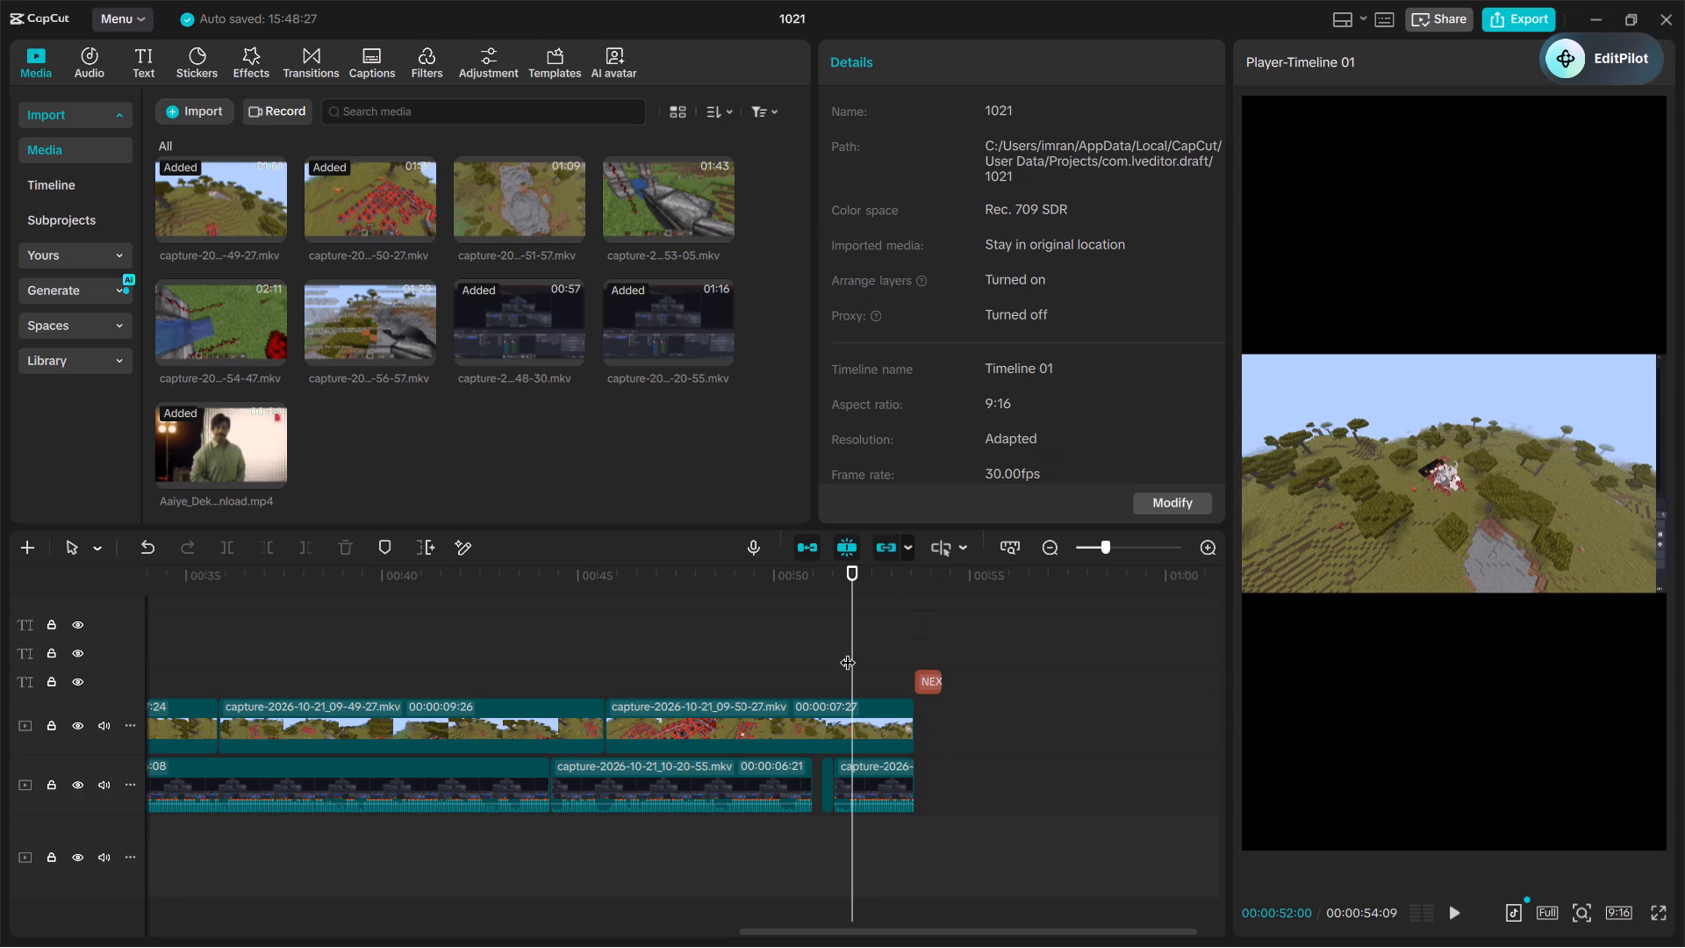
# Paste the copied MOUNTAIN caption at 00:00:05:04, right where the meme clip ends.
pyautogui.moveTo(848, 651); pyautogui.dragTo(298, 710)
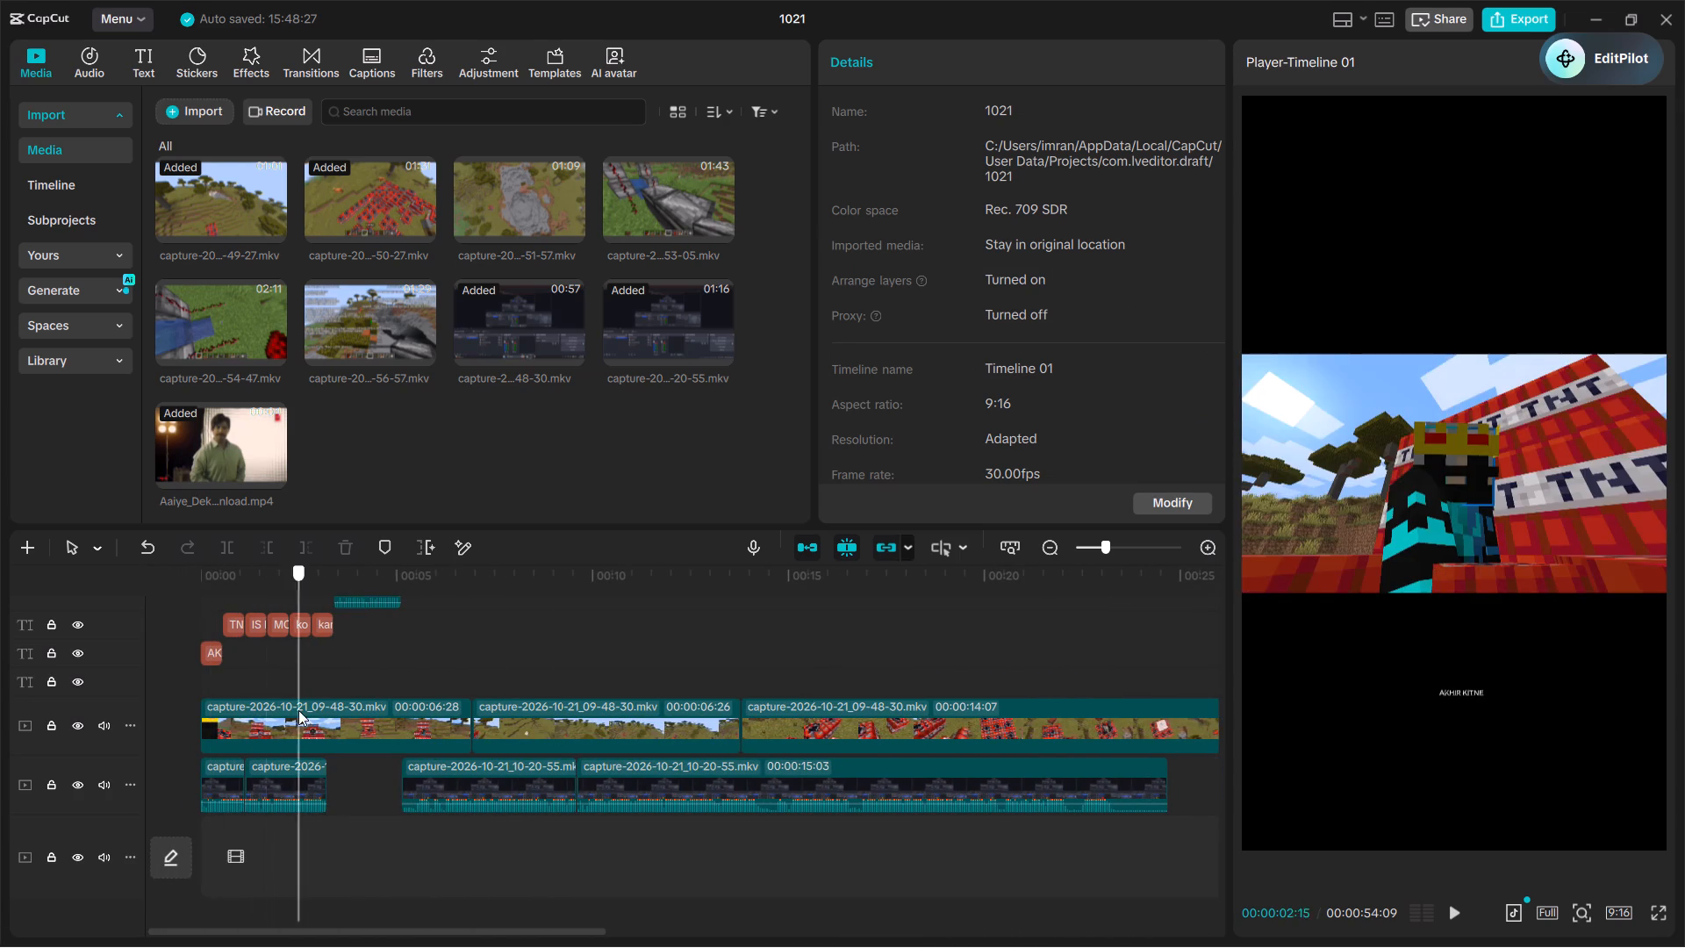
pyautogui.moveTo(298, 710); pyautogui.dragTo(337, 683)
pyautogui.press('space')
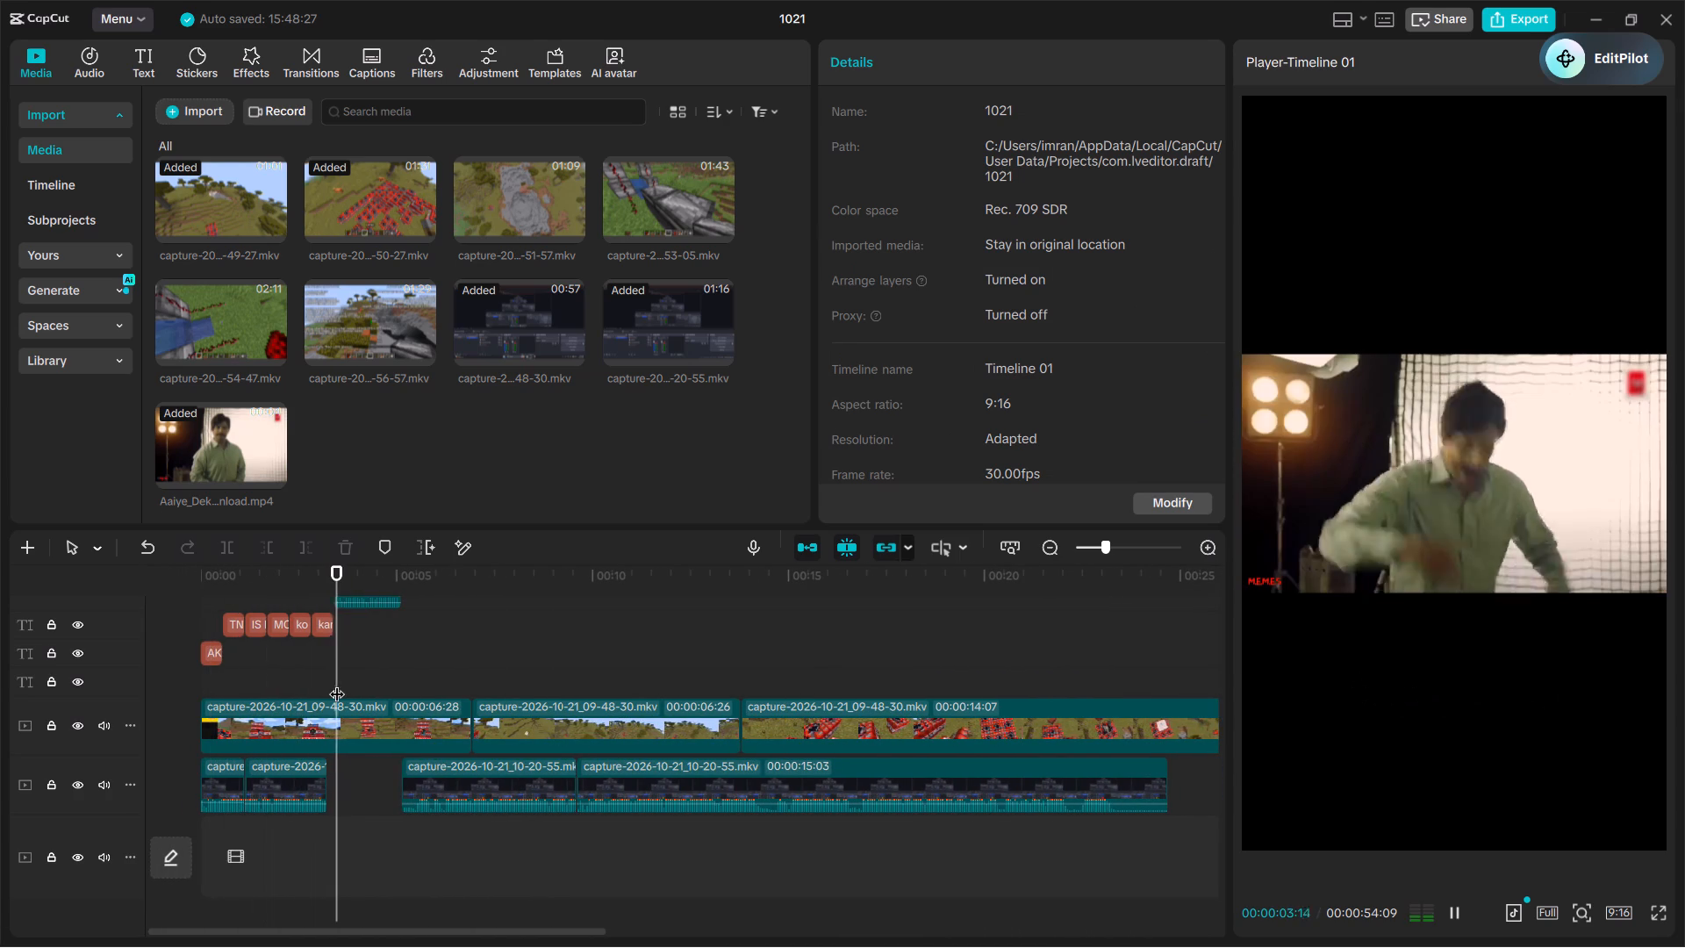
pyautogui.press('space')
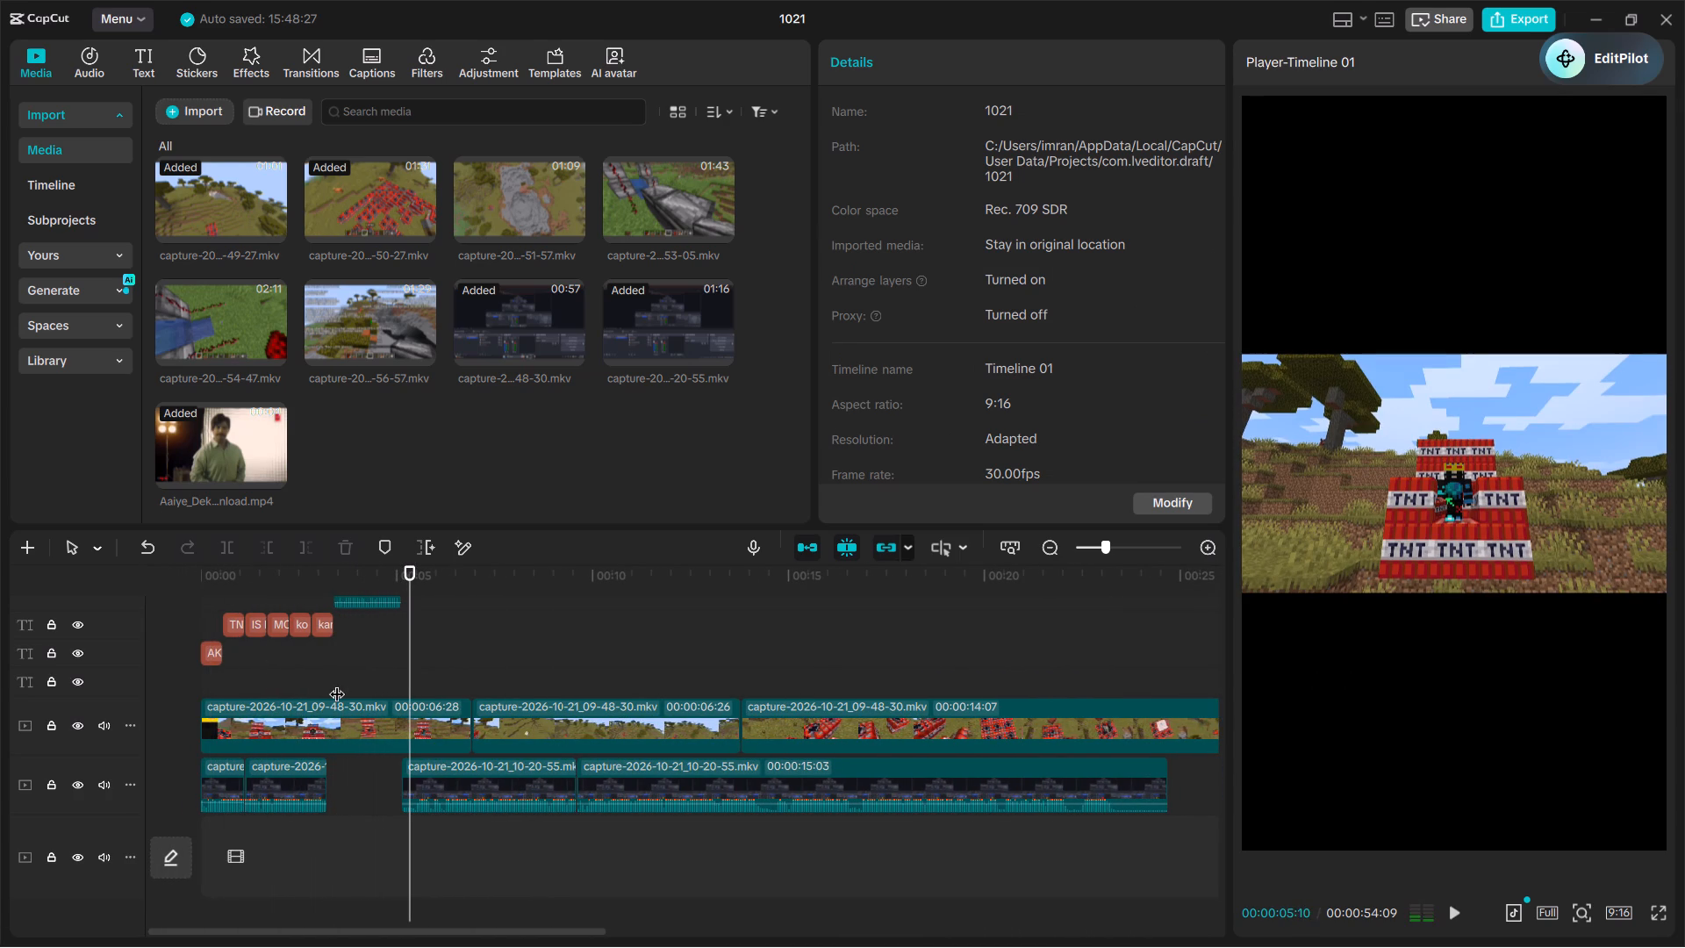
pyautogui.click(411, 633)
pyautogui.click(411, 633)
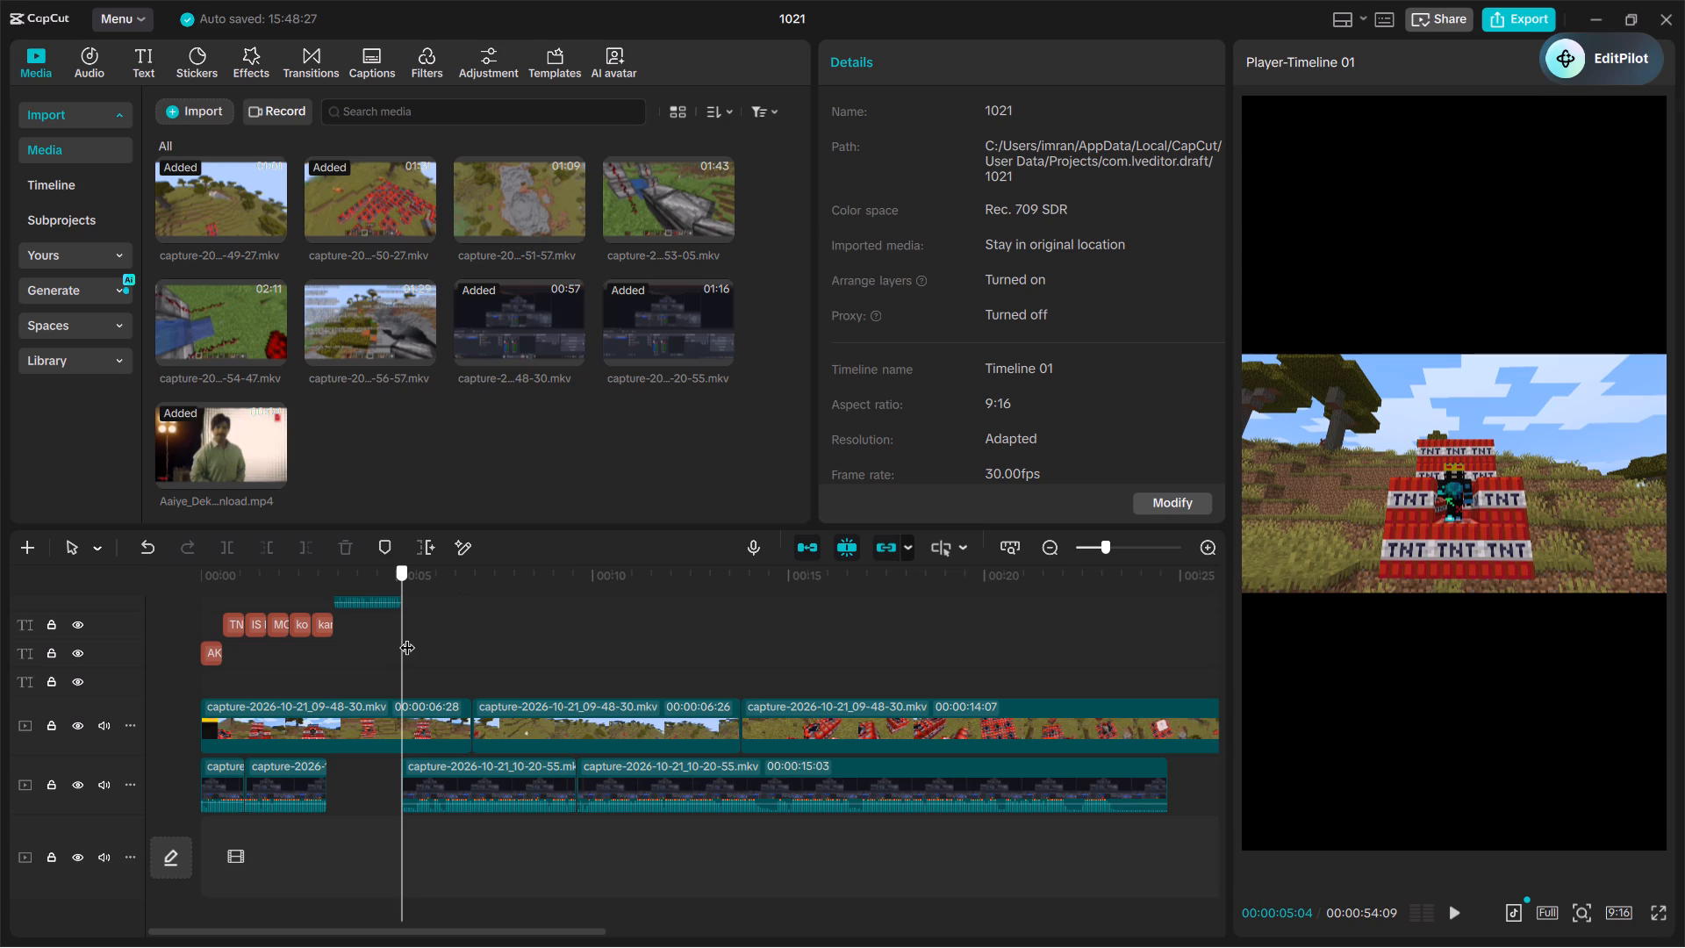
pyautogui.hotkey('ctrl', 'v')
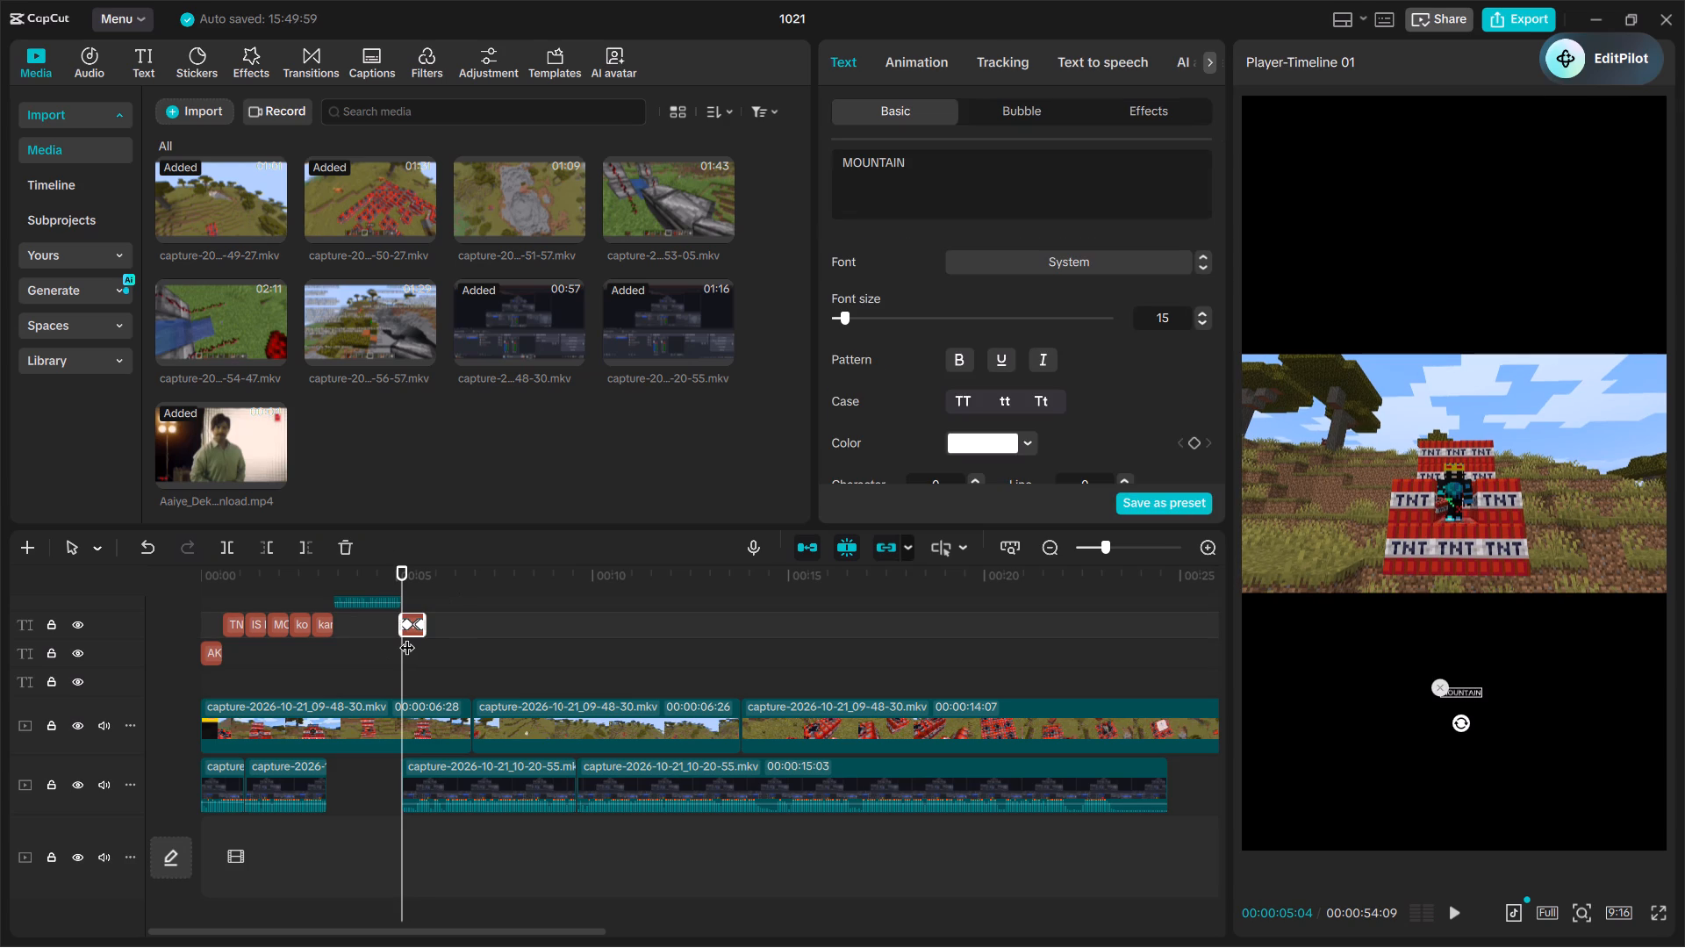
# Play the section from 00:00:05:04 repeatedly to check the pasted caption against the narration.
pyautogui.hotkey('ctrl', '+')
pyautogui.hotkey('ctrl', '+')
pyautogui.hotkey('ctrl', '+')
pyautogui.hotkey('ctrl', '+')
pyautogui.hotkey('ctrl', '+')
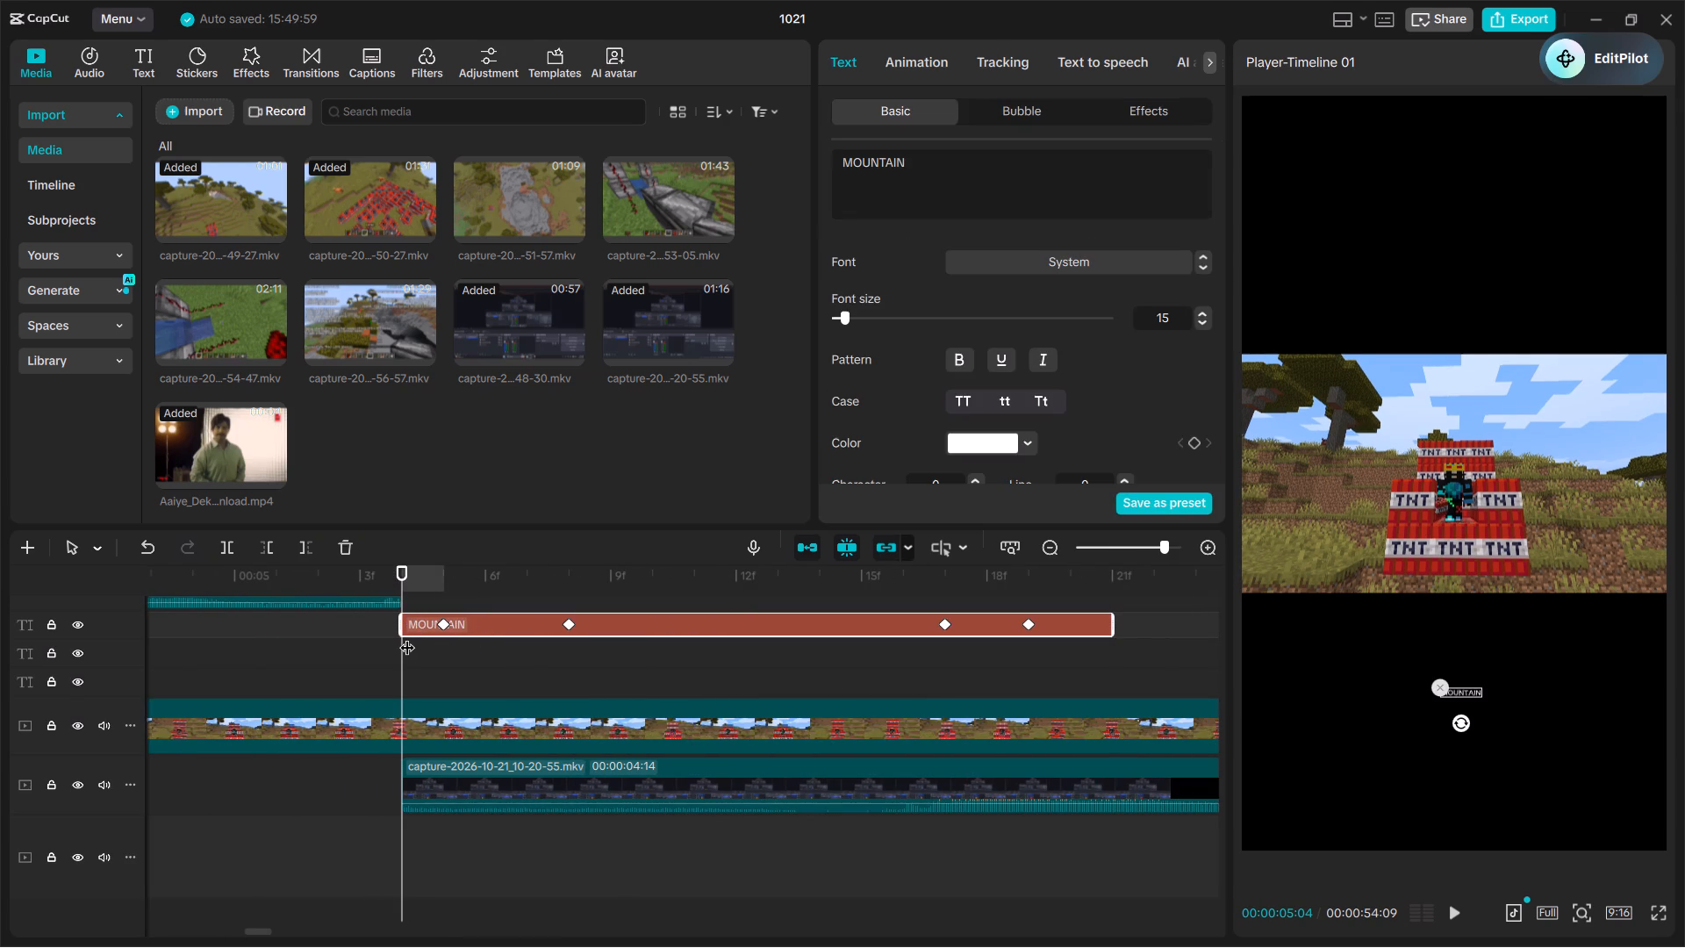
pyautogui.press('space')
pyautogui.press('space')
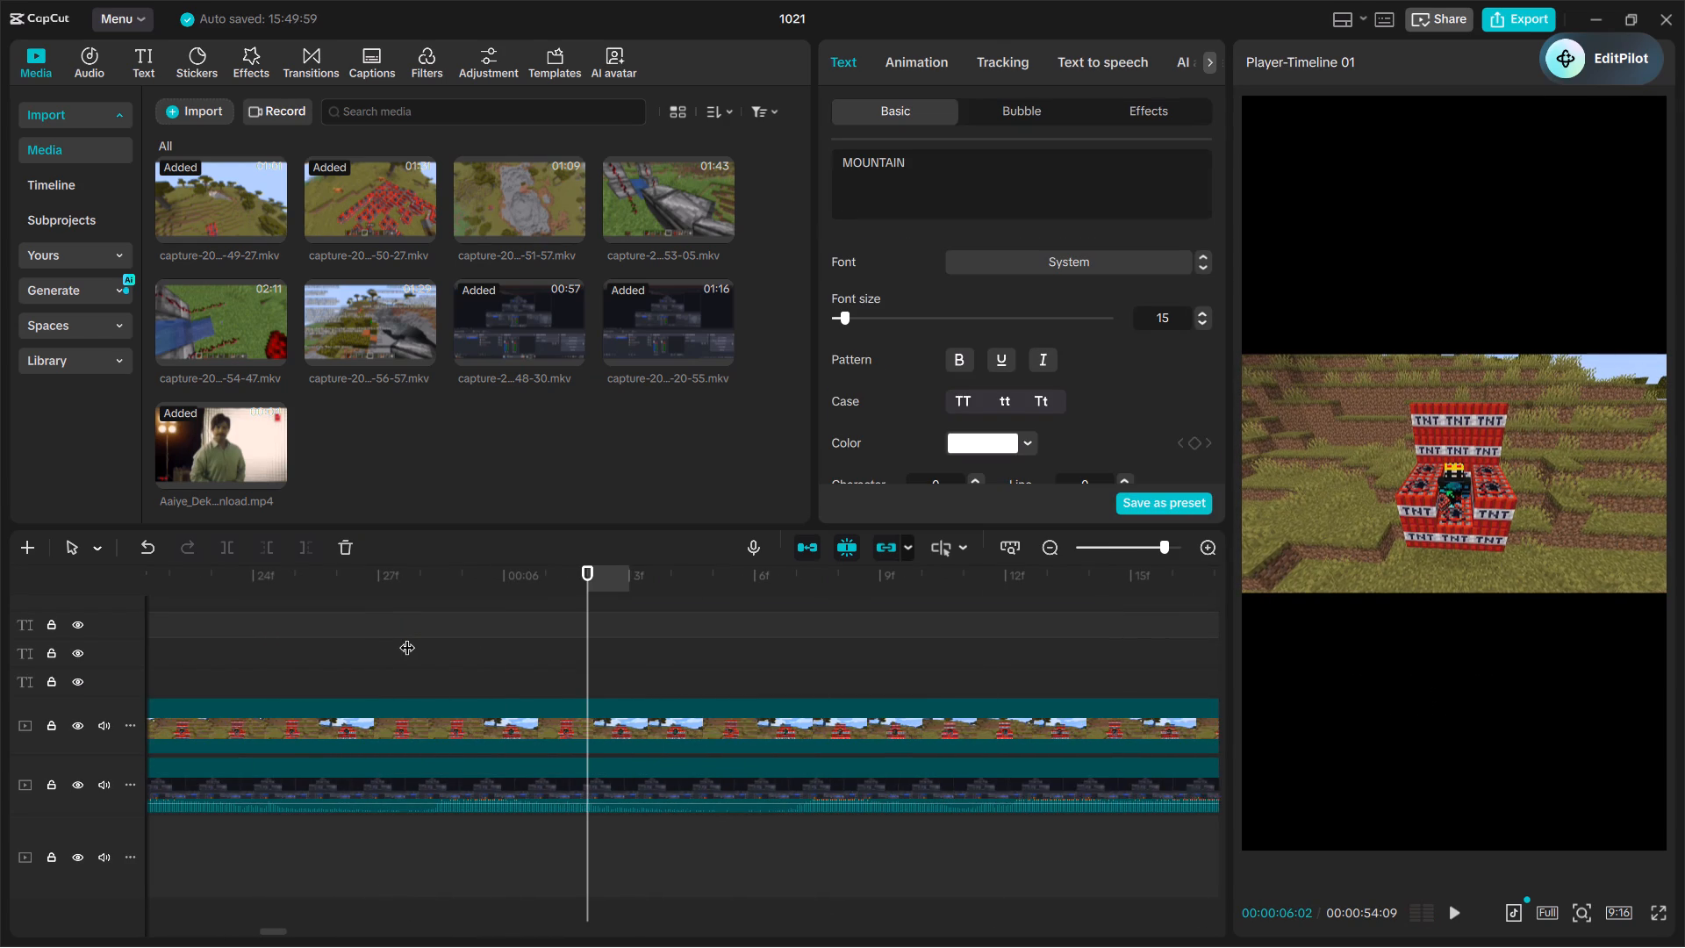
pyautogui.hotkey('ctrl', '-')
pyautogui.hotkey('ctrl', '-')
pyautogui.click(280, 690)
pyautogui.press('space')
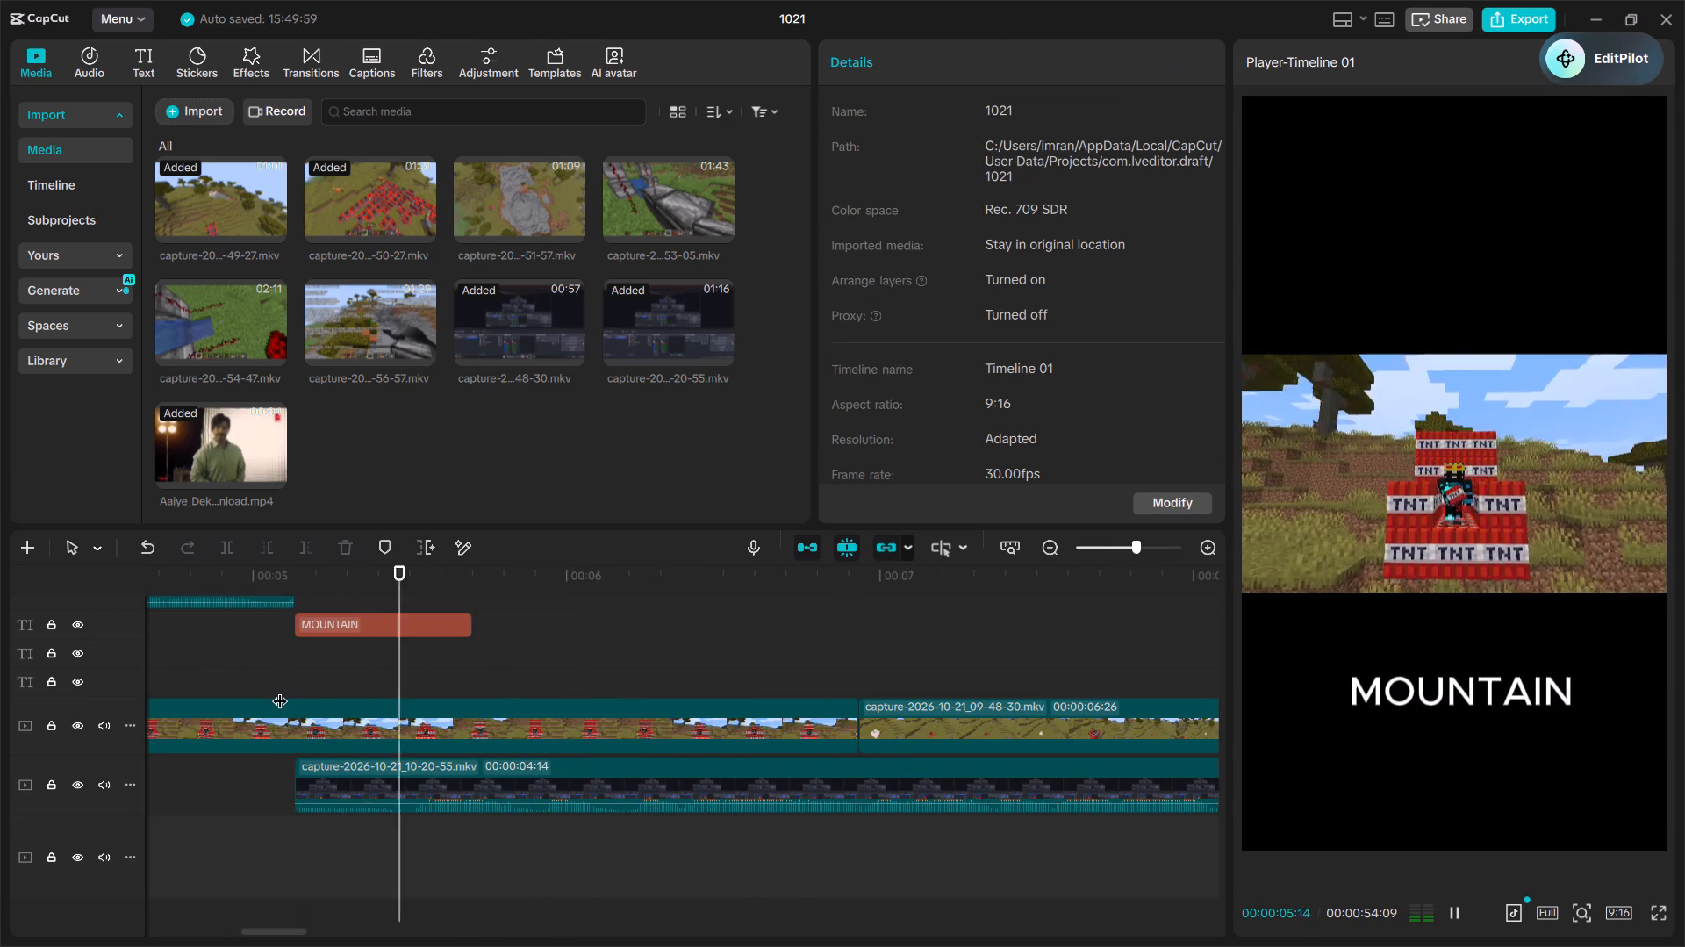
pyautogui.press('space')
pyautogui.press('space')
pyautogui.press('space')
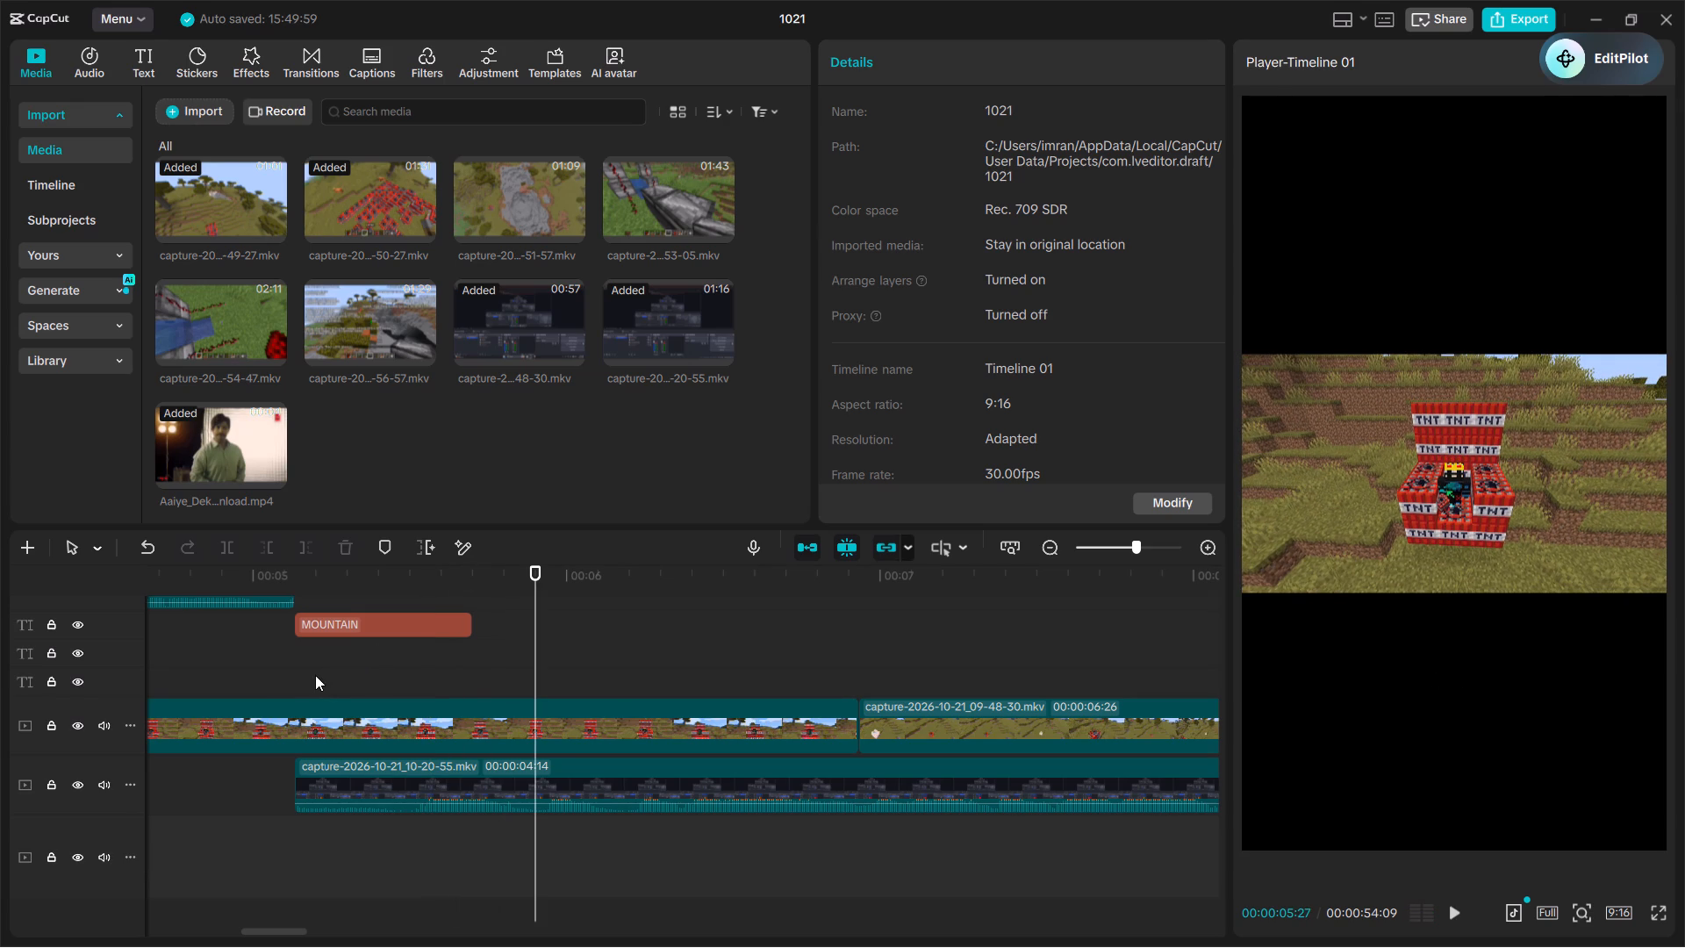
pyautogui.click(315, 675)
pyautogui.click(296, 675)
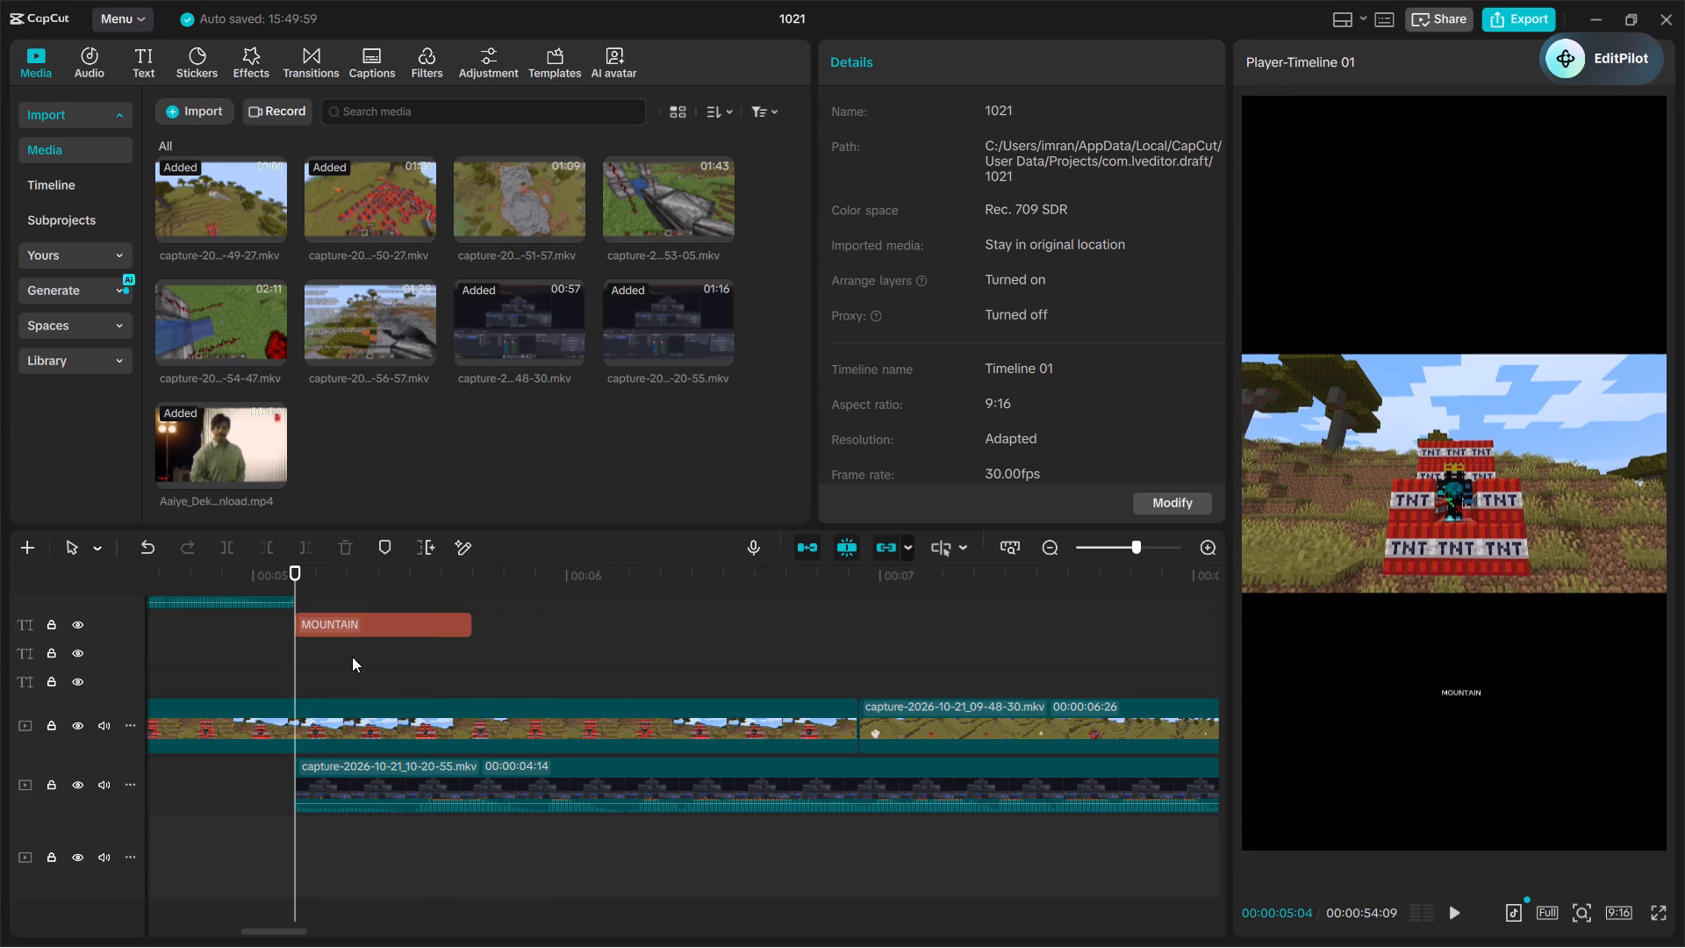
# Replace the text of the caption pasted at 00:00:05:04 with "And".
pyautogui.click(376, 629)
pyautogui.tripleClick(929, 184)
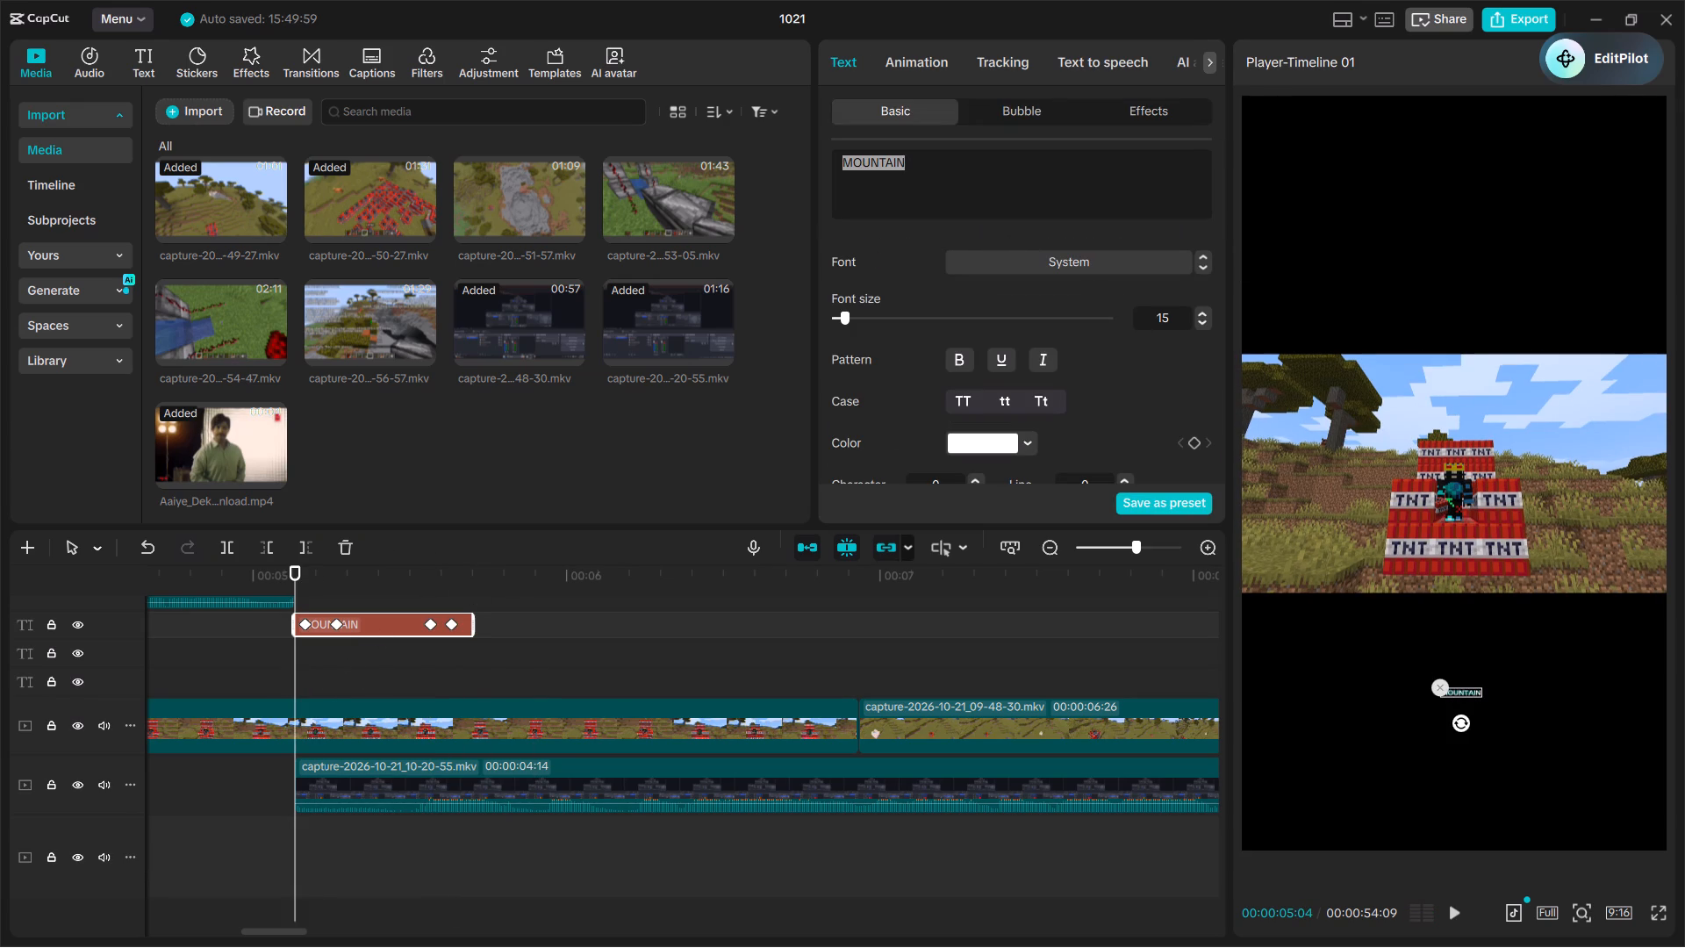
pyautogui.press('BackSpace')
pyautogui.press('a')
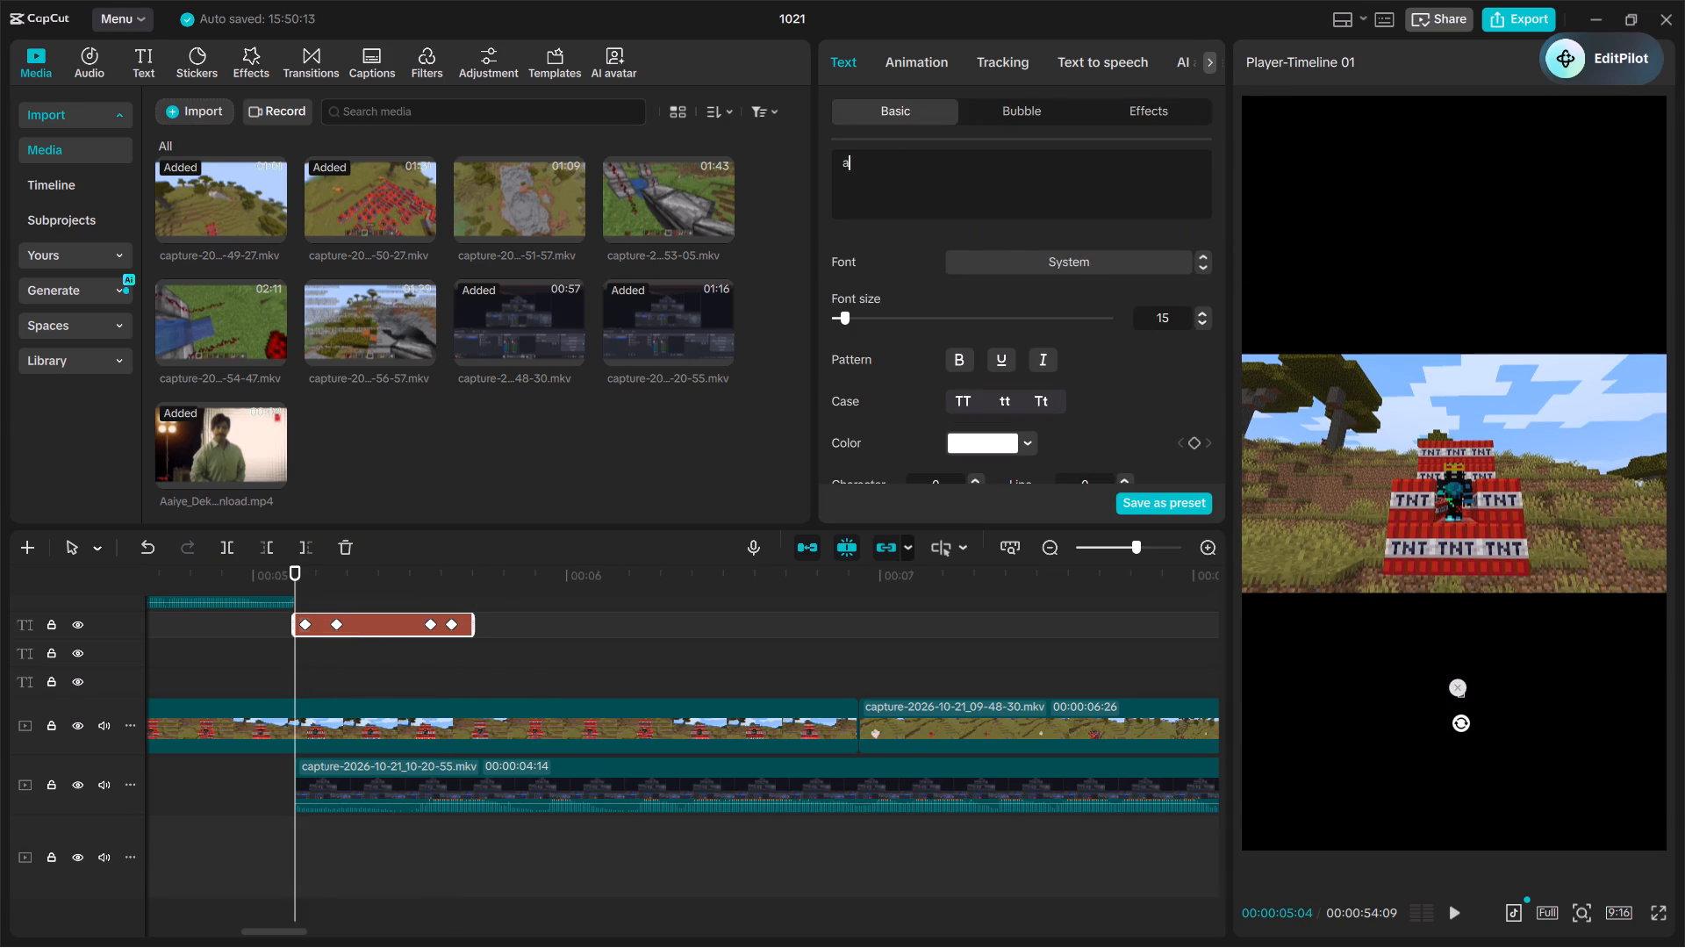
pyautogui.press('a')
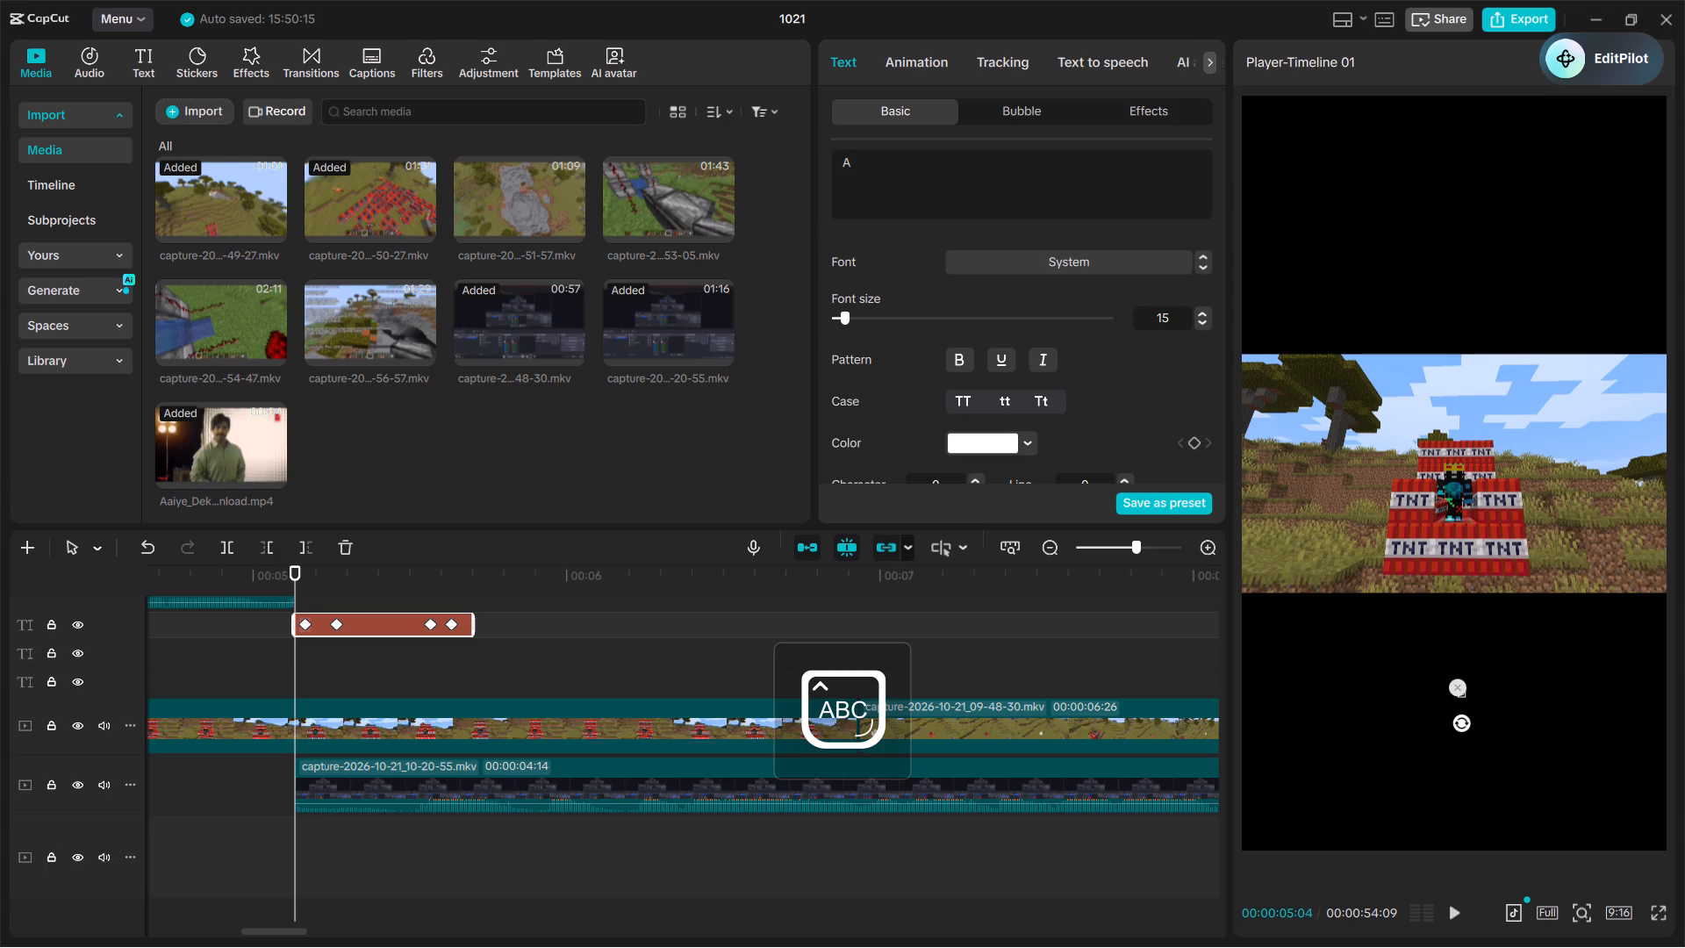
pyautogui.press('d')
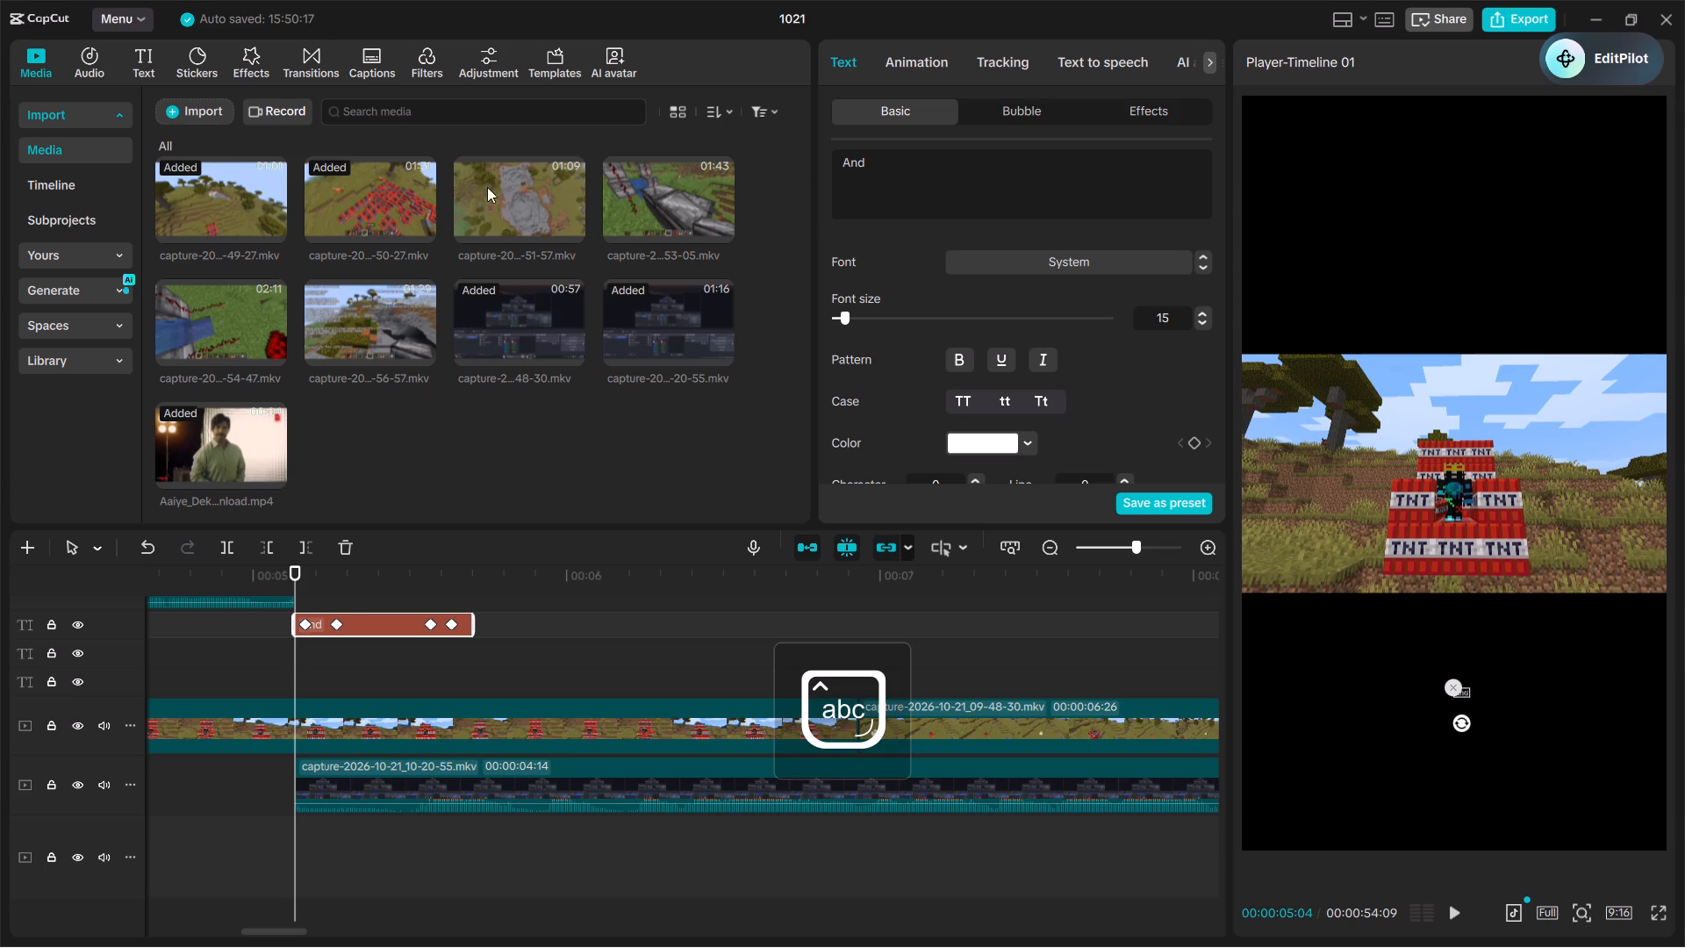
# Paste another copy of the caption at 00:00:05:21, right after "And", and change its text to "ab".
pyautogui.click(469, 578)
pyautogui.press('space')
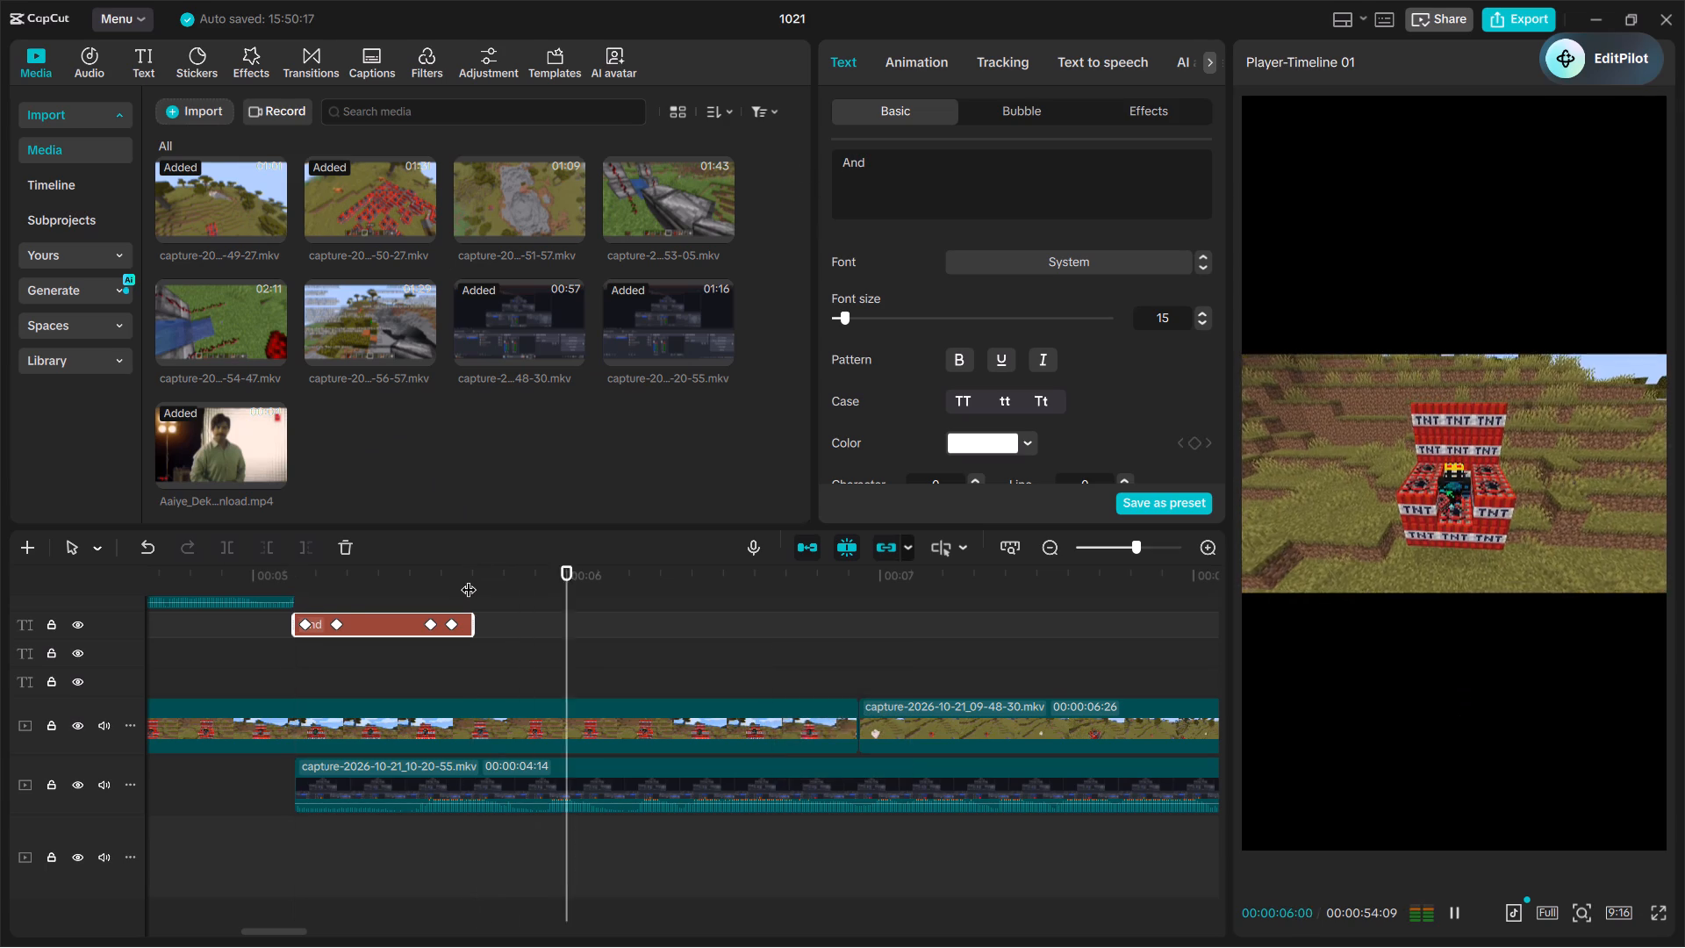
pyautogui.press('space')
pyautogui.click(469, 578)
pyautogui.hotkey('ctrl', 'v')
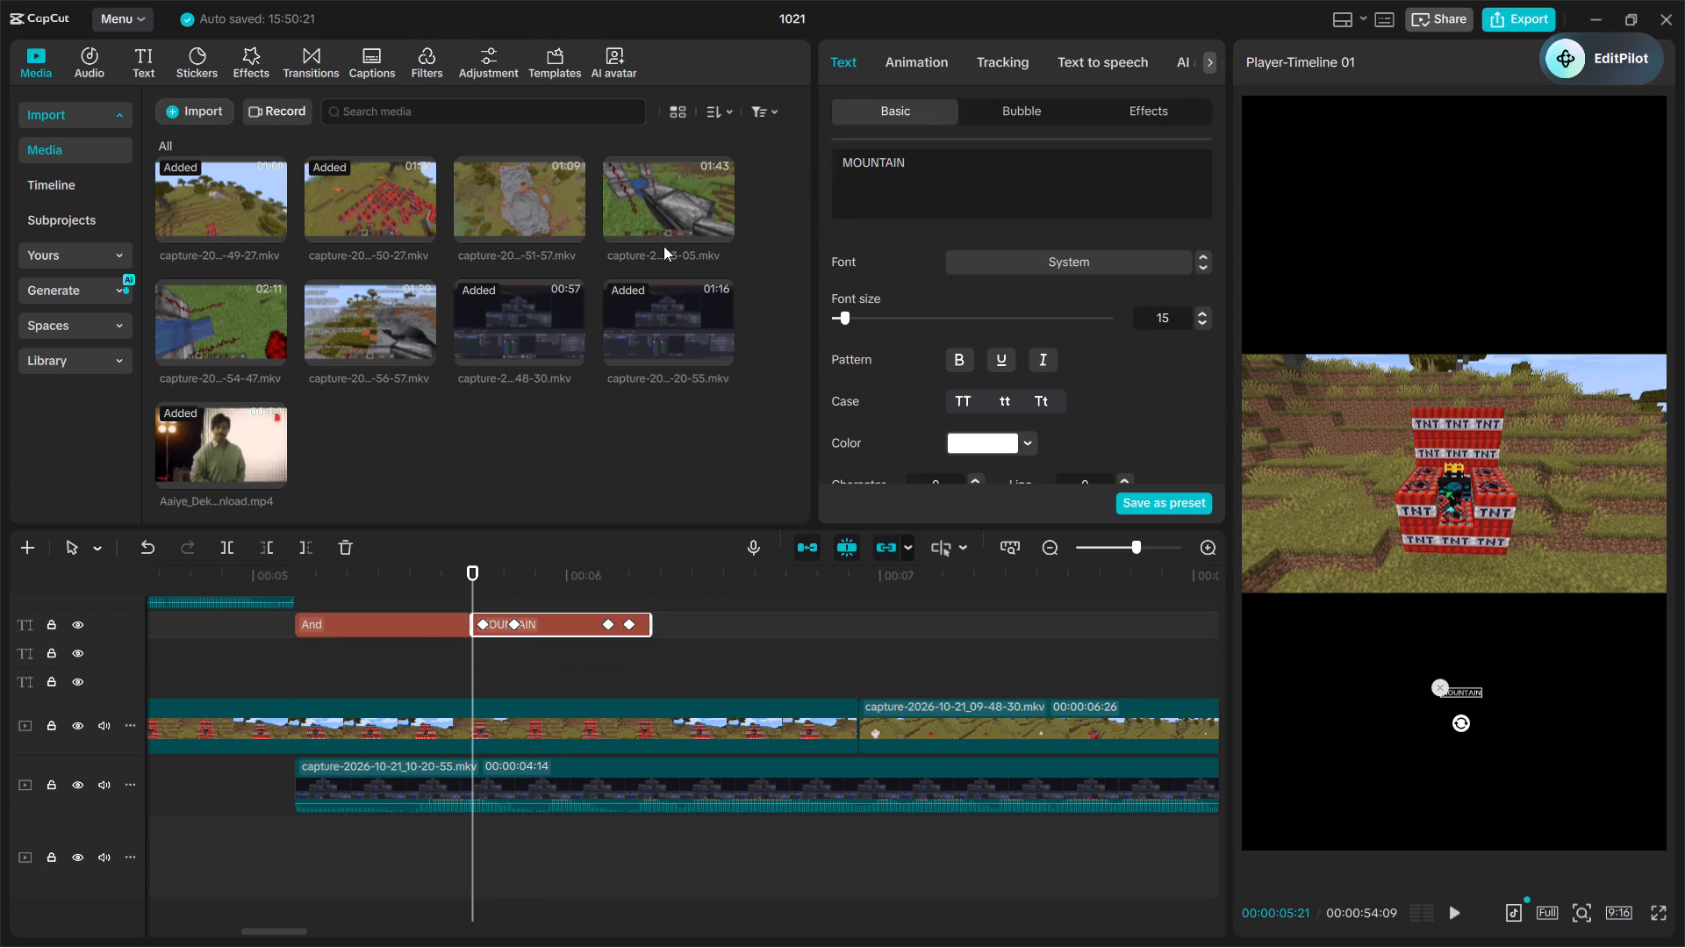
pyautogui.doubleClick(952, 172)
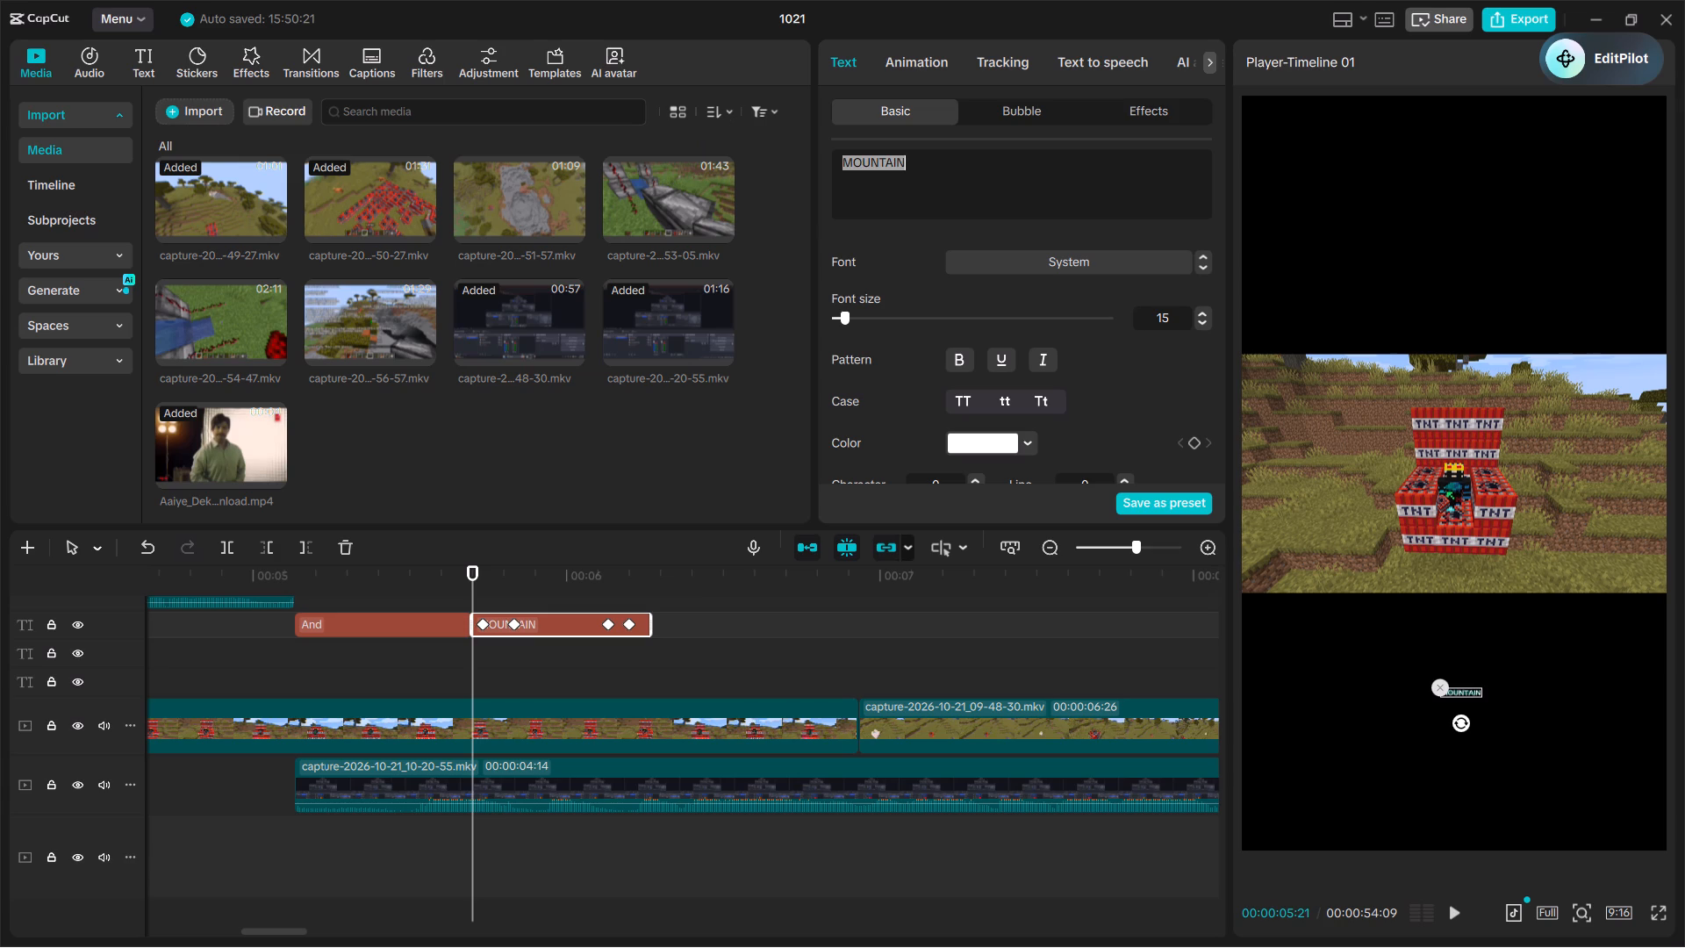
pyautogui.press('BackSpace')
pyautogui.write('ab')
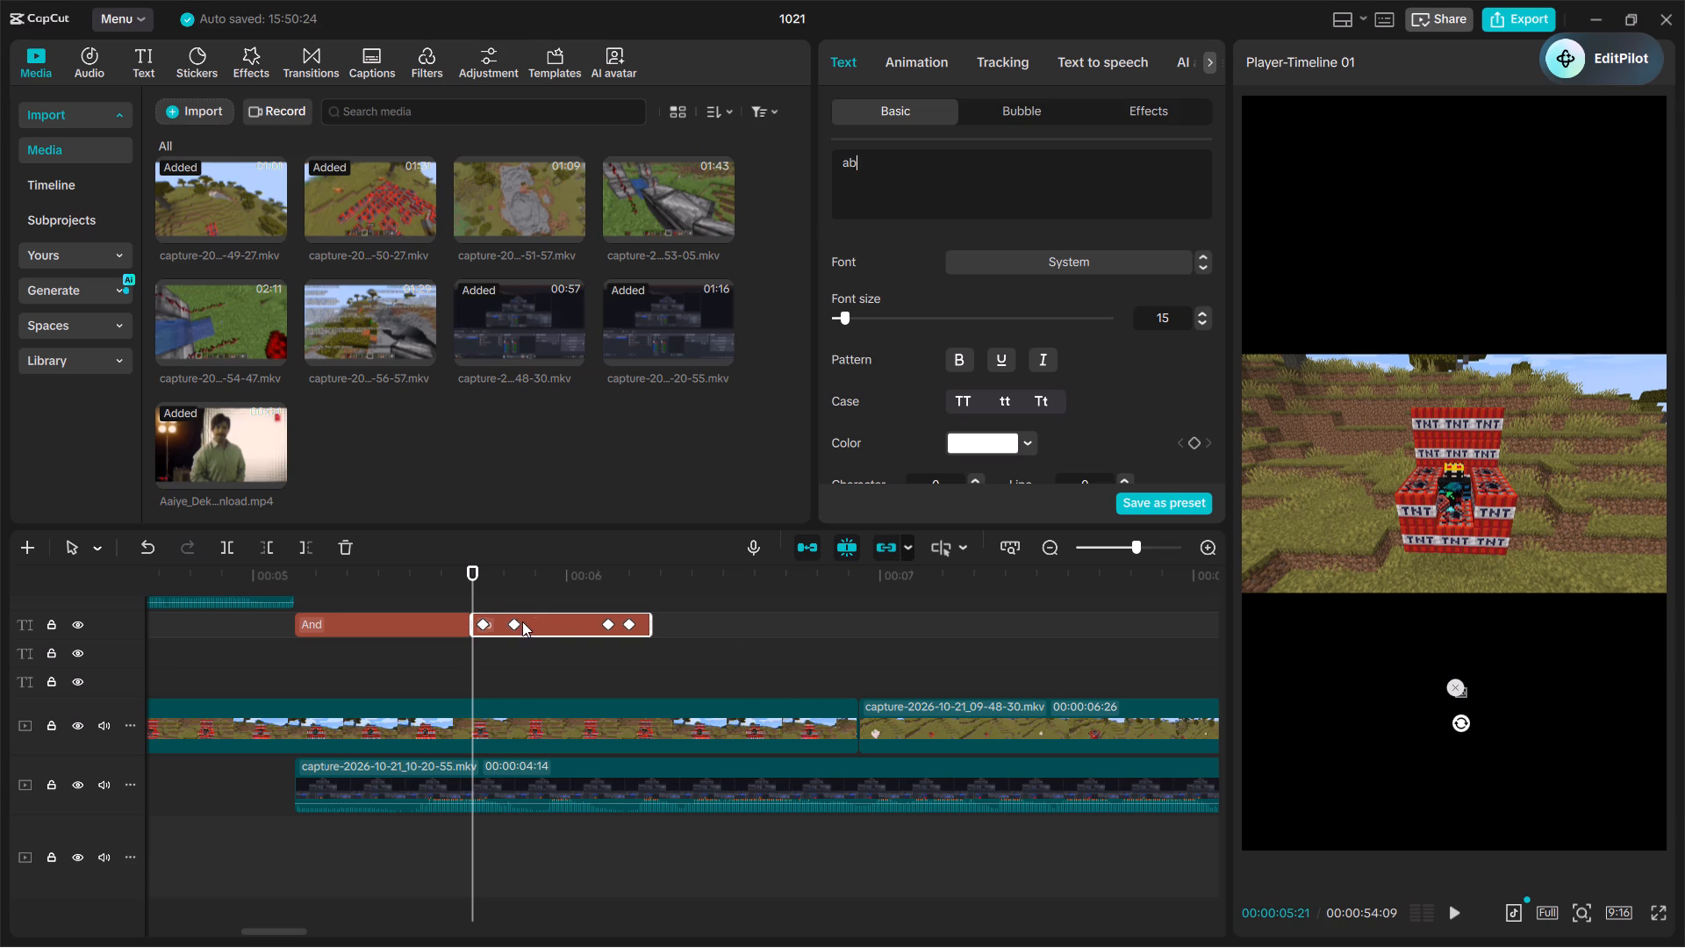
# Replay the section around the "ab" caption and past its end to check the wording and timing of the narration.
pyautogui.click(469, 576)
pyautogui.press('space')
pyautogui.press('space')
pyautogui.press('space')
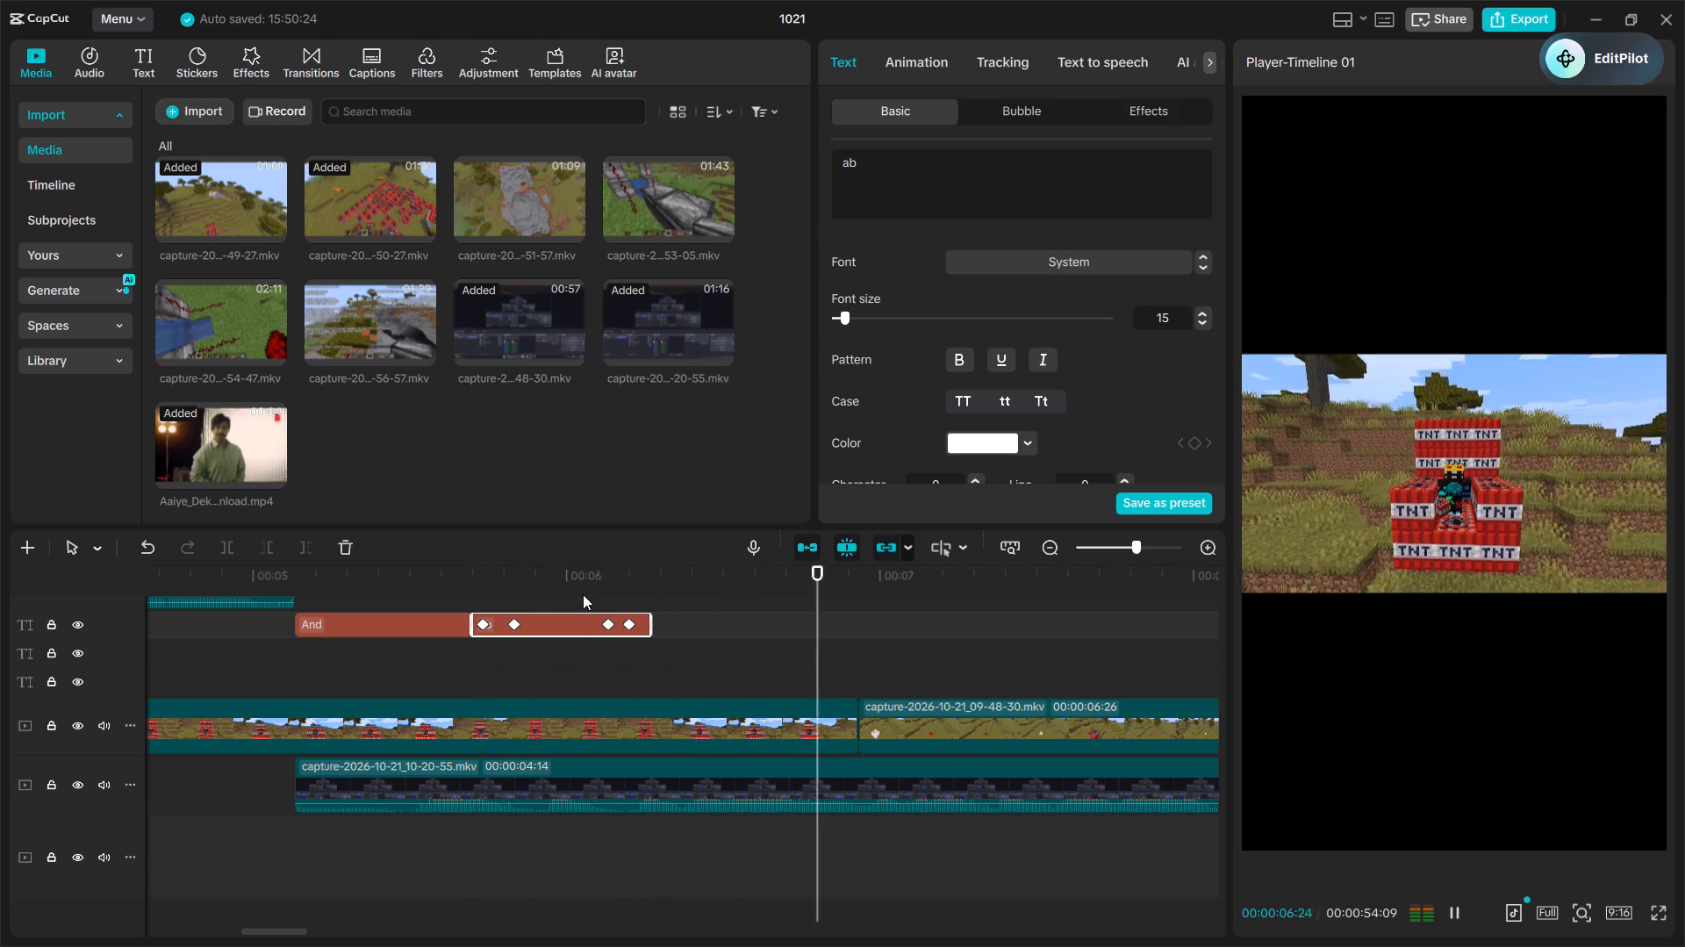
pyautogui.press('space')
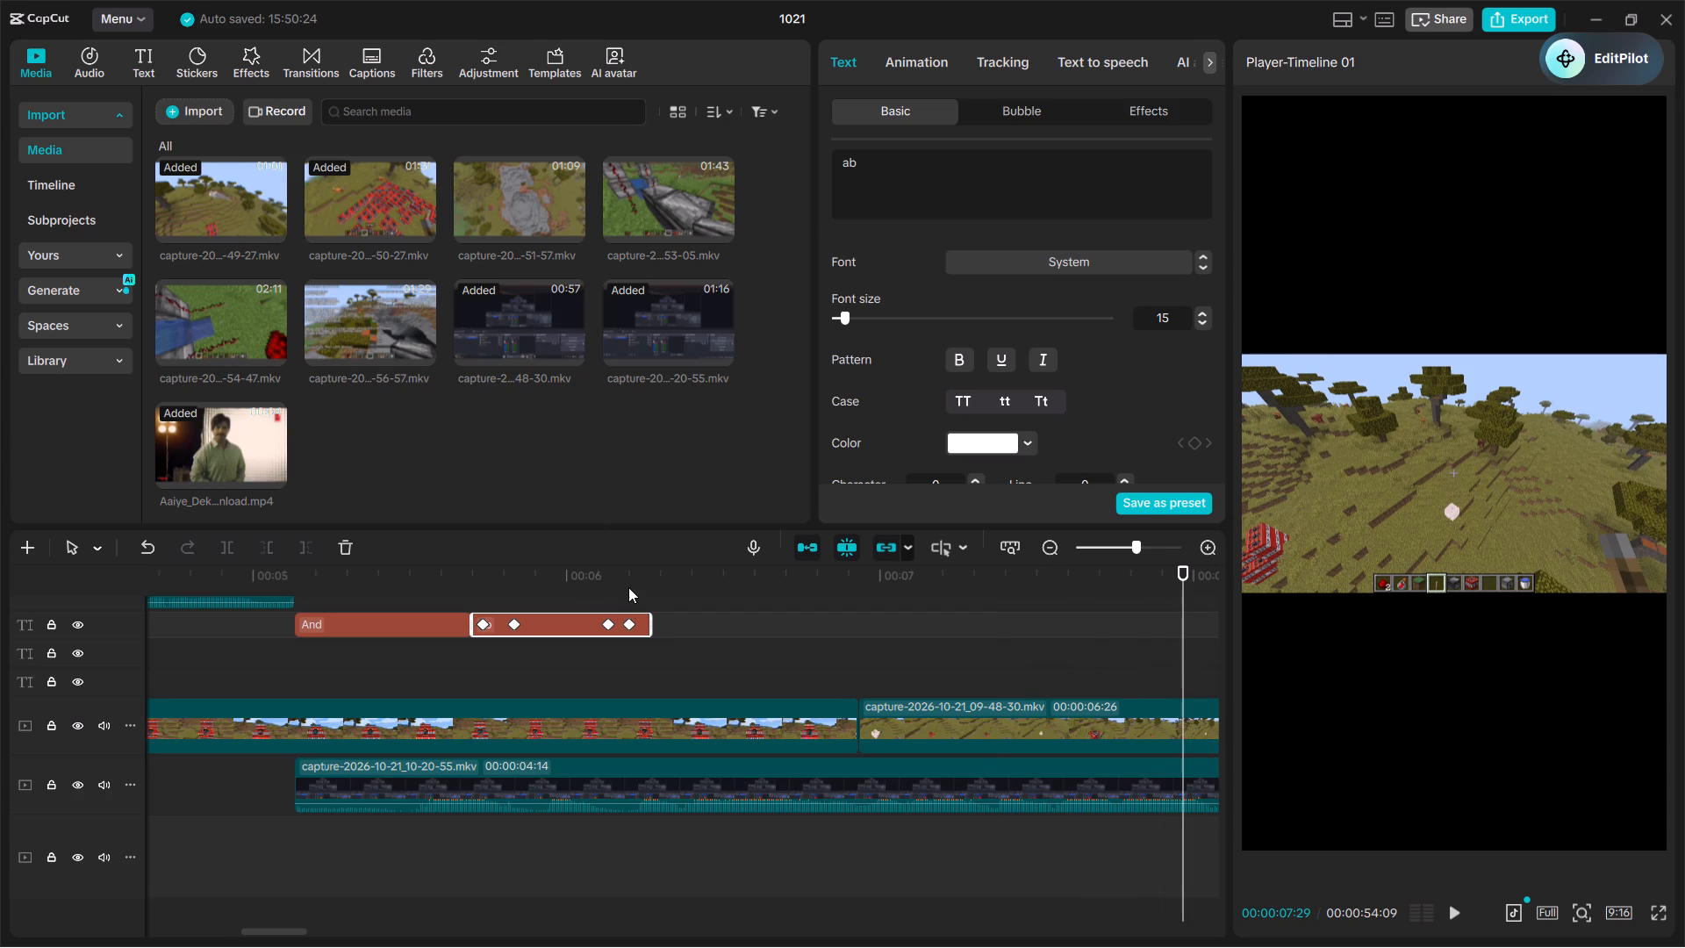
pyautogui.click(656, 576)
pyautogui.press('space')
pyautogui.press('space')
pyautogui.click(656, 576)
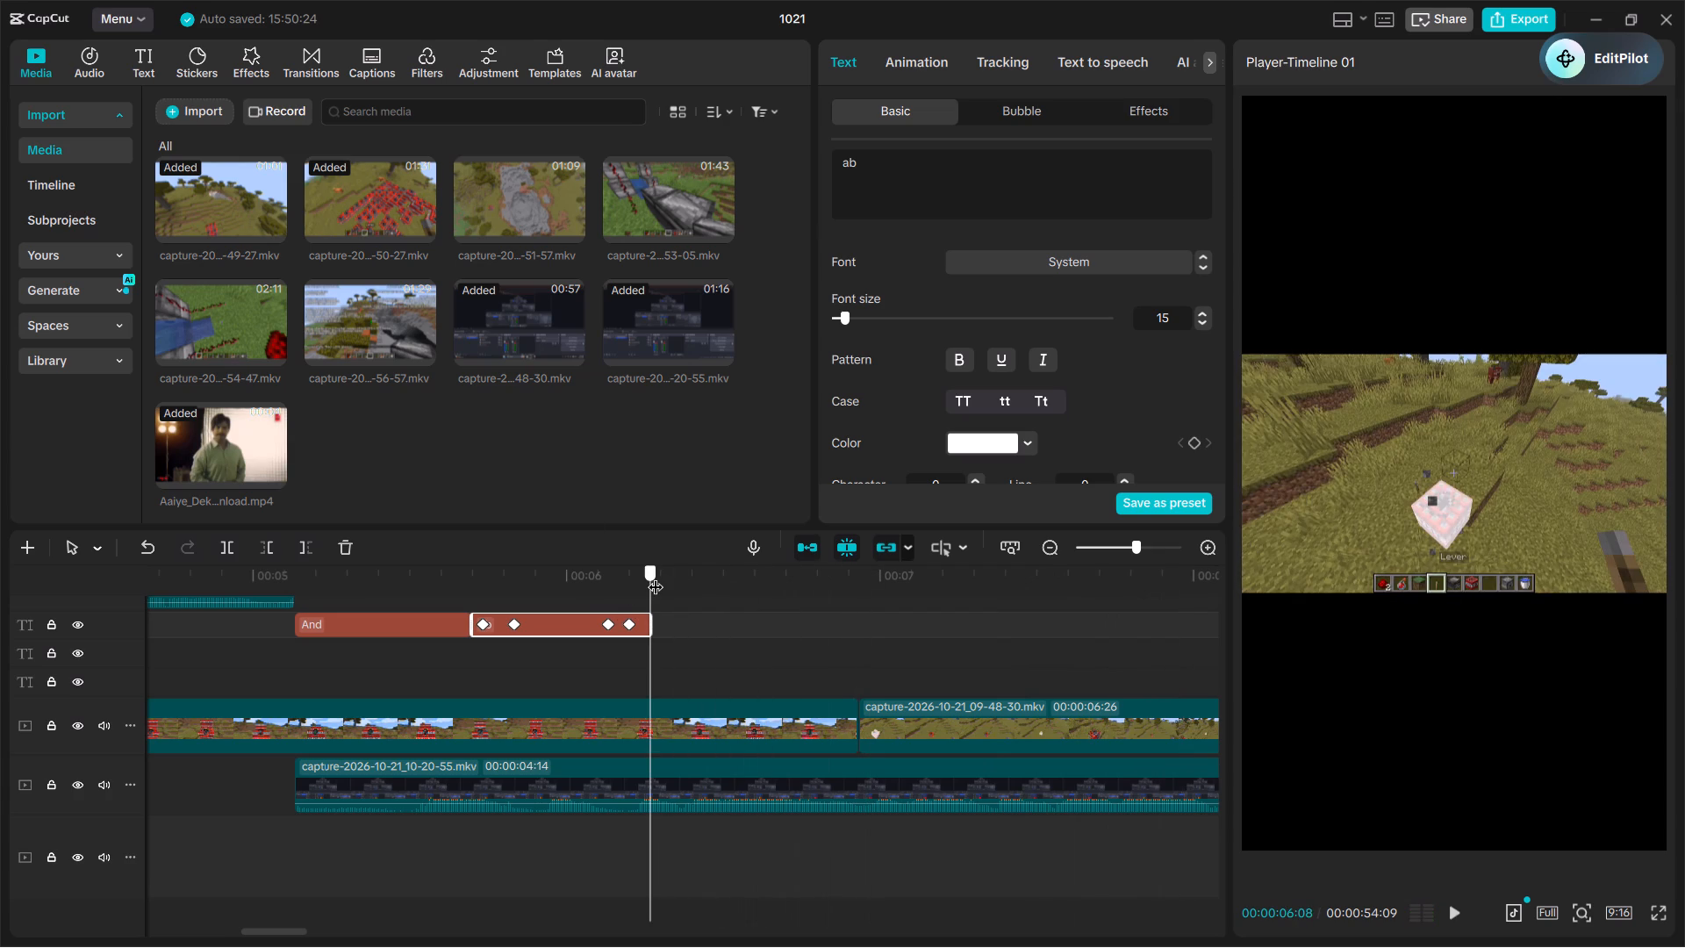
pyautogui.click(511, 598)
pyautogui.press('space')
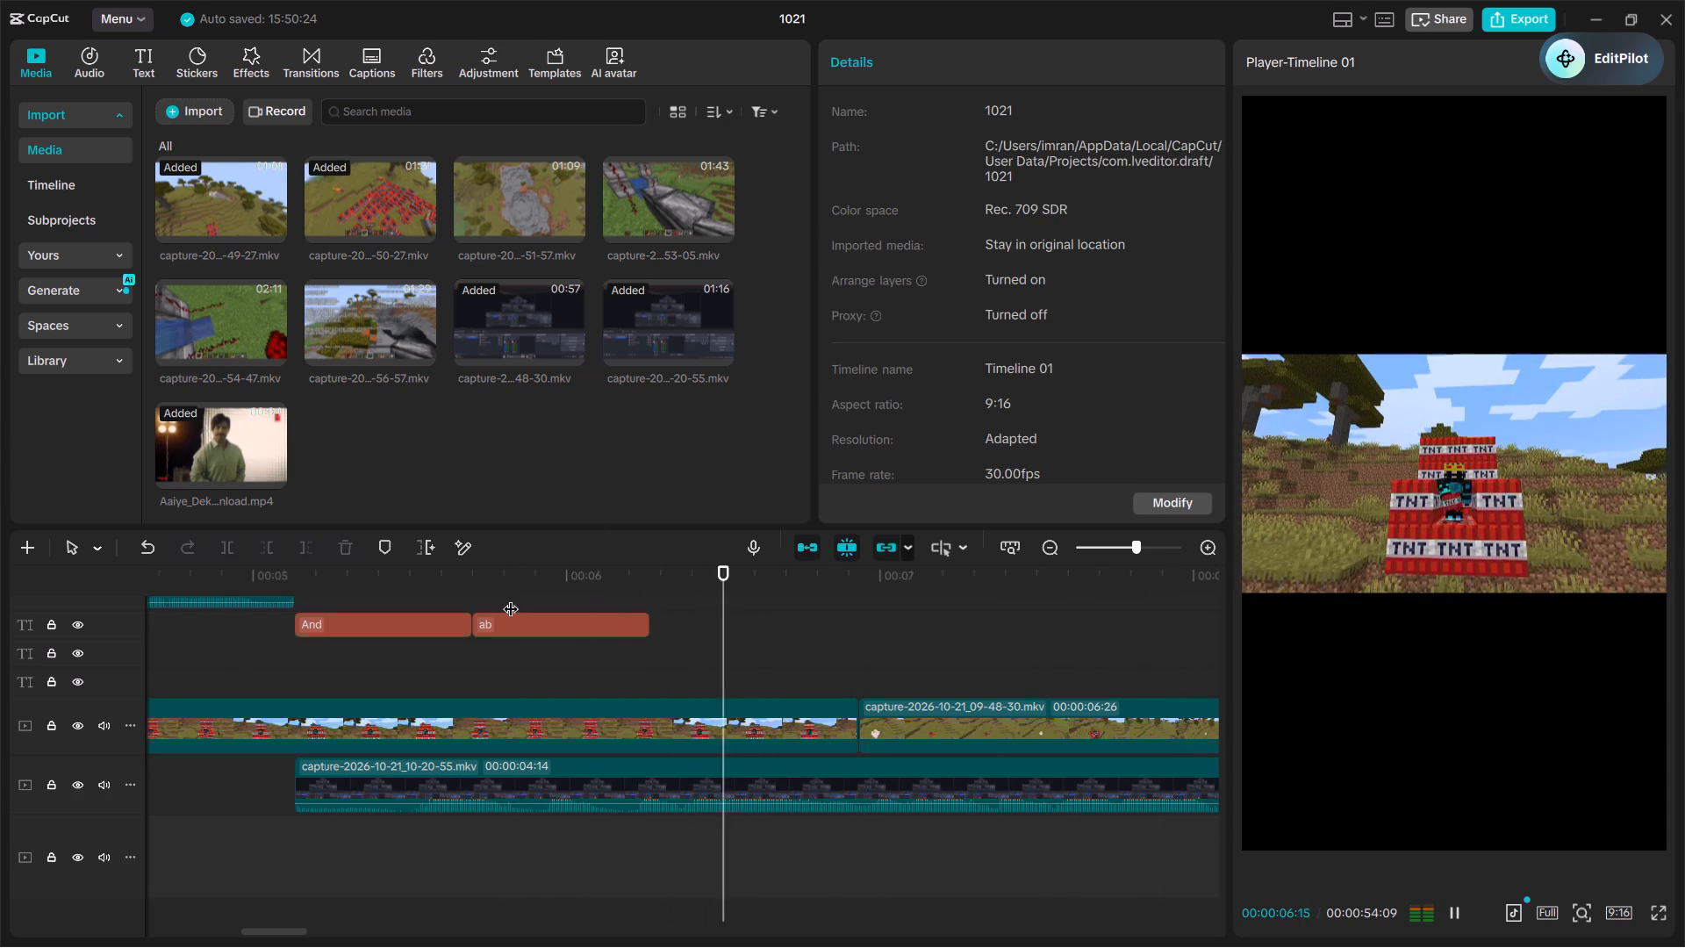
pyautogui.press('space')
# Paste another copy of the caption at 00:00:06:08, right after "ab", and change its text to "iske".
pyautogui.click(641, 590)
pyautogui.click(644, 590)
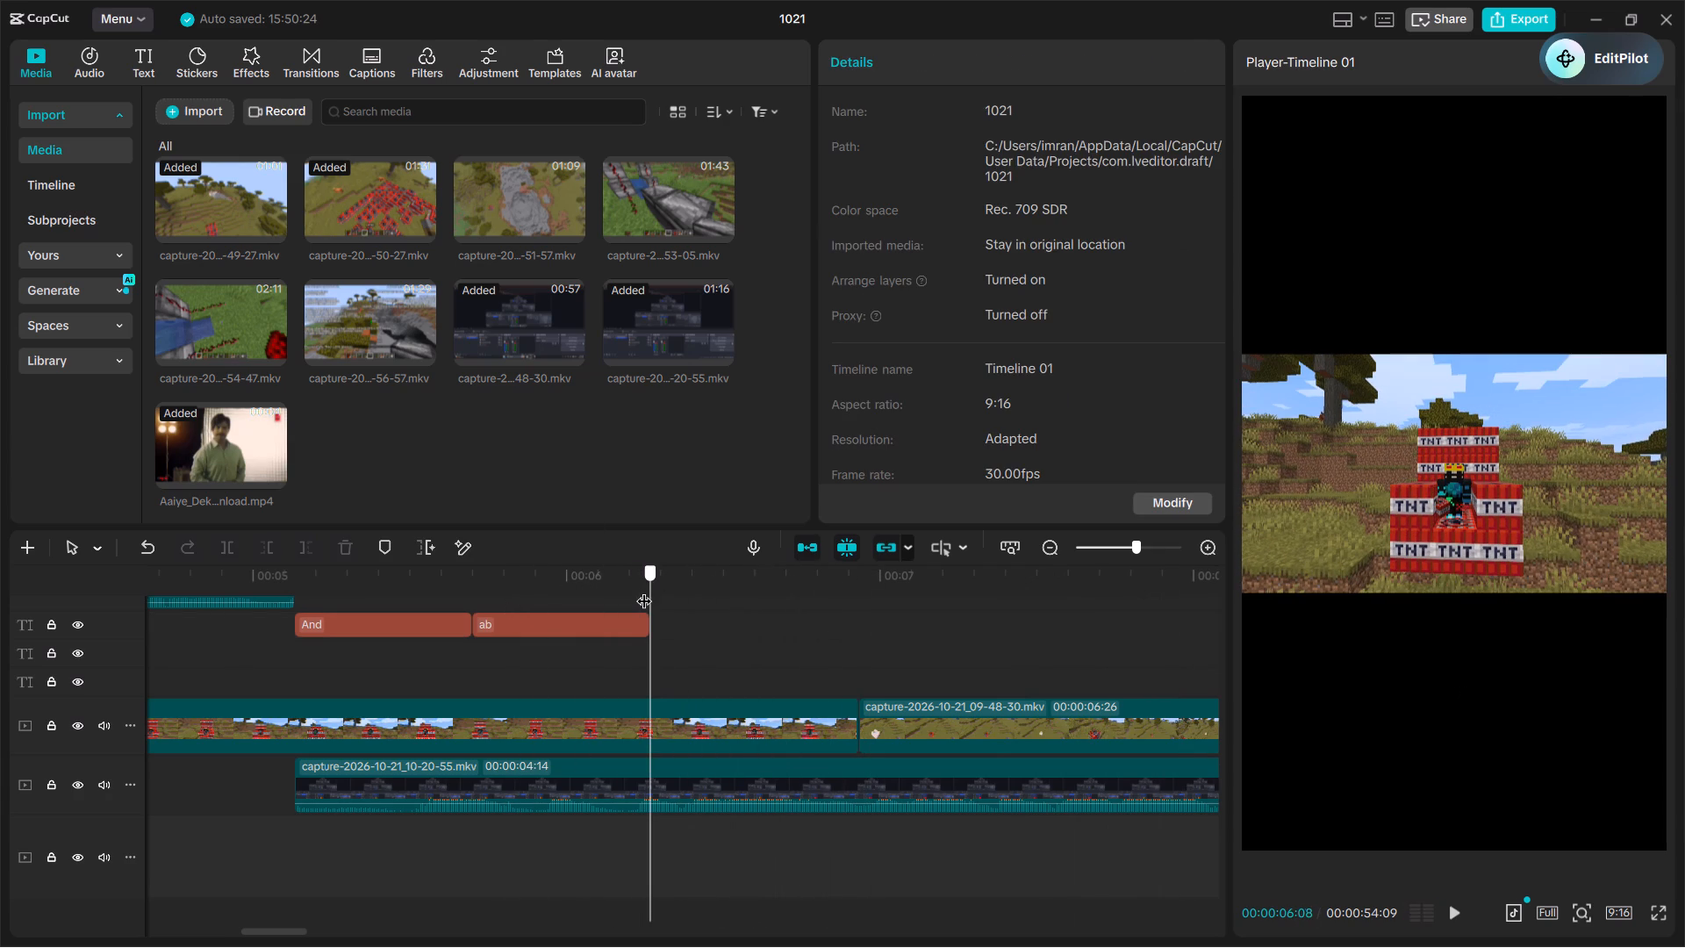
pyautogui.hotkey('ctrl', 'v')
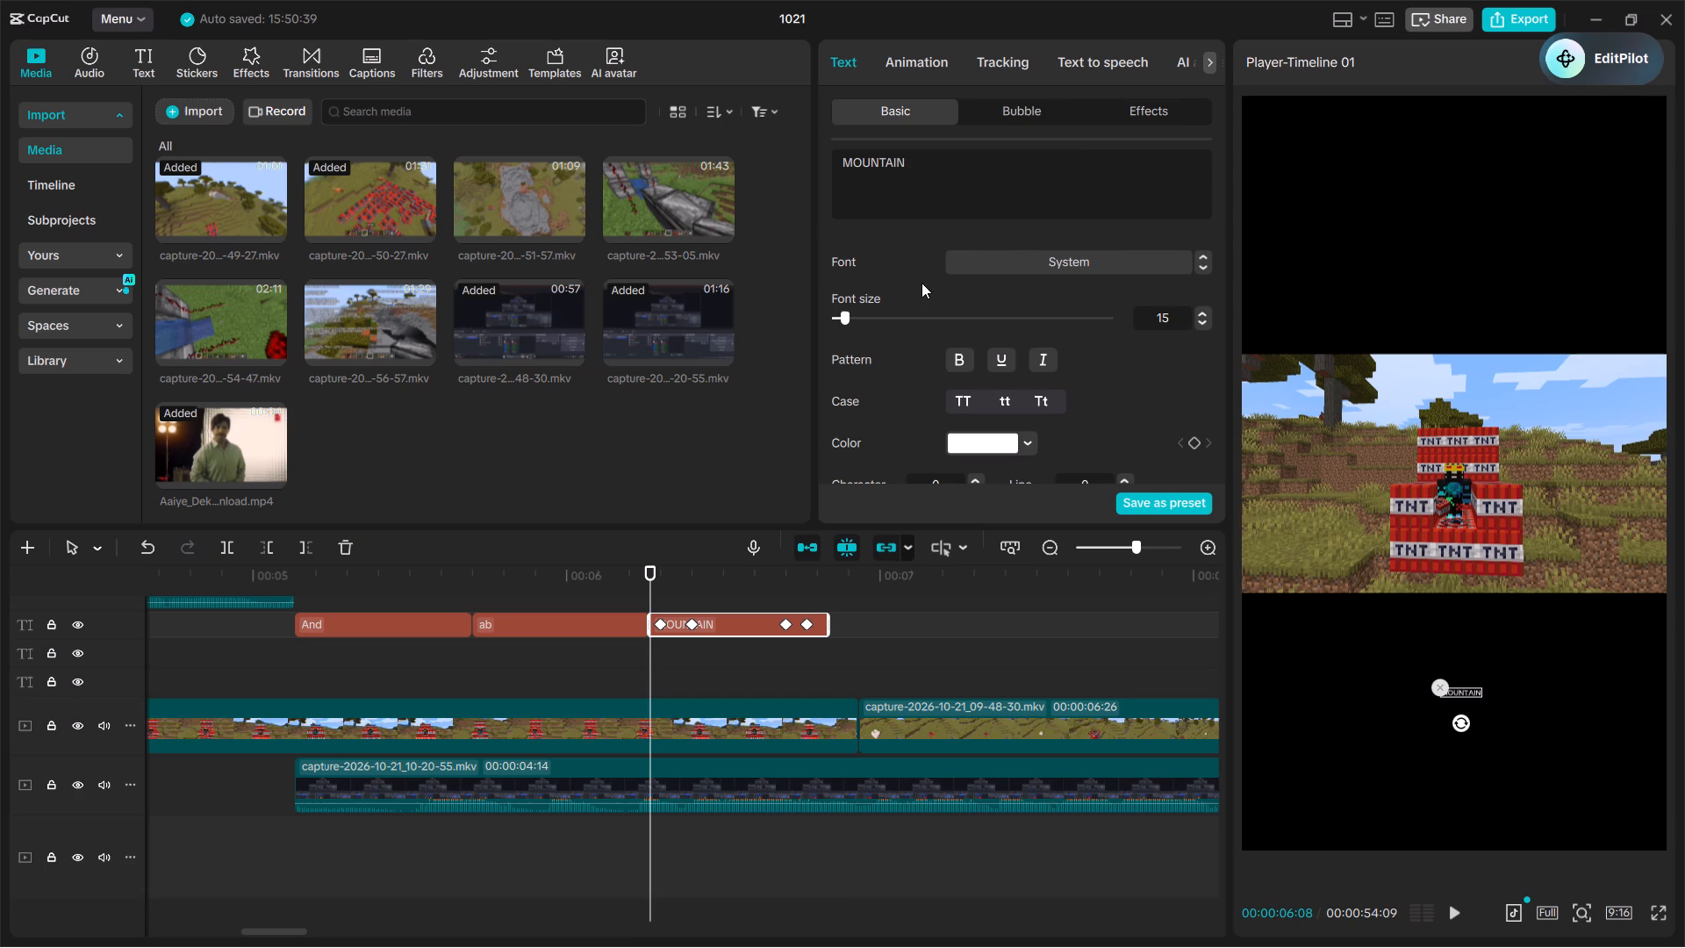
pyautogui.tripleClick(924, 184)
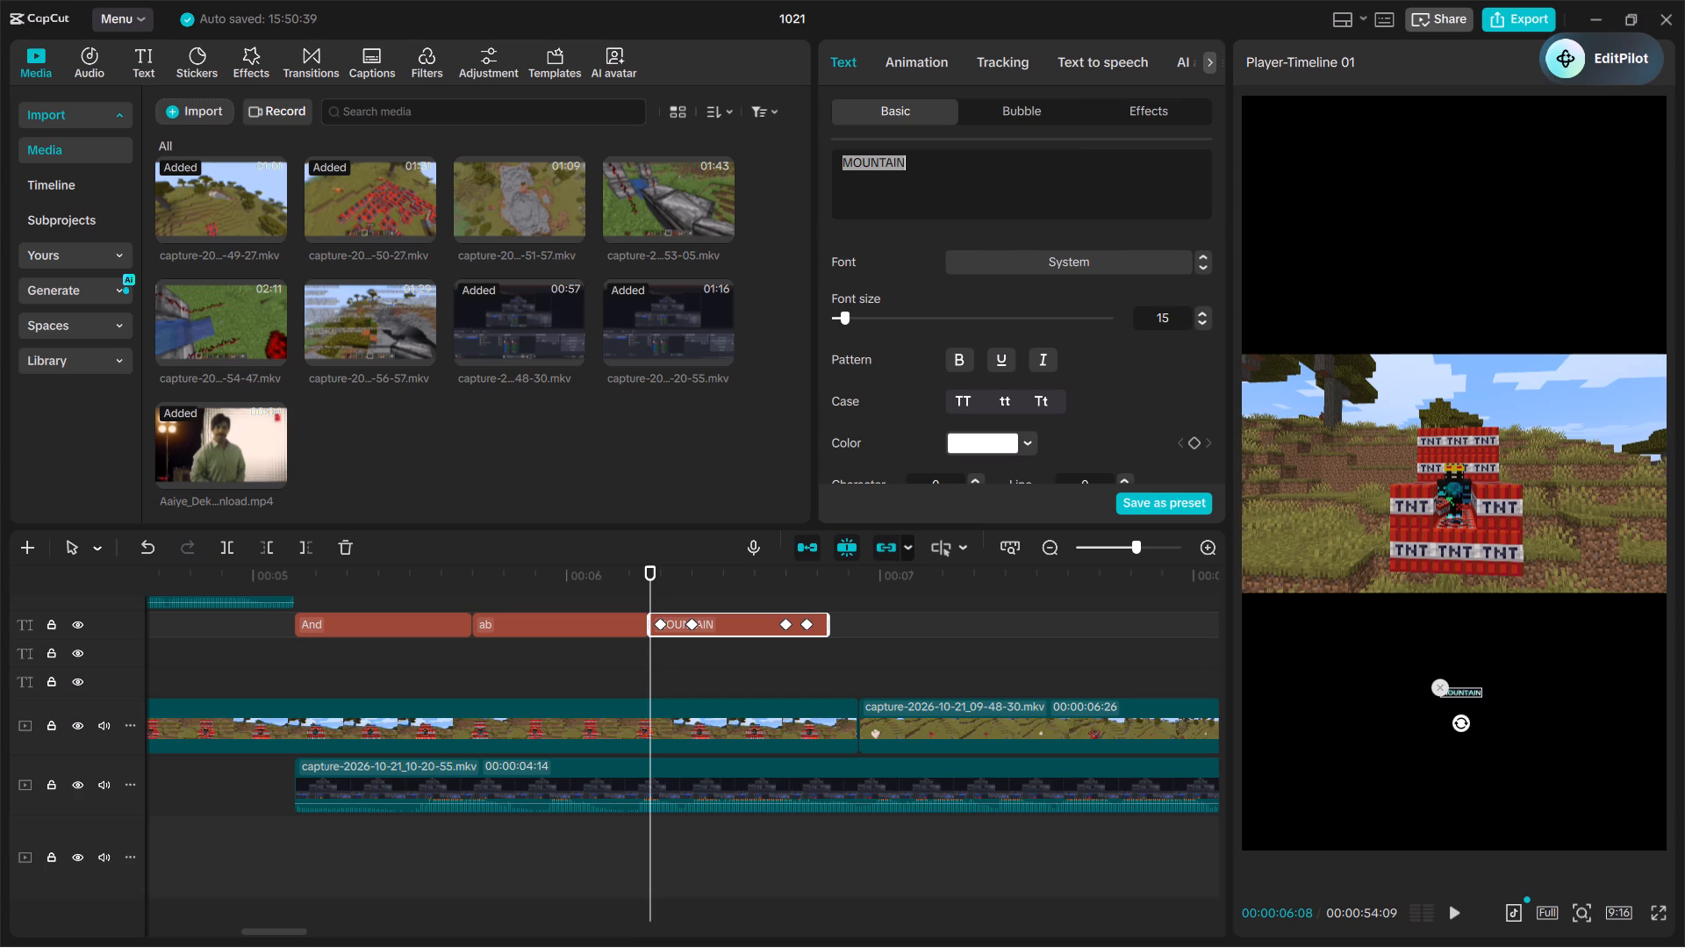
pyautogui.press('BackSpace')
pyautogui.write('iske')
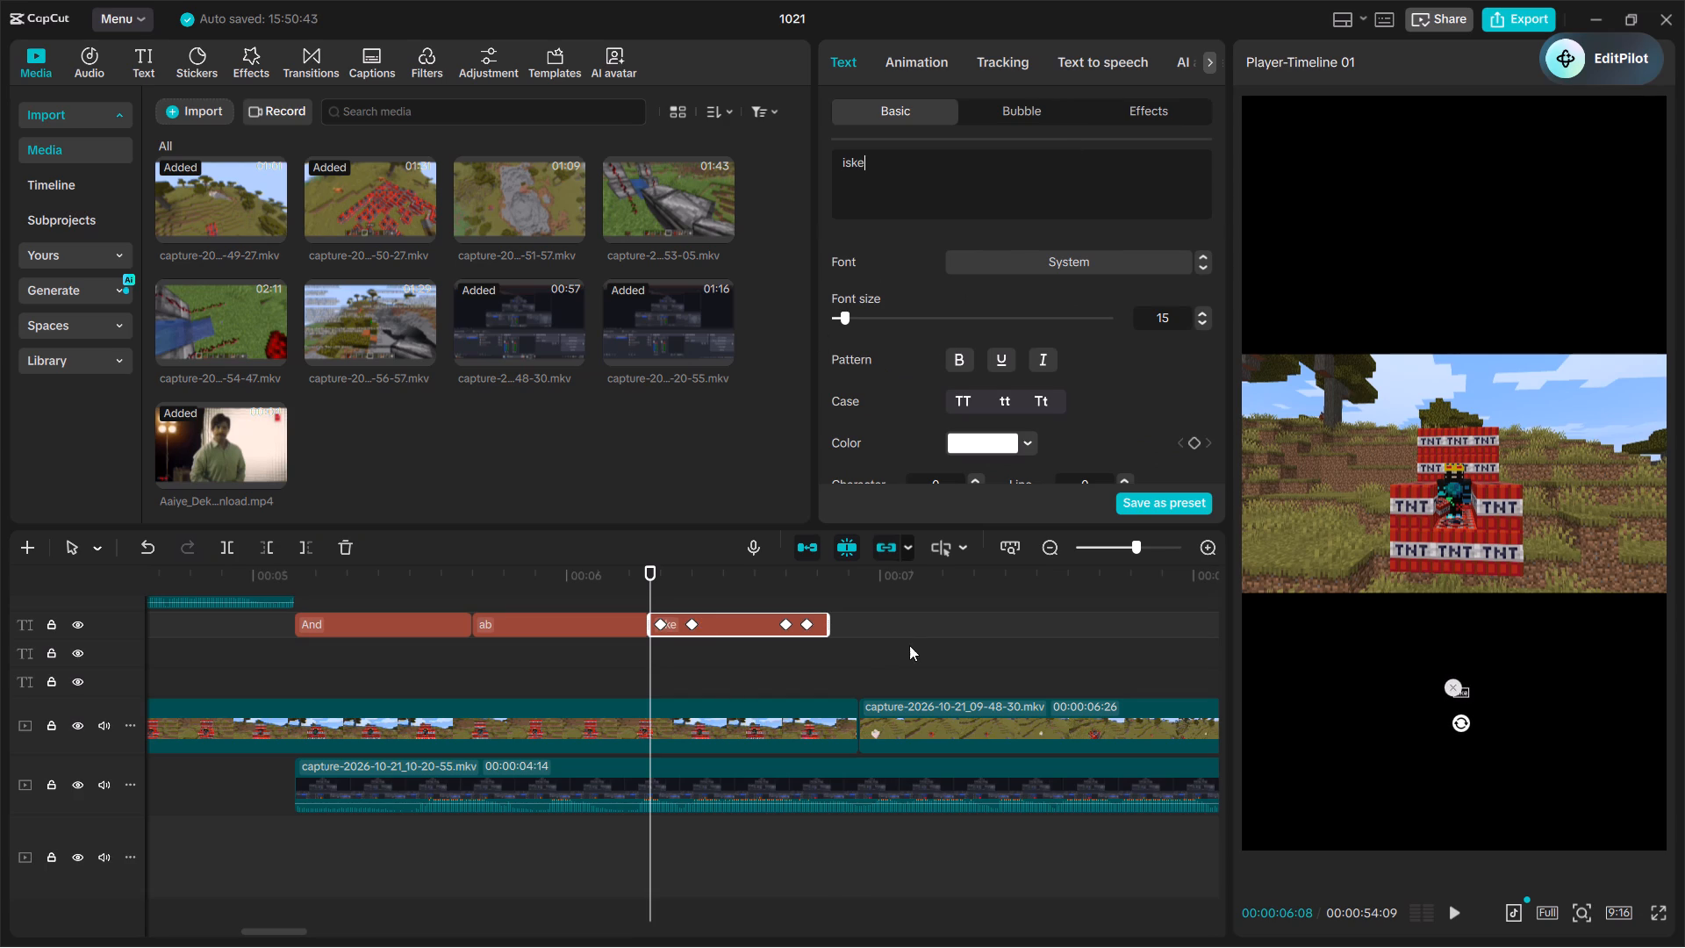
# Replay the section around the "iske" caption and past its end to check the wording and timing of the narration.
pyautogui.click(825, 584)
pyautogui.press('space')
pyautogui.press('space')
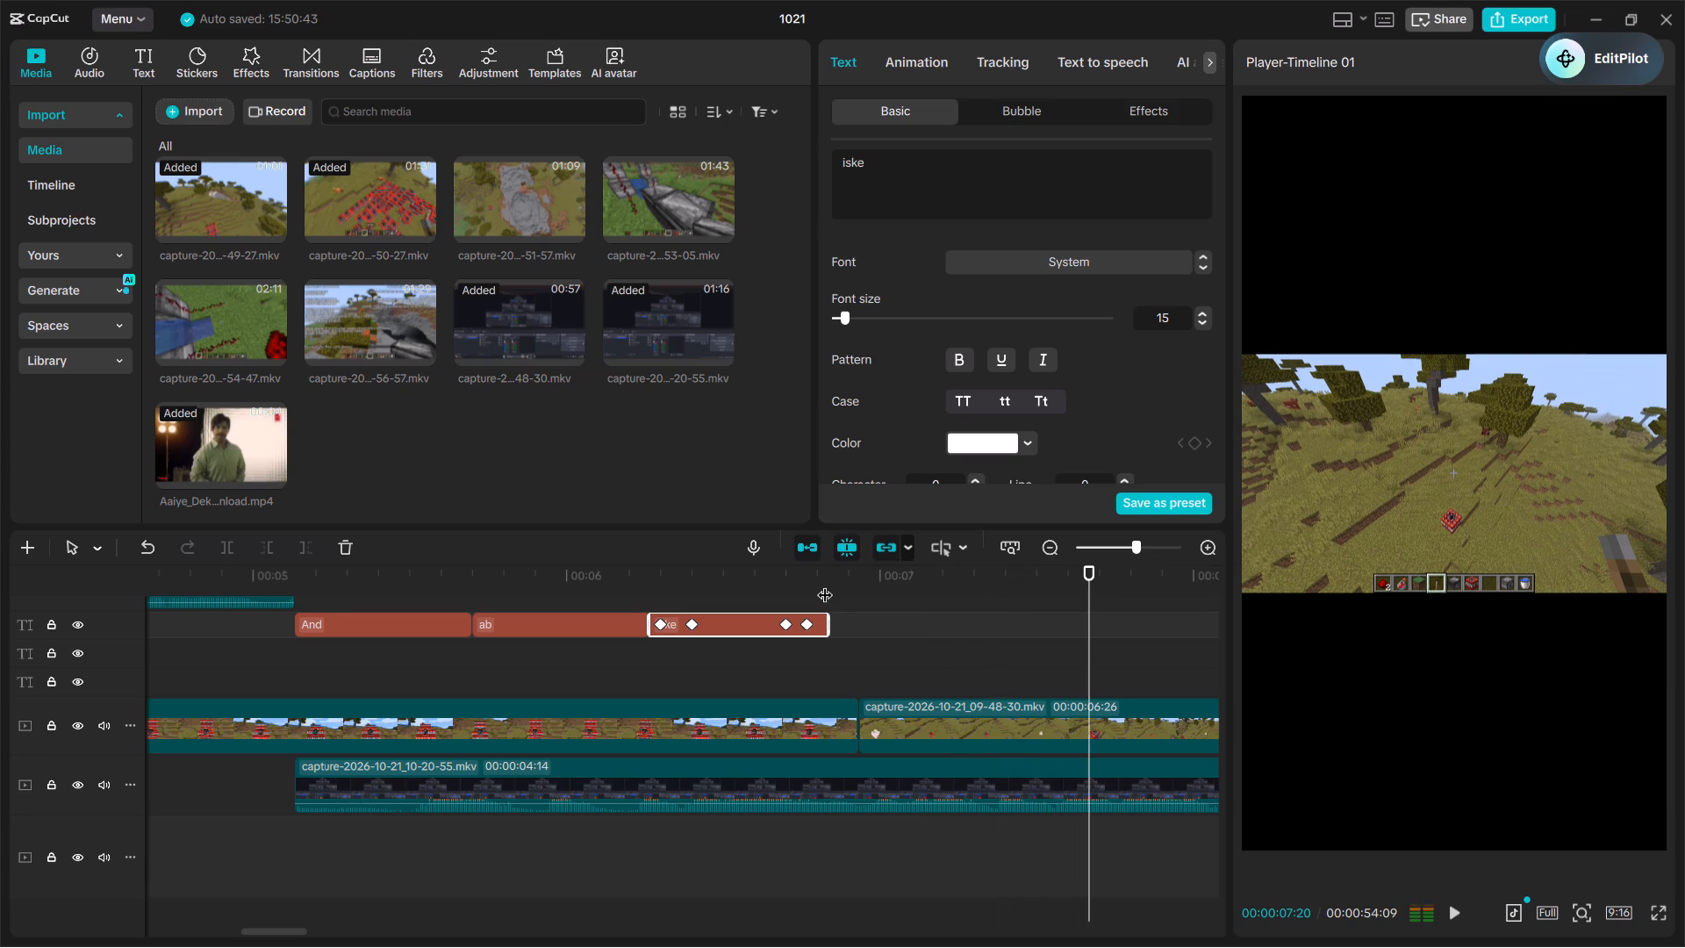
pyautogui.click(676, 594)
pyautogui.press('space')
pyautogui.press('space')
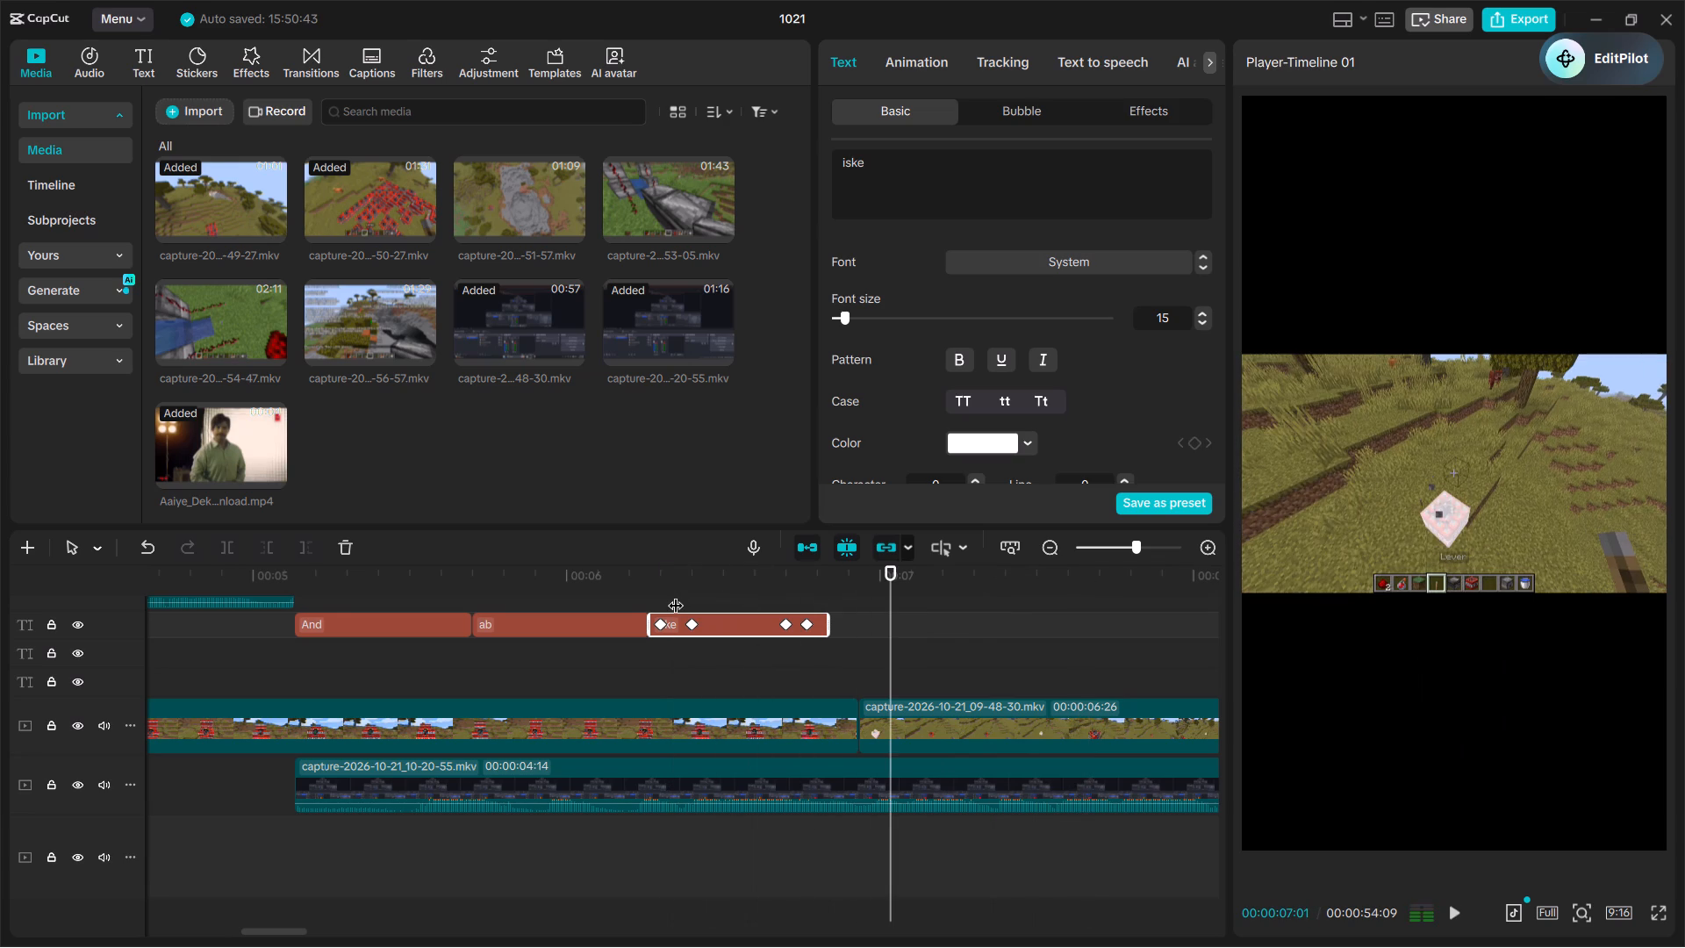
pyautogui.click(634, 598)
pyautogui.press('space')
pyautogui.press('space')
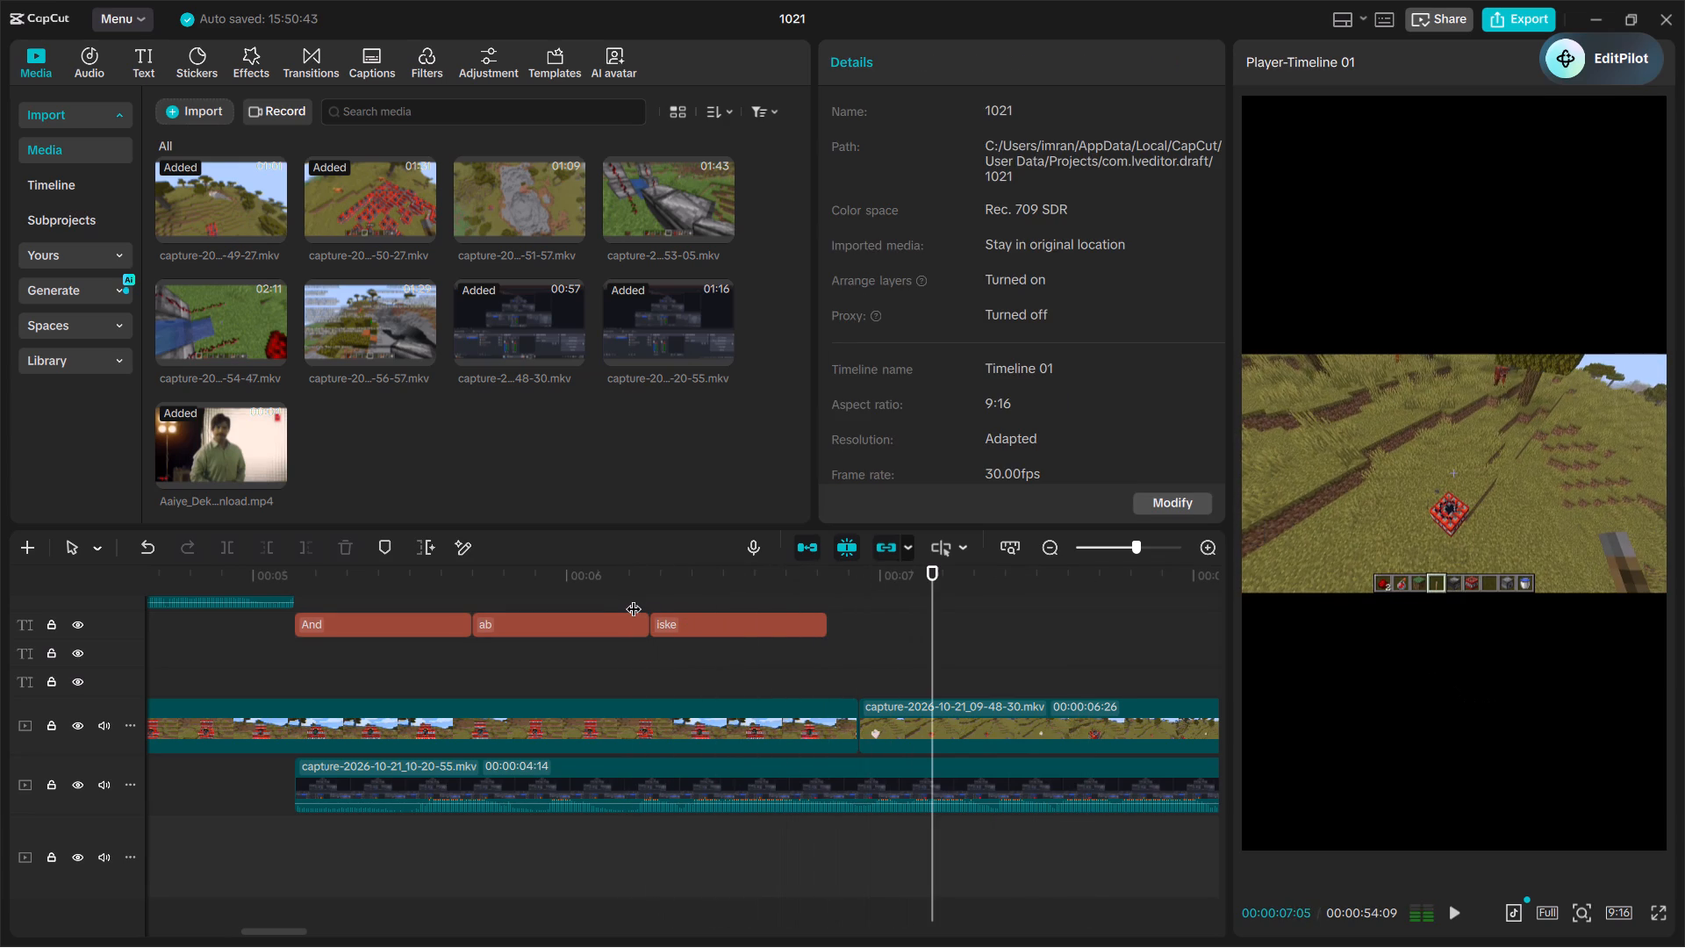
# Extend the "iske" caption's text to "iske liye".
pyautogui.click(721, 587)
pyautogui.click(687, 625)
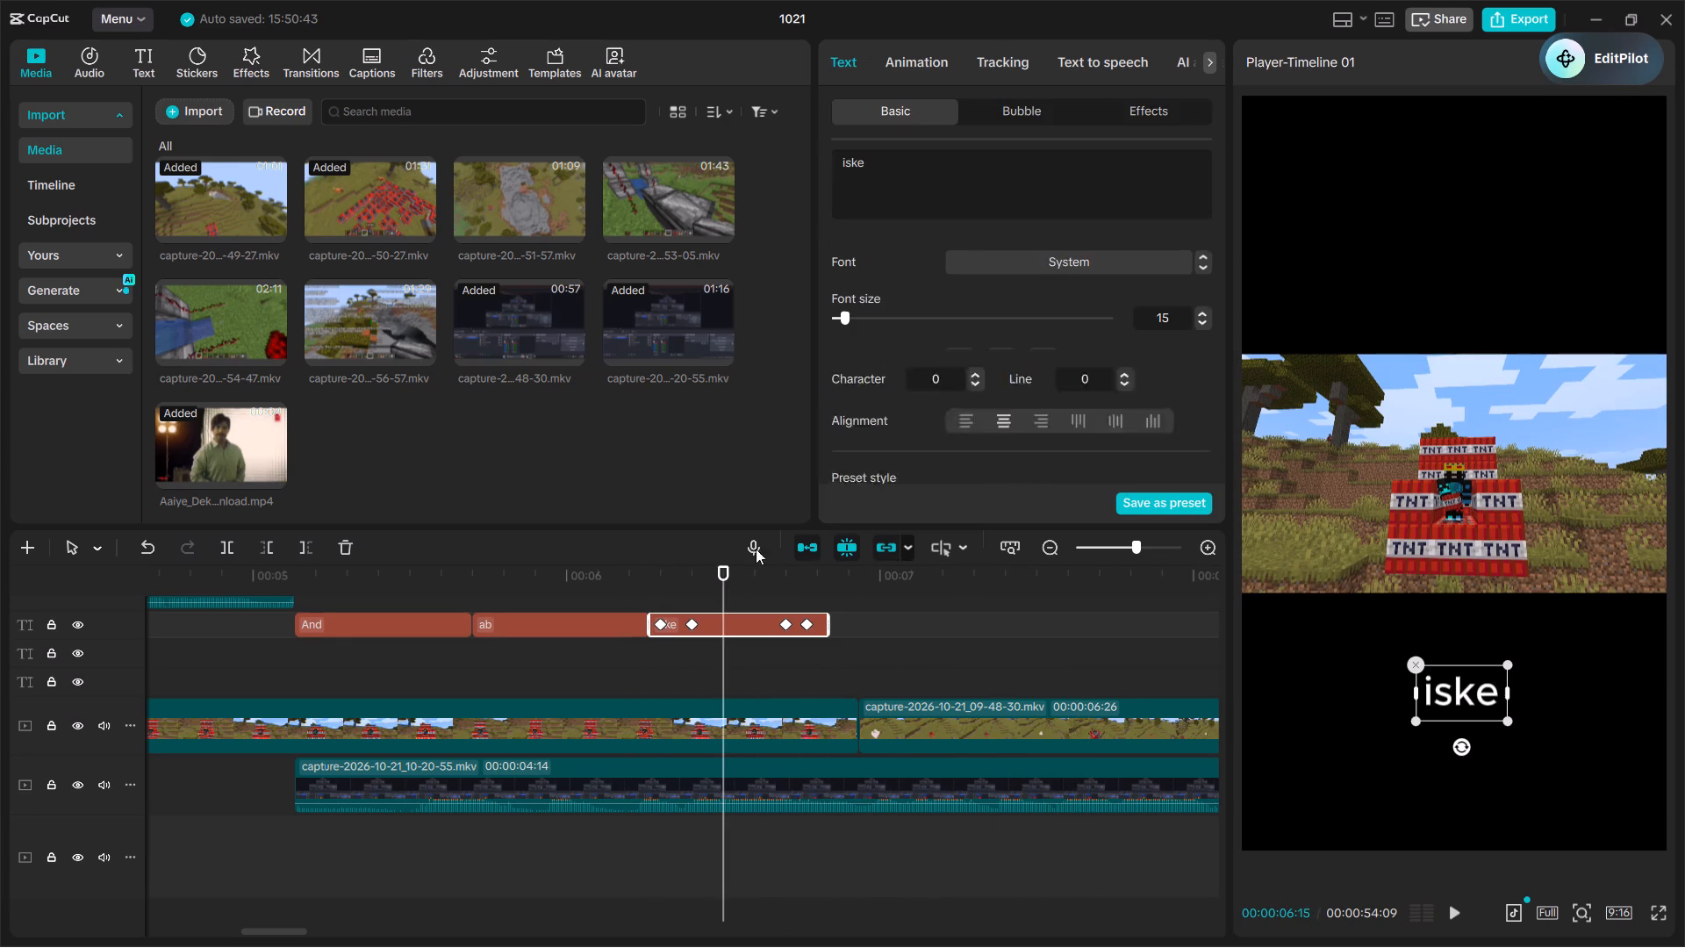
pyautogui.click(886, 196)
pyautogui.press('space')
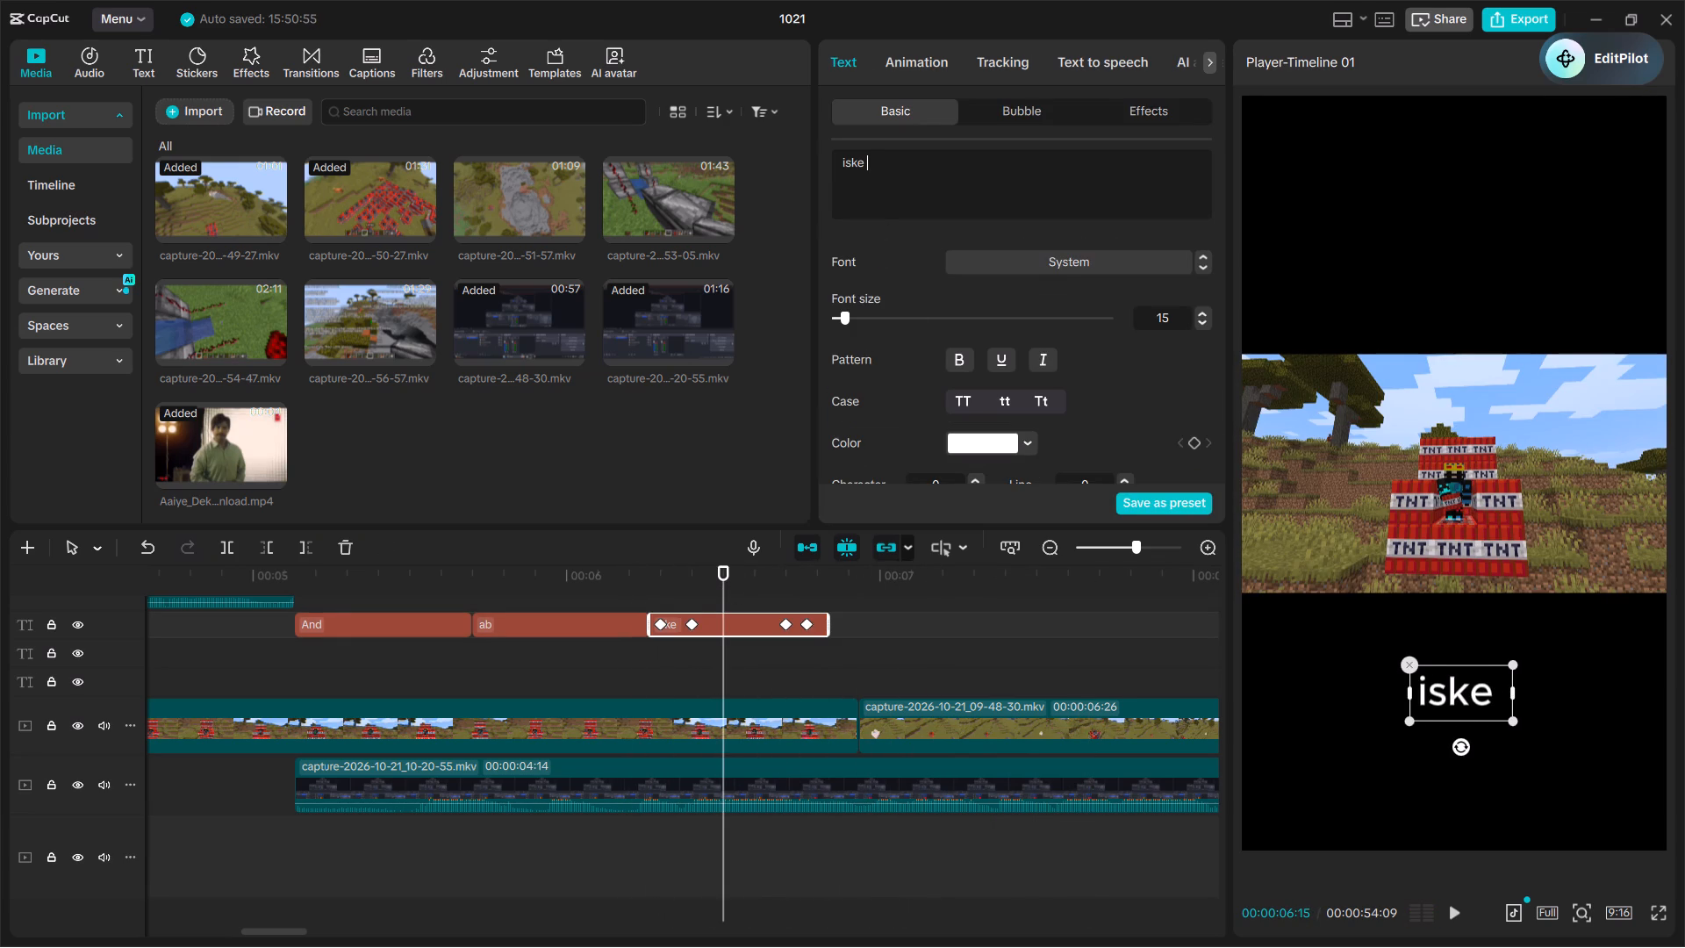
pyautogui.write('liye')
pyautogui.press('space')
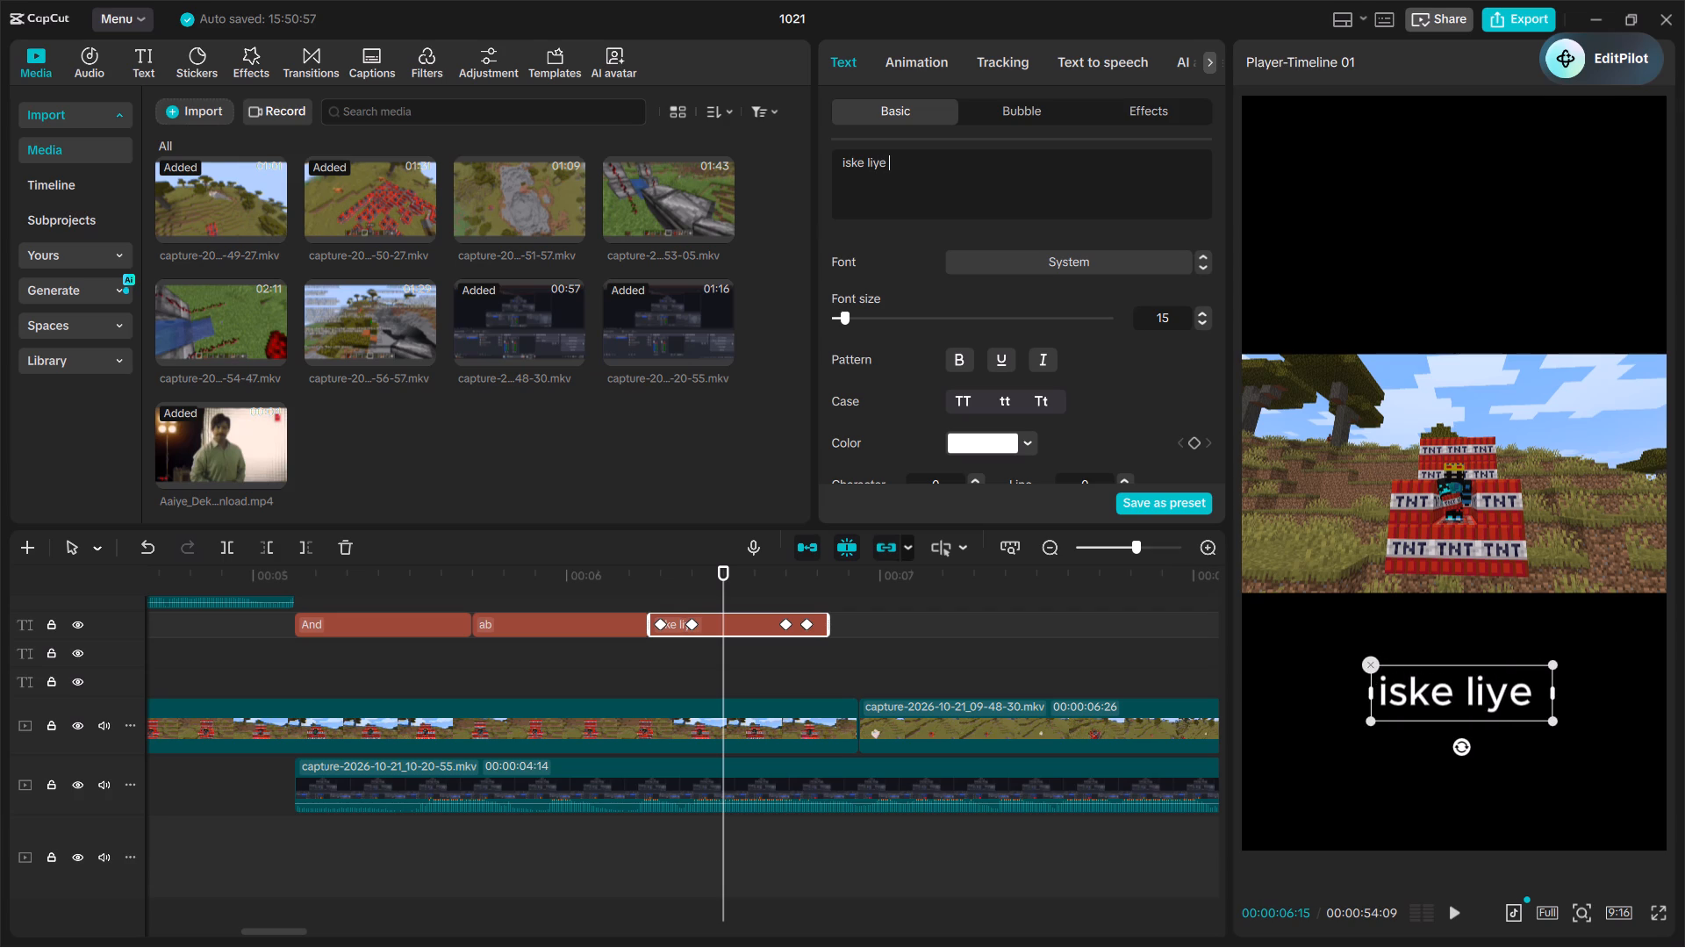
pyautogui.press('BackSpace')
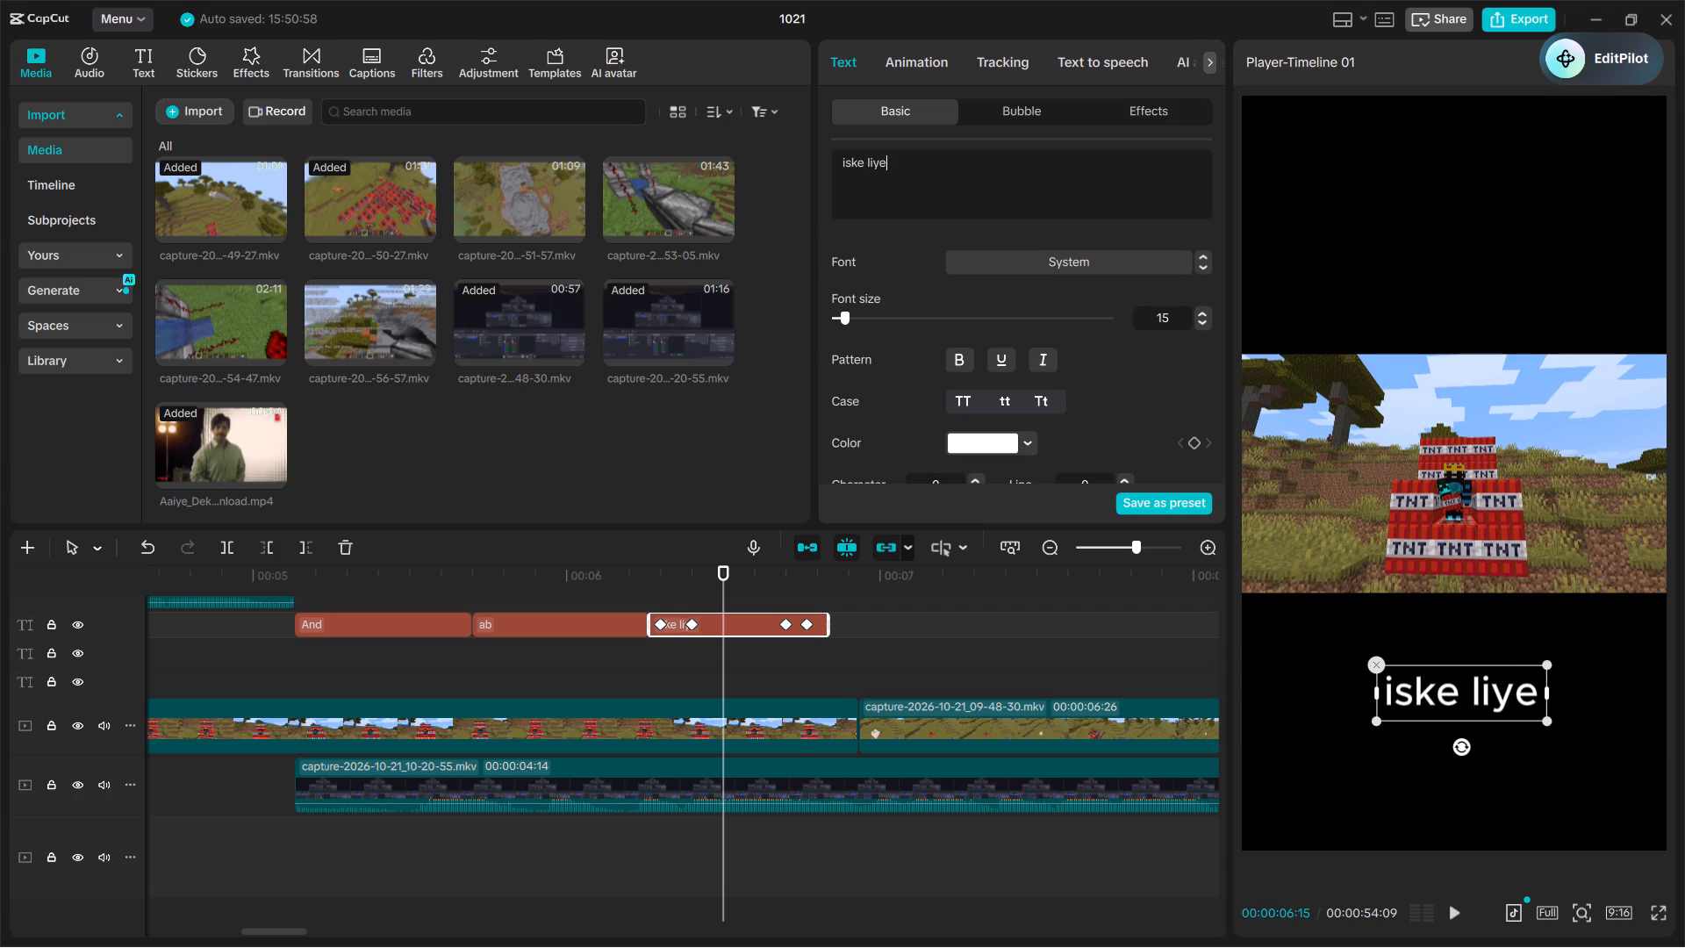
# Play the video from 00:00:05:00 through the "And", "ab" and "iske liye" captions and on past them.
pyautogui.click(249, 636)
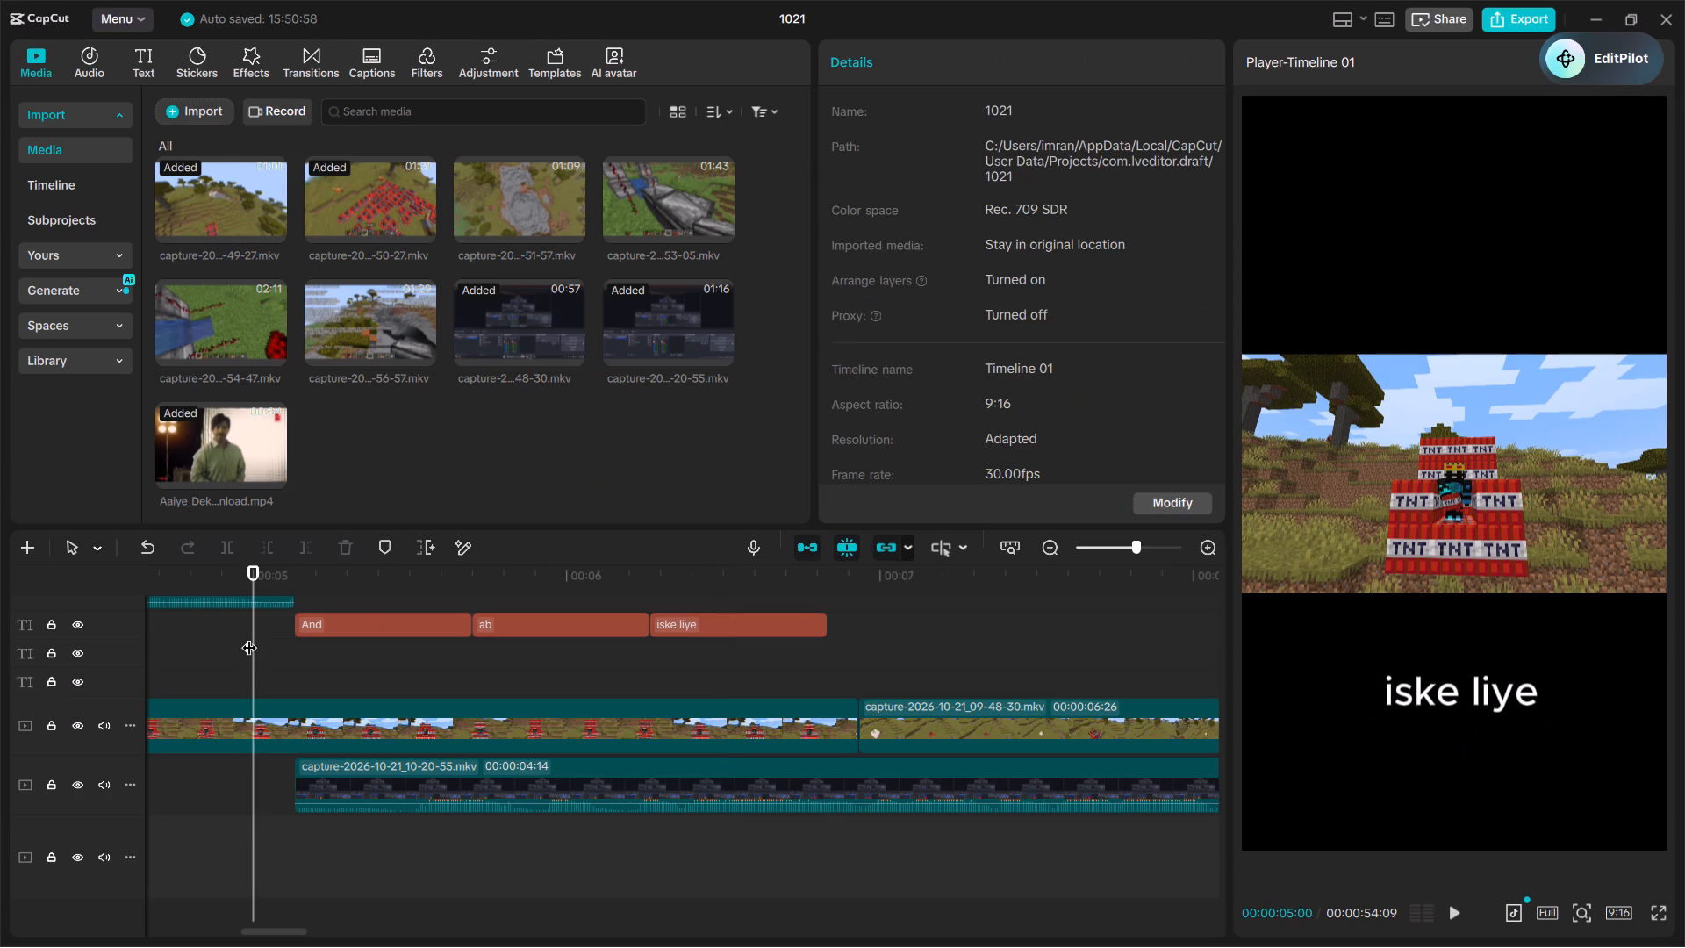
pyautogui.press('space')
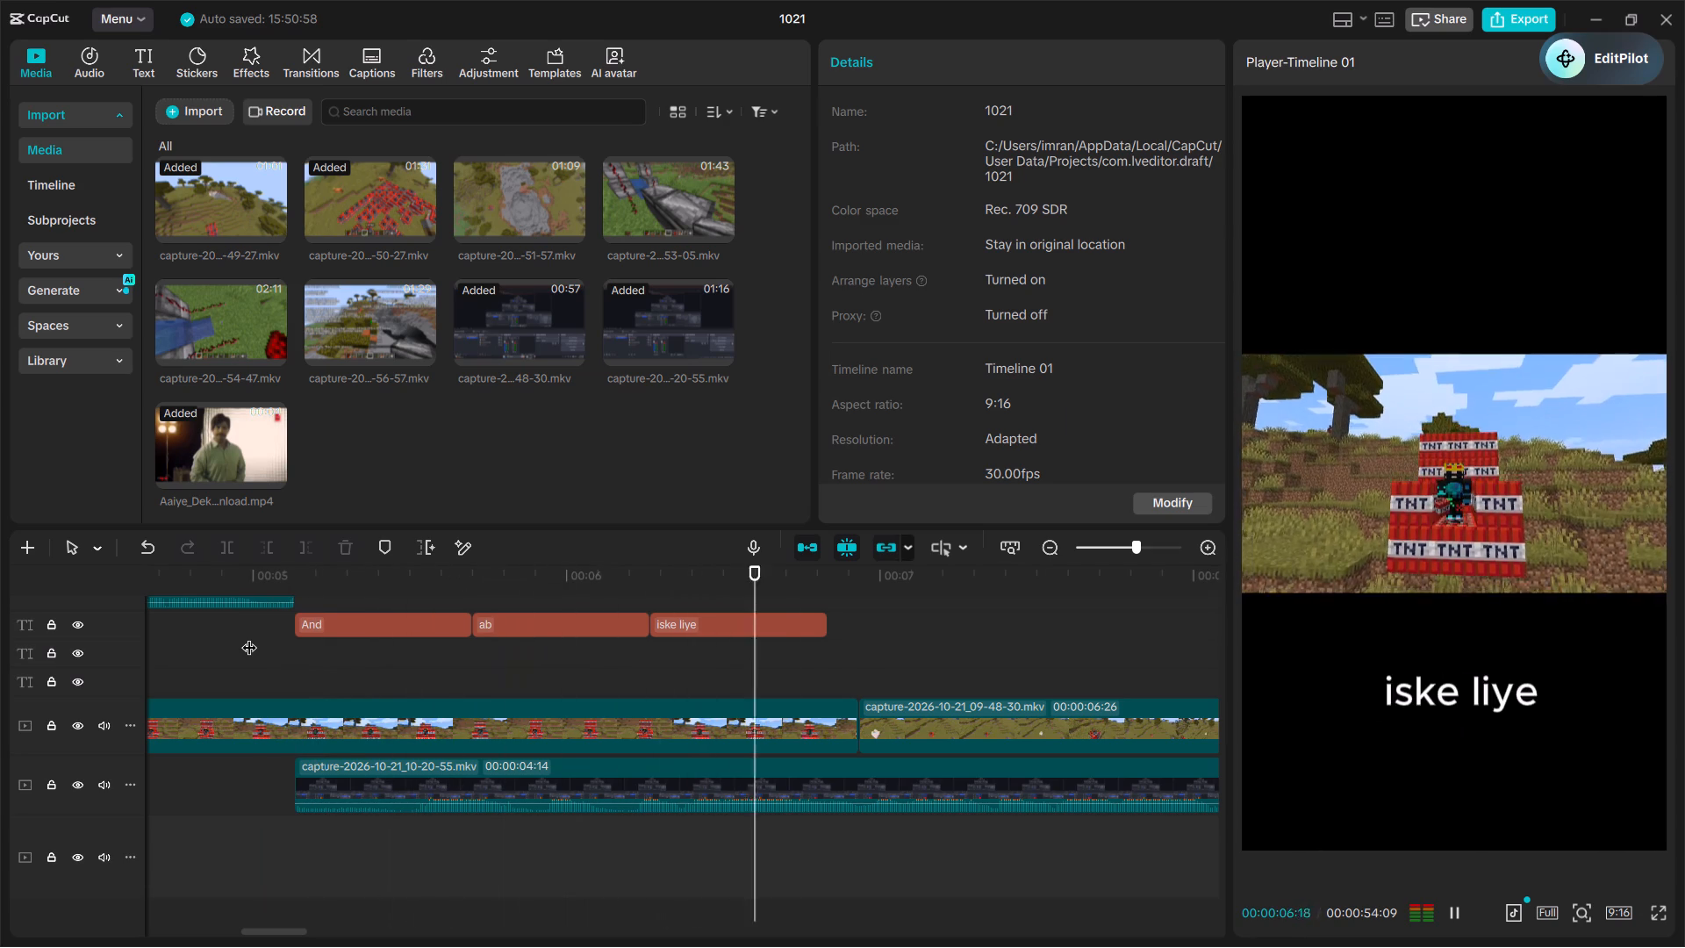
pyautogui.press('space')
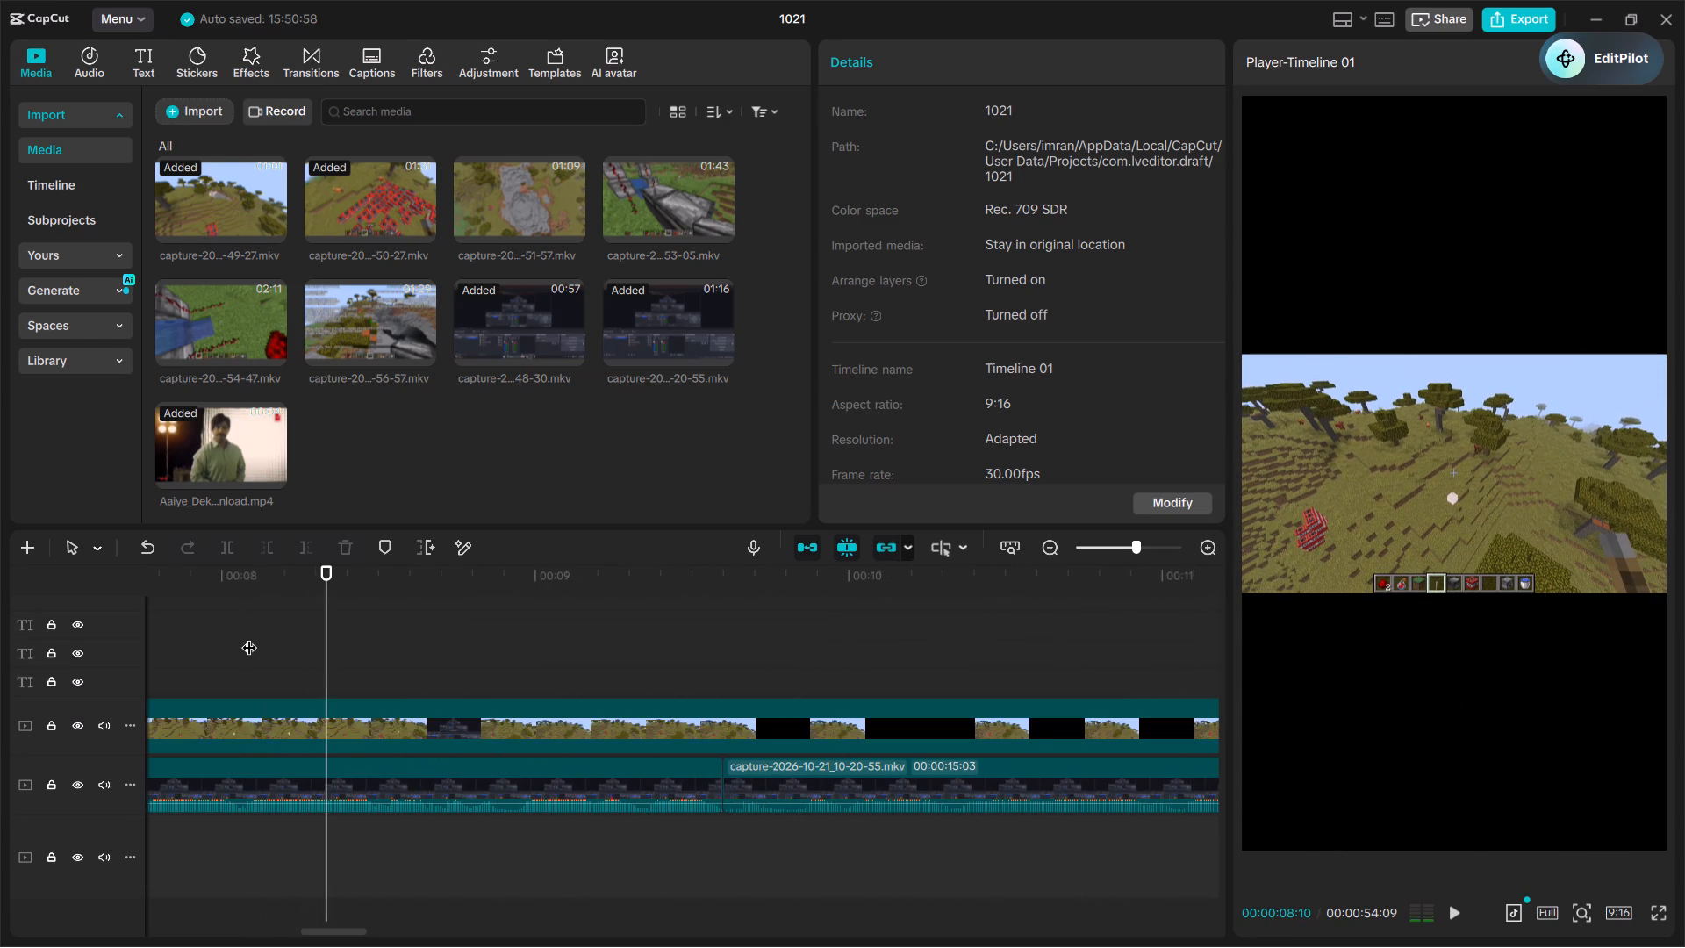
pyautogui.press('space')
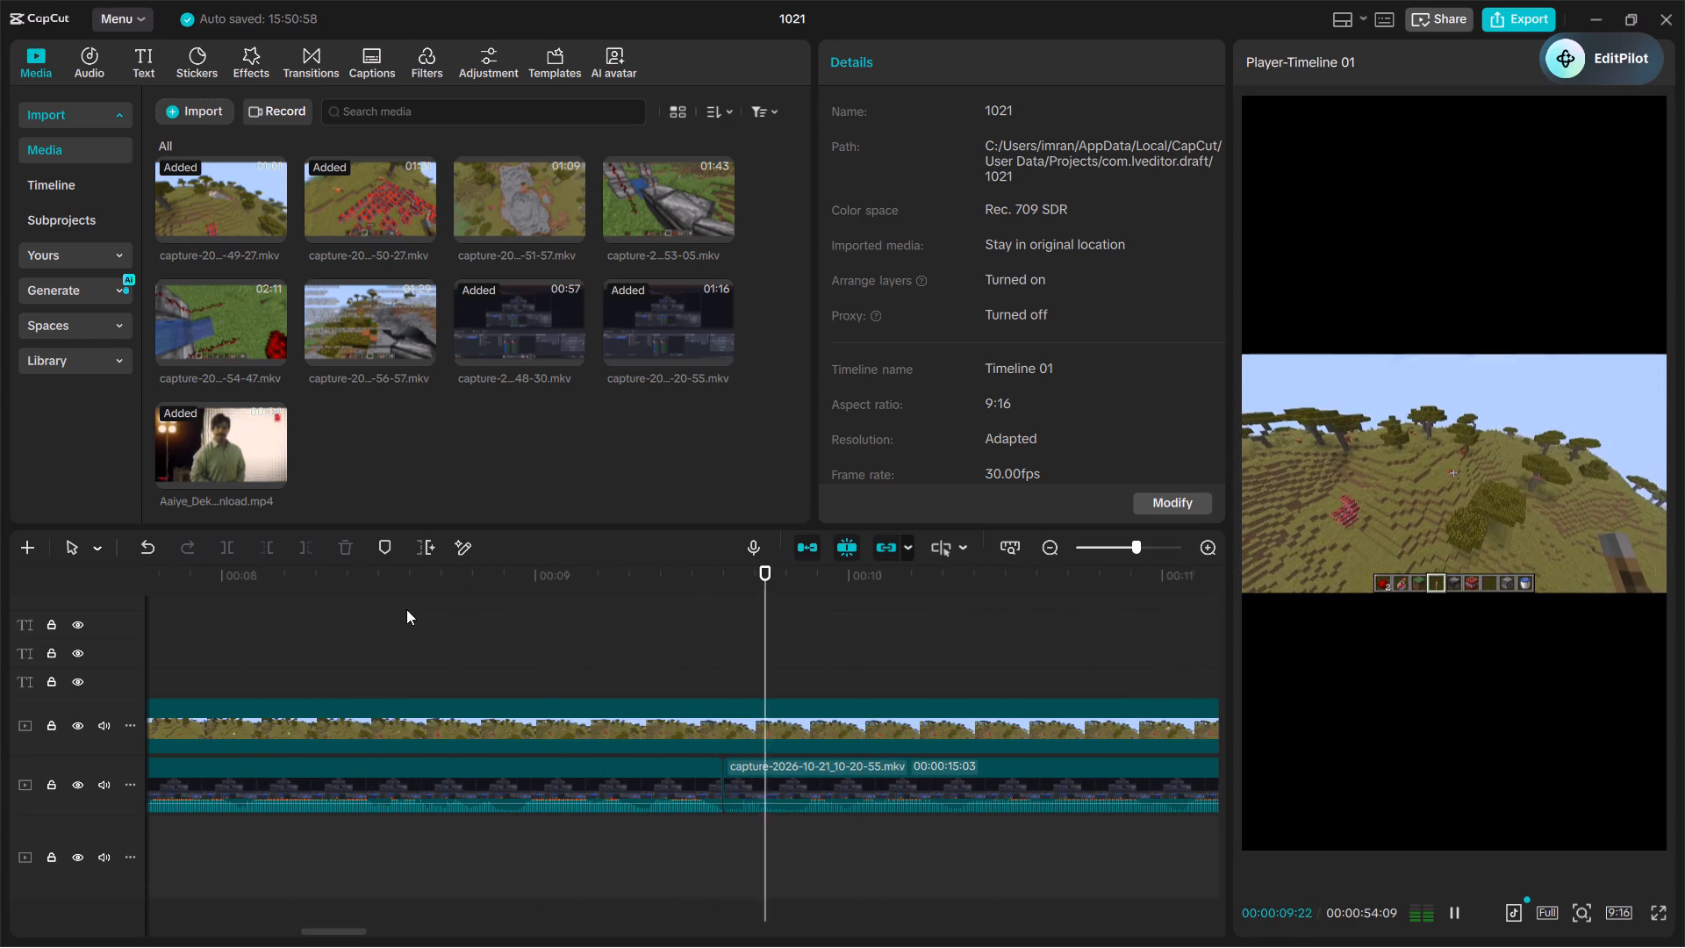
# Play the explosion footage near the end of the video, shortly before the closing title.
pyautogui.hotkey('ctrl', '-')
pyautogui.hotkey('ctrl', '-')
pyautogui.hotkey('ctrl', '-')
pyautogui.hotkey('ctrl', '-')
pyautogui.click(974, 652)
pyautogui.moveTo(974, 652); pyautogui.dragTo(691, 641)
pyautogui.press('space')
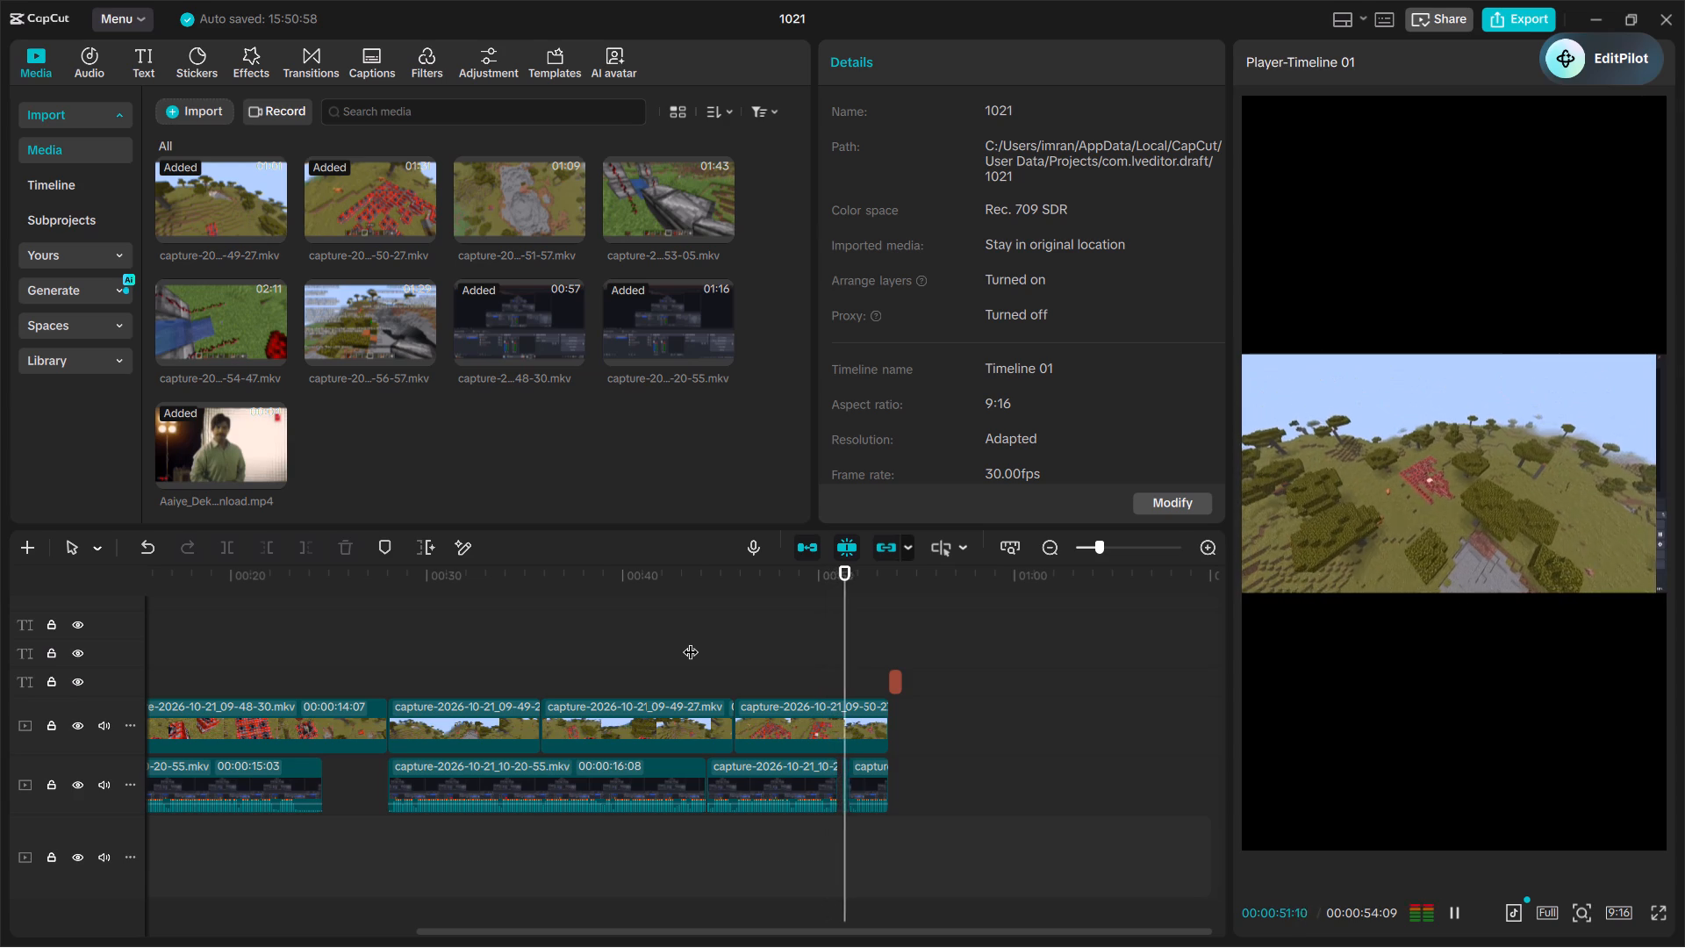
pyautogui.press('space')
pyautogui.press('space')
pyautogui.press('space')
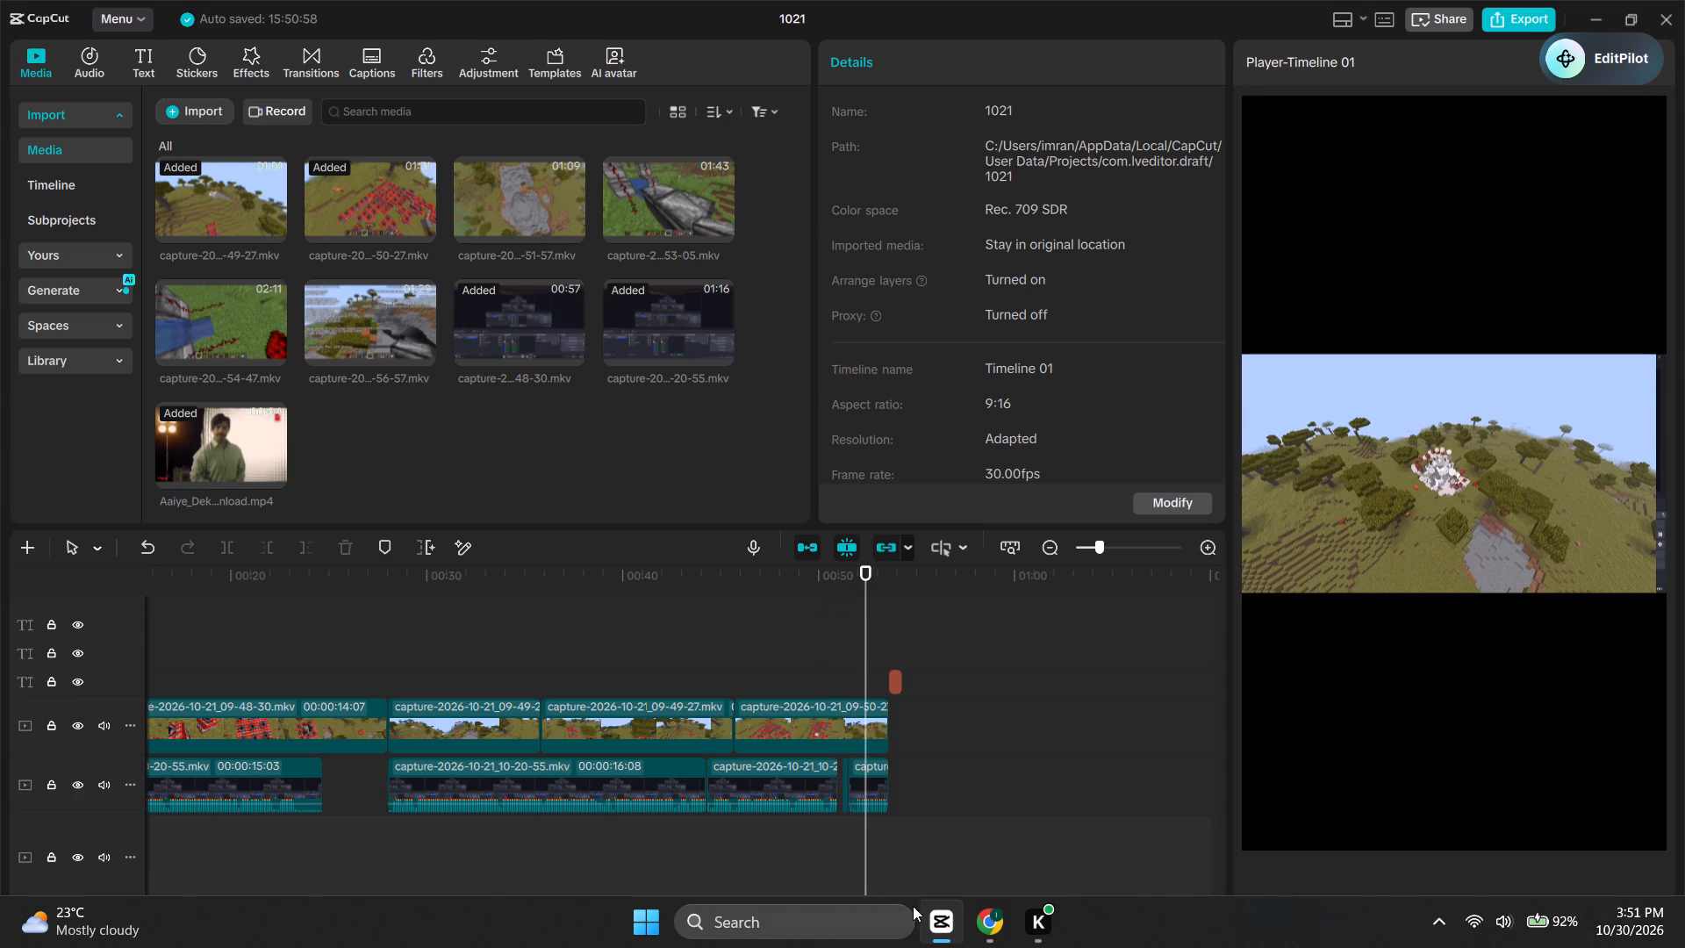
# Switch to Chrome and look through the Pixabay video results for "boom".
pyautogui.click(966, 932)
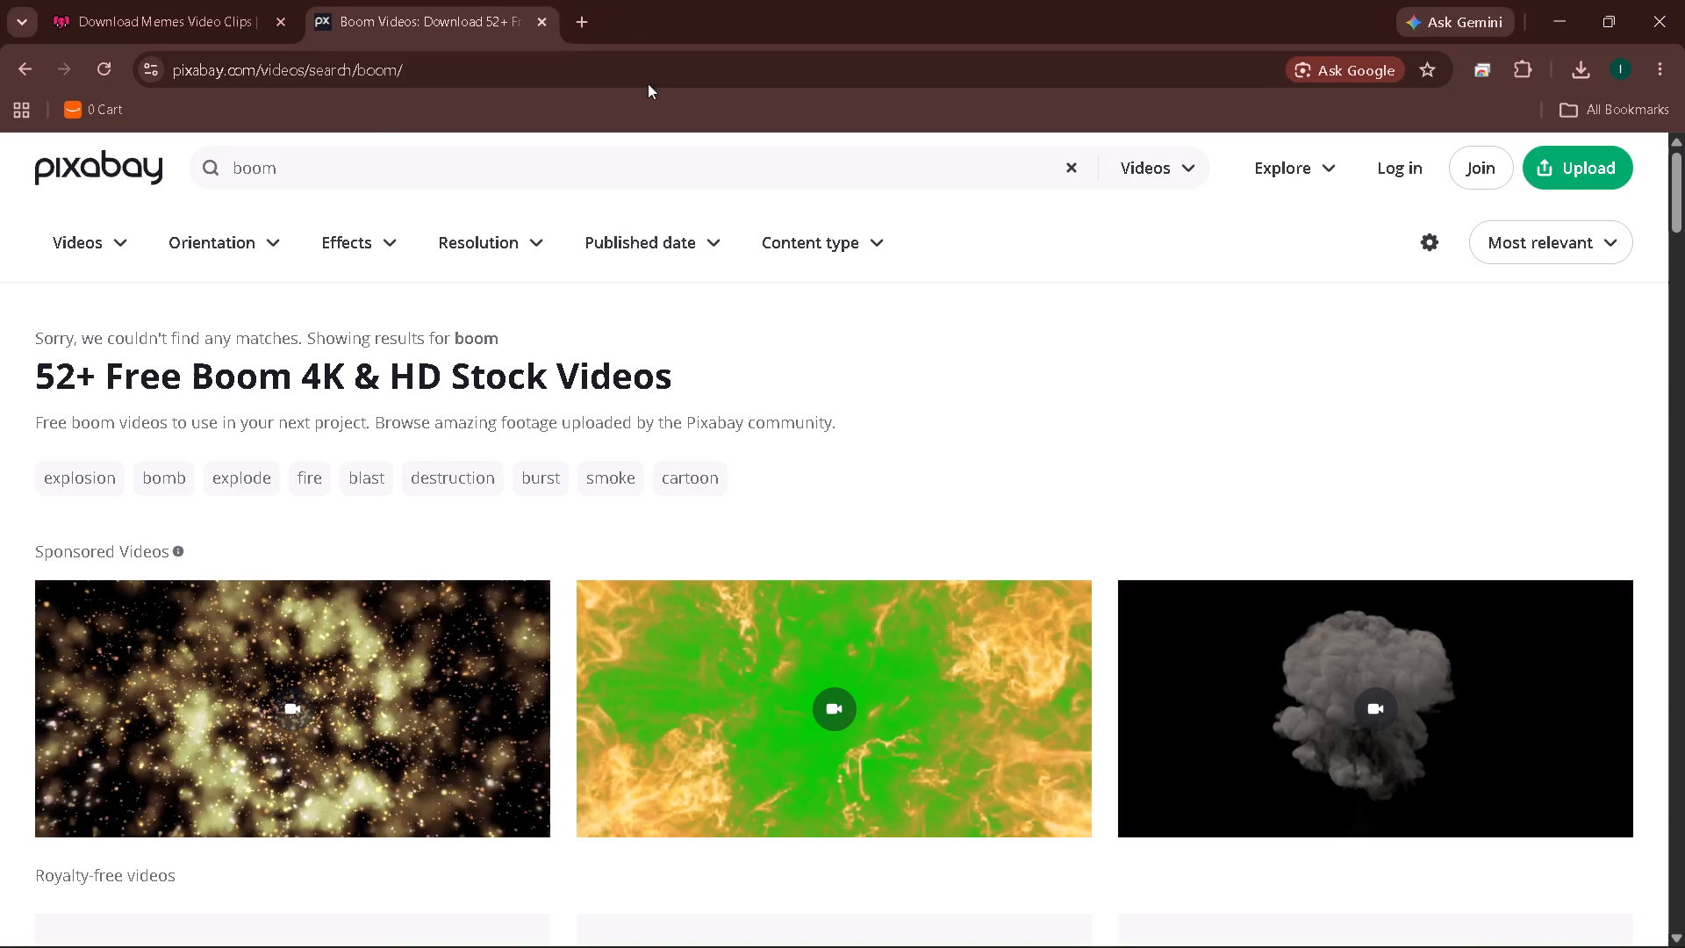
pyautogui.scroll(-3, 943, 544)
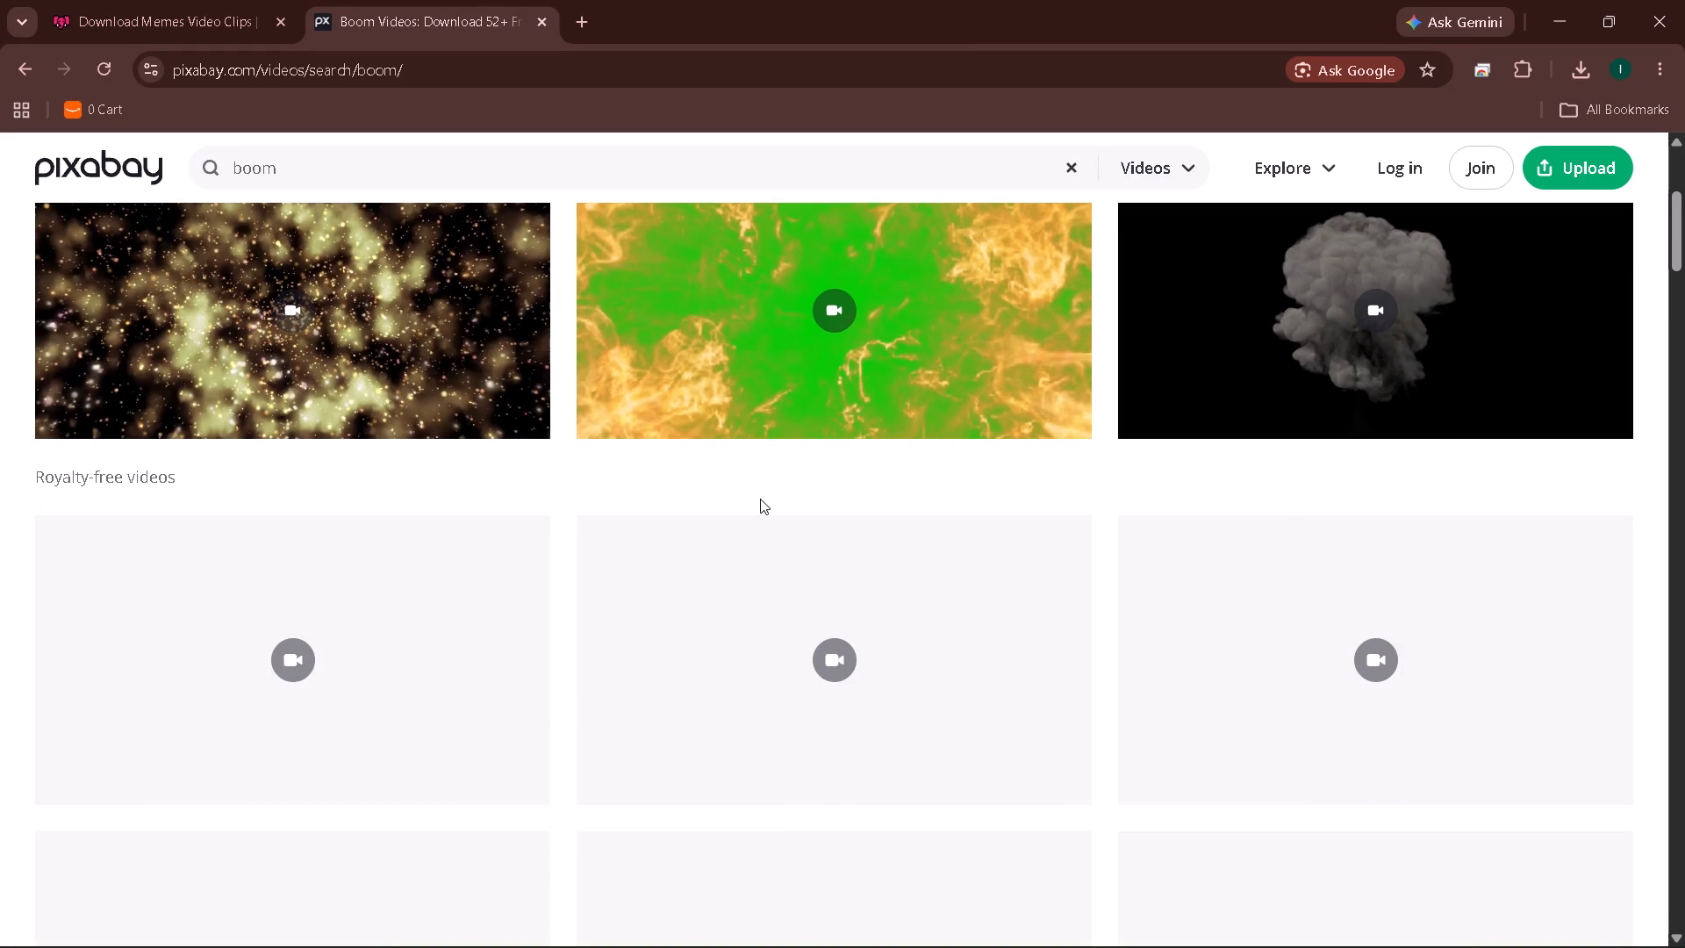
pyautogui.scroll(-2, 778, 364)
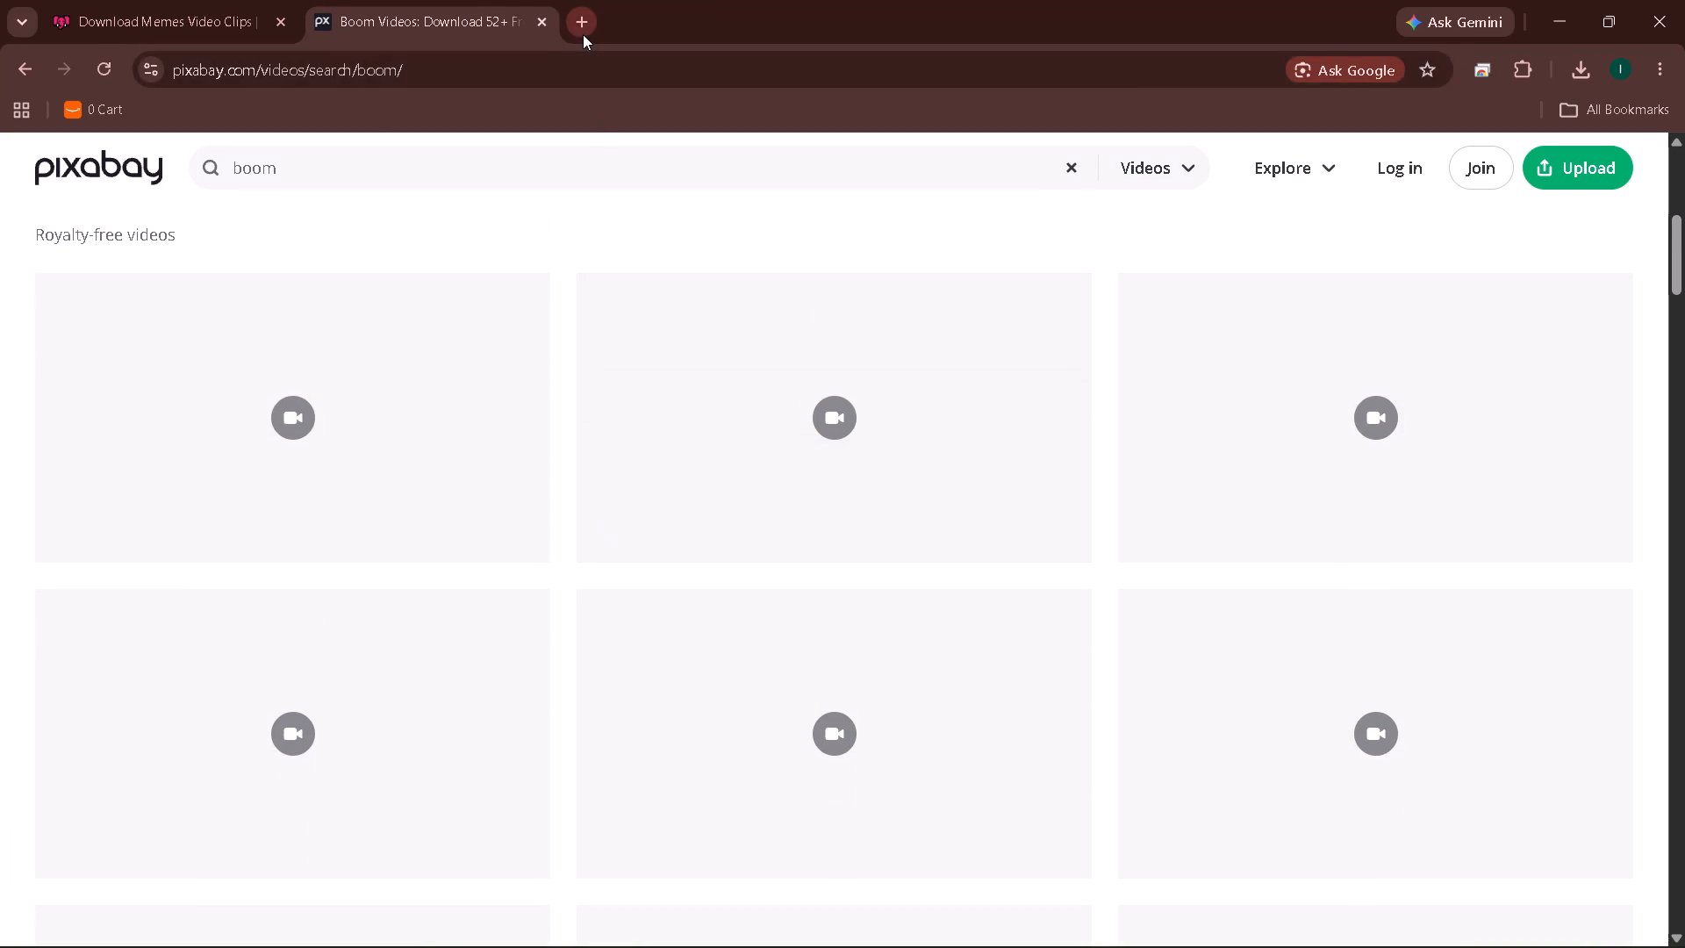
# Replace the Pixabay tab with a new one, search Google for "cylander blast video jise ham apni video me laga sakte hai" and show the short videos.
pyautogui.click(583, 34)
pyautogui.click(541, 23)
pyautogui.click(617, 456)
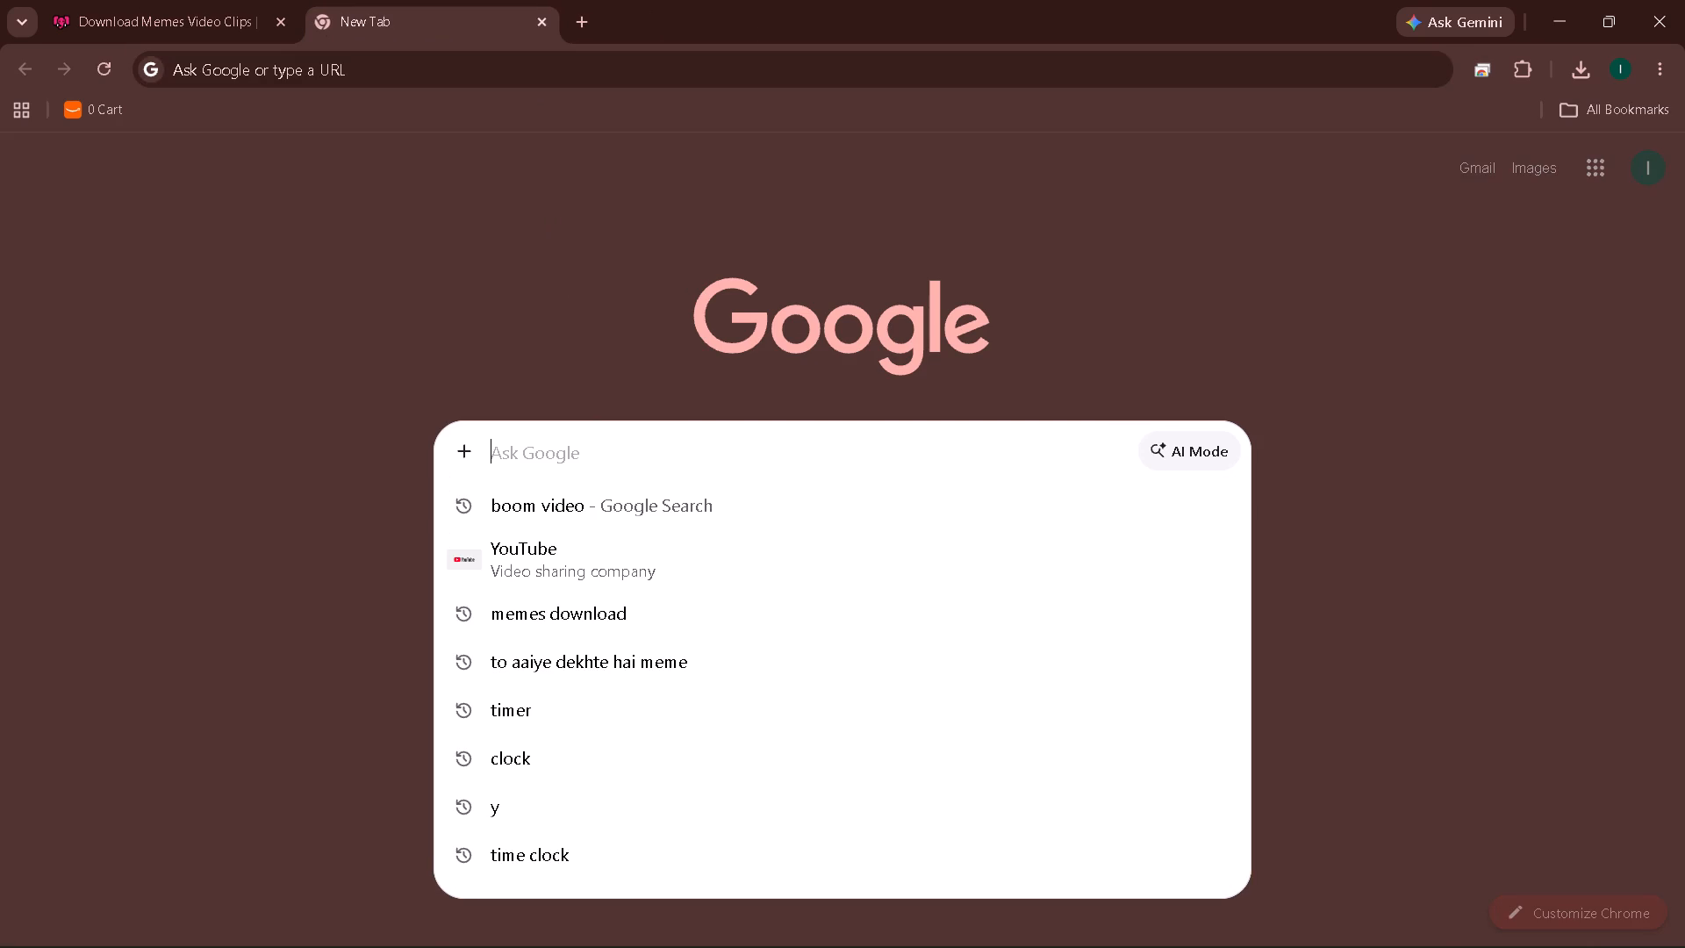
pyautogui.write('cylander blast video')
pyautogui.press('space')
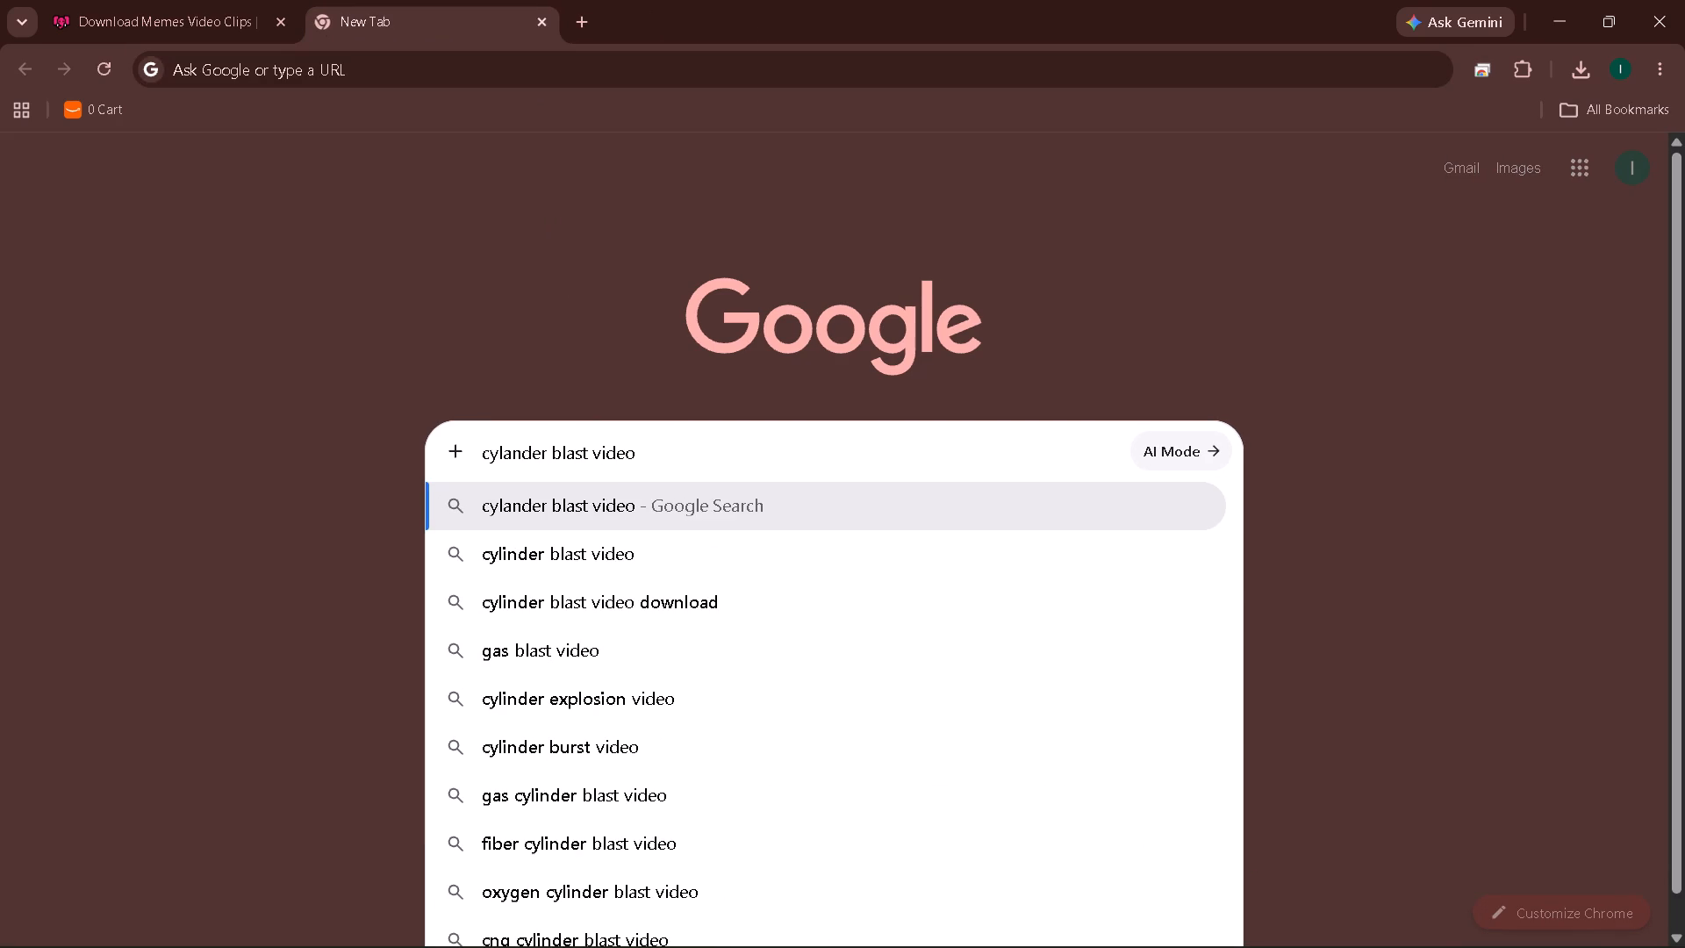
pyautogui.write('jisea')
pyautogui.press('BackSpace')
pyautogui.press('space')
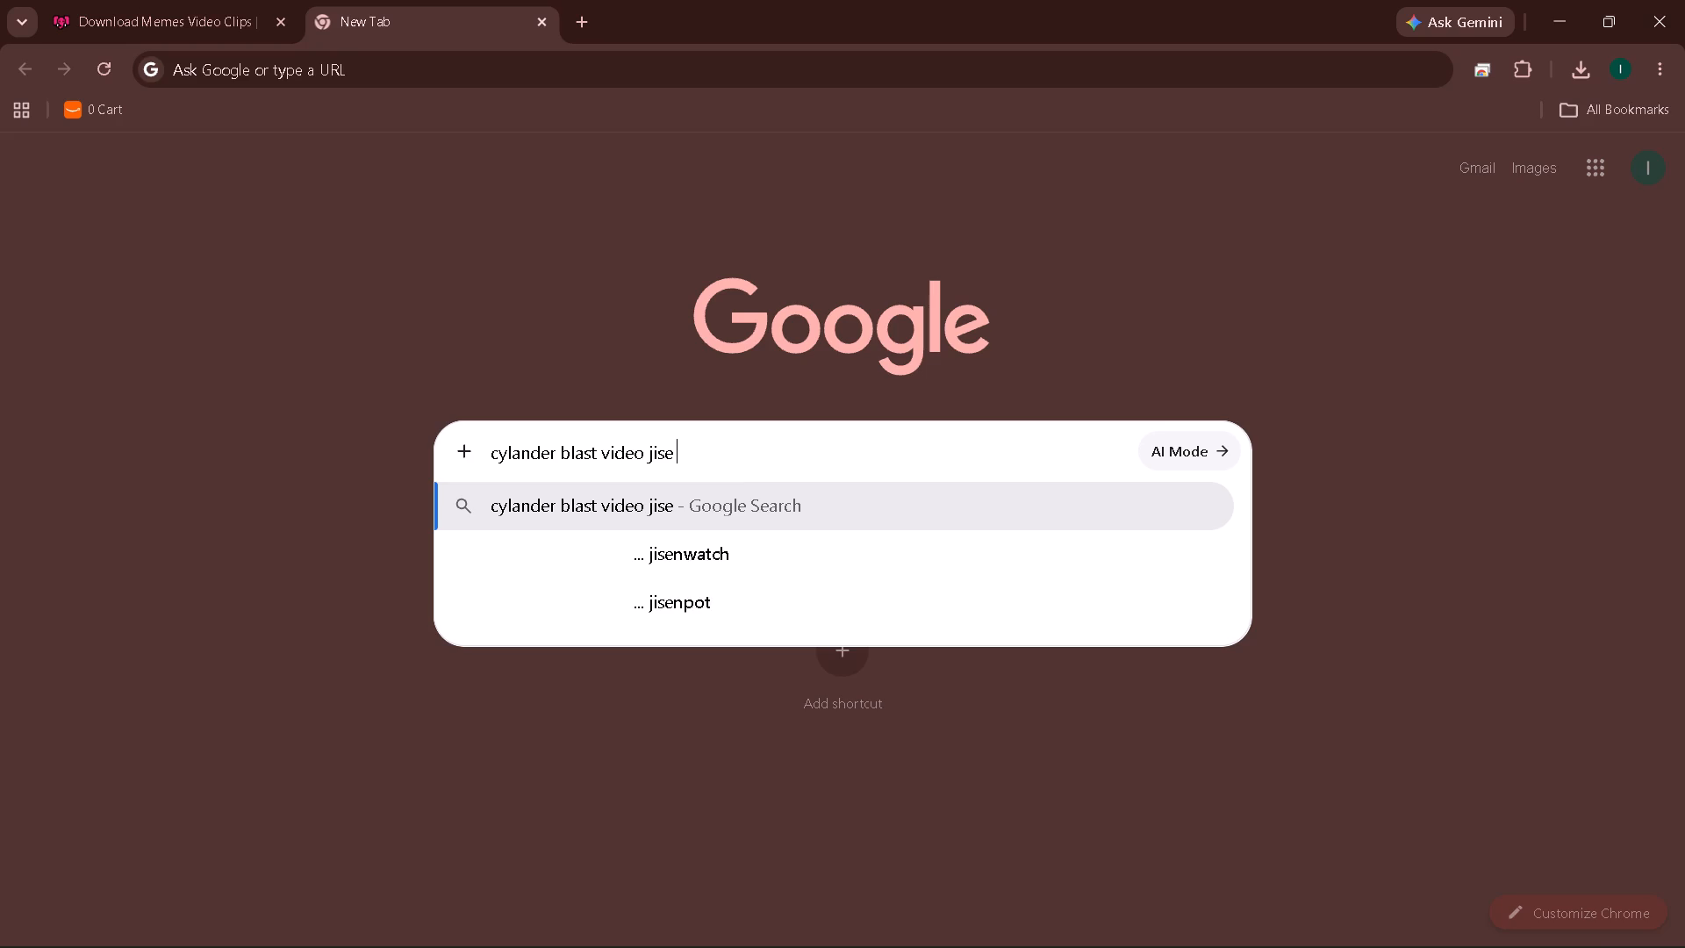
pyautogui.write('ham apni video me laga')
pyautogui.press('space')
pyautogui.write('sakta')
pyautogui.press('BackSpace')
pyautogui.write('e hai')
pyautogui.press('Return')
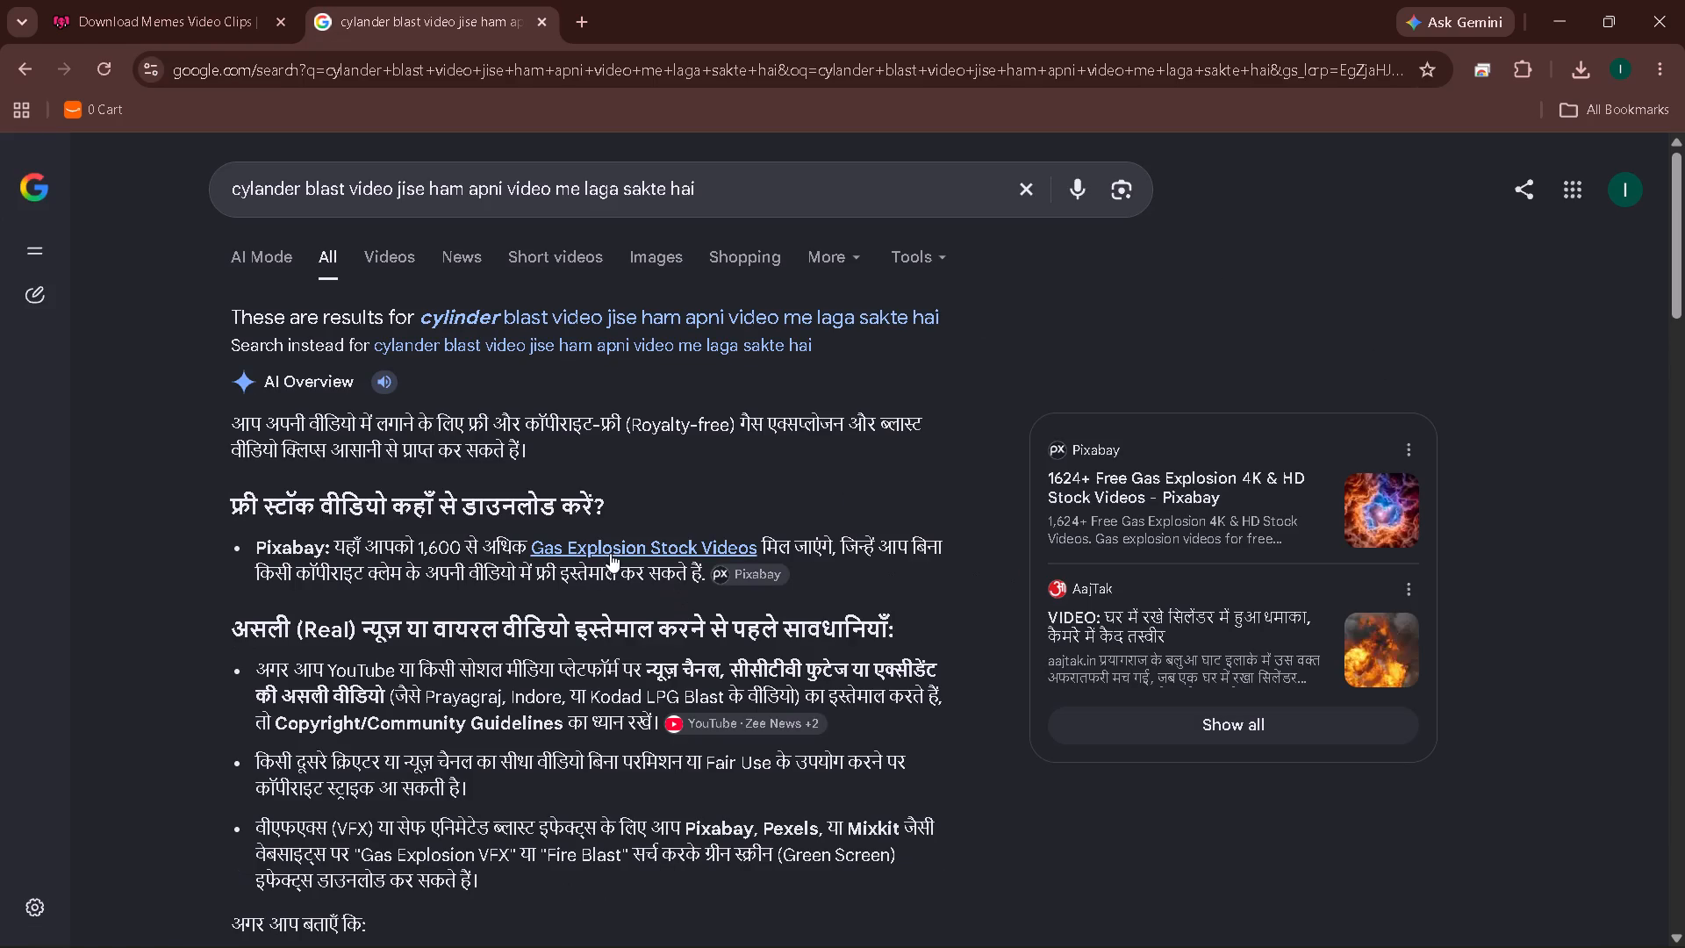
pyautogui.click(391, 264)
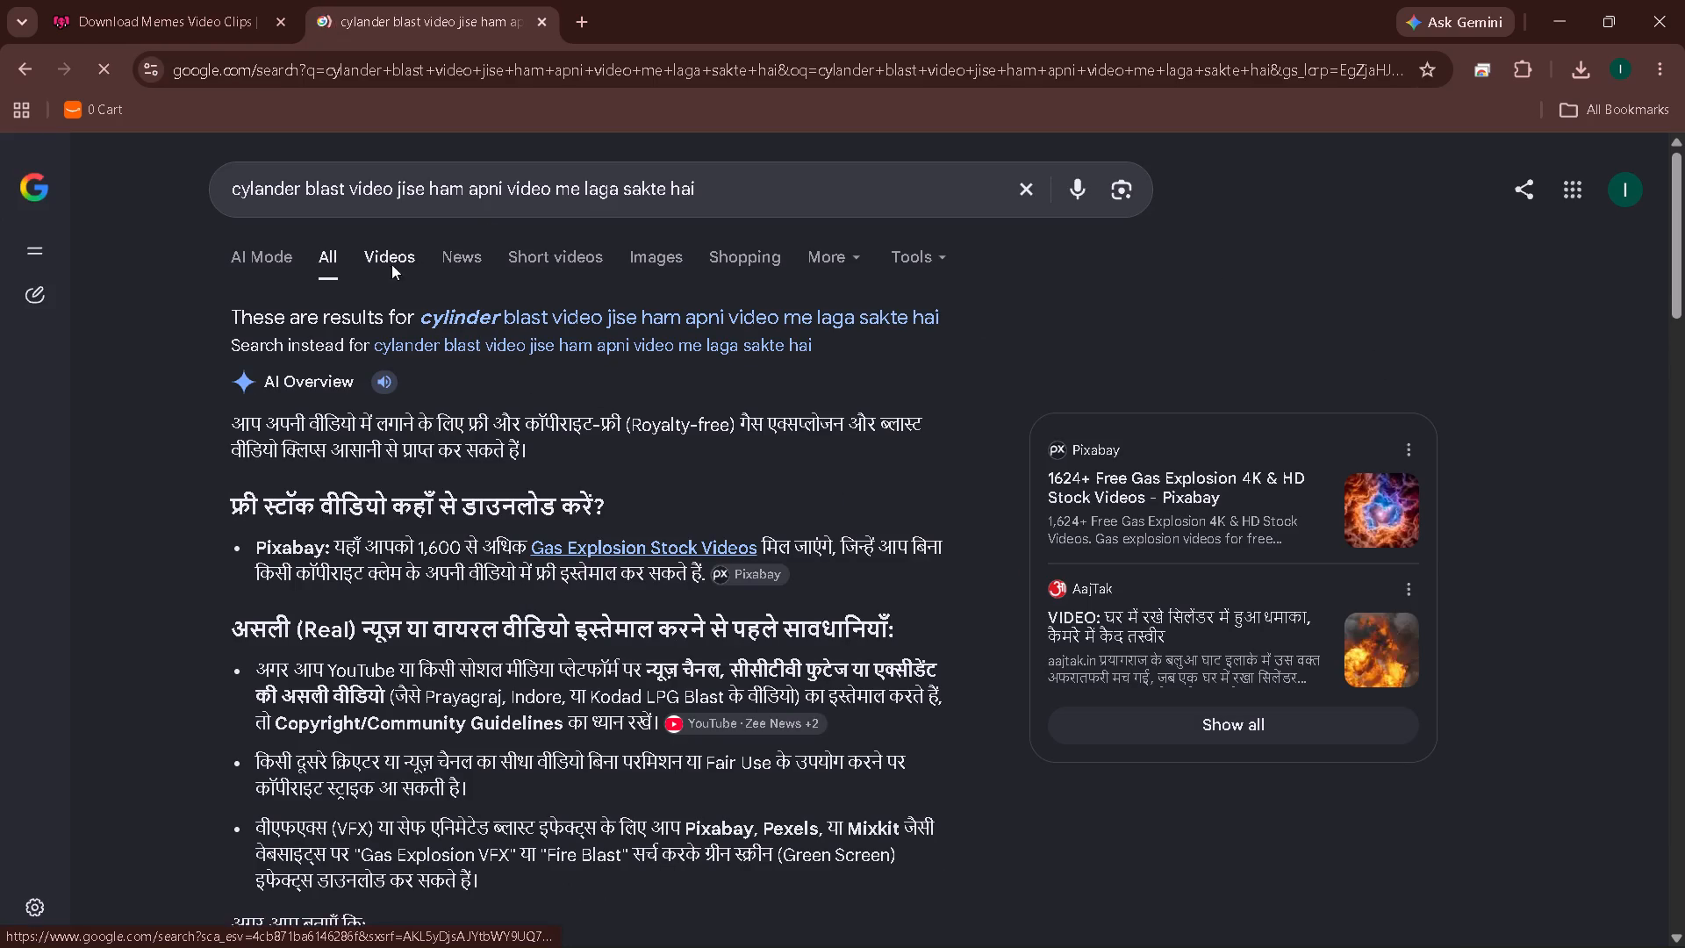
pyautogui.click(572, 256)
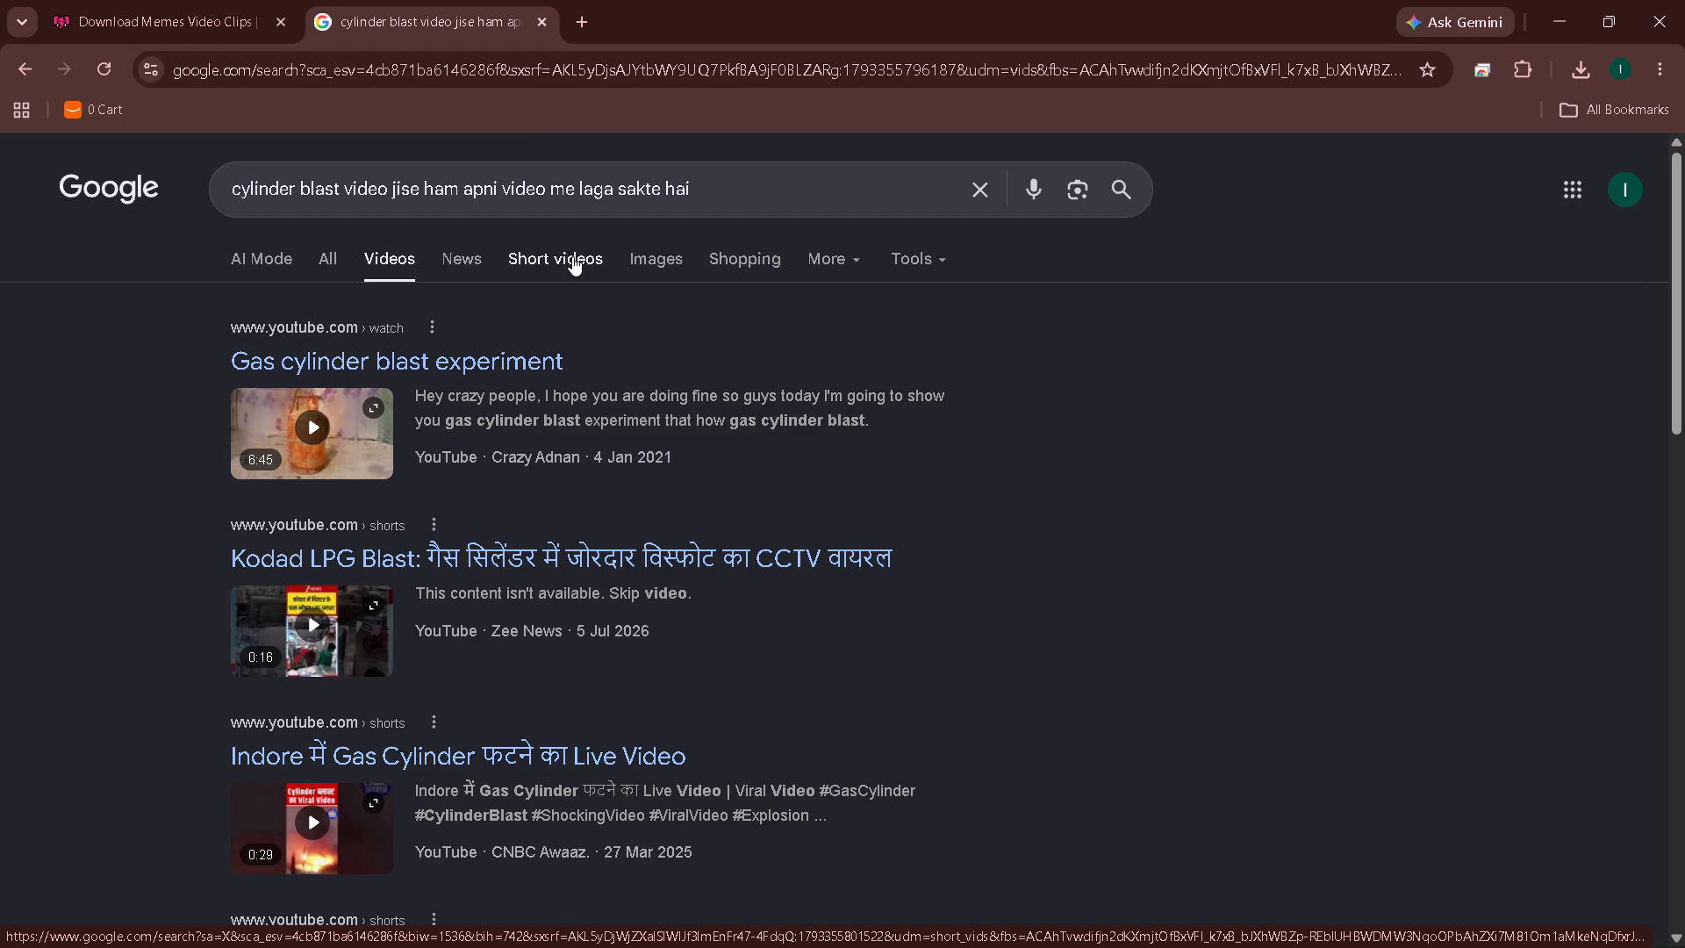
pyautogui.click(572, 256)
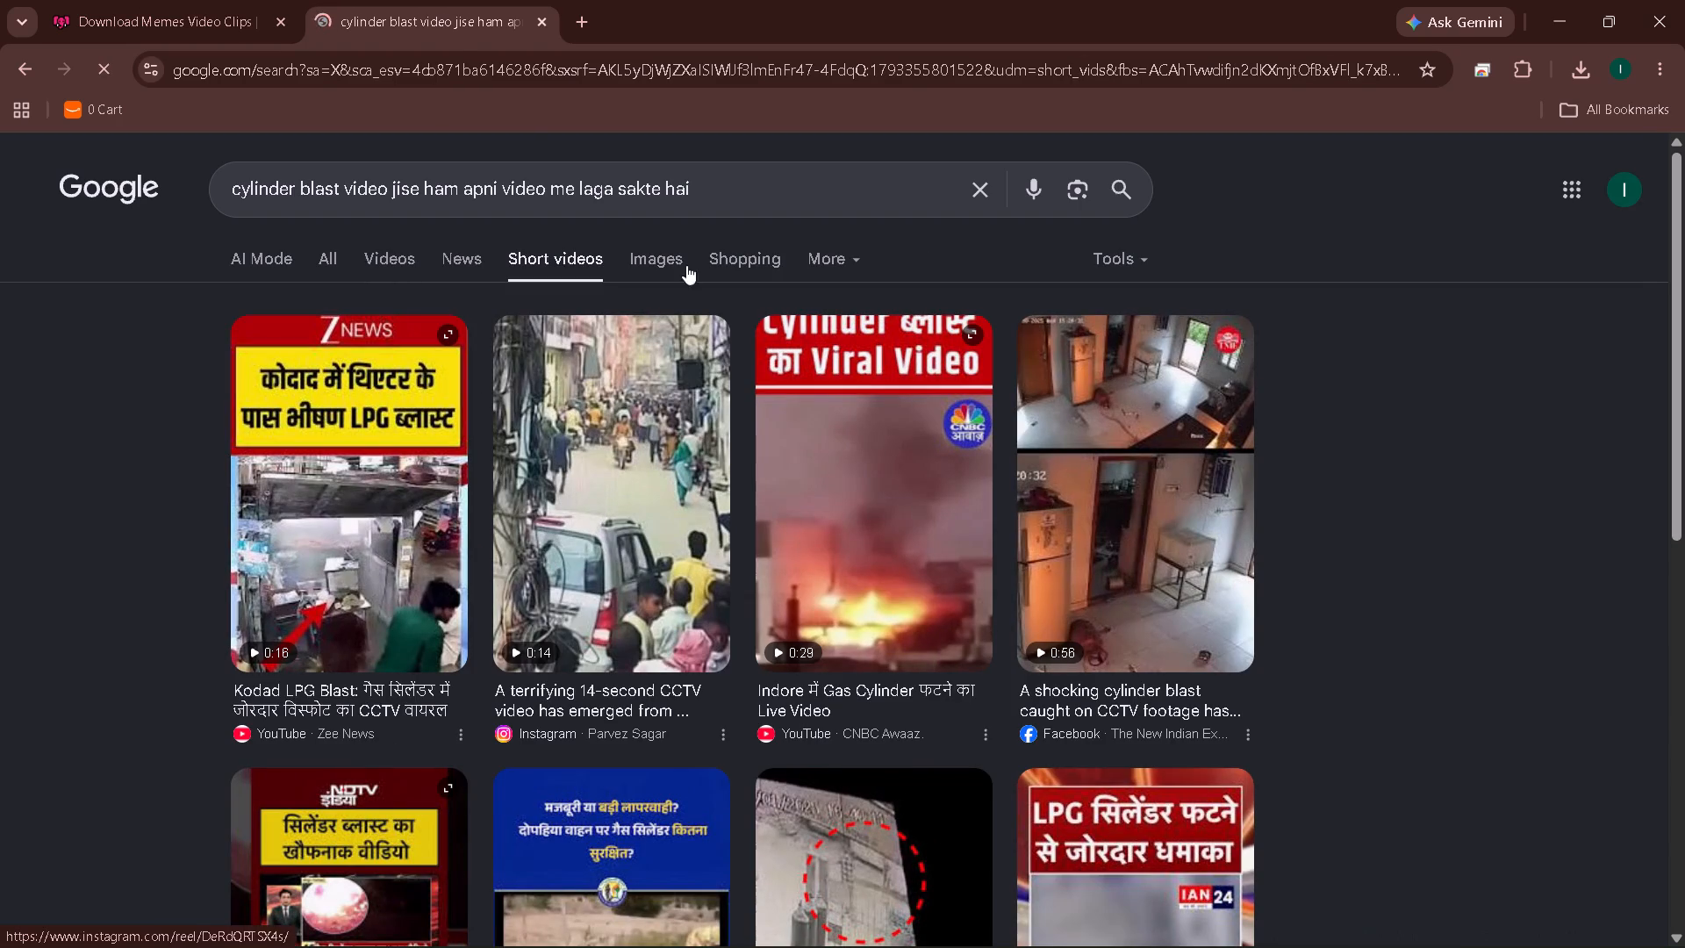
# Remove the word "cylinder" from the query and search for "blast video jise ham apni video me laga sakte hai".
pyautogui.click(296, 191)
pyautogui.press('BackSpace')
pyautogui.press('BackSpace')
pyautogui.press('BackSpace')
pyautogui.press('BackSpace')
pyautogui.press('BackSpace')
pyautogui.press('BackSpace')
pyautogui.press('BackSpace')
pyautogui.press('BackSpace')
pyautogui.press('BackSpace')
pyautogui.press('BackSpace')
pyautogui.press('BackSpace')
pyautogui.press('BackSpace')
pyautogui.press('BackSpace')
pyautogui.press('BackSpace')
pyautogui.press('BackSpace')
pyautogui.press('BackSpace')
pyautogui.press('BackSpace')
pyautogui.press('BackSpace')
pyautogui.press('BackSpace')
pyautogui.press('BackSpace')
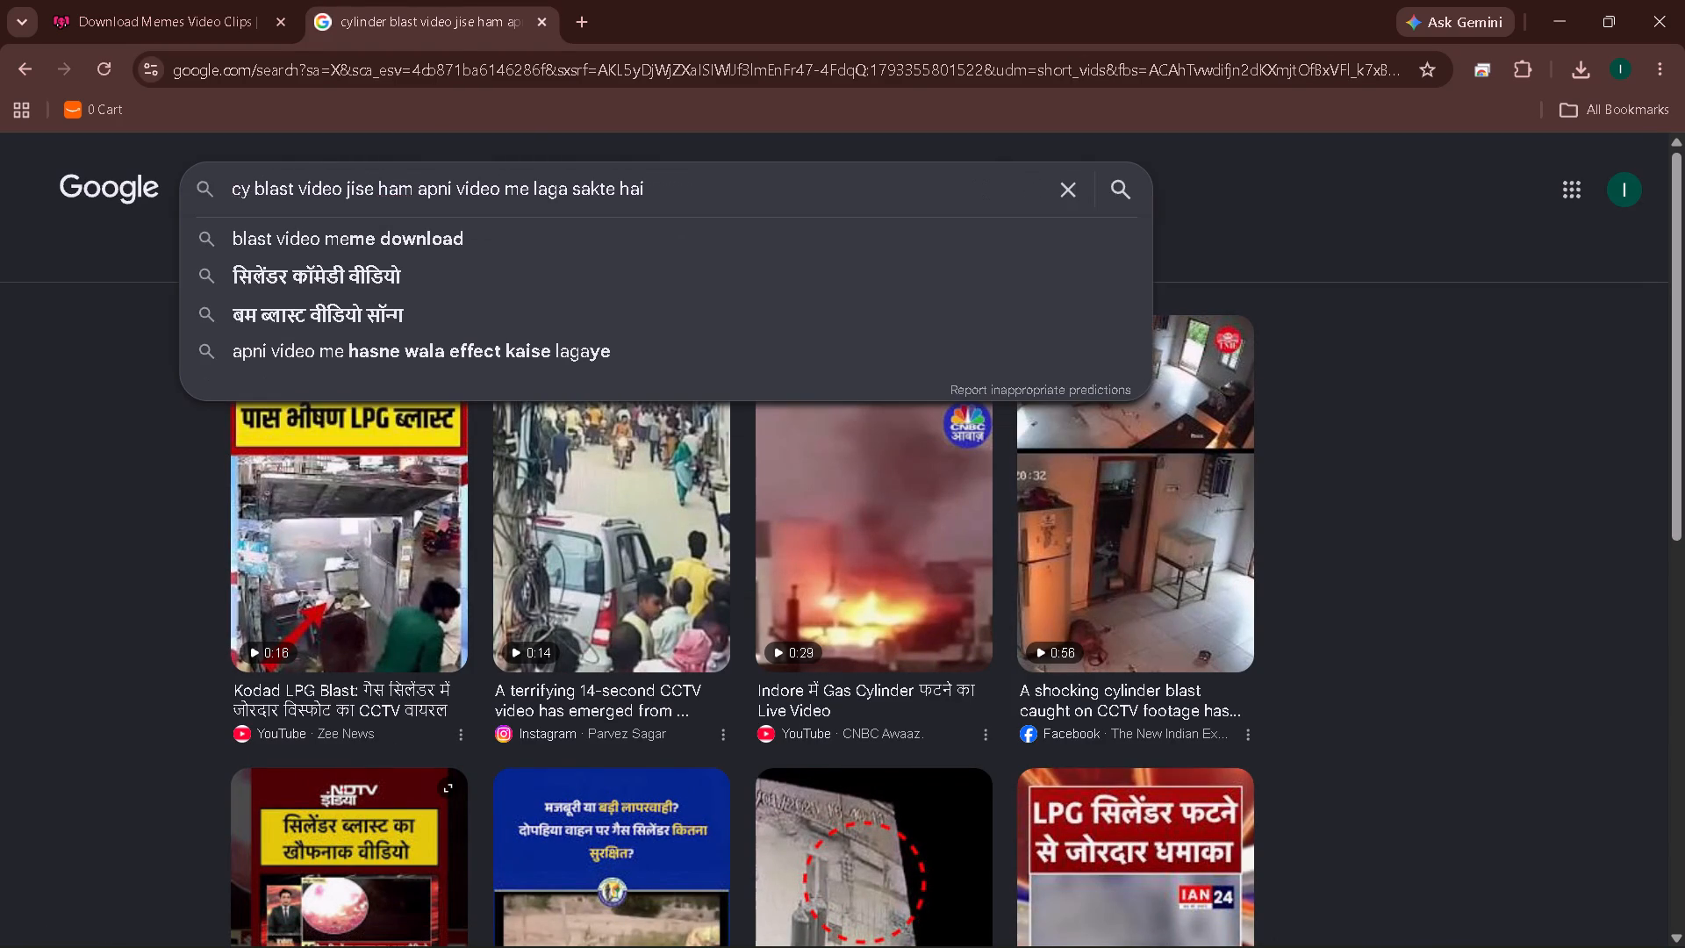
pyautogui.press('Return')
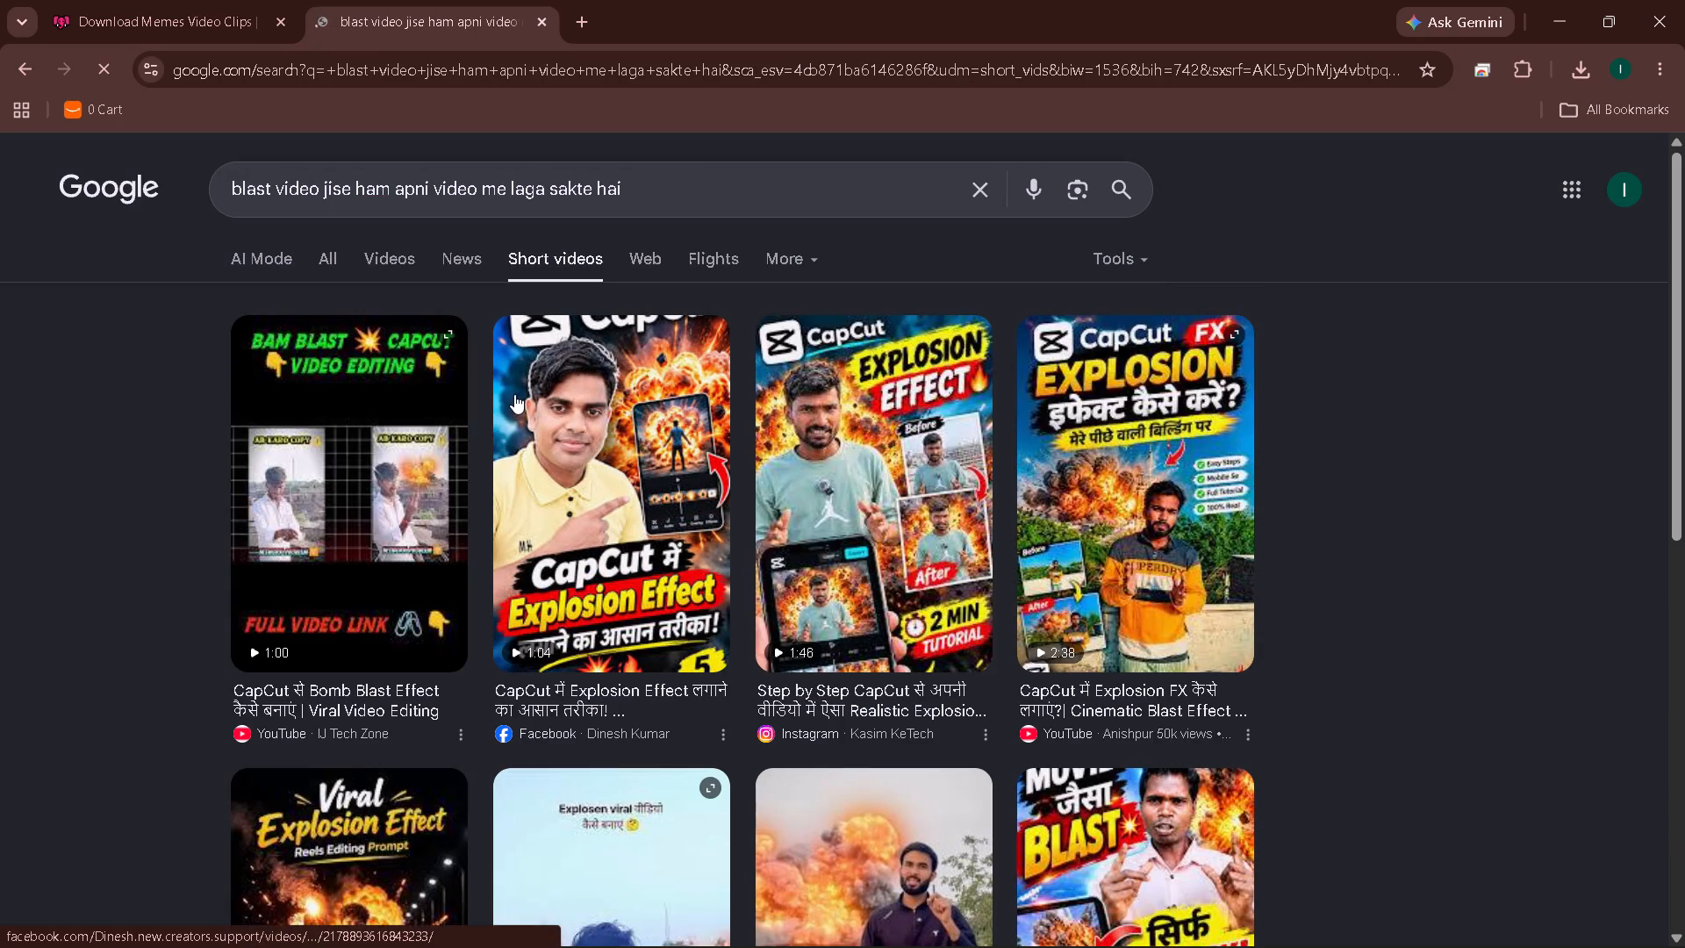
# Clear the query and search the short videos for "bomb meme" instead.
pyautogui.click(690, 176)
pyautogui.press('BackSpace')
pyautogui.press('BackSpace')
pyautogui.press('BackSpace')
pyautogui.press('BackSpace')
pyautogui.press('BackSpace')
pyautogui.press('BackSpace')
pyautogui.press('BackSpace')
pyautogui.press('BackSpace')
pyautogui.press('BackSpace')
pyautogui.press('BackSpace')
pyautogui.press('BackSpace')
pyautogui.press('BackSpace')
pyautogui.press('BackSpace')
pyautogui.press('BackSpace')
pyautogui.press('BackSpace')
pyautogui.press('BackSpace')
pyautogui.press('BackSpace')
pyautogui.press('BackSpace')
pyautogui.press('BackSpace')
pyautogui.press('BackSpace')
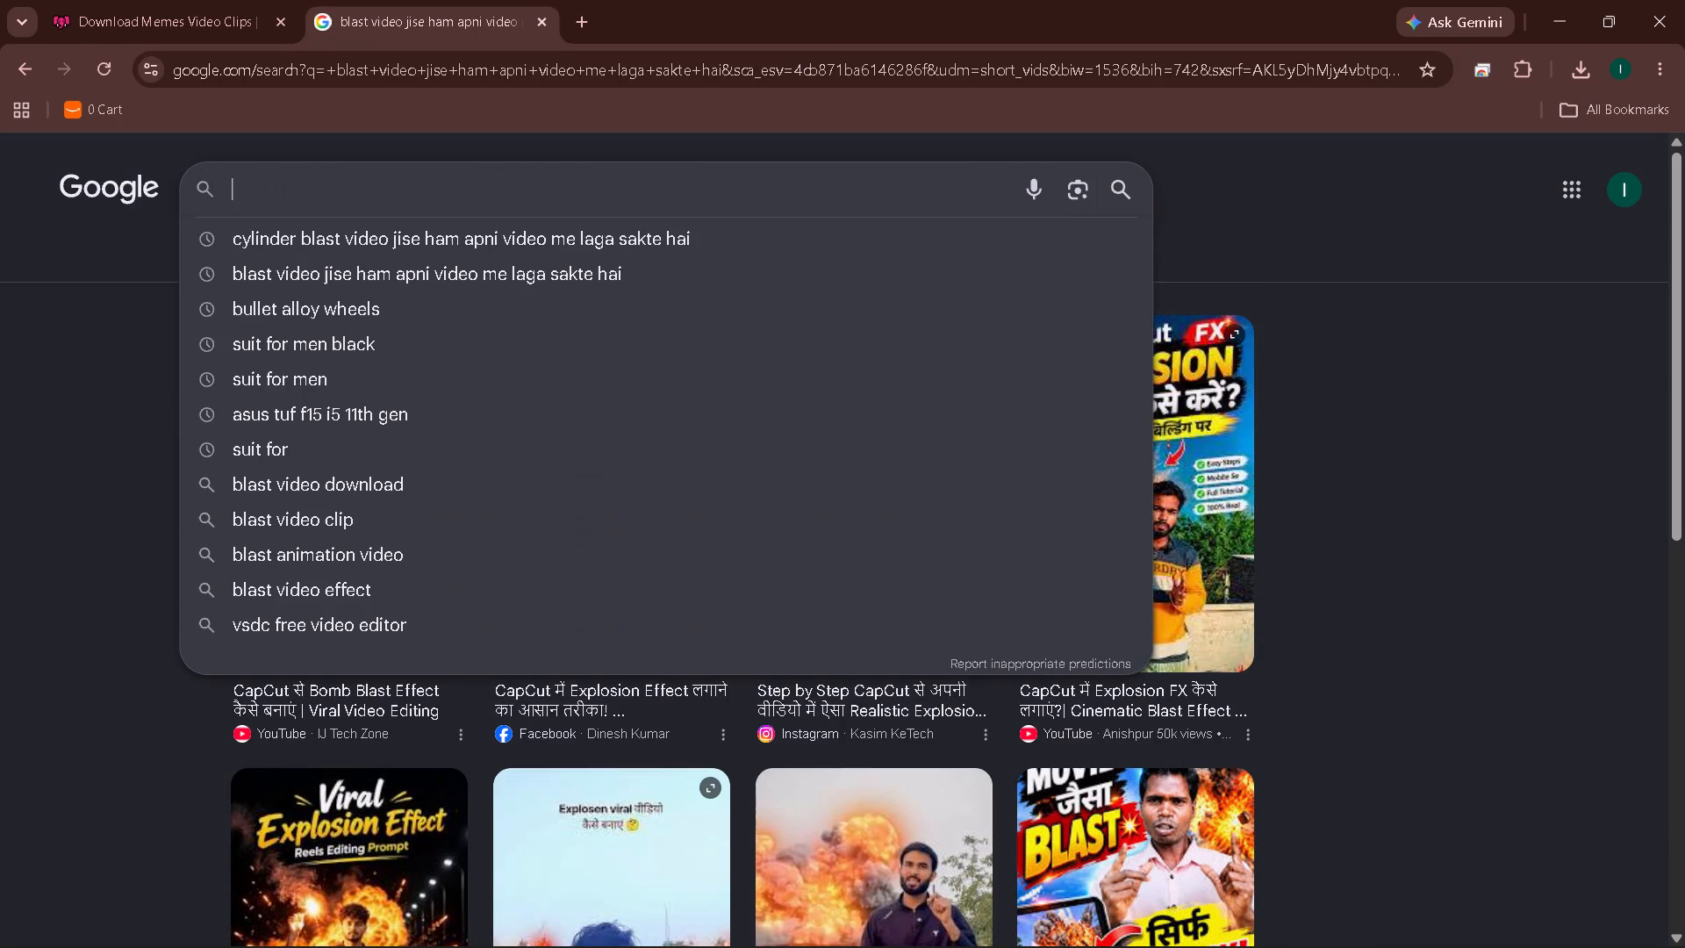
pyautogui.write('bomb meme')
pyautogui.press('Return')
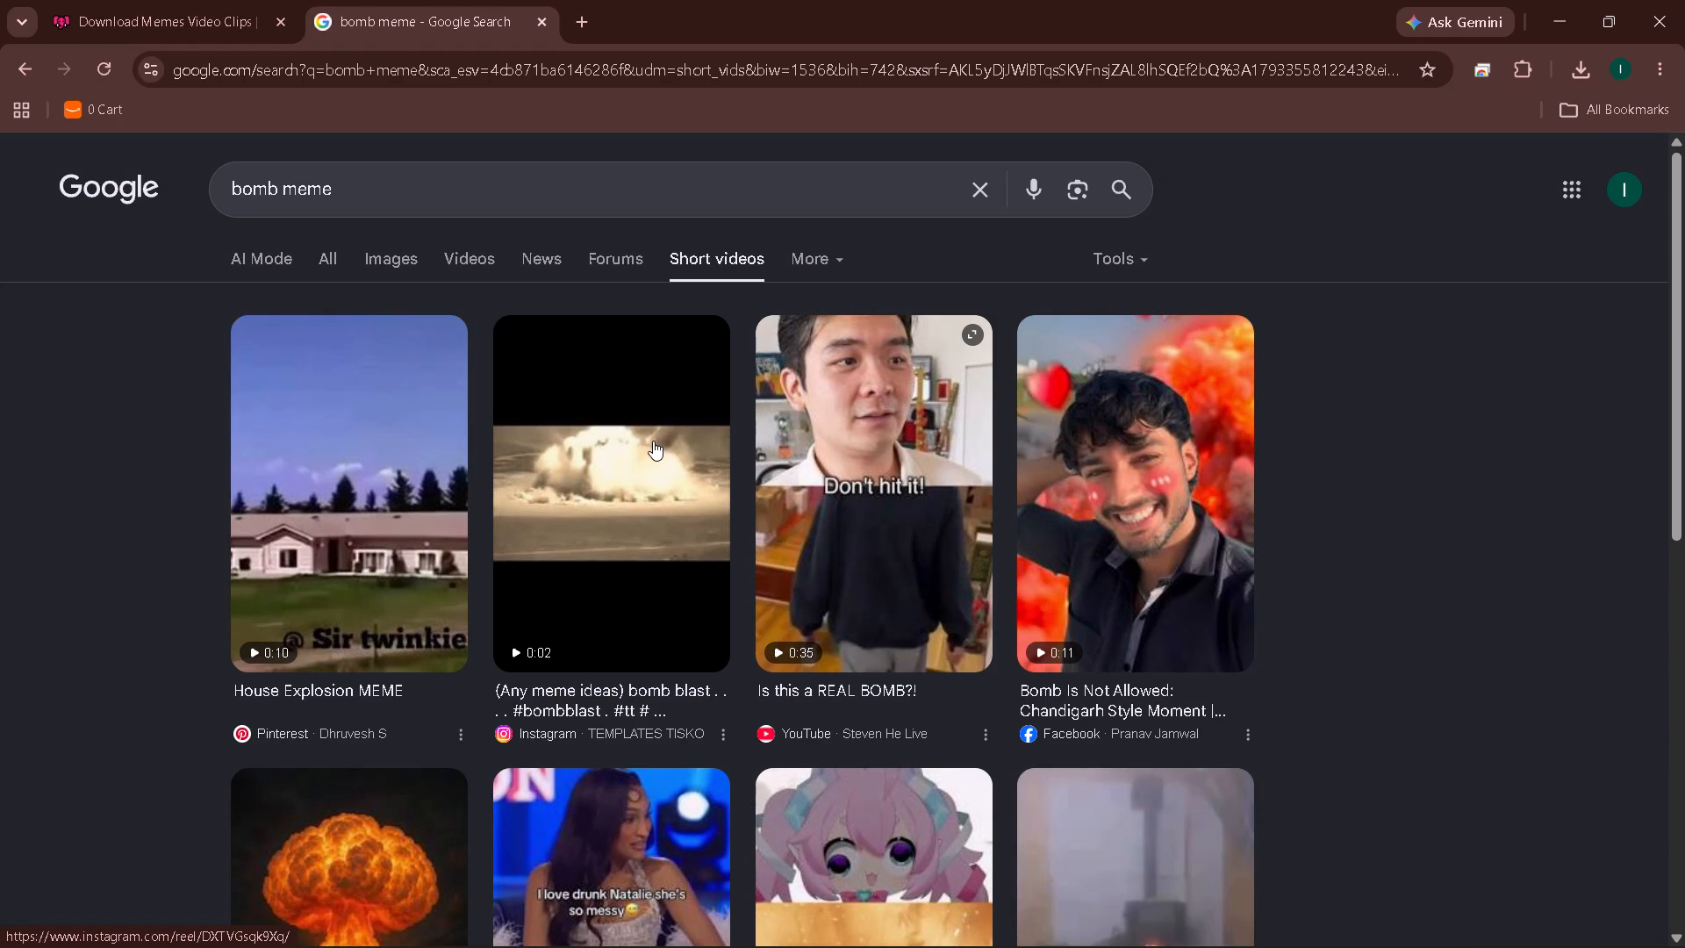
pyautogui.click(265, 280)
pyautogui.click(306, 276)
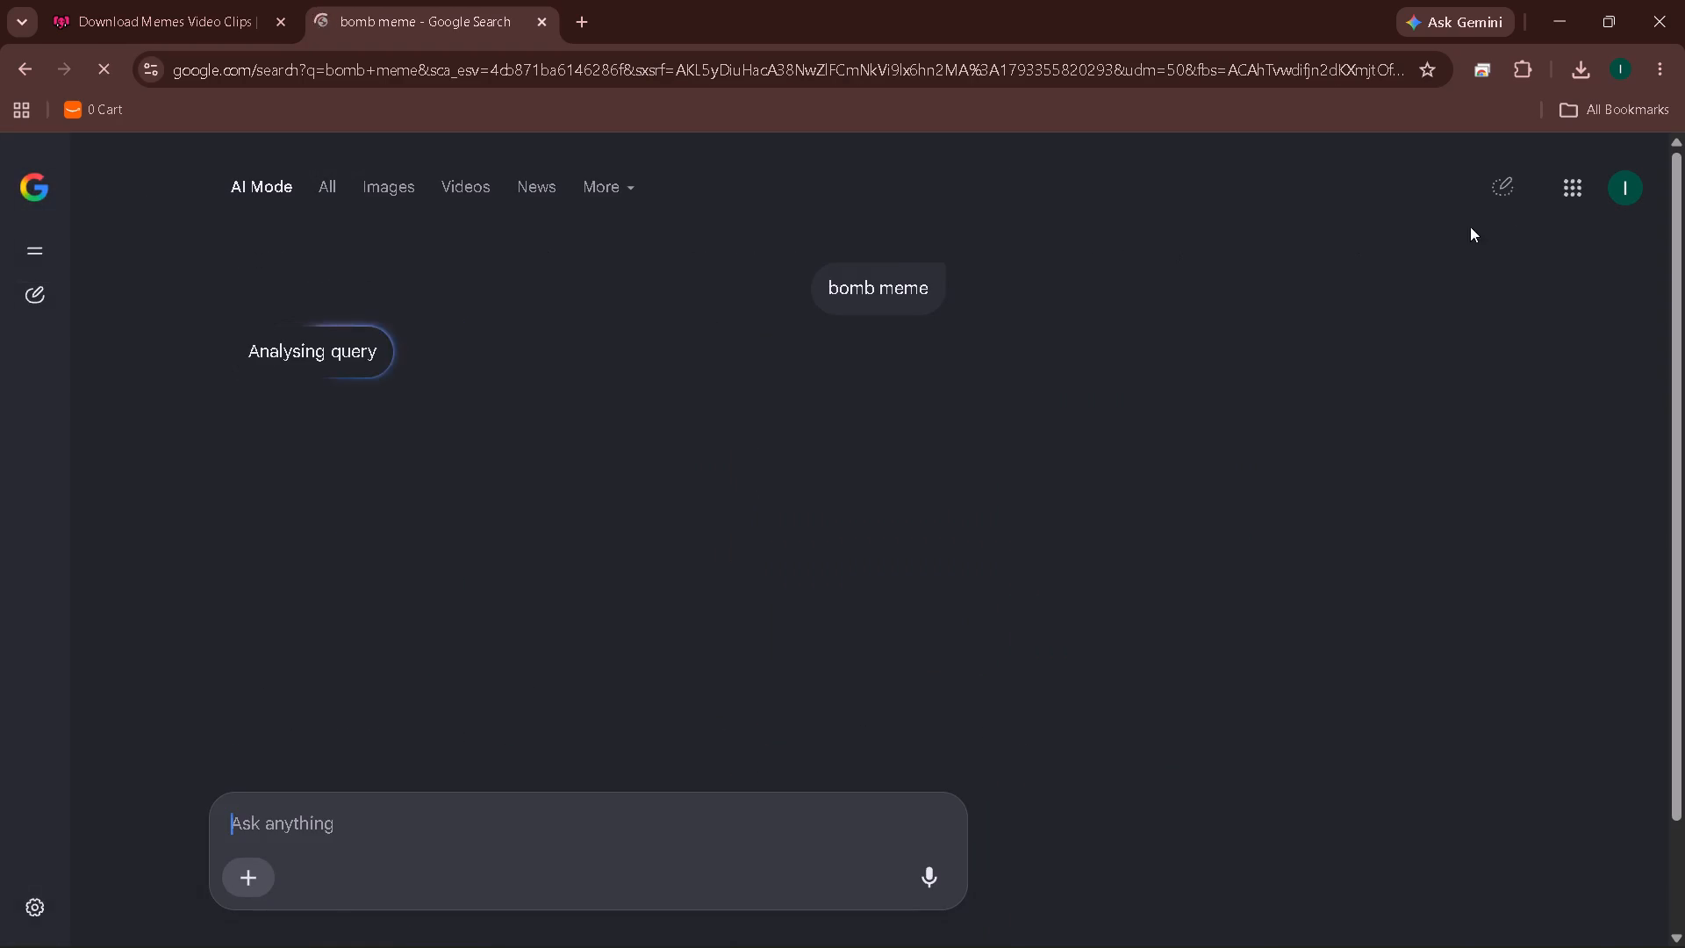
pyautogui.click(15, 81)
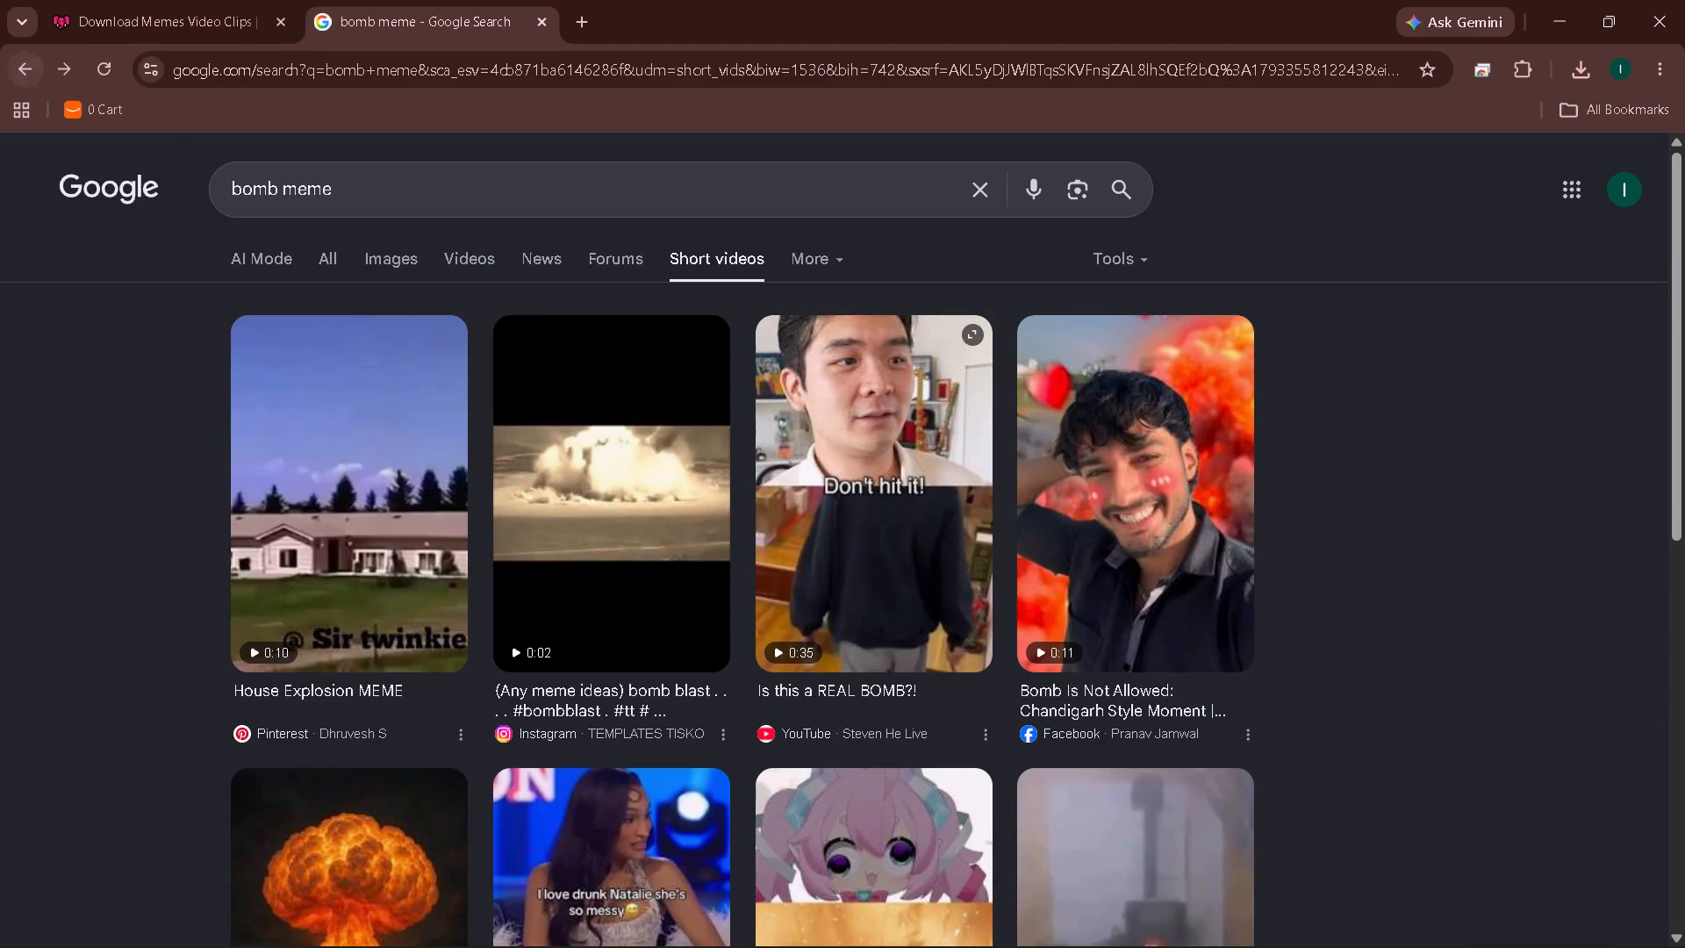
# Show all result types for "bomb meme" and open the Explosion page from Indian Meme Templates.
pyautogui.click(346, 256)
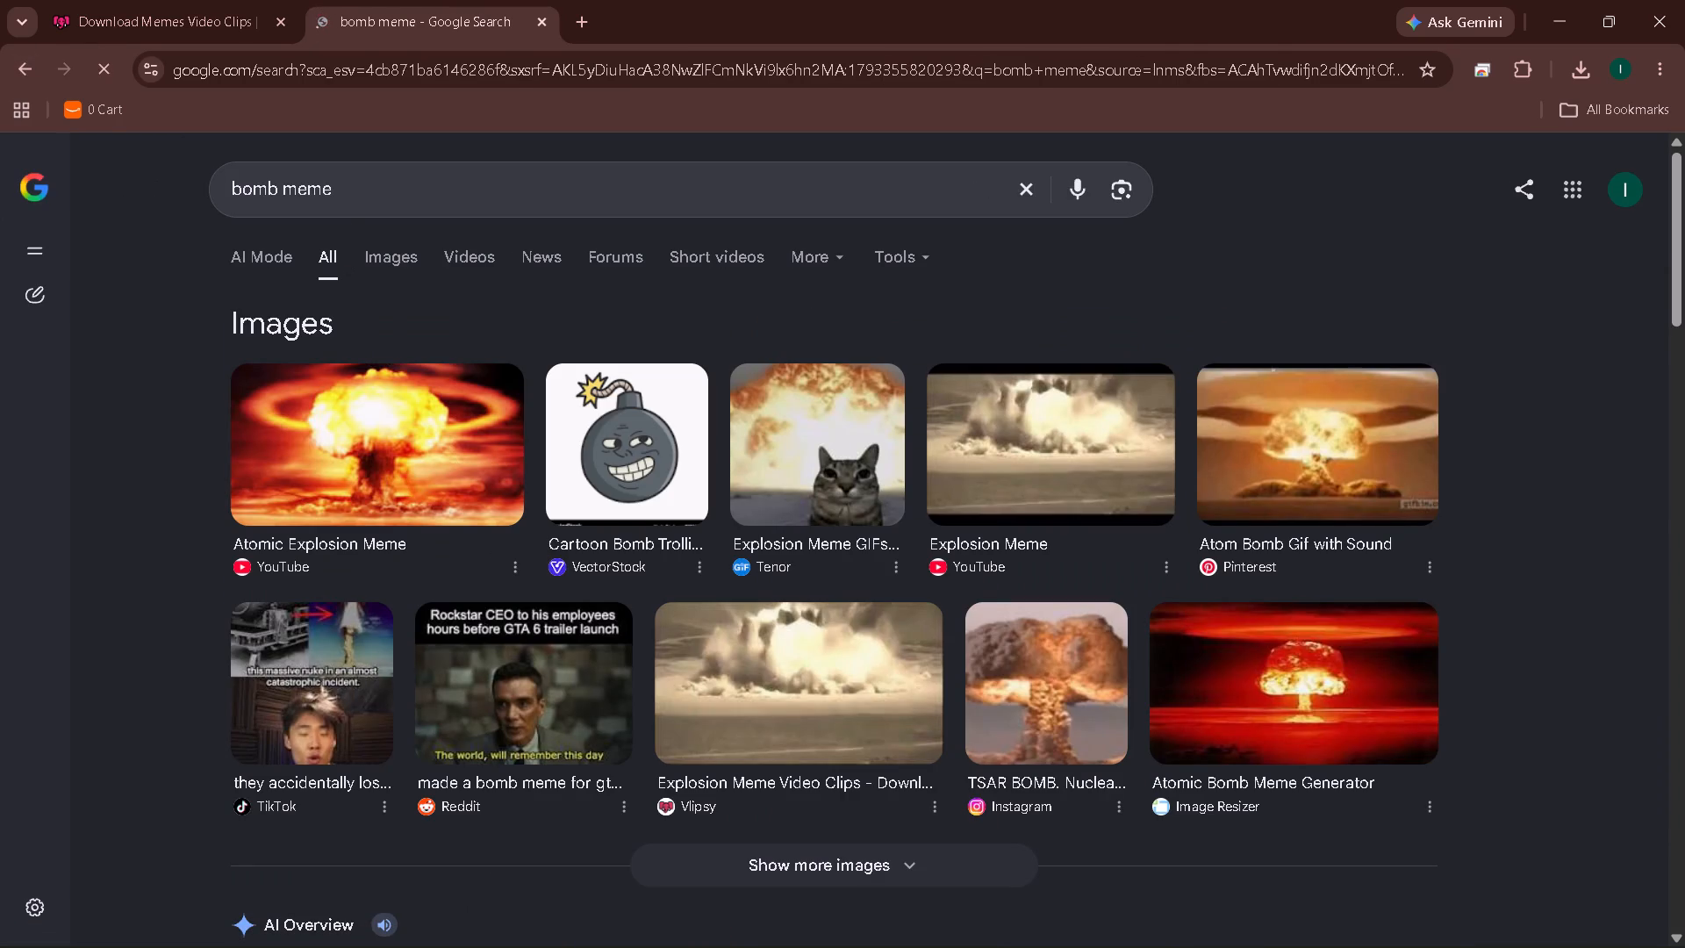
pyautogui.scroll(-4, 391, 358)
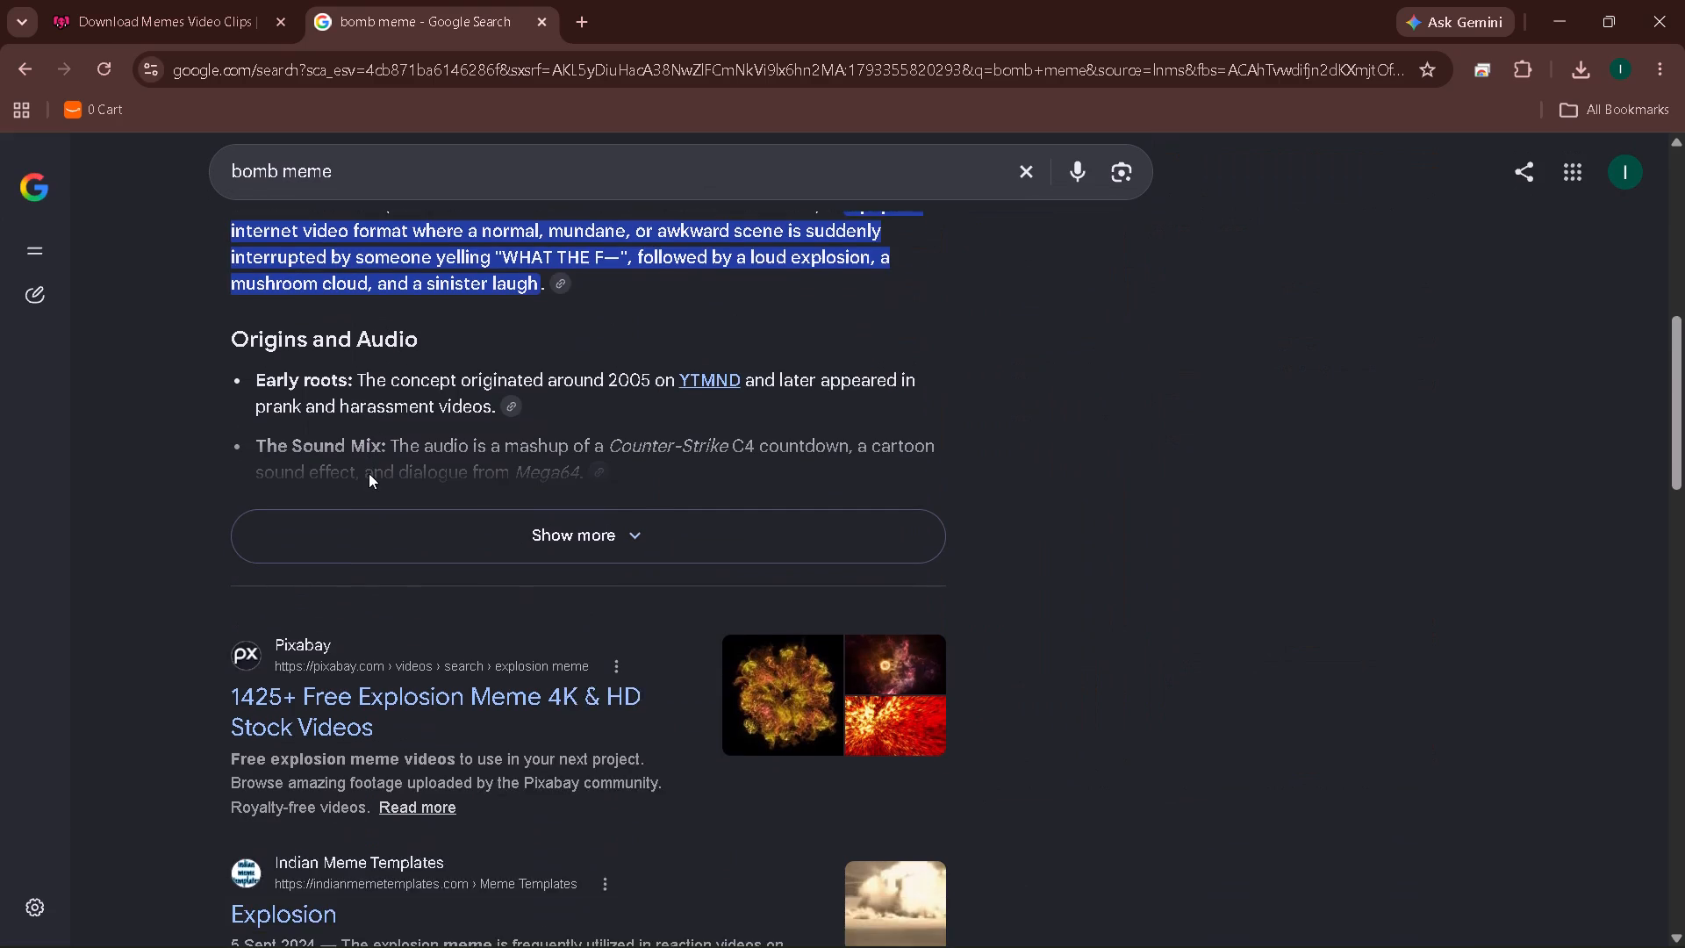
pyautogui.scroll(-2, 369, 473)
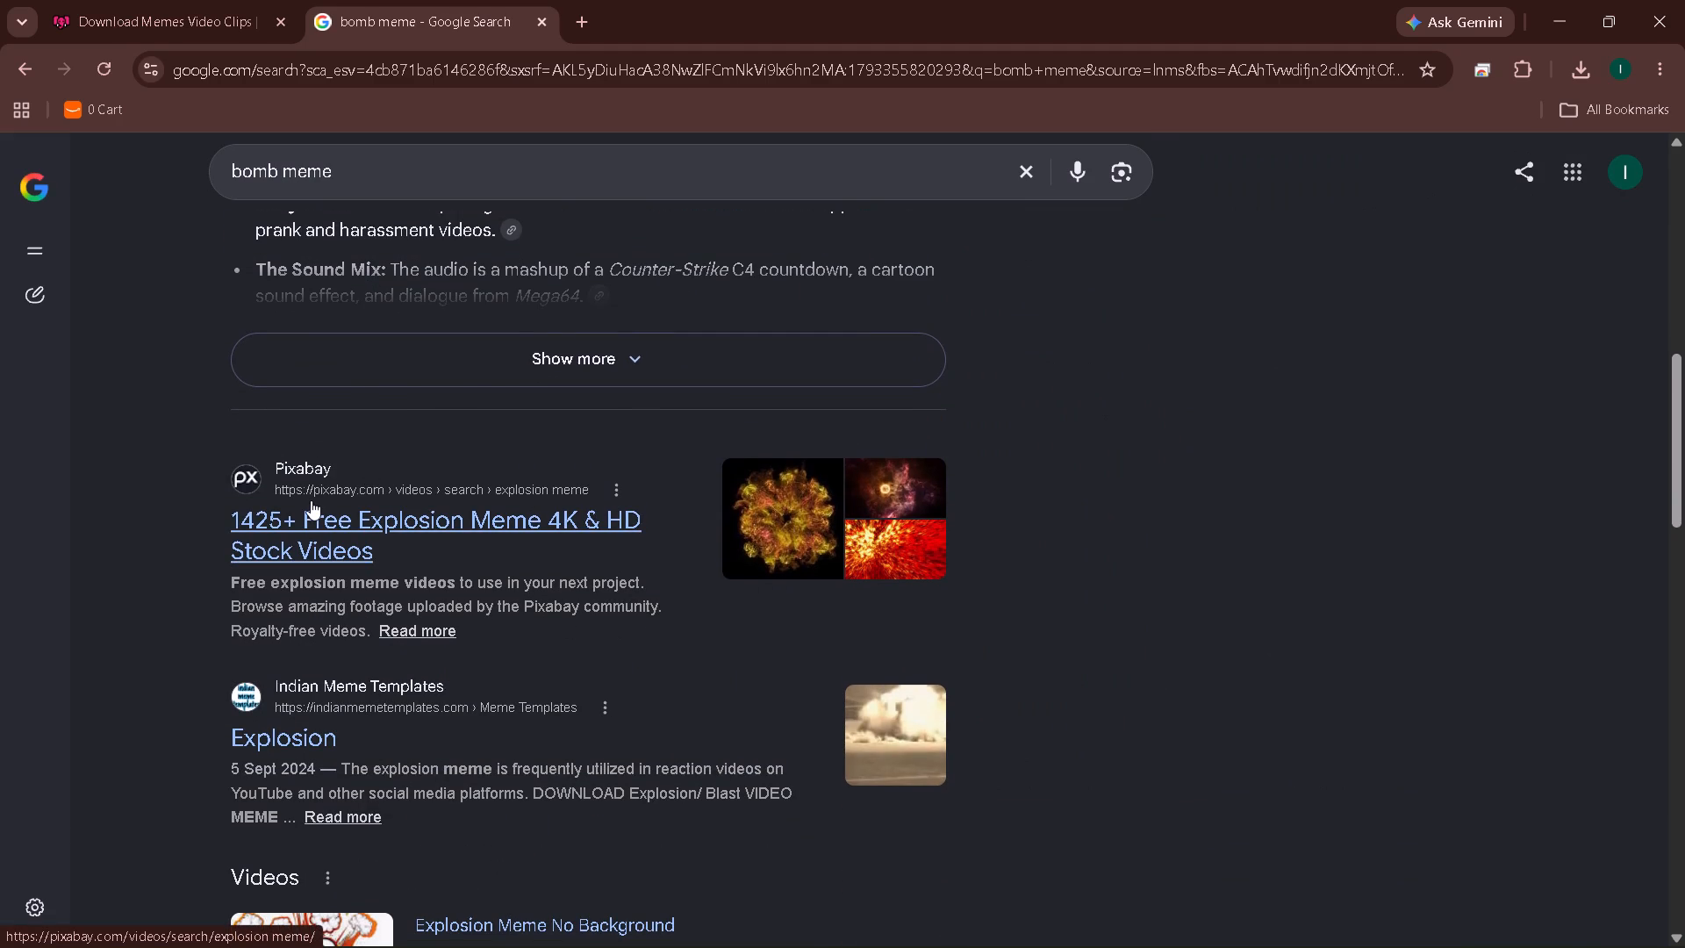
pyautogui.click(269, 723)
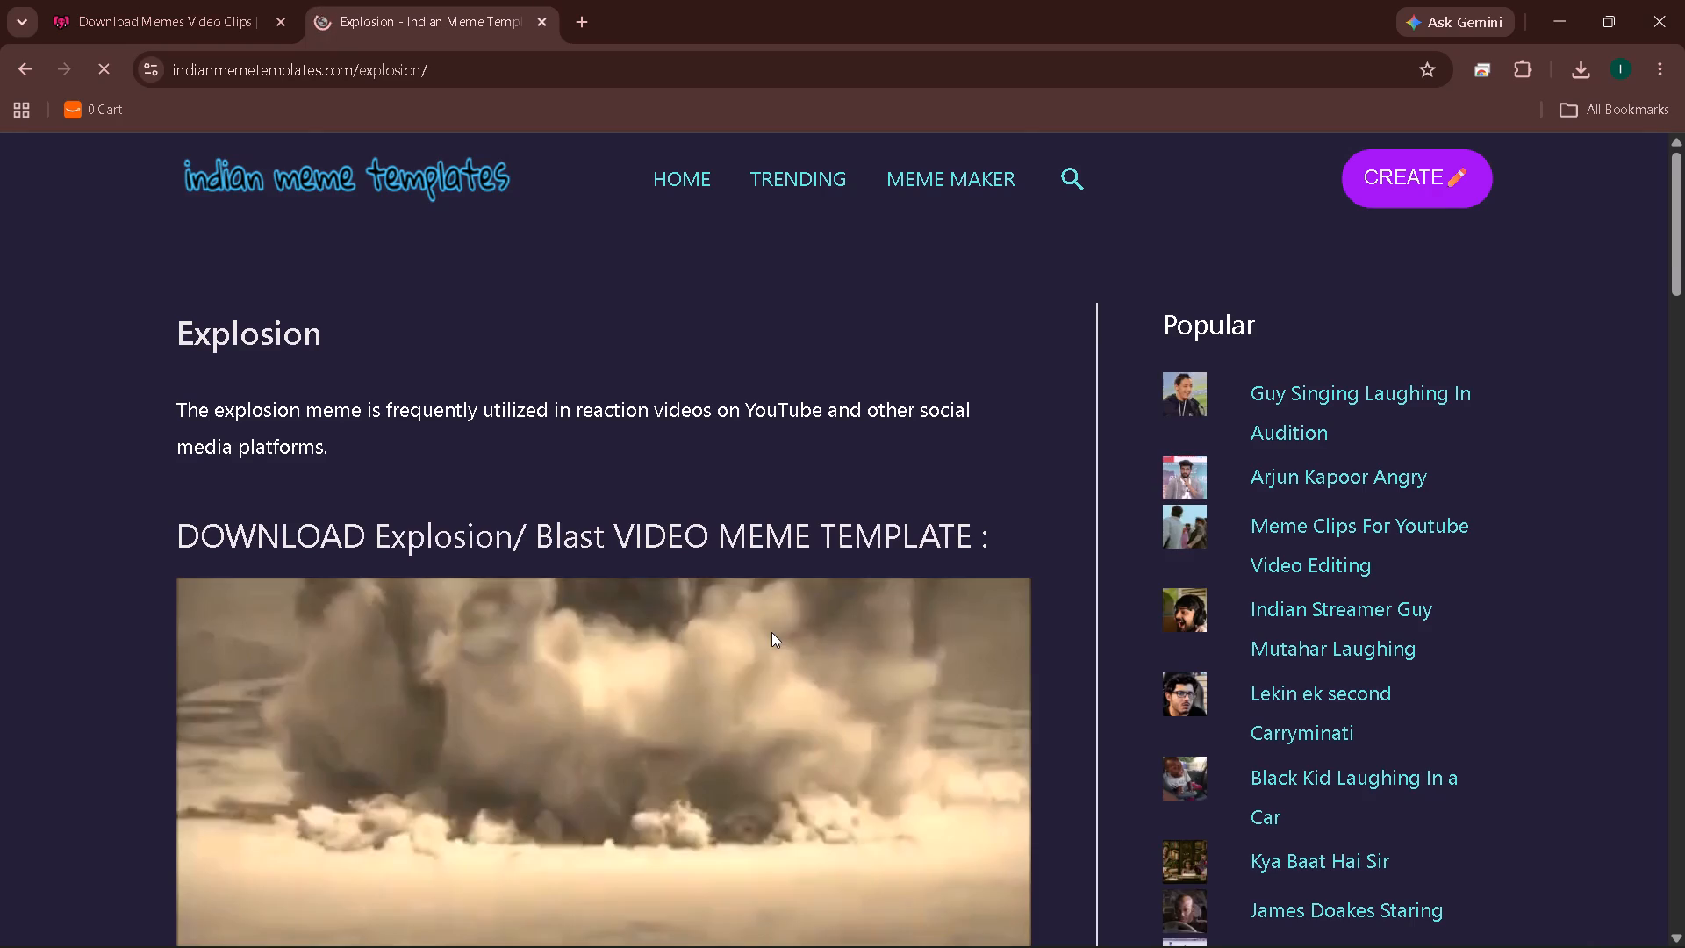
# Download the Explosion/Blast video meme template from its page.
pyautogui.scroll(-3, 817, 650)
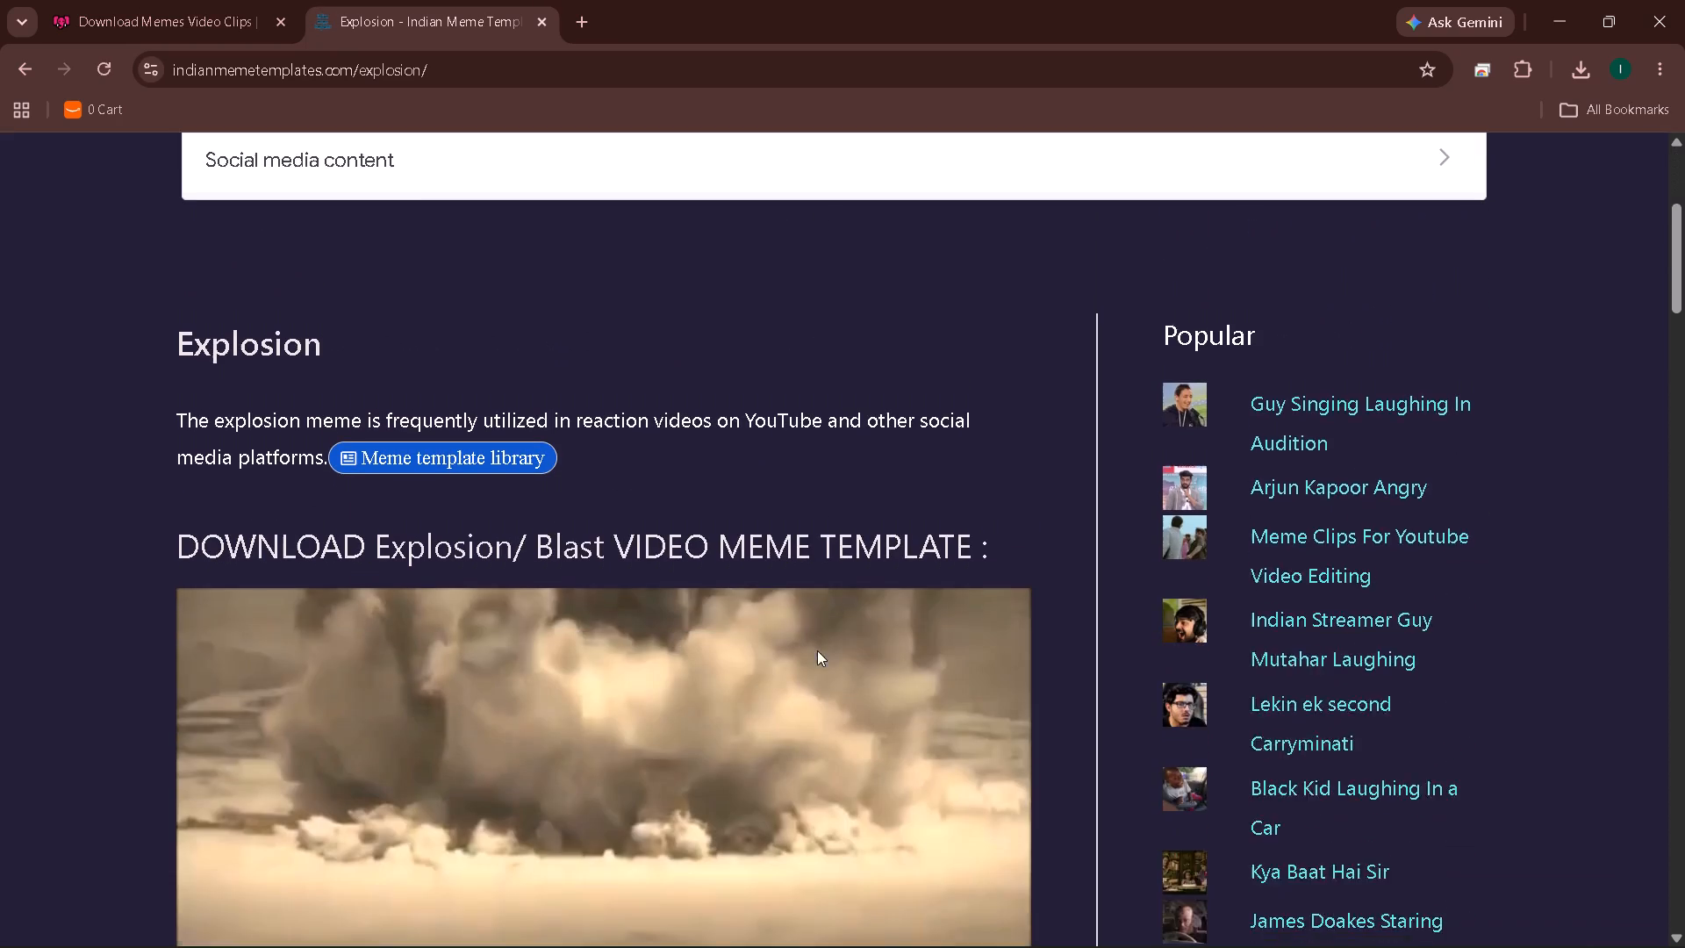
pyautogui.scroll(-4, 817, 650)
pyautogui.scroll(-1, 1028, 666)
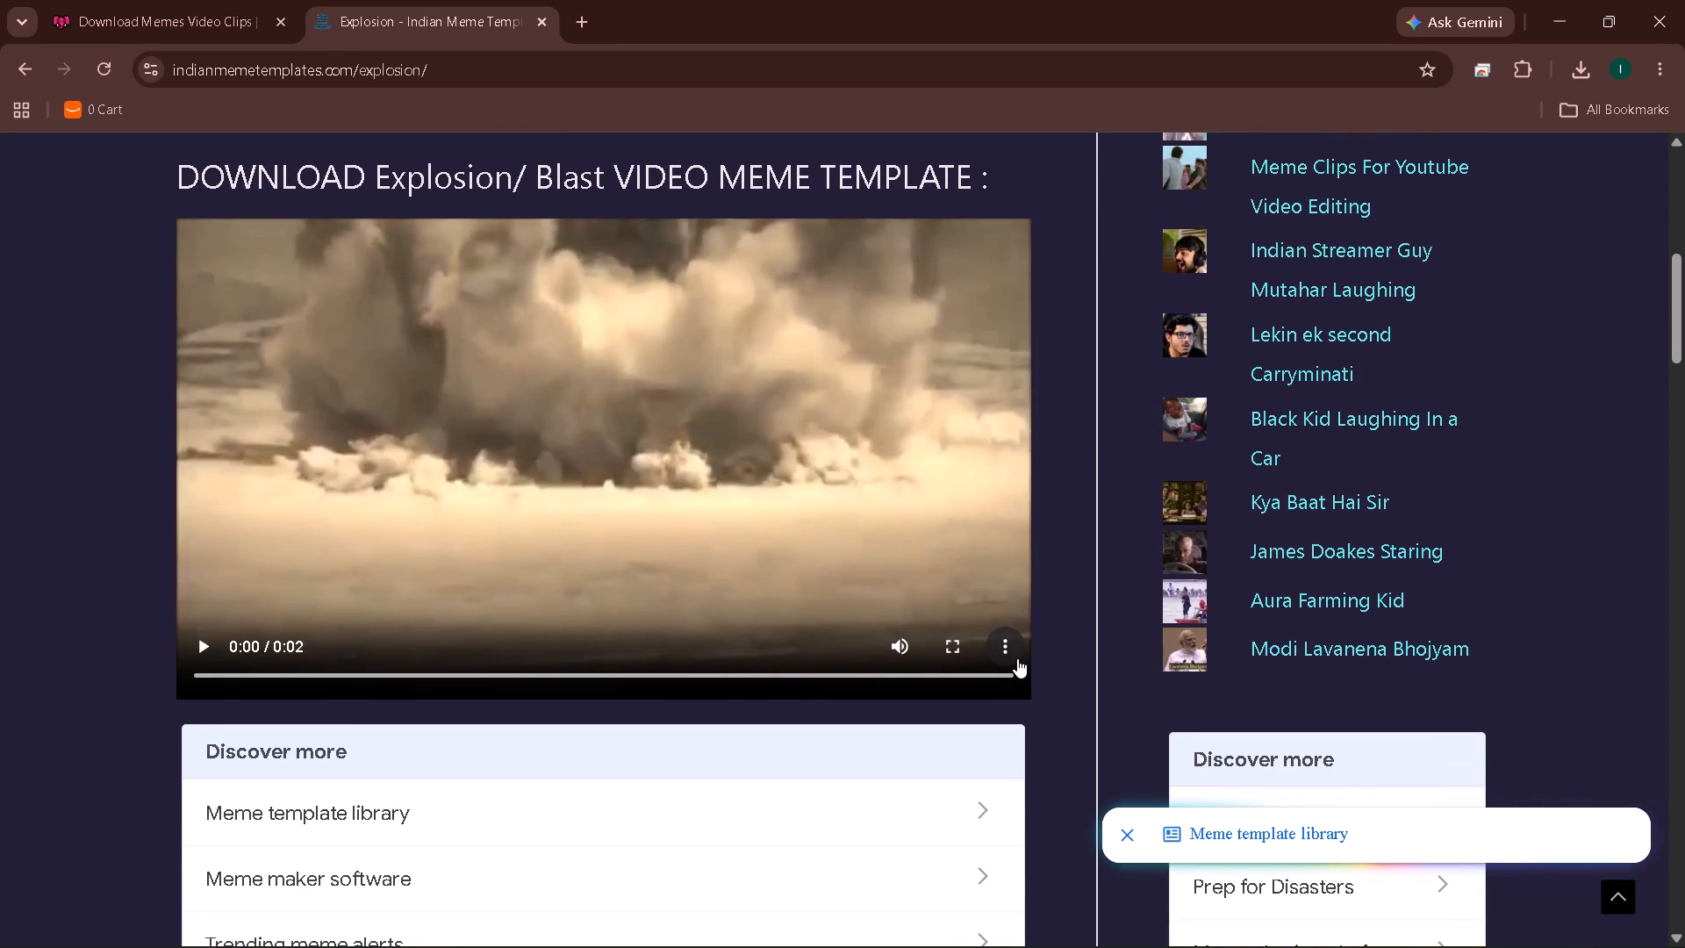
pyautogui.click(1017, 658)
pyautogui.click(883, 540)
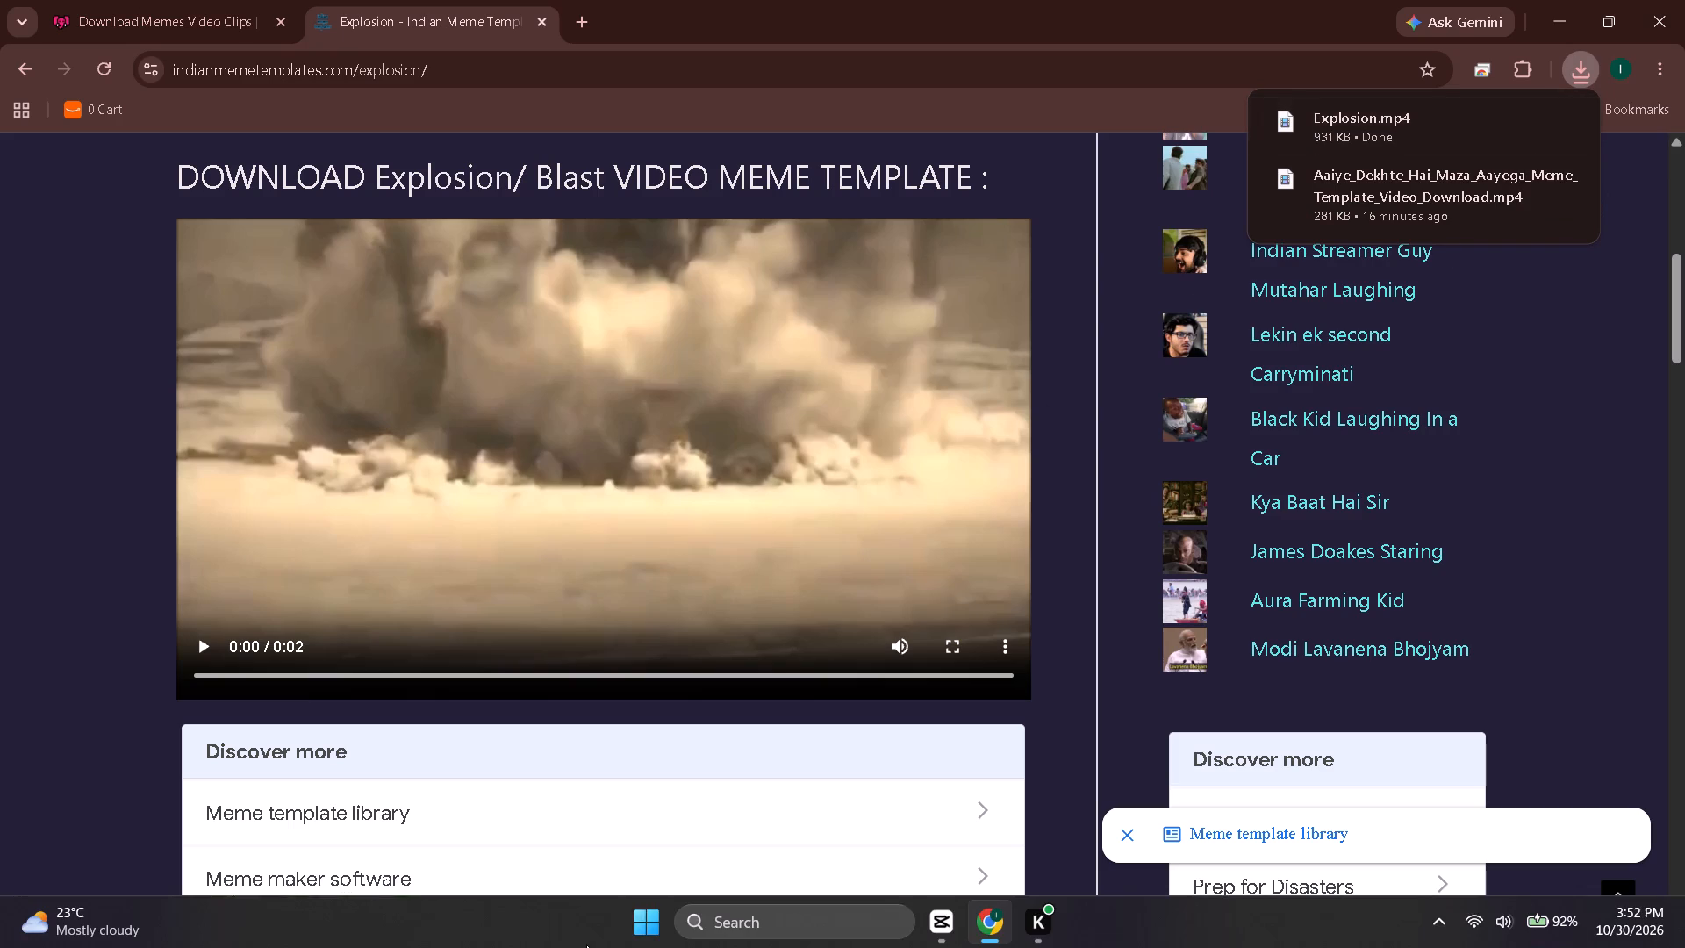
# Switch to CapCut and import the downloaded Explosion.mp4 into the project media.
pyautogui.click(933, 922)
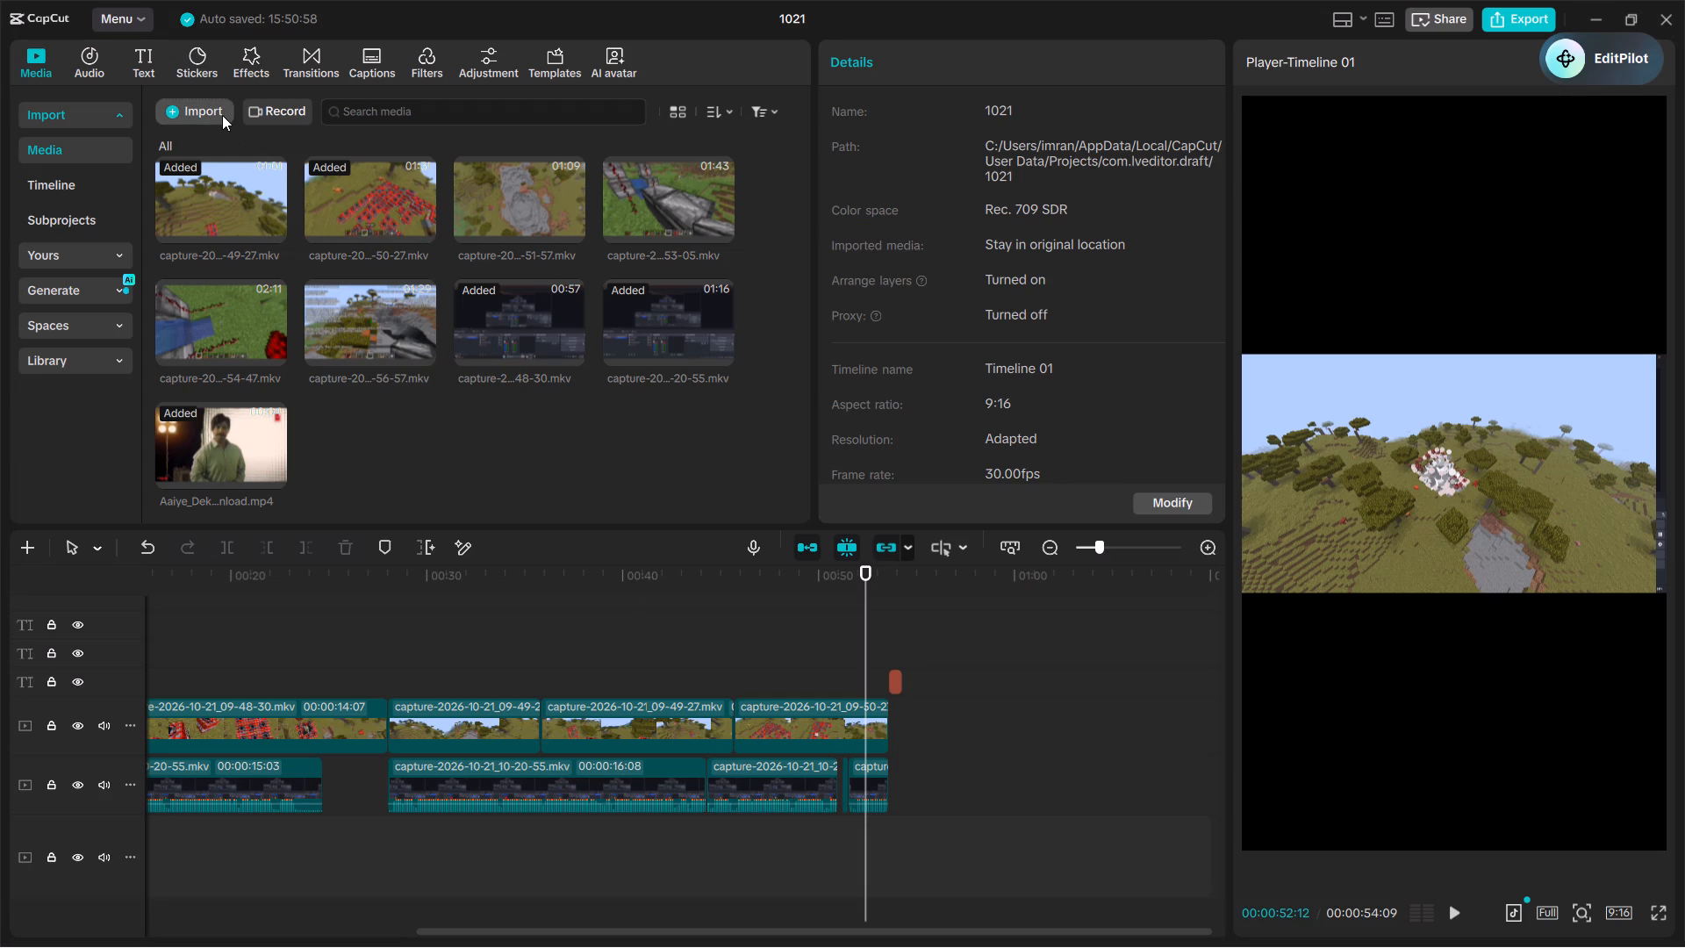
pyautogui.click(222, 115)
pyautogui.click(265, 164)
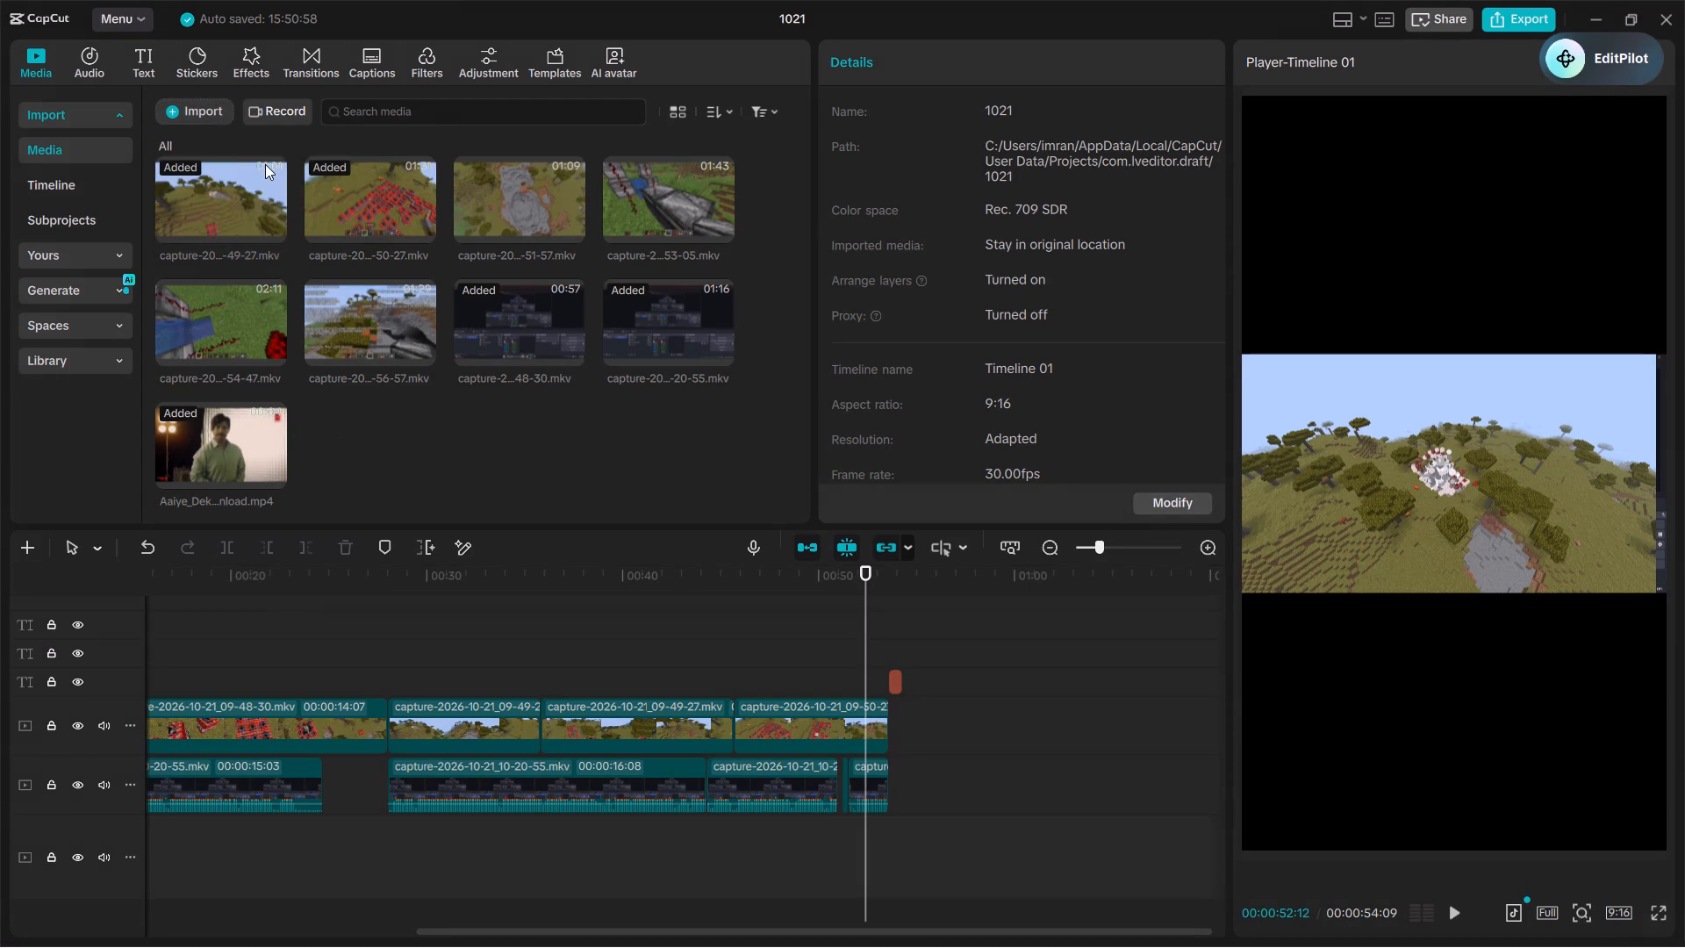
pyautogui.doubleClick(257, 206)
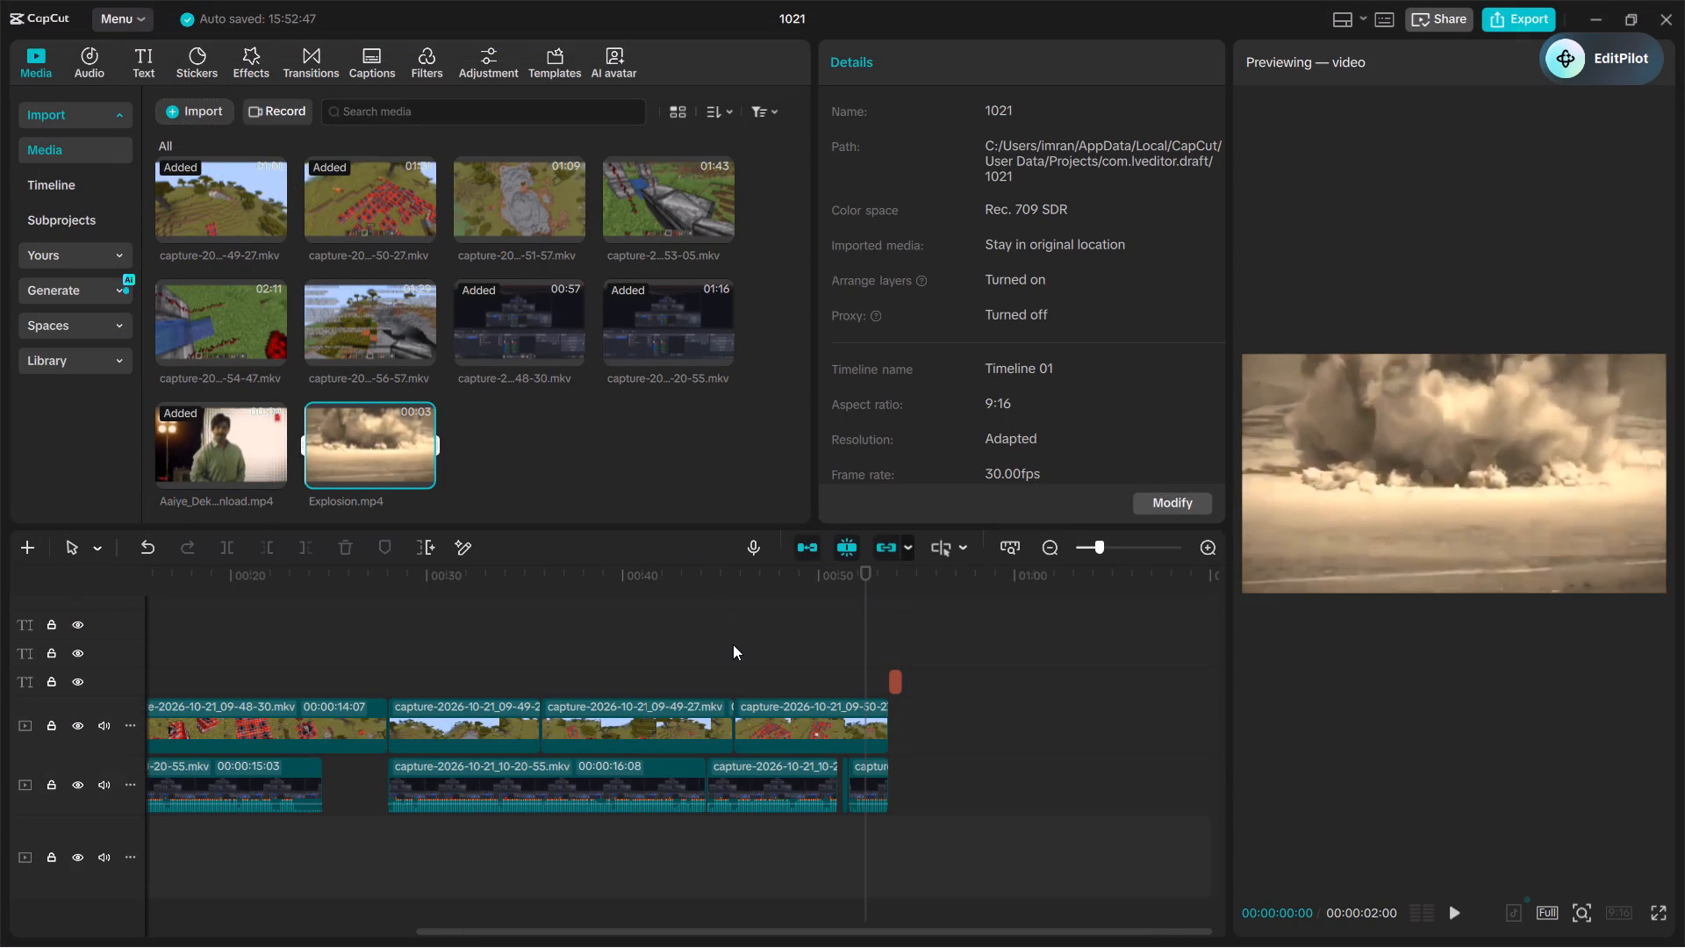
# Find the moment the TNT explodes and place Explosion.mp4 on its own track above the gameplay, starting at 00:00:51:16.
pyautogui.click(836, 679)
pyautogui.press('space')
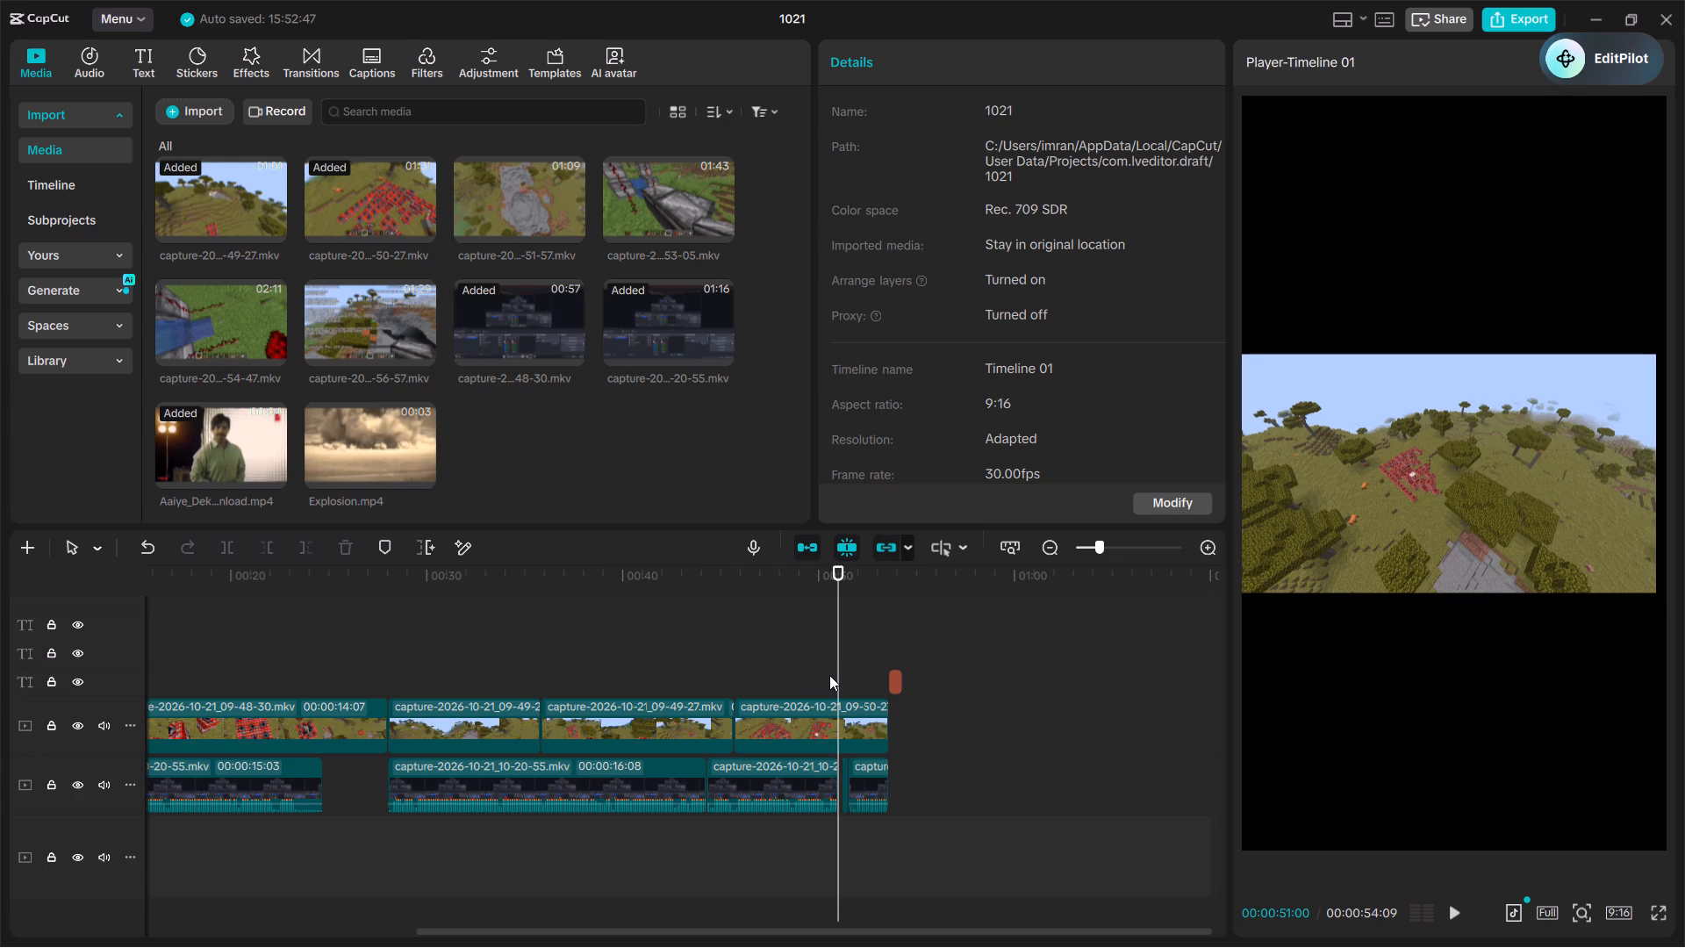
pyautogui.click(840, 652)
pyautogui.press('space')
pyautogui.press('space')
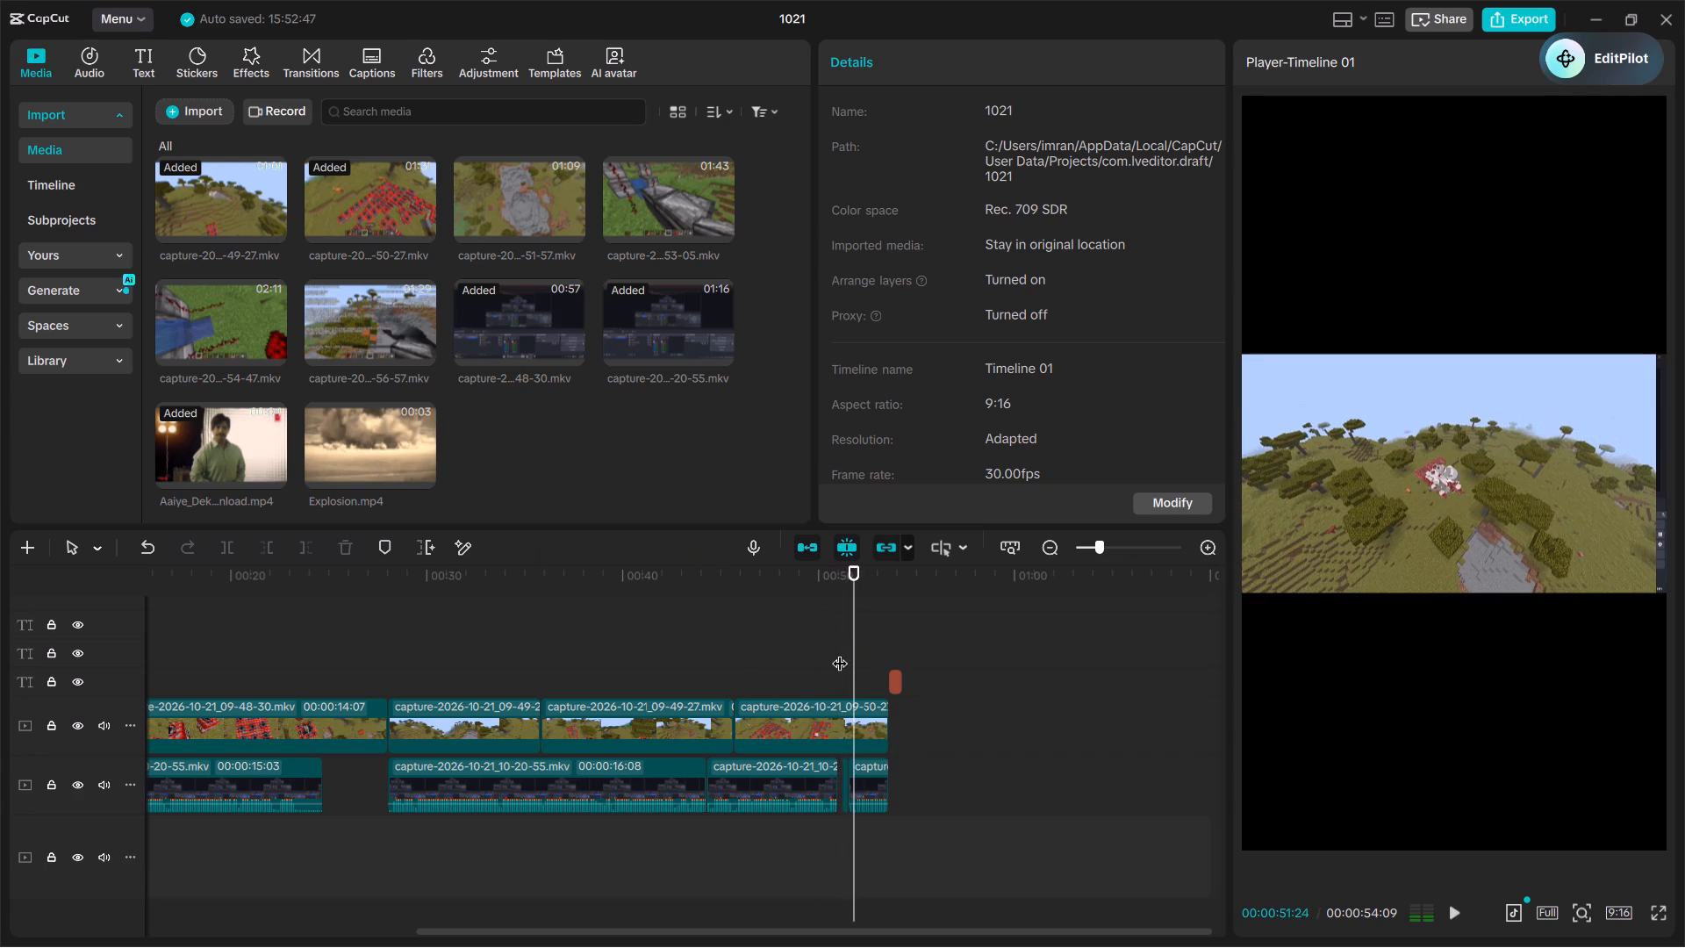
pyautogui.press('space')
pyautogui.press('space')
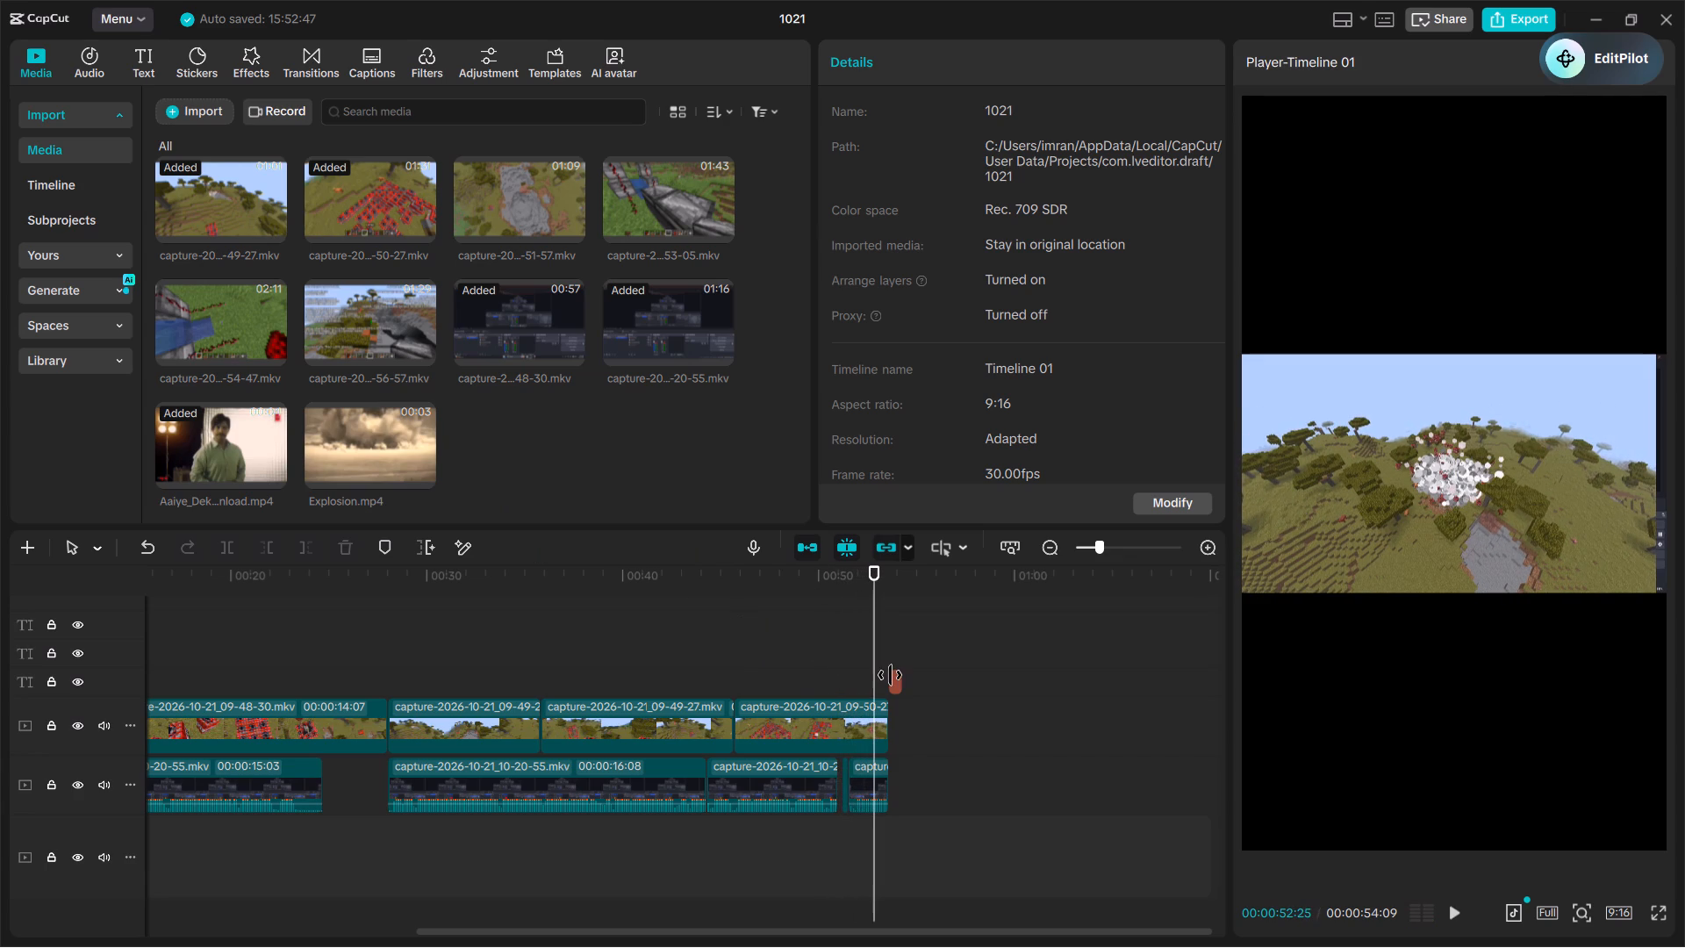
pyautogui.click(852, 671)
pyautogui.press('space')
pyautogui.press('space')
pyautogui.click(852, 671)
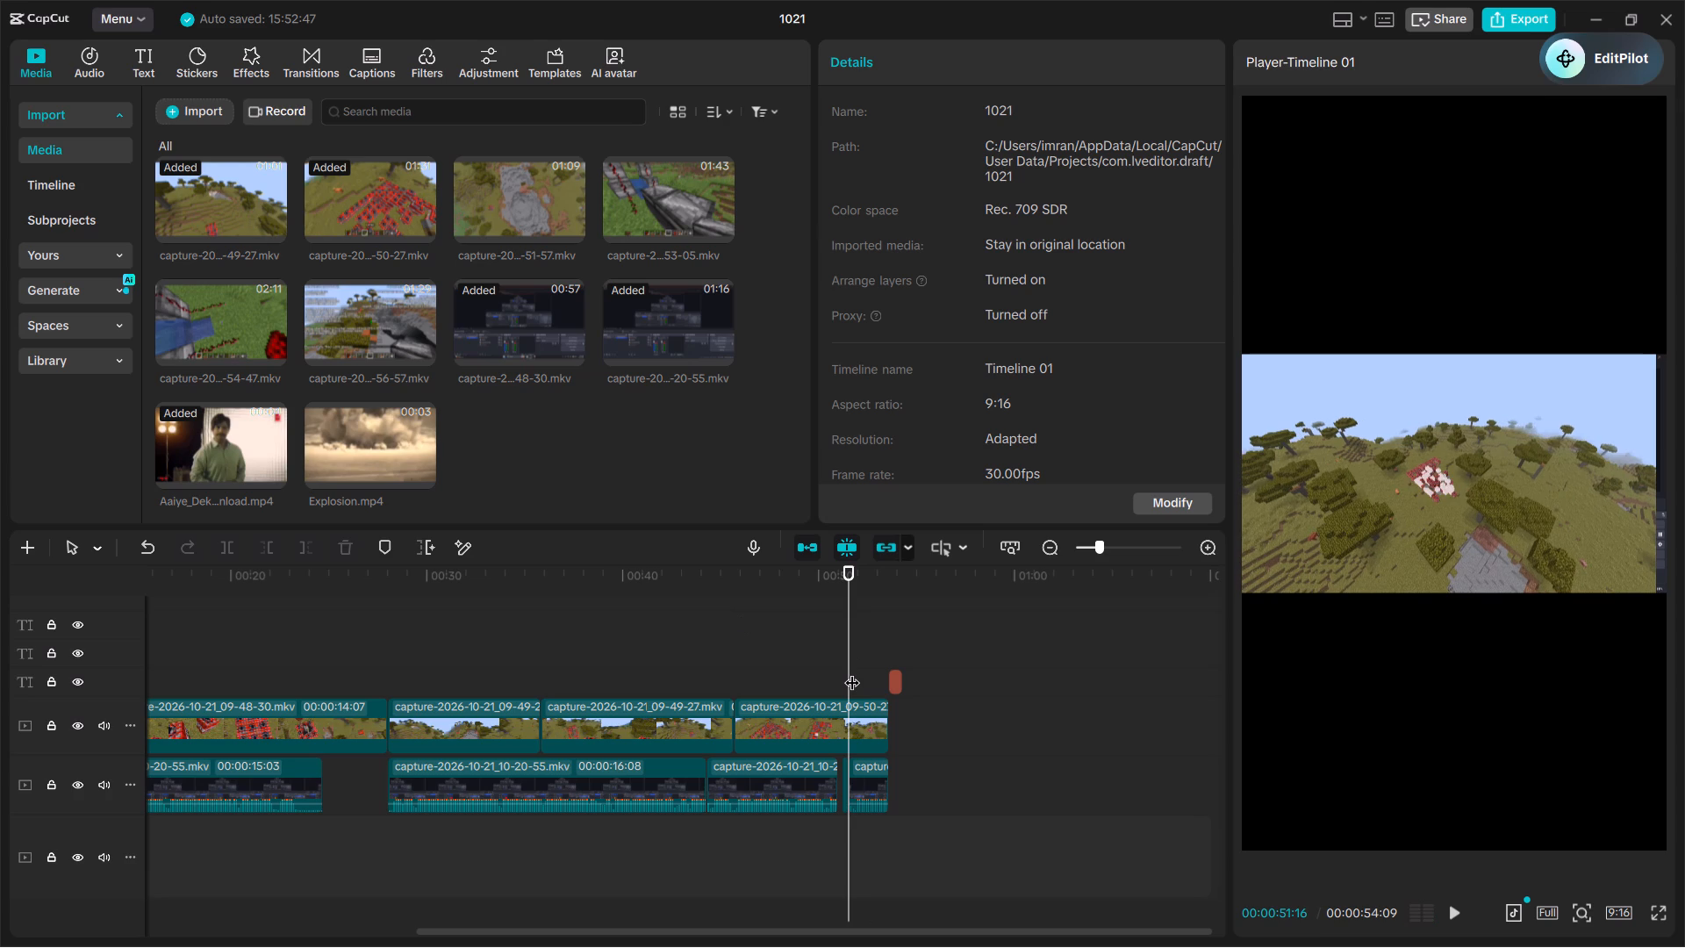
pyautogui.click(852, 671)
pyautogui.click(364, 445)
pyautogui.moveTo(364, 445); pyautogui.dragTo(670, 590)
pyautogui.moveTo(670, 590); pyautogui.dragTo(852, 664)
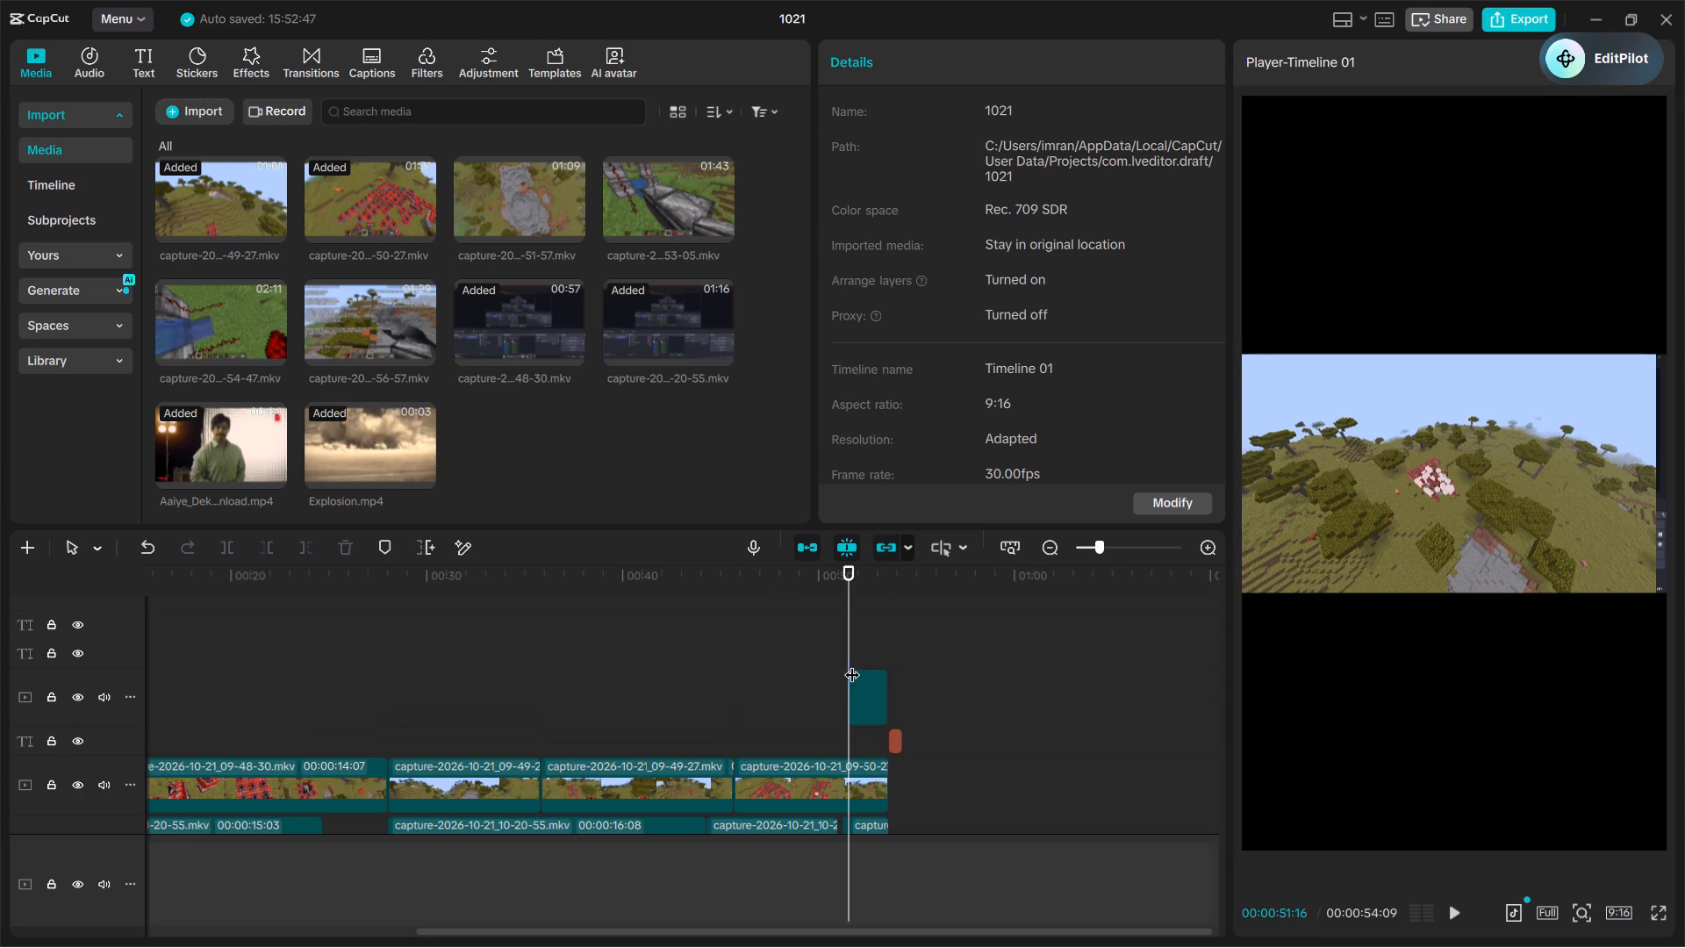
# Play the ending around the Explosion clip to check how its blast lines up with the gameplay and narration.
pyautogui.click(833, 664)
pyautogui.press('space')
pyautogui.press('space')
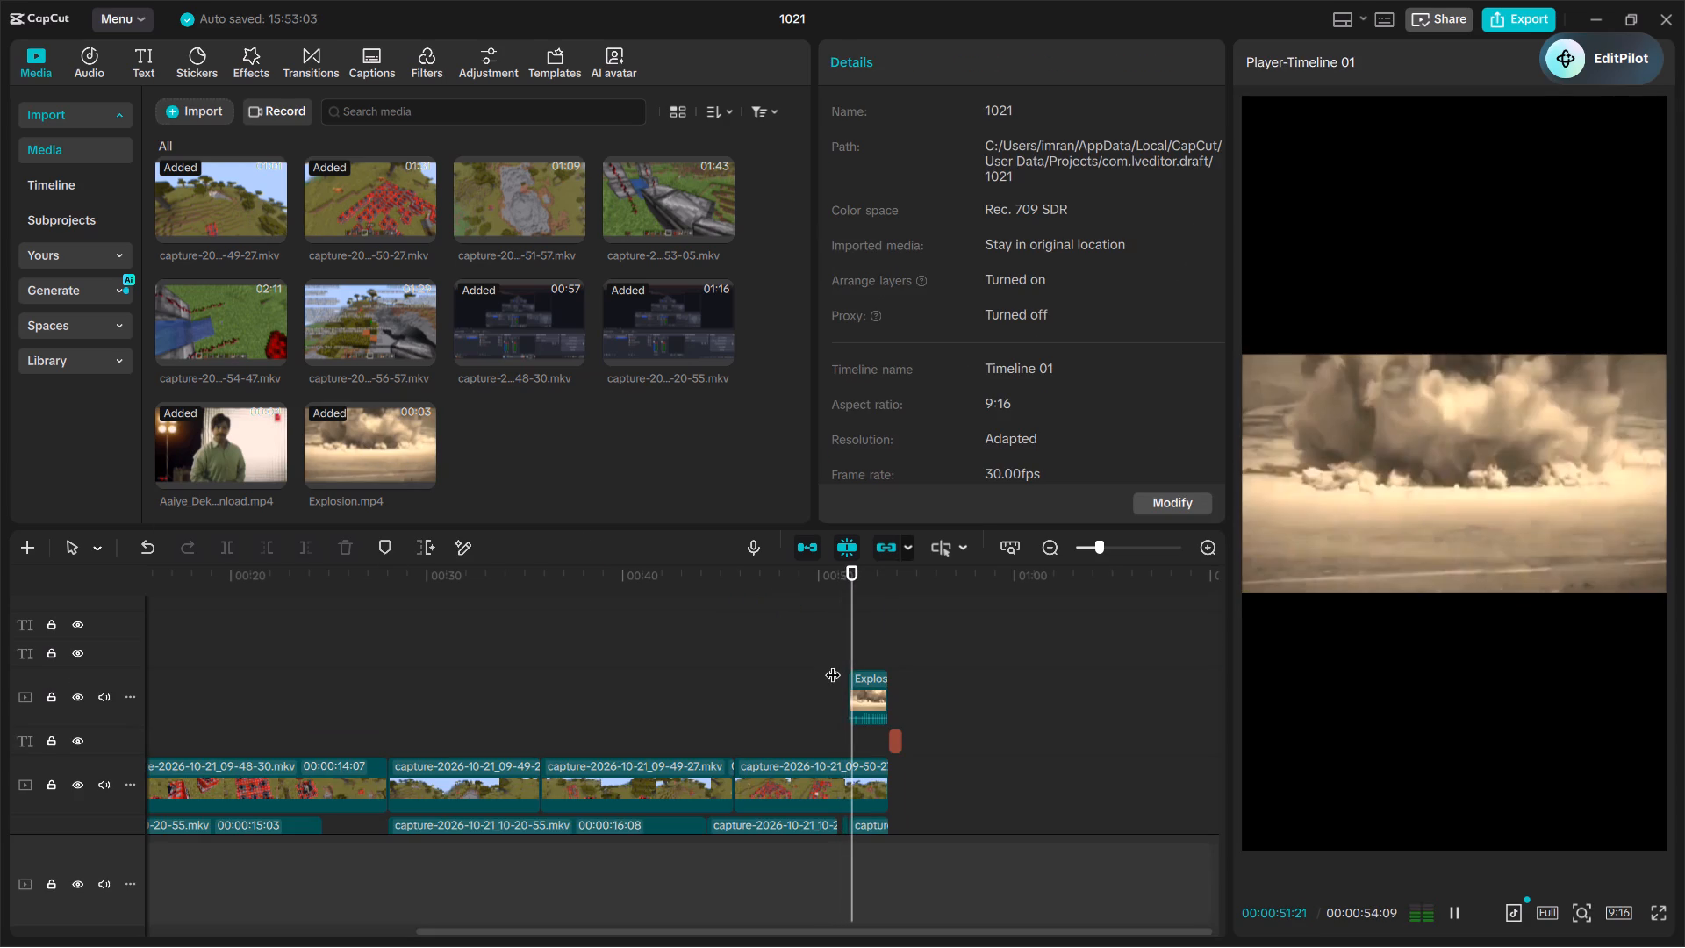
pyautogui.press('space')
pyautogui.press('space')
pyautogui.press('space')
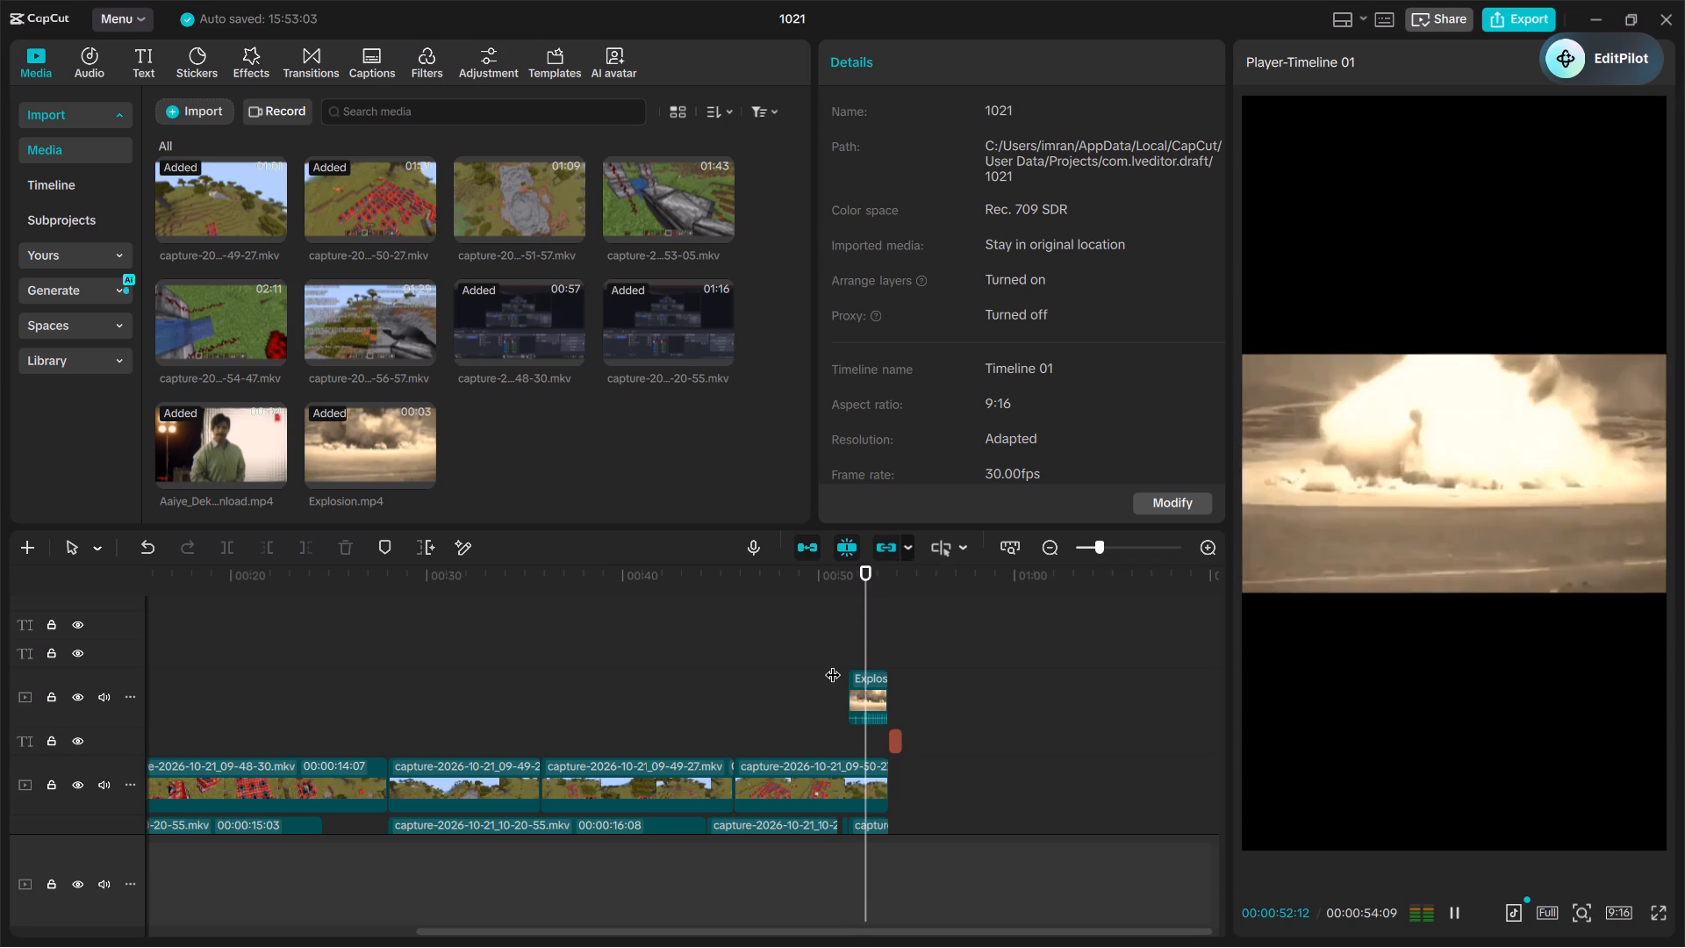
pyautogui.press('space')
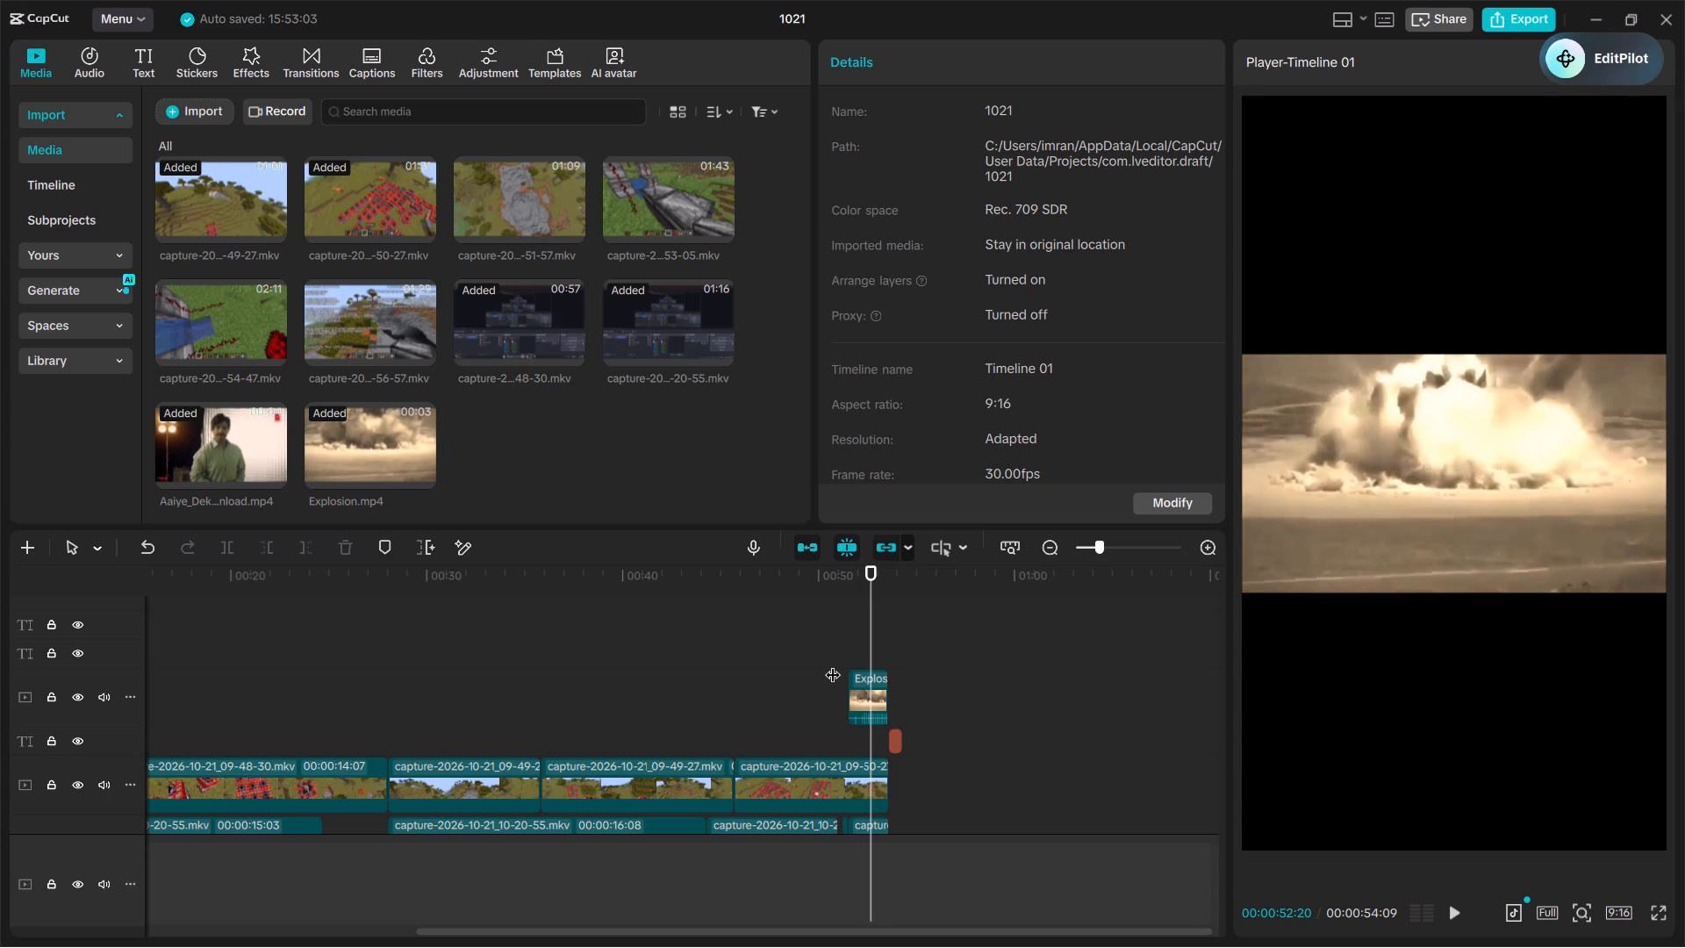
pyautogui.click(821, 649)
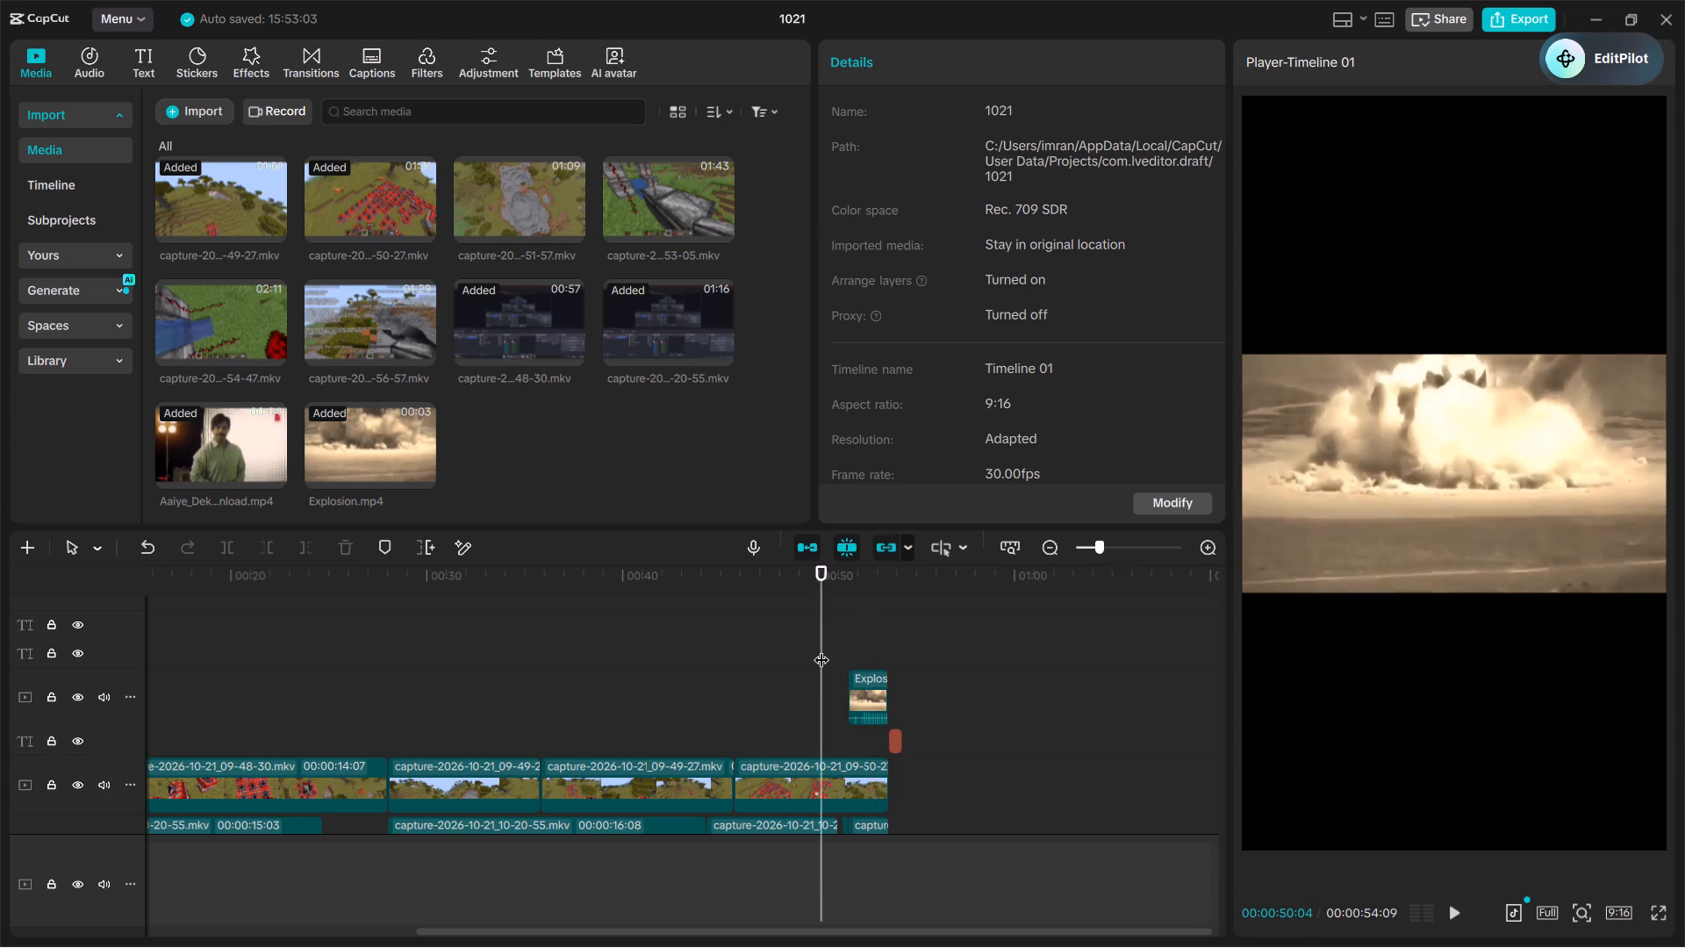
pyautogui.press('space')
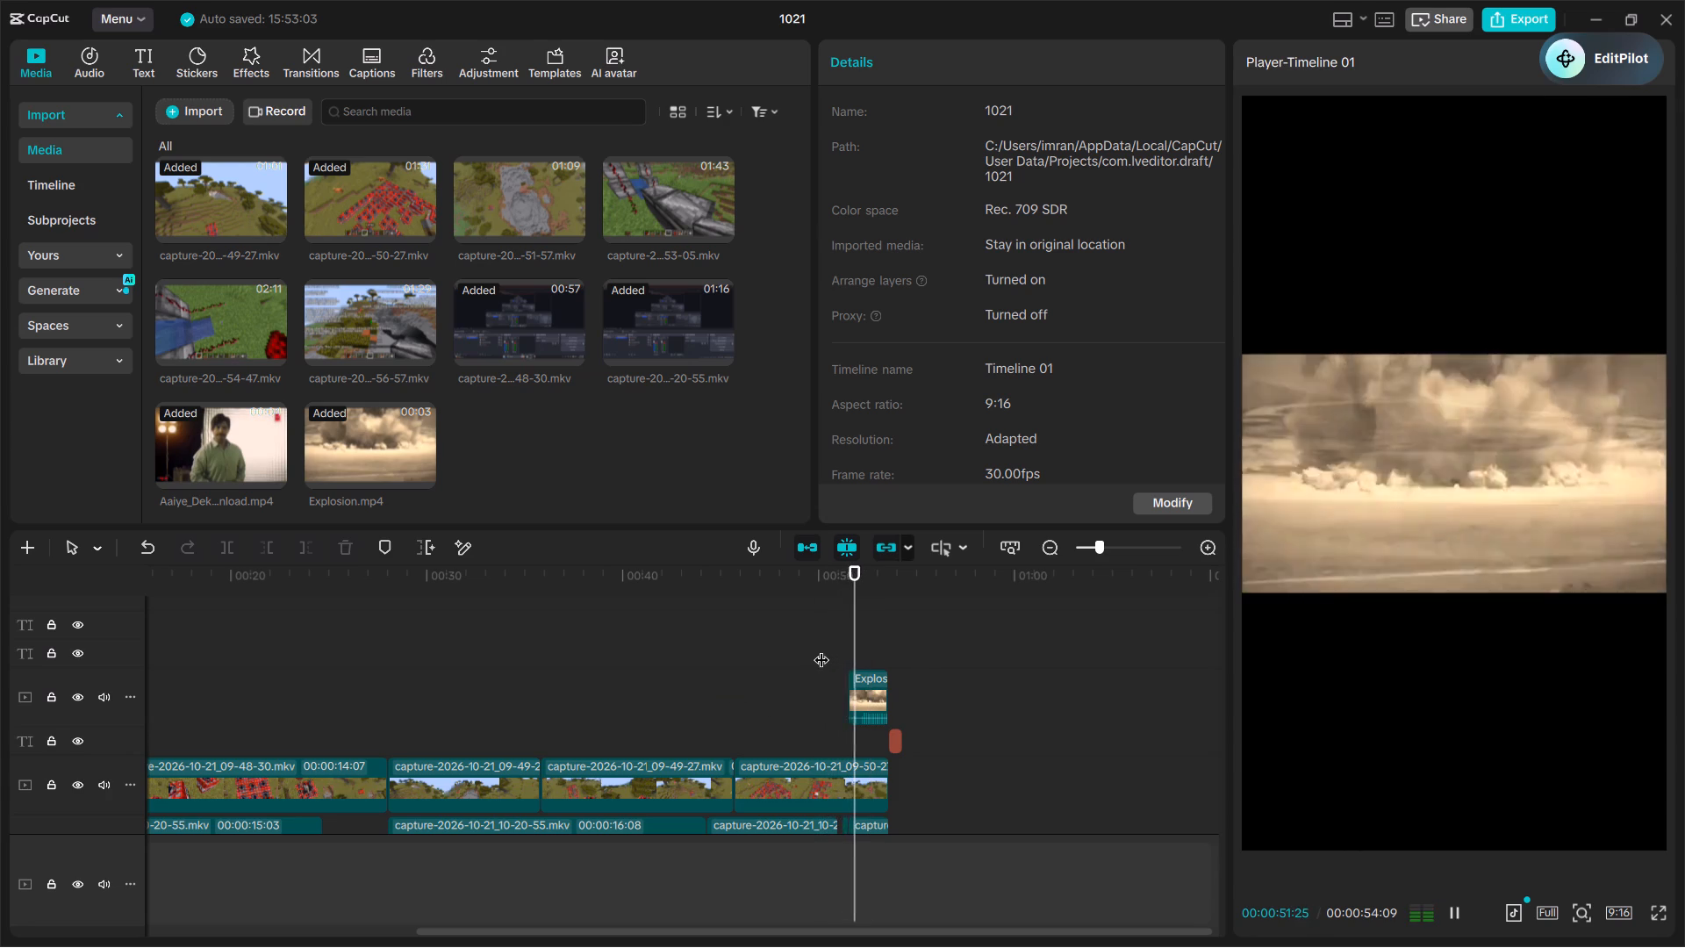
pyautogui.press('space')
pyautogui.press('space')
pyautogui.press('space')
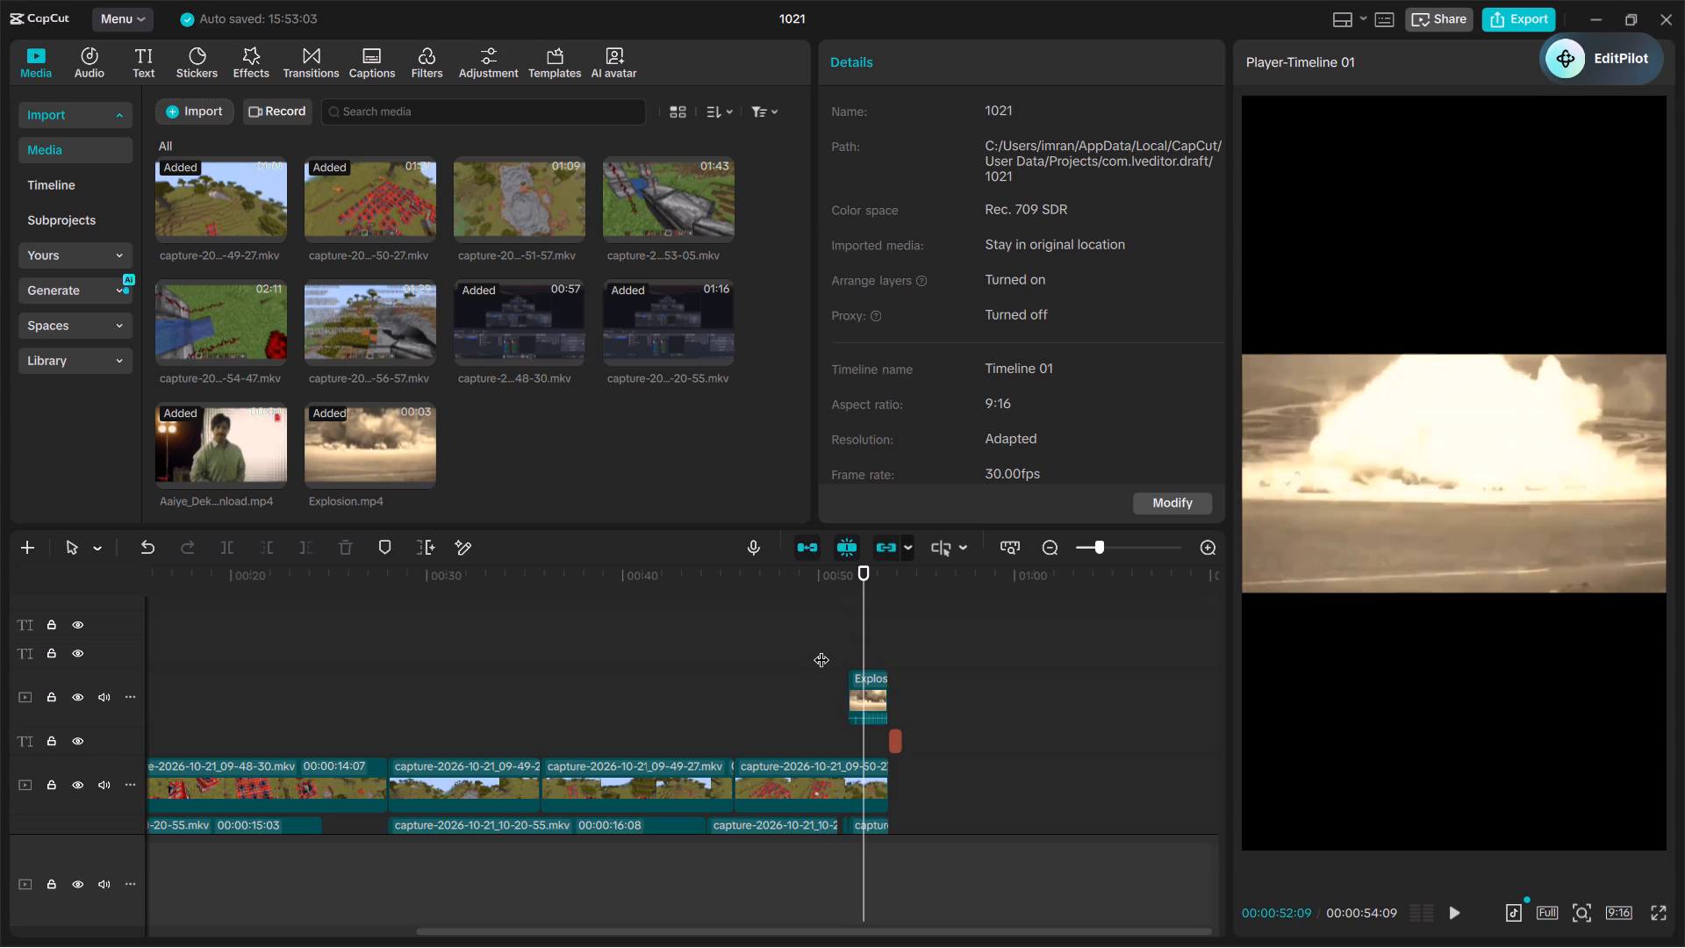
# Find where the blast should begin and trim off the start of the Explosion clip up to 00:00:51:26.
pyautogui.hotkey('ctrl', '+')
pyautogui.hotkey('ctrl', '+')
pyautogui.hotkey('ctrl', '+')
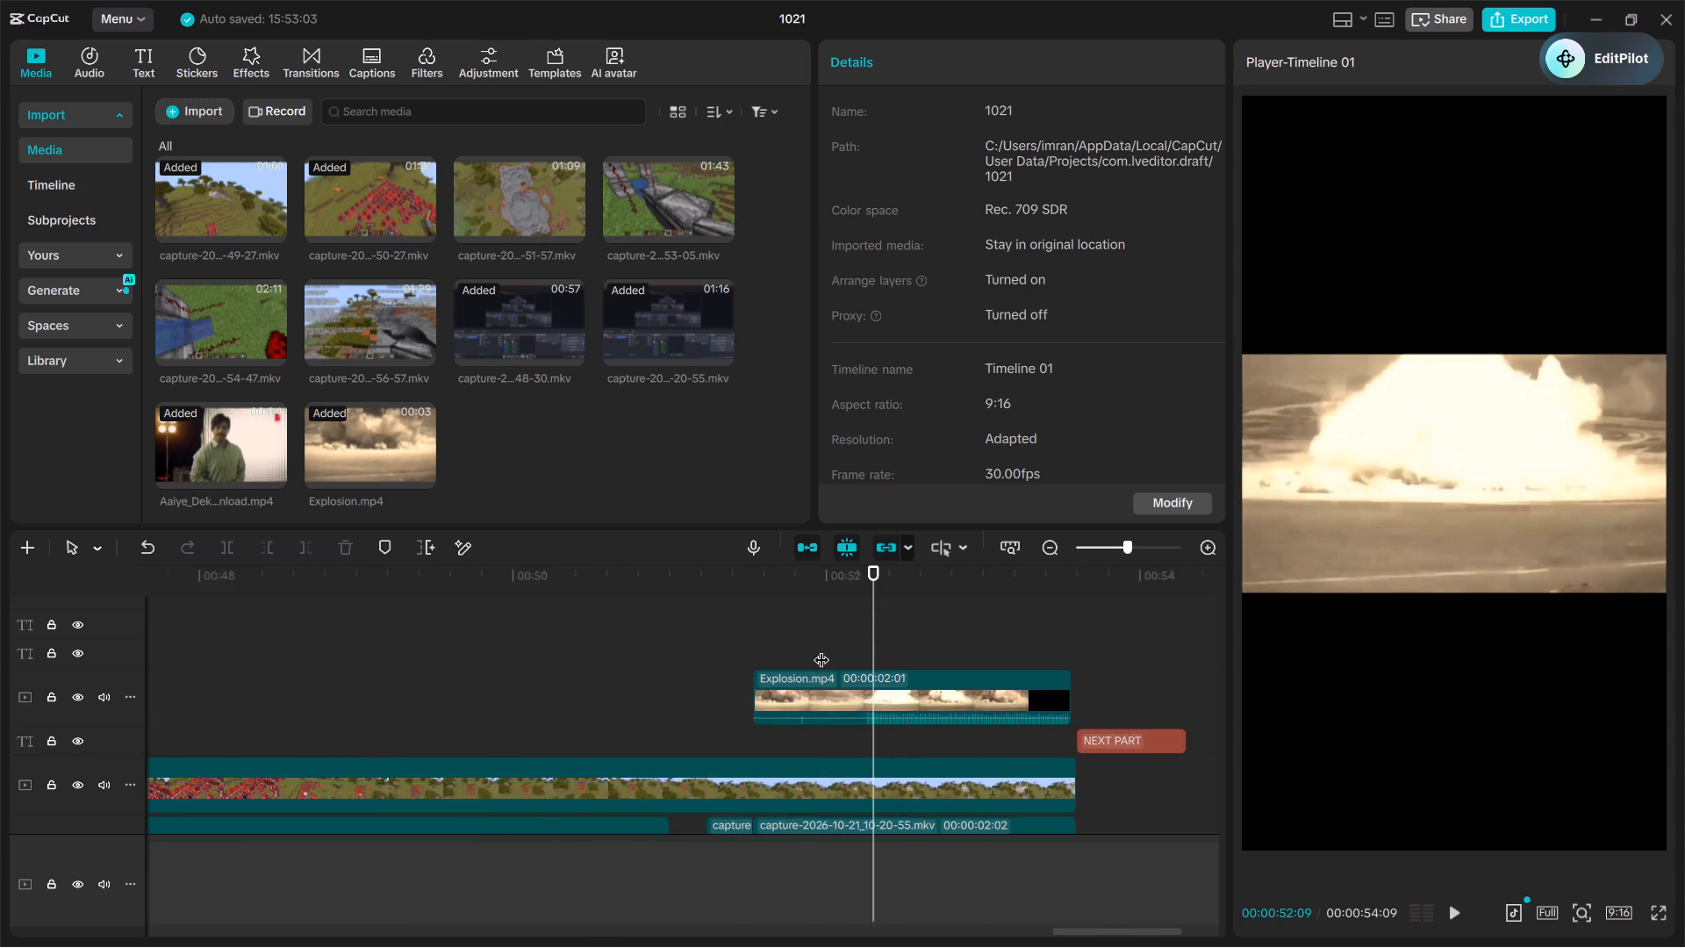
pyautogui.hotkey('ctrl', '+')
pyautogui.click(603, 657)
pyautogui.click(852, 652)
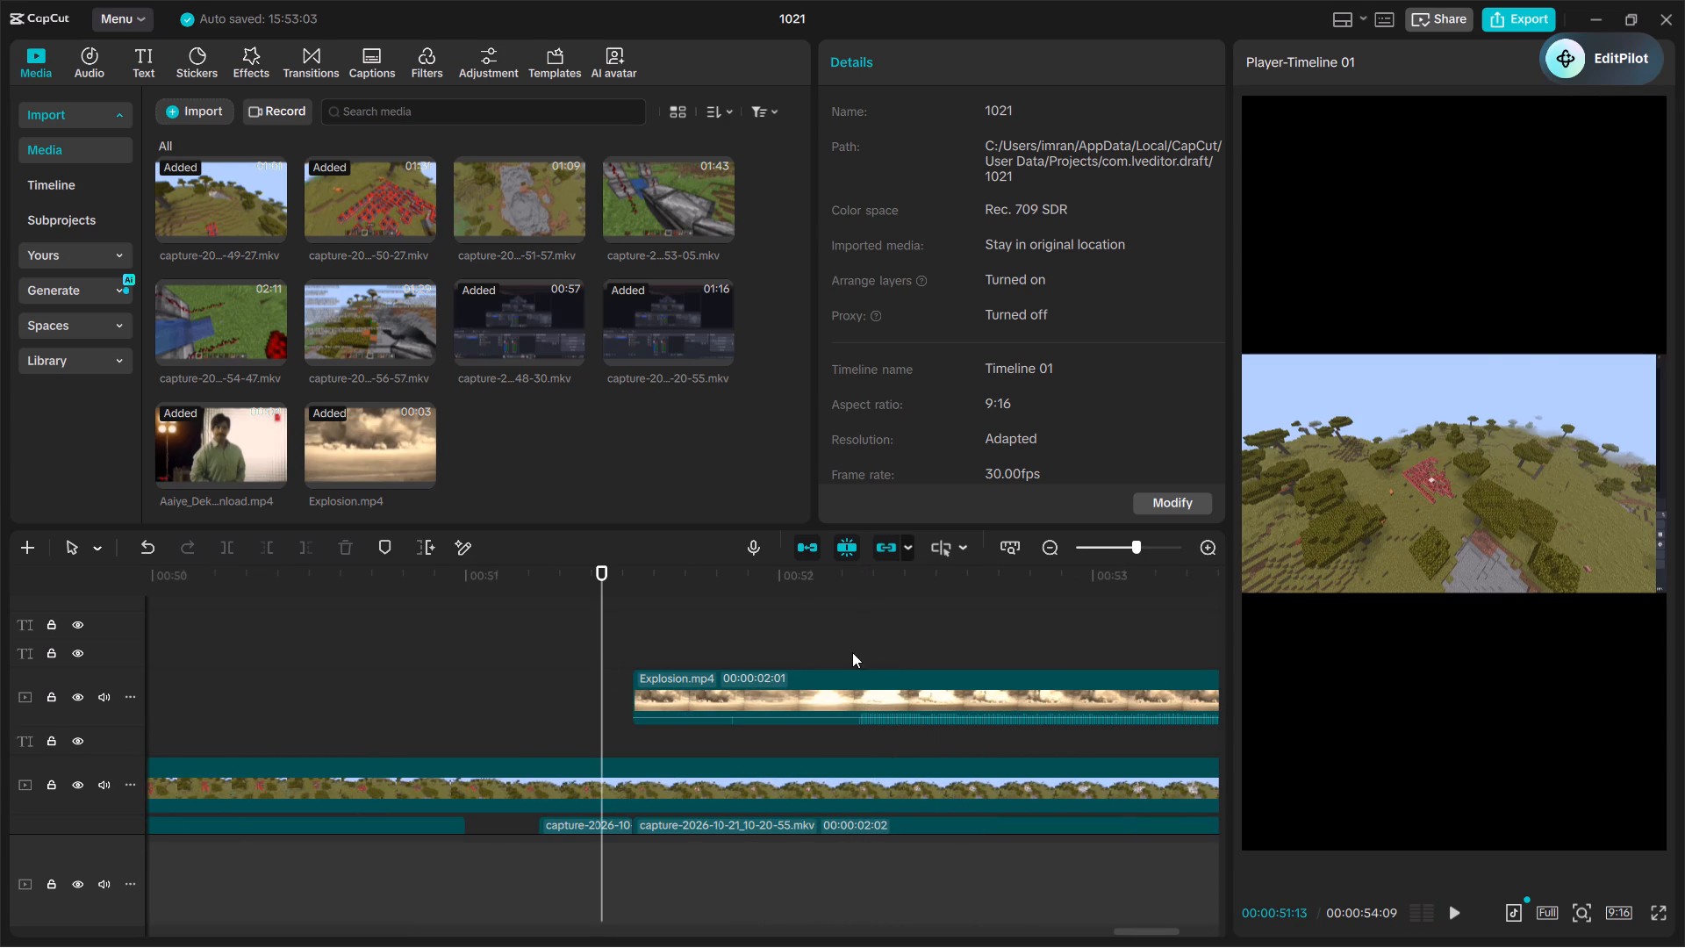
pyautogui.click(829, 707)
pyautogui.press('space')
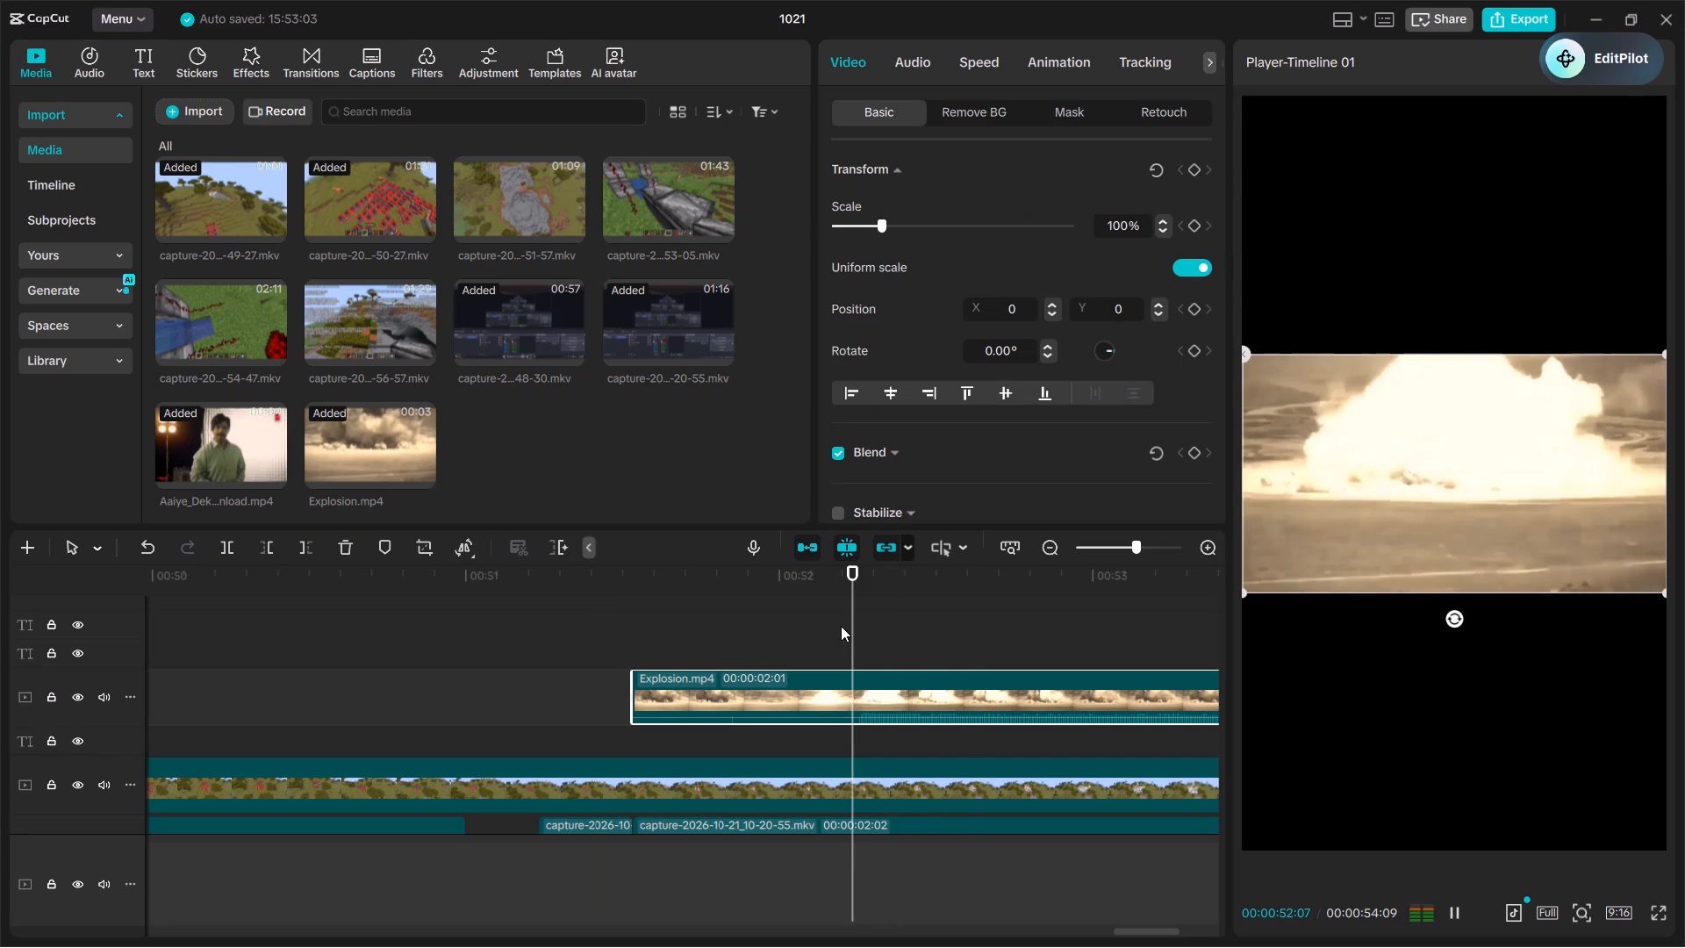
pyautogui.press('space')
pyautogui.click(671, 644)
pyautogui.press('space')
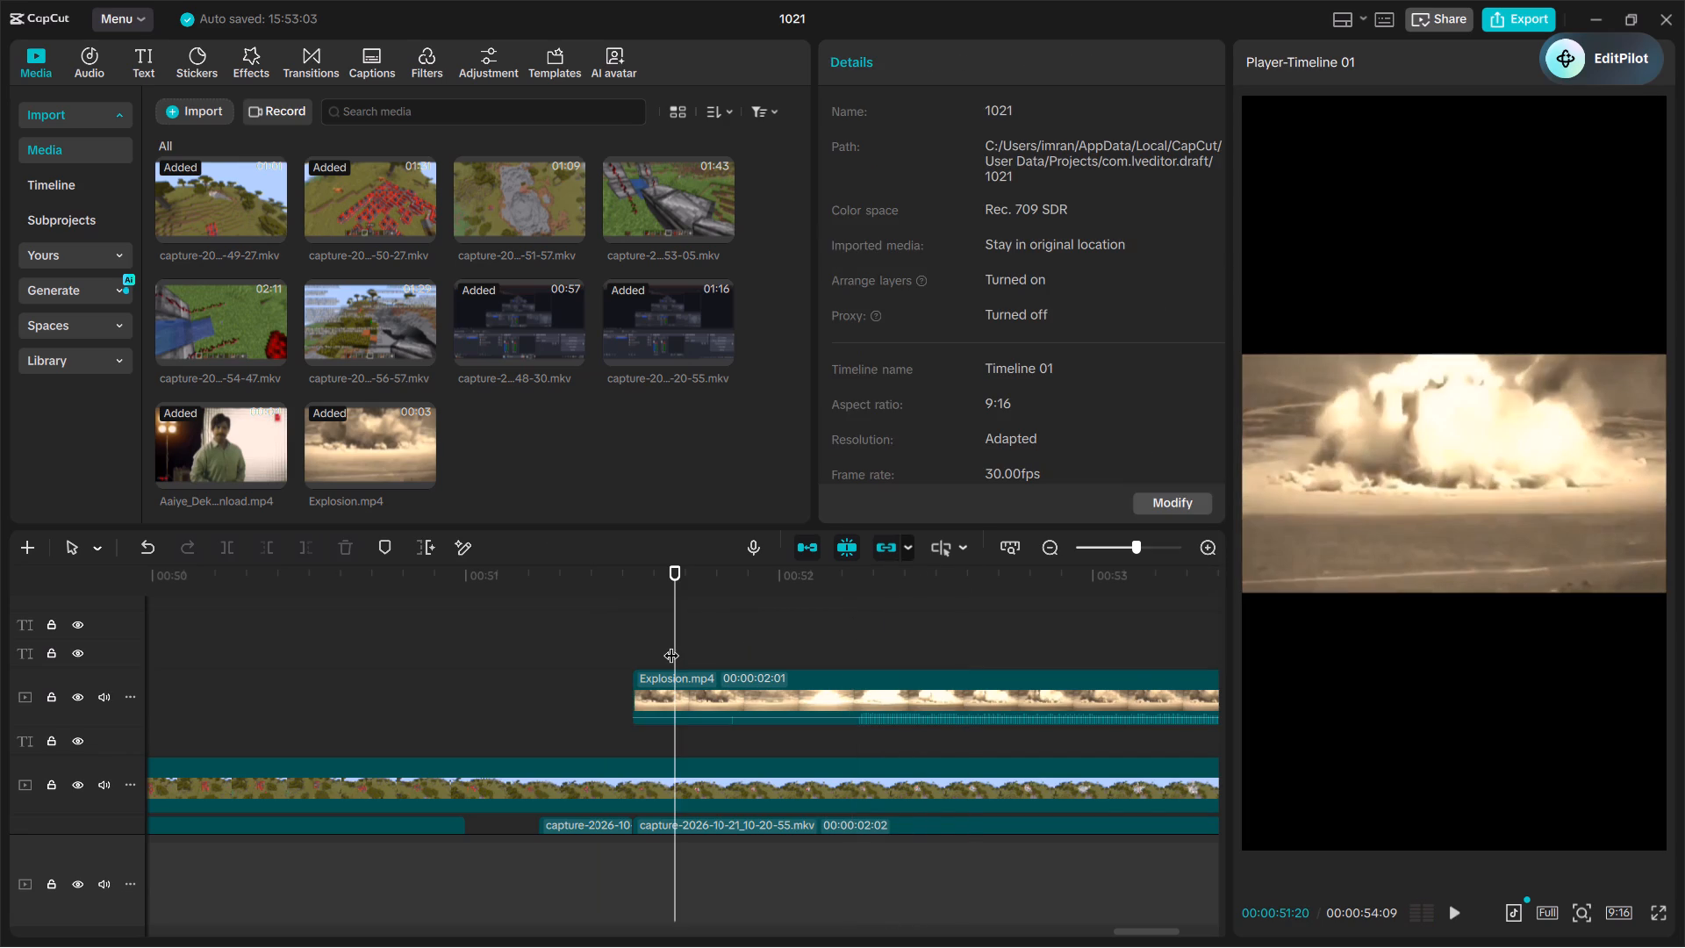
pyautogui.press('space')
pyautogui.press('space')
pyautogui.press('space')
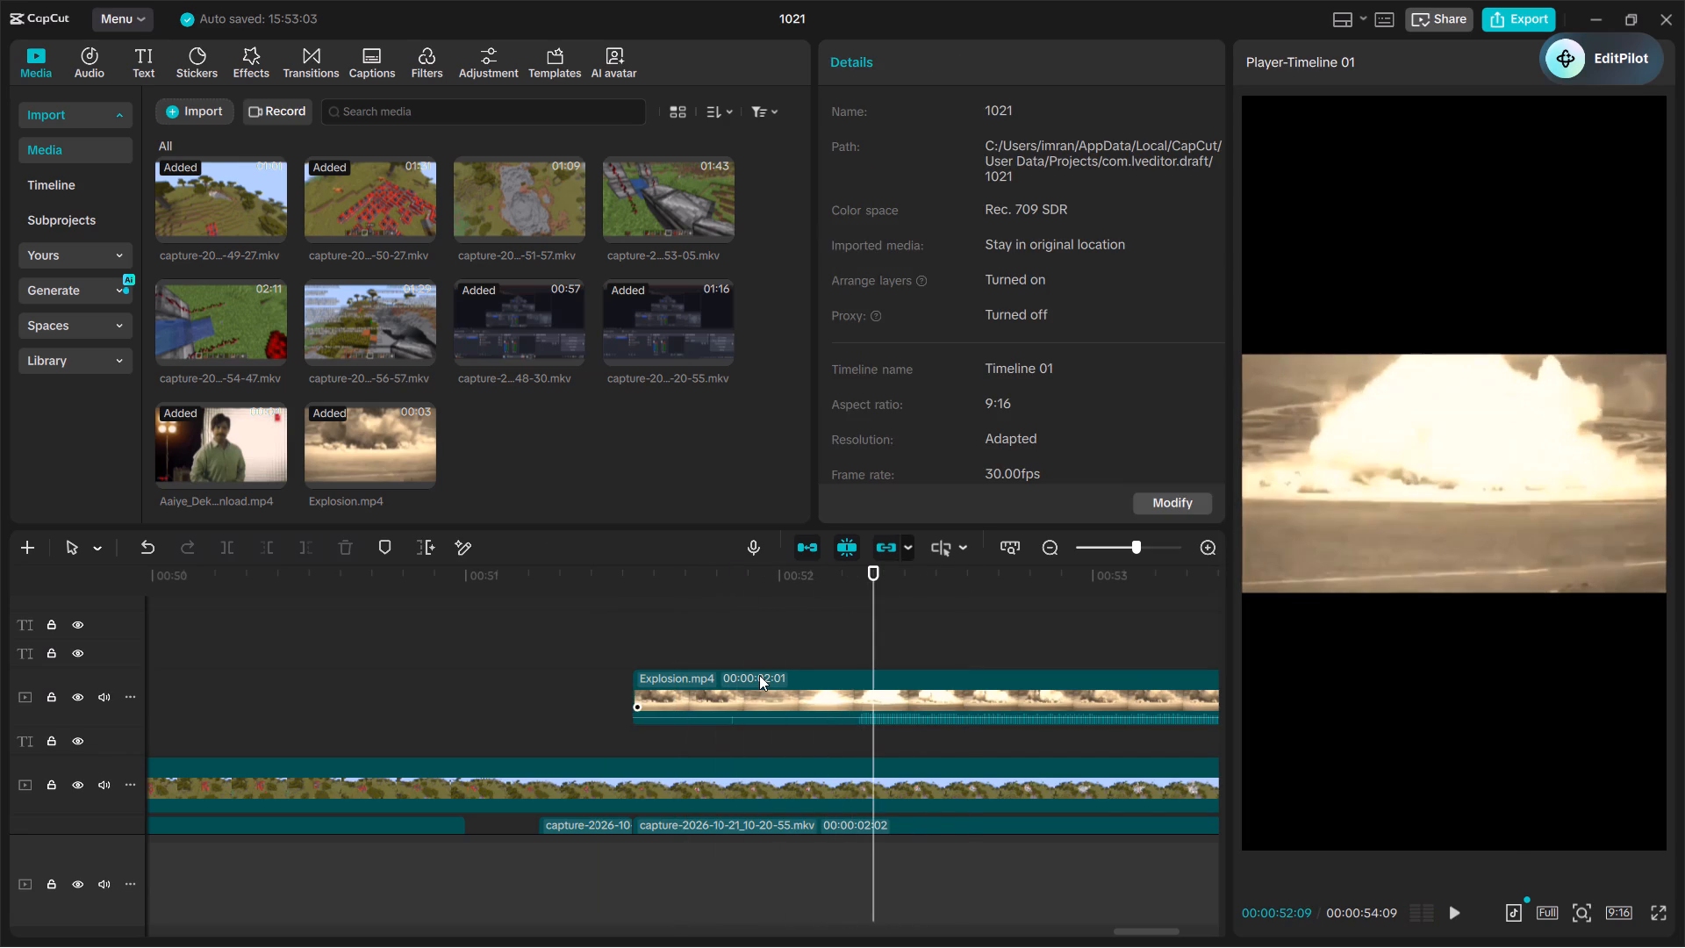
pyautogui.click(737, 633)
pyautogui.click(751, 709)
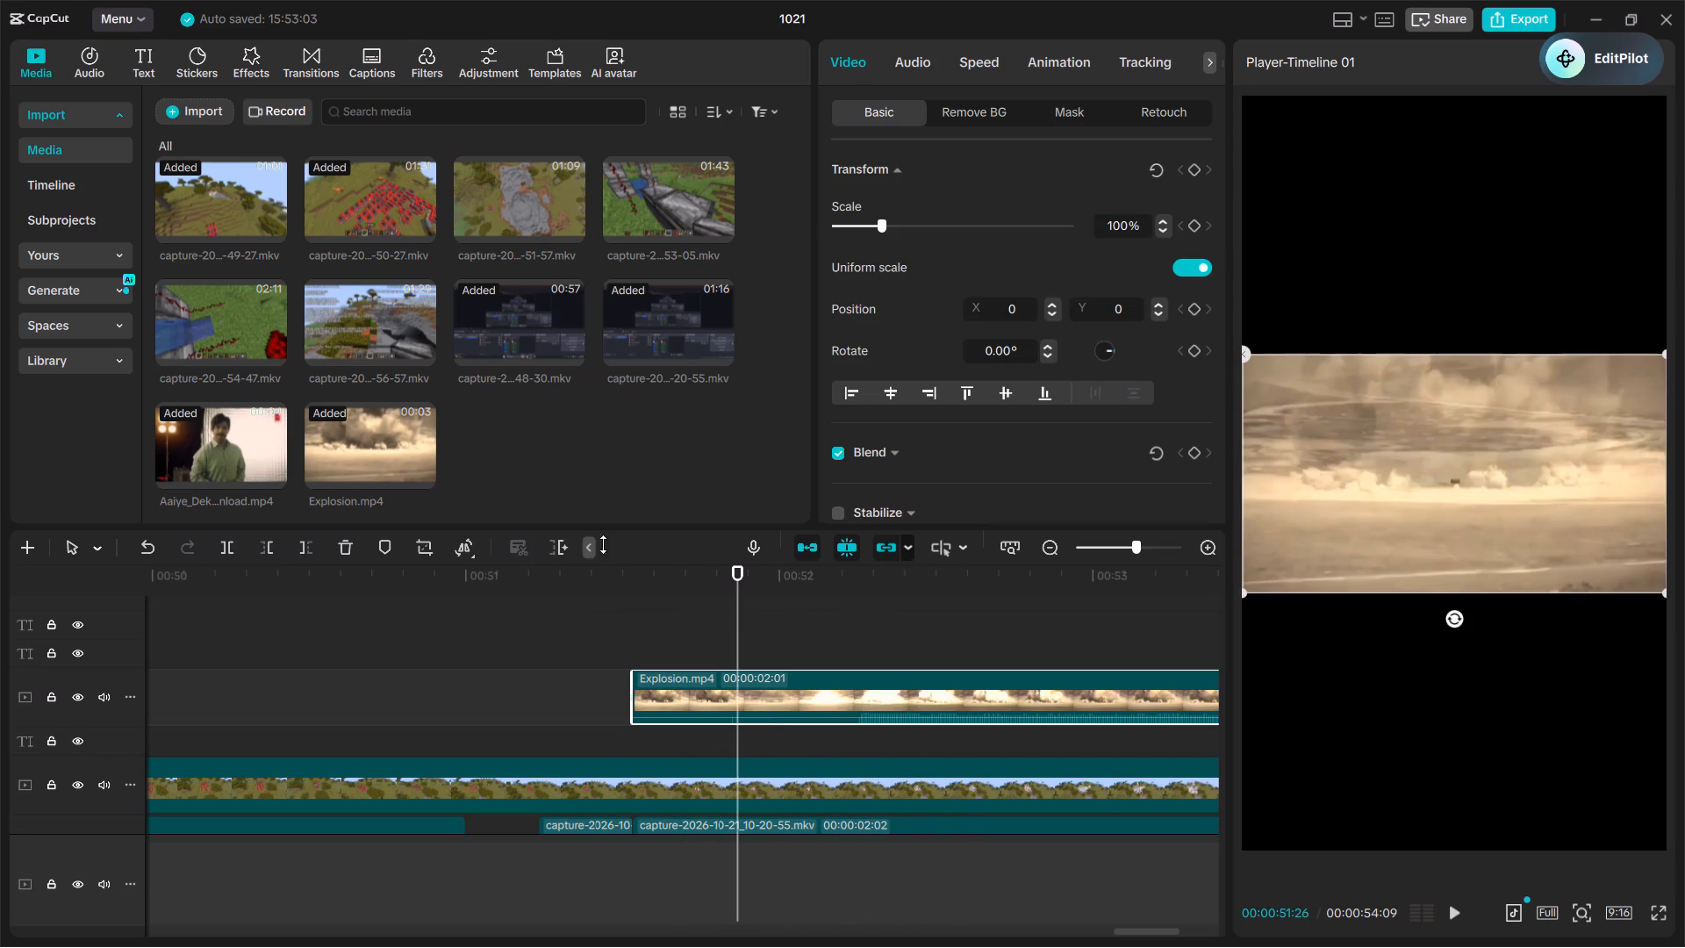
pyautogui.click(269, 553)
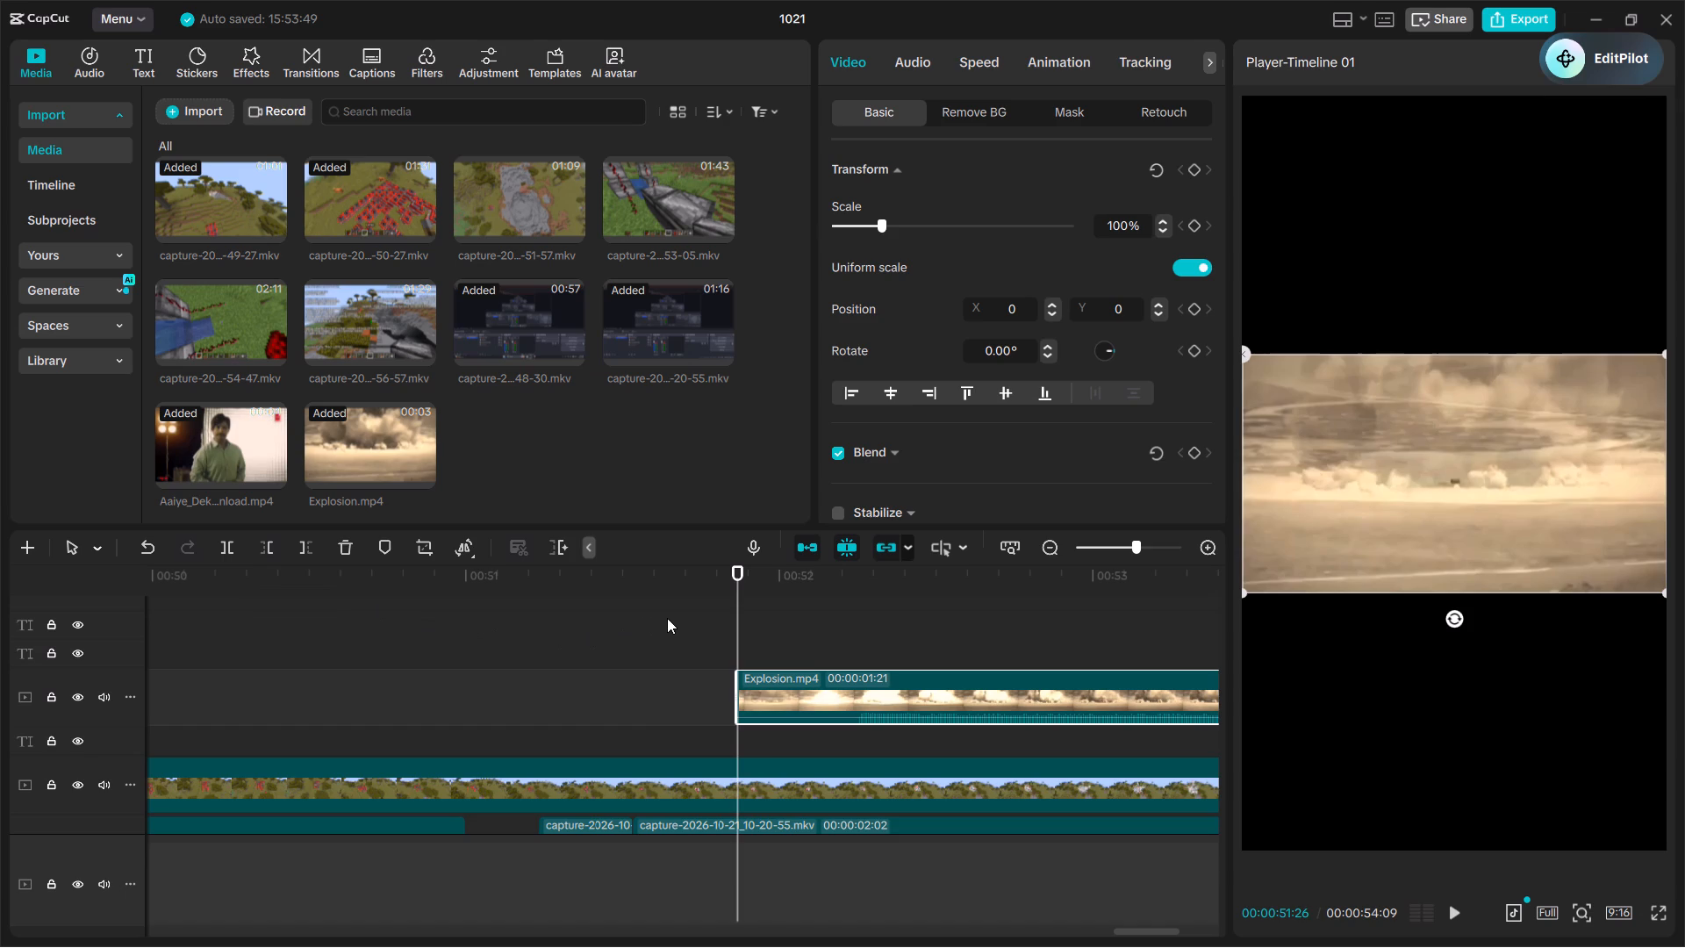
# Play the ending through the trimmed Explosion clip and the NEXT PART COMING title, checking the sound against the last narration clip.
pyautogui.press('space')
pyautogui.press('space')
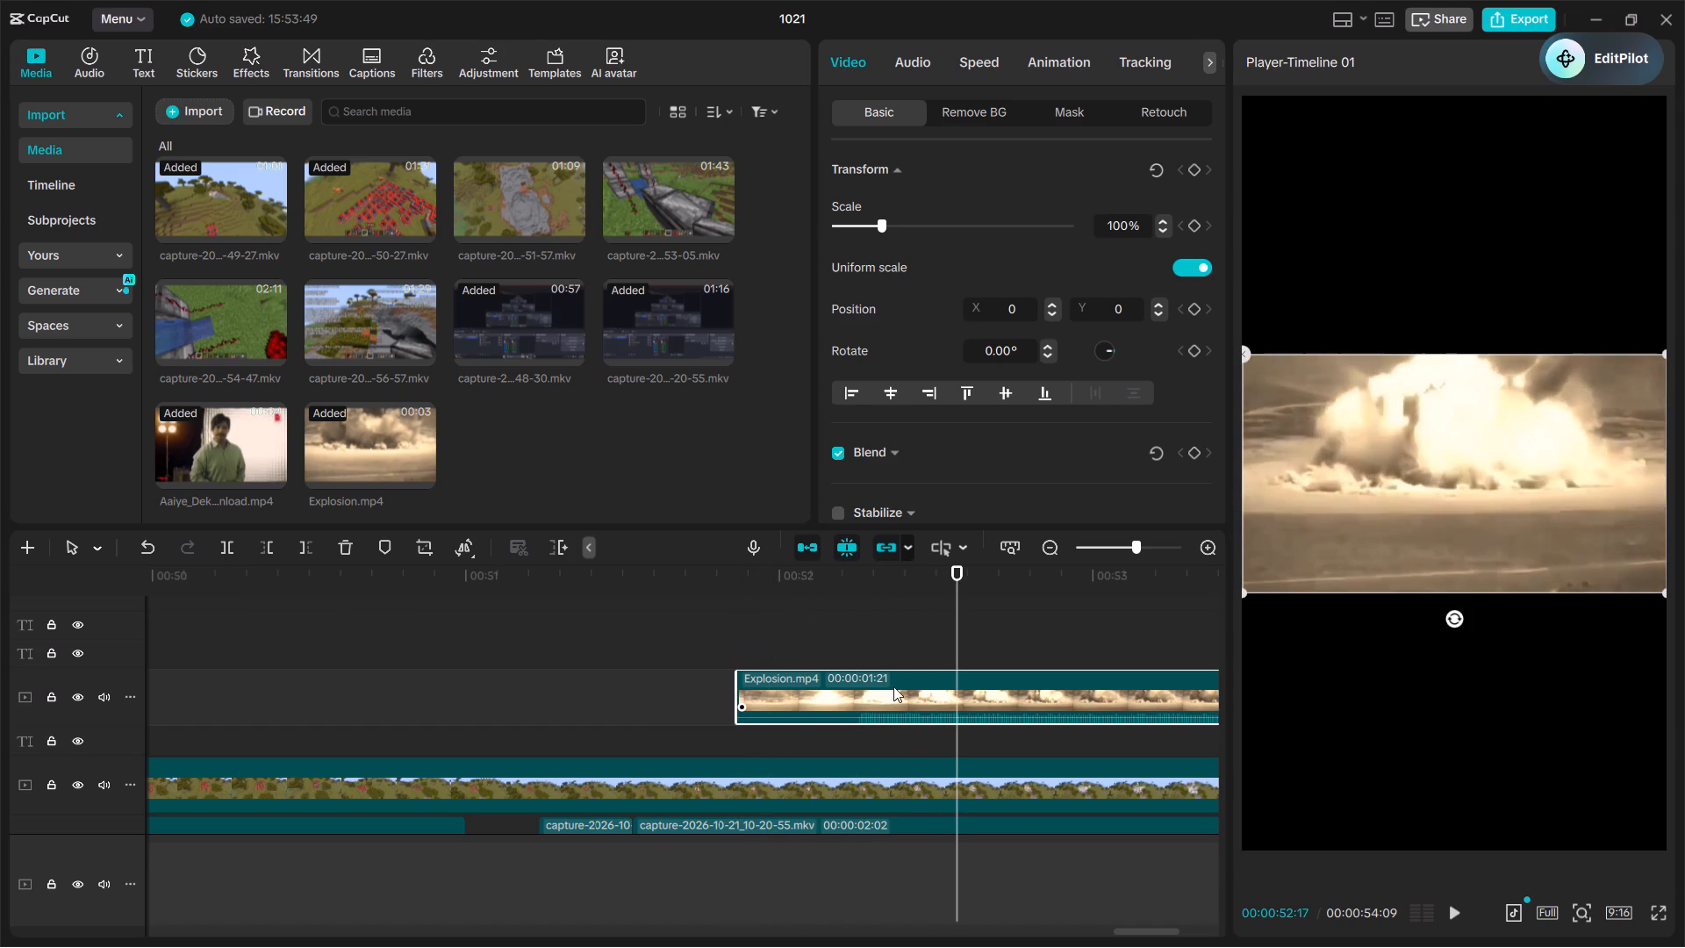
pyautogui.scroll(-2, 749, 675)
pyautogui.click(751, 749)
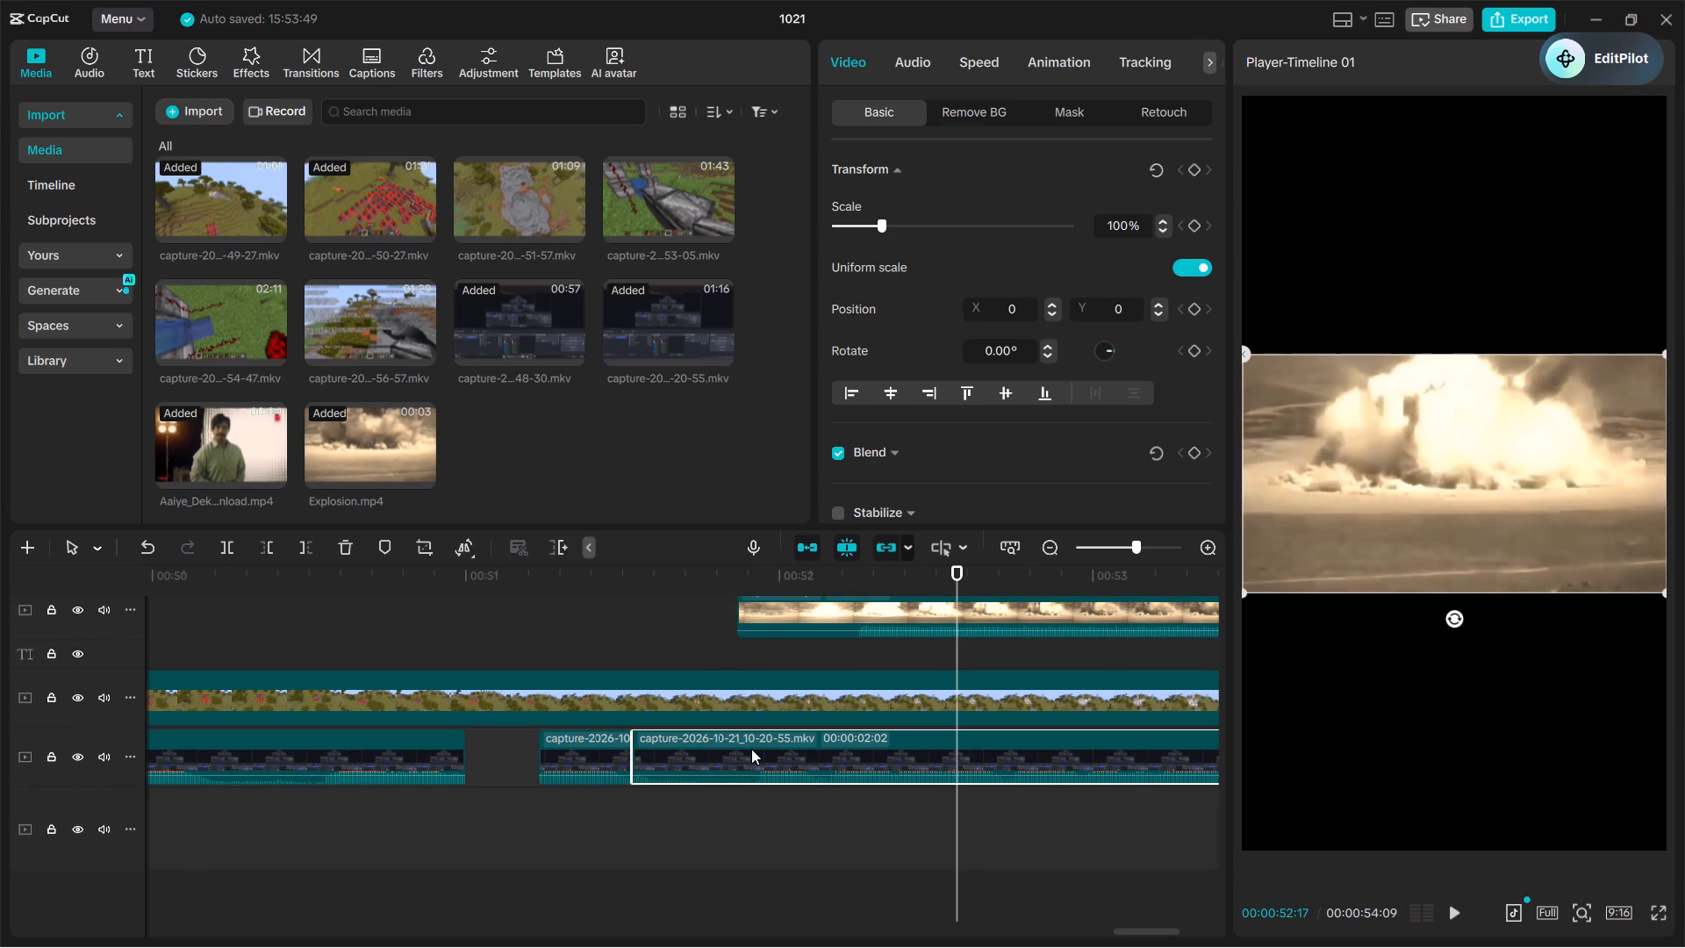
pyautogui.hotkey('ctrl', '-')
pyautogui.hotkey('ctrl', '-')
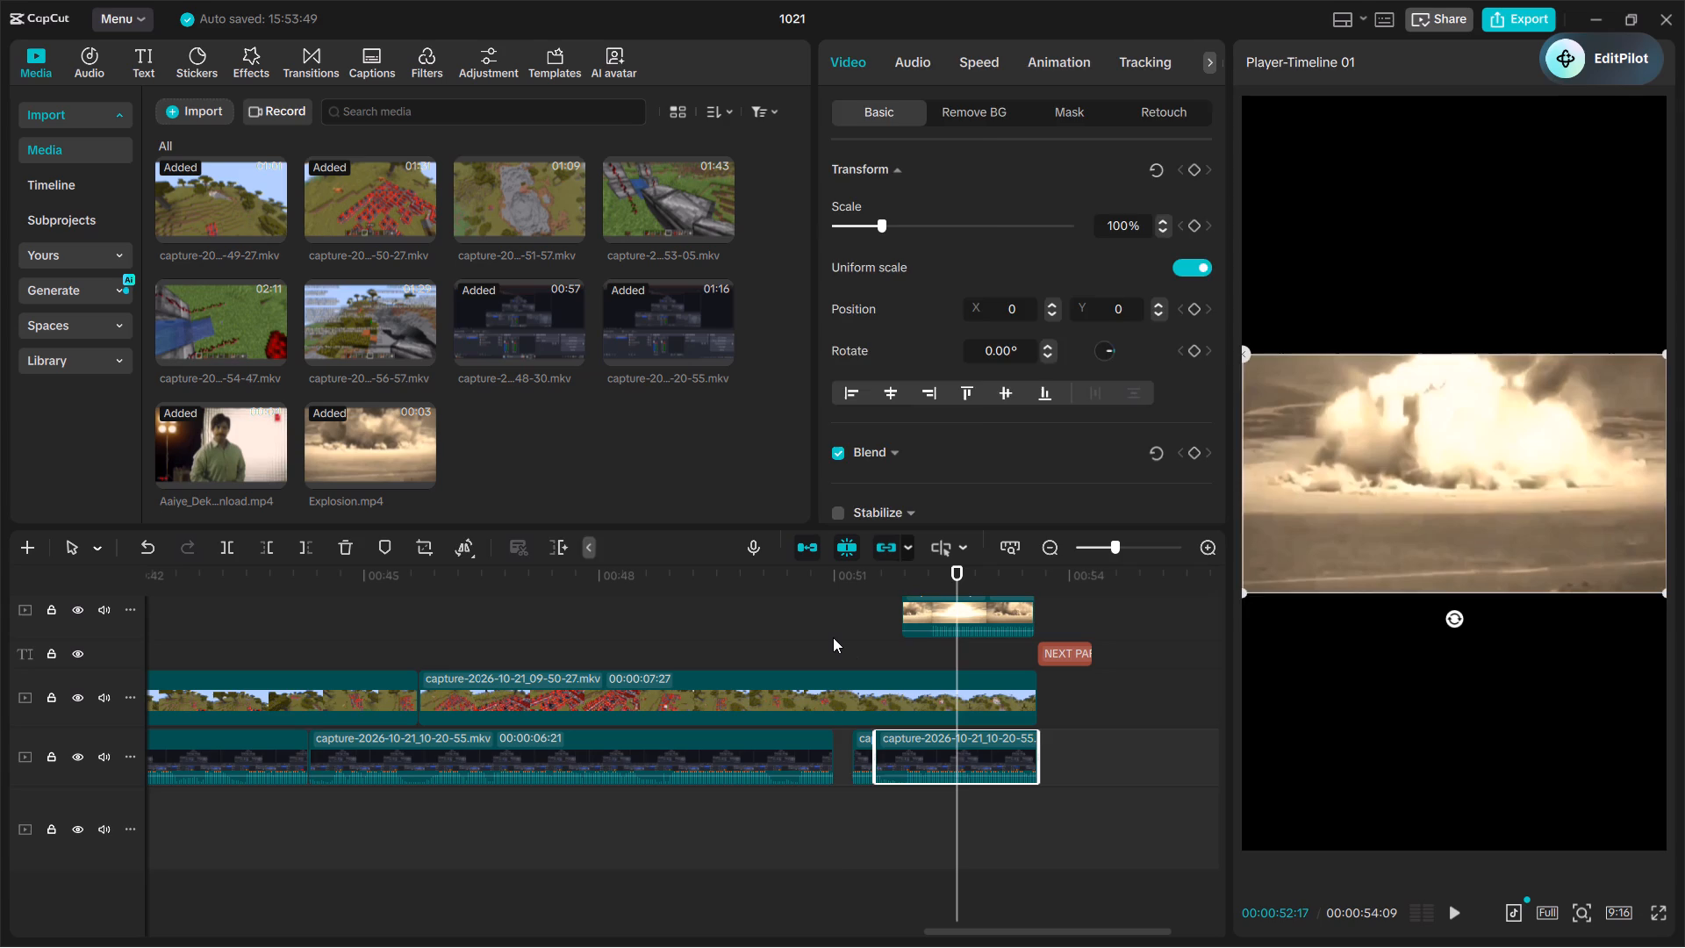
pyautogui.click(833, 637)
pyautogui.press('space')
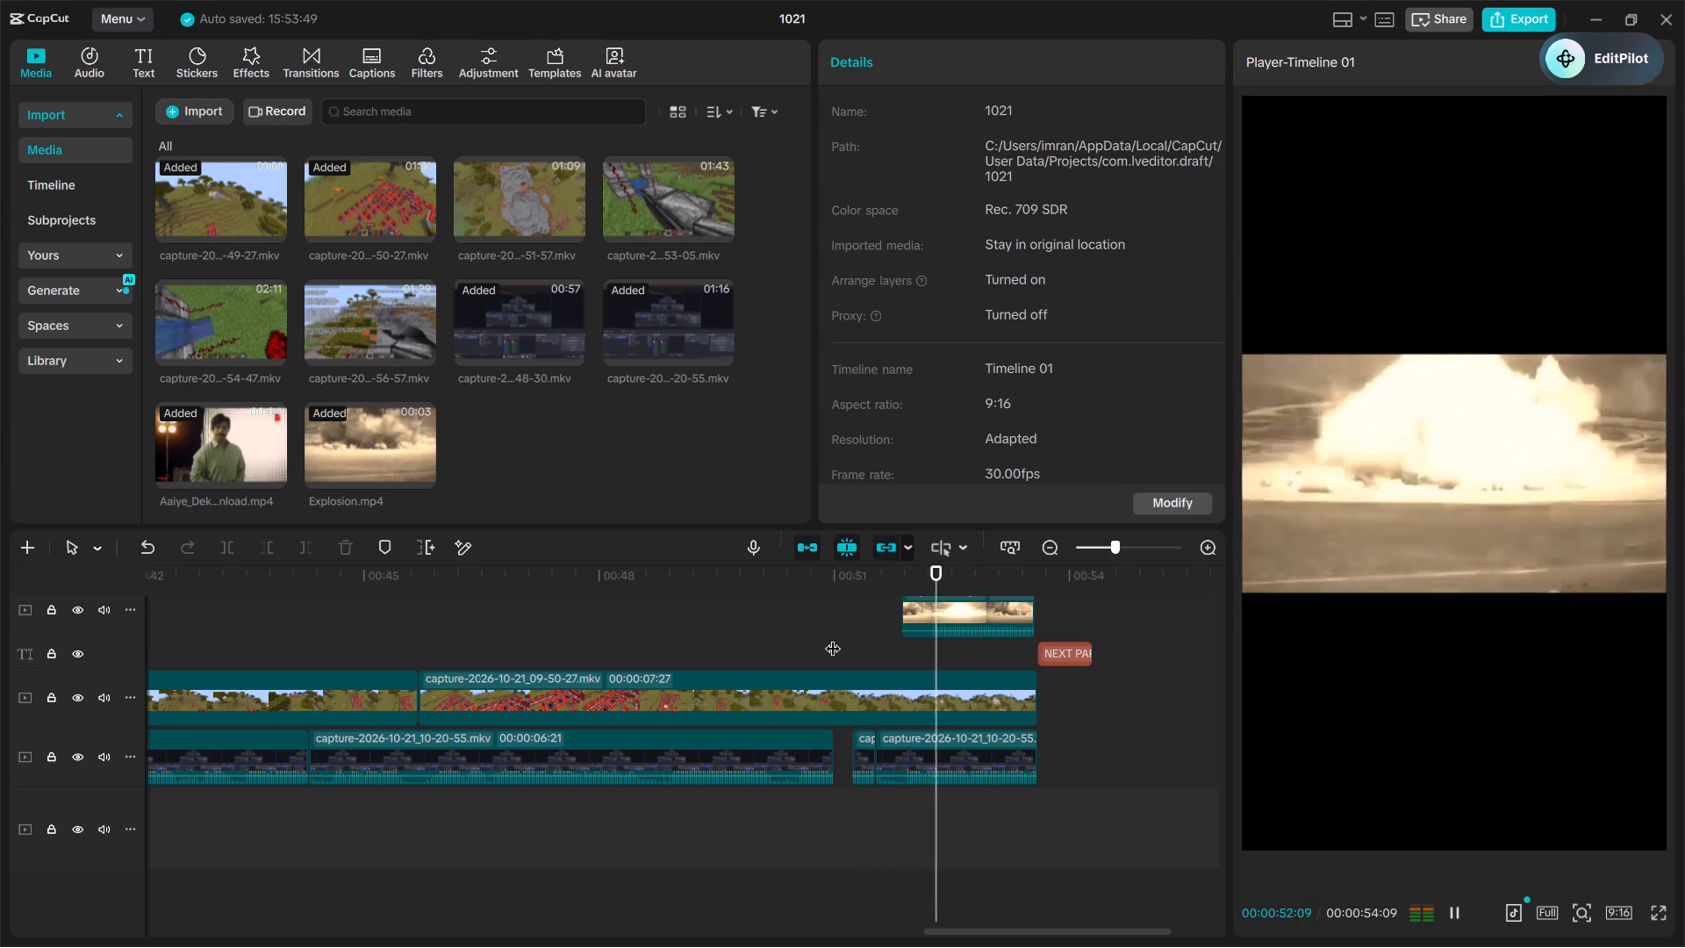
pyautogui.press('space')
pyautogui.press('space')
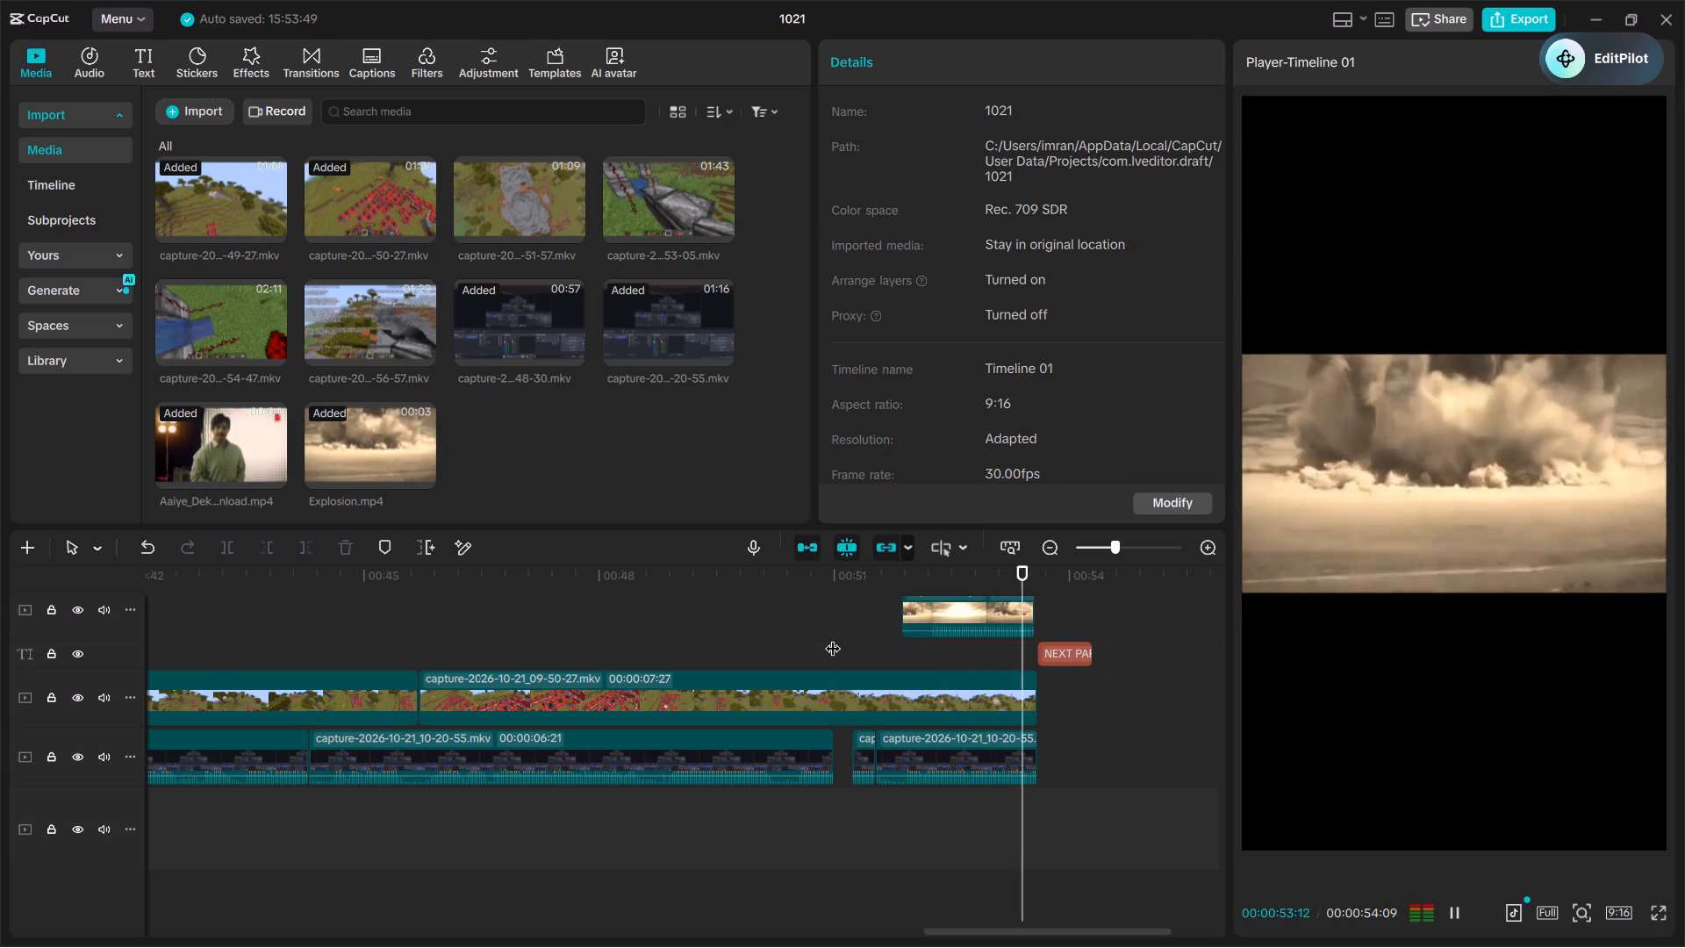
pyautogui.press('space')
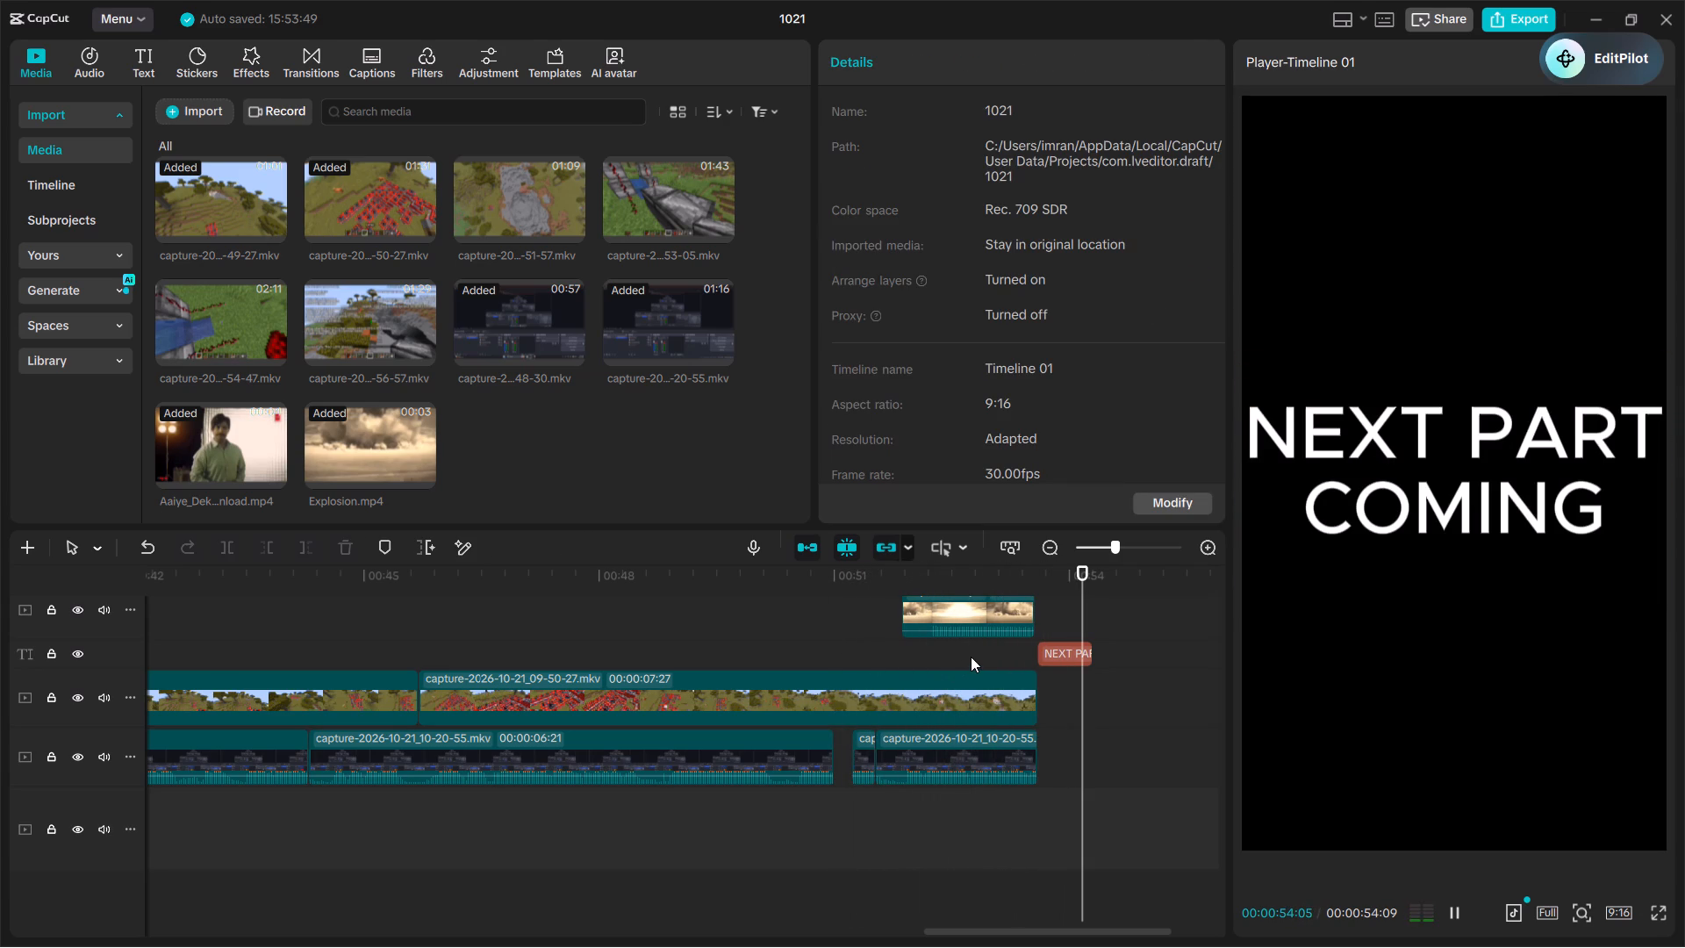
pyautogui.click(971, 657)
pyautogui.press('space')
pyautogui.press('space')
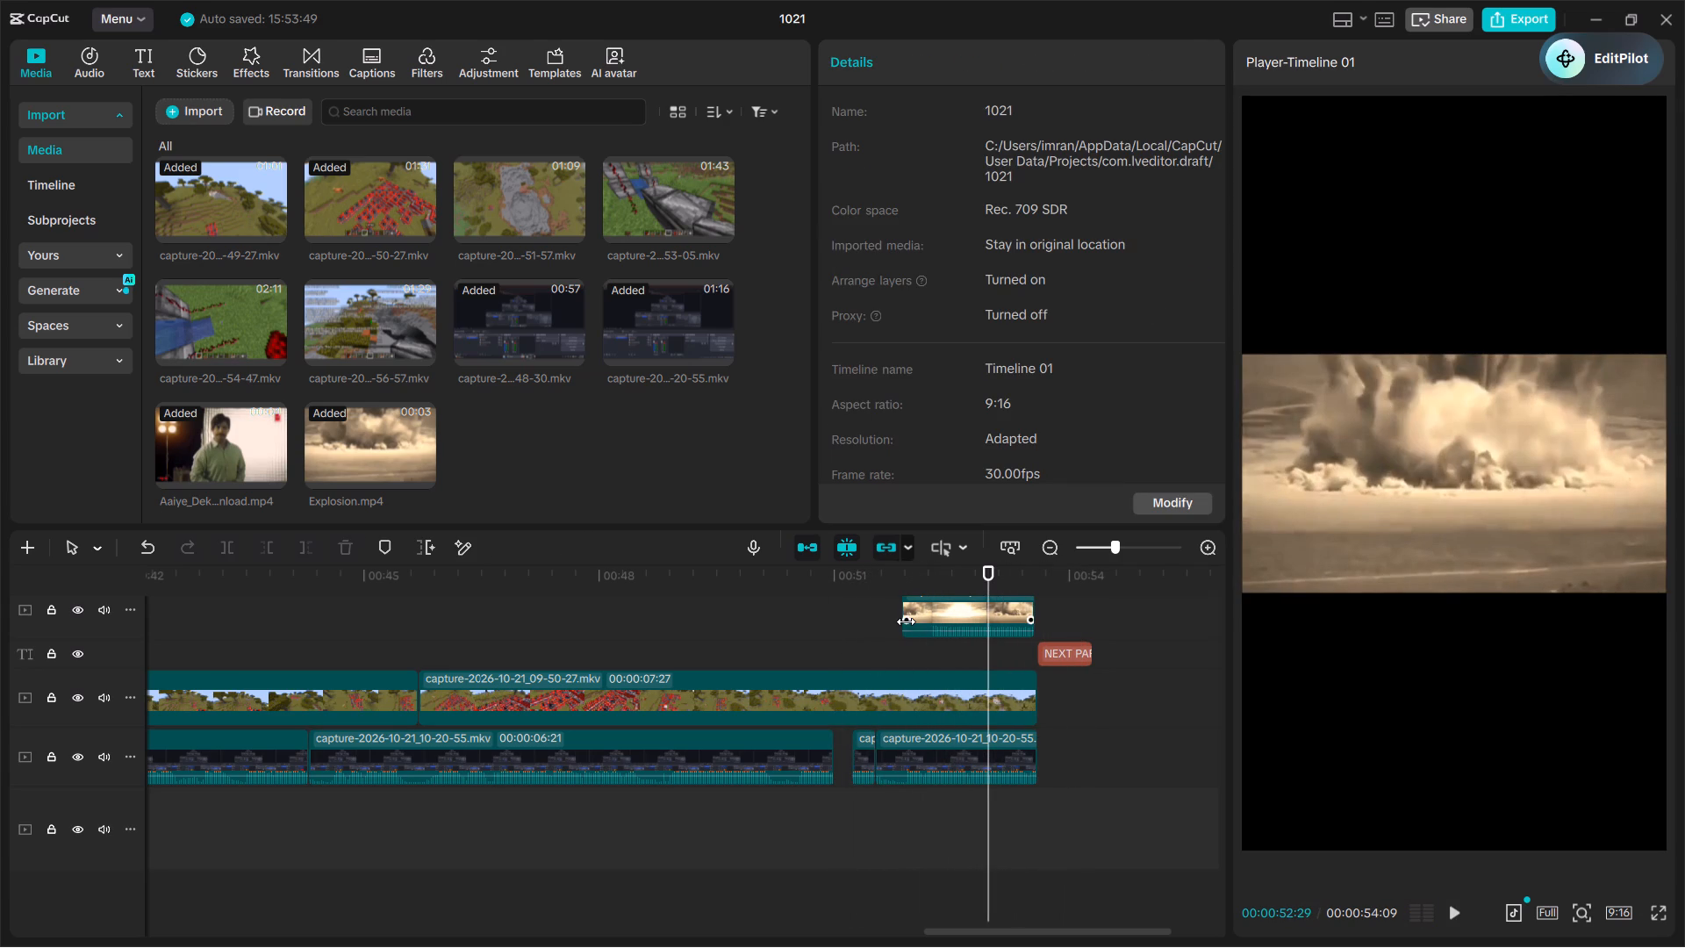
pyautogui.click(906, 621)
pyautogui.click(871, 648)
pyautogui.press('space')
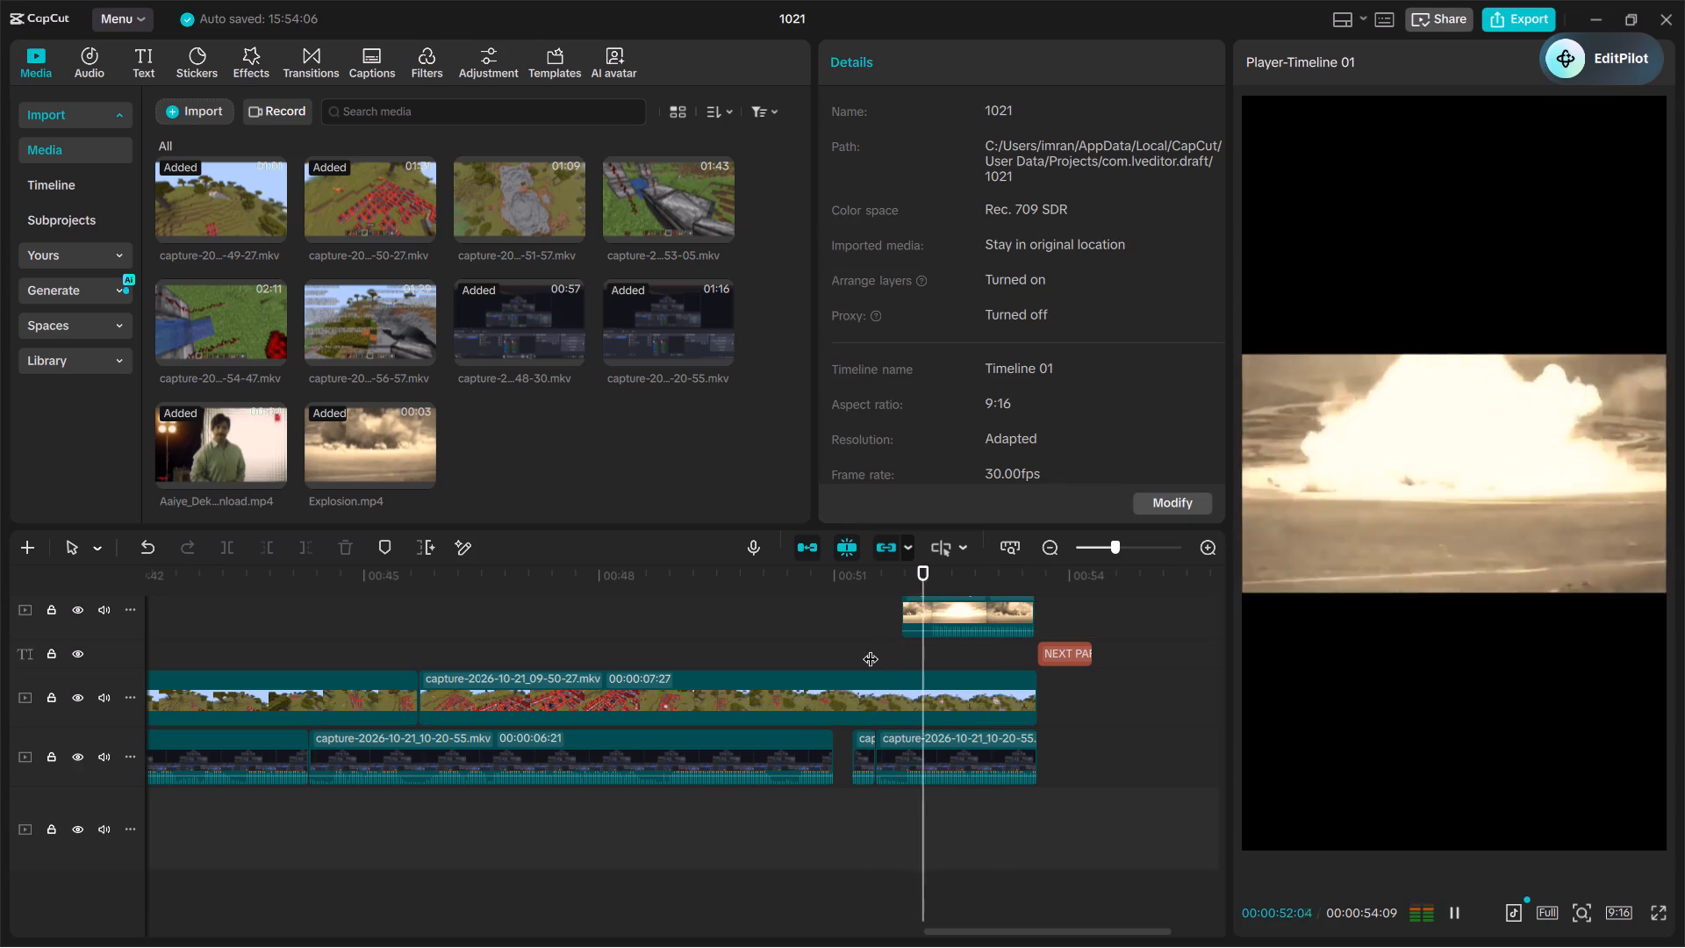
pyautogui.press('space')
# Delete the last narration clip beneath the Explosion clip and replay the ending.
pyautogui.click(959, 775)
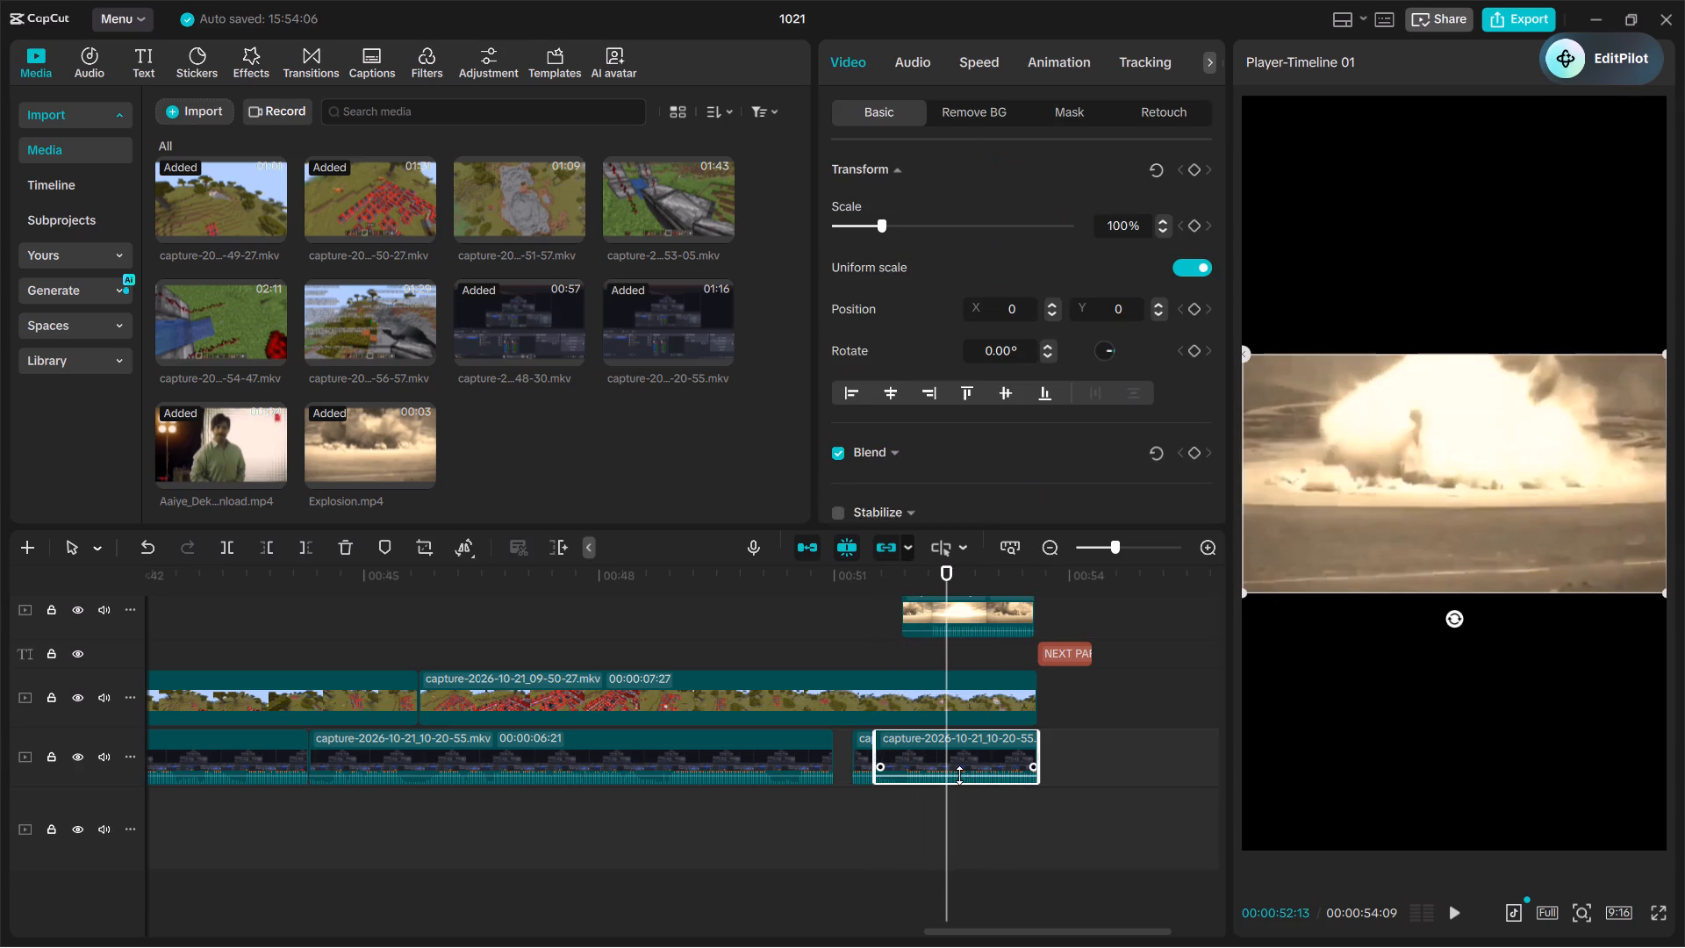
pyautogui.press('BackSpace')
pyautogui.click(864, 648)
pyautogui.press('space')
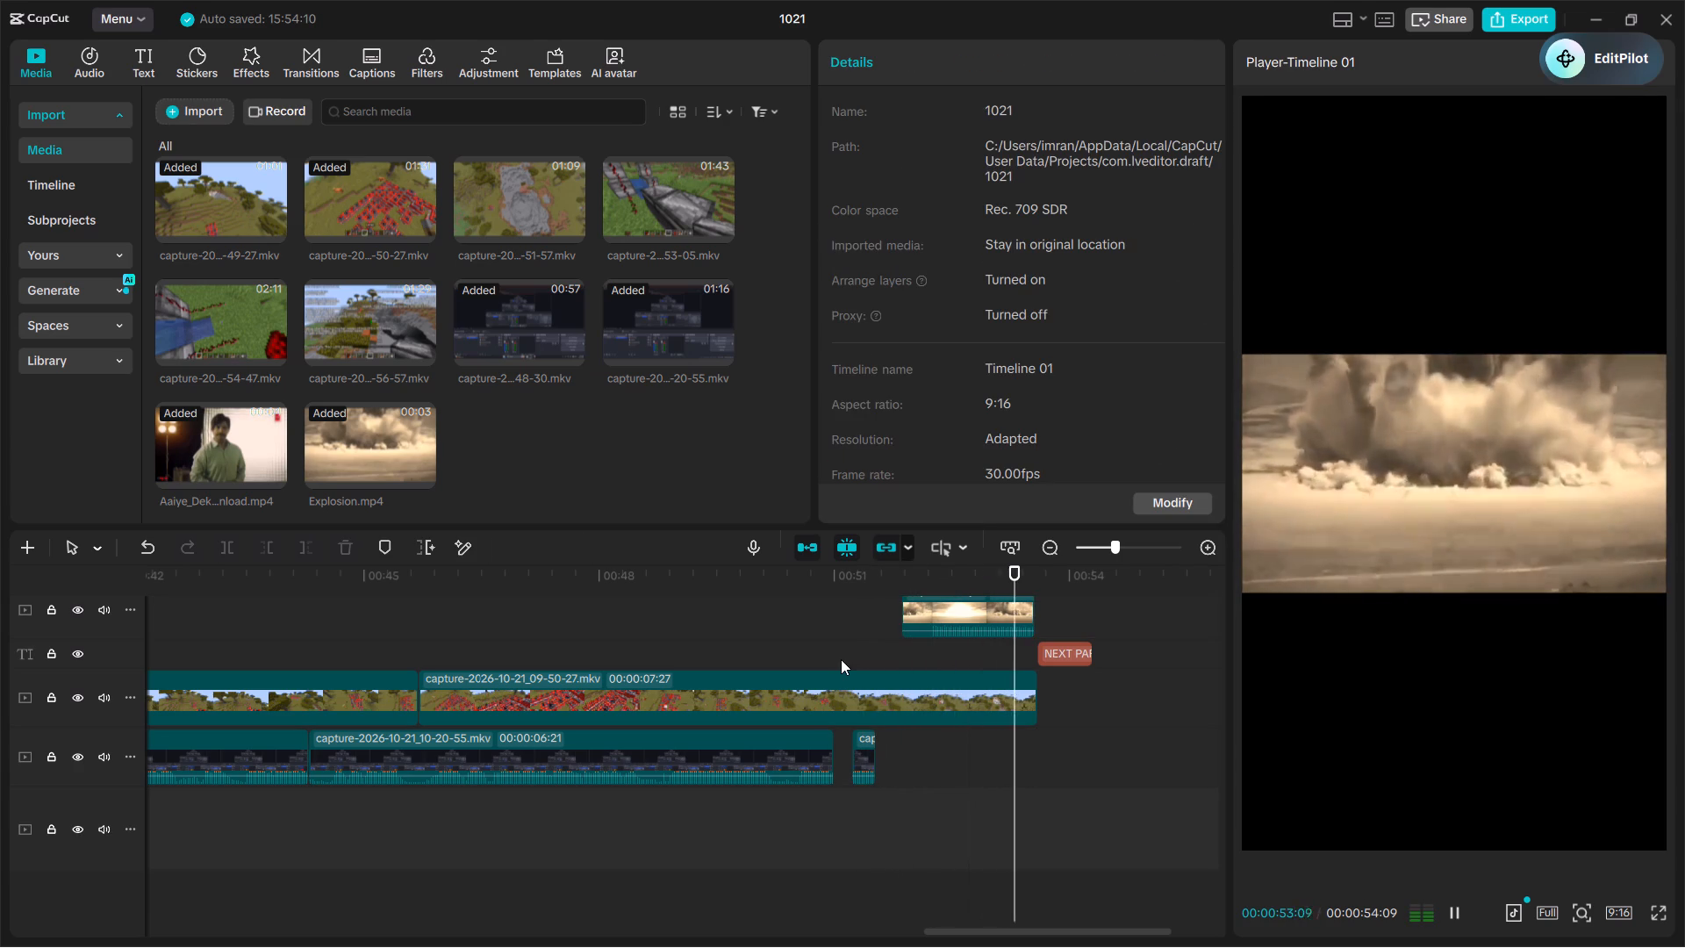
# Lower the Explosion clip's volume to -7.0 dB and replay the ending to check how loud the blast sounds.
pyautogui.press('space')
pyautogui.click(844, 659)
pyautogui.press('space')
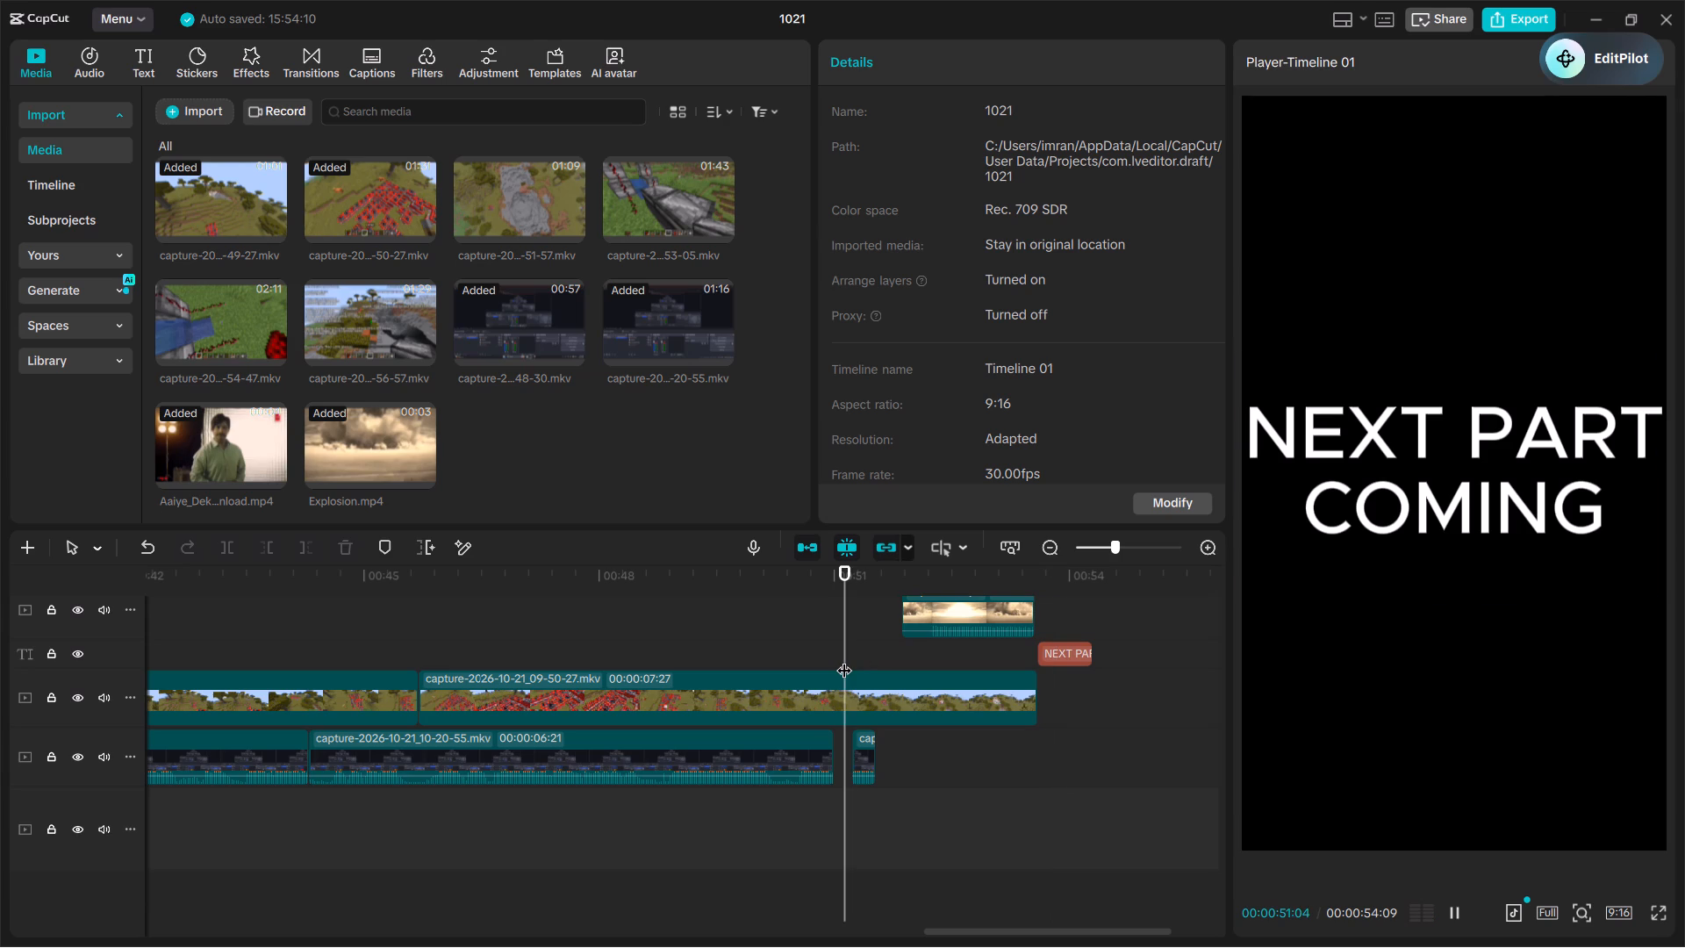
pyautogui.press('space')
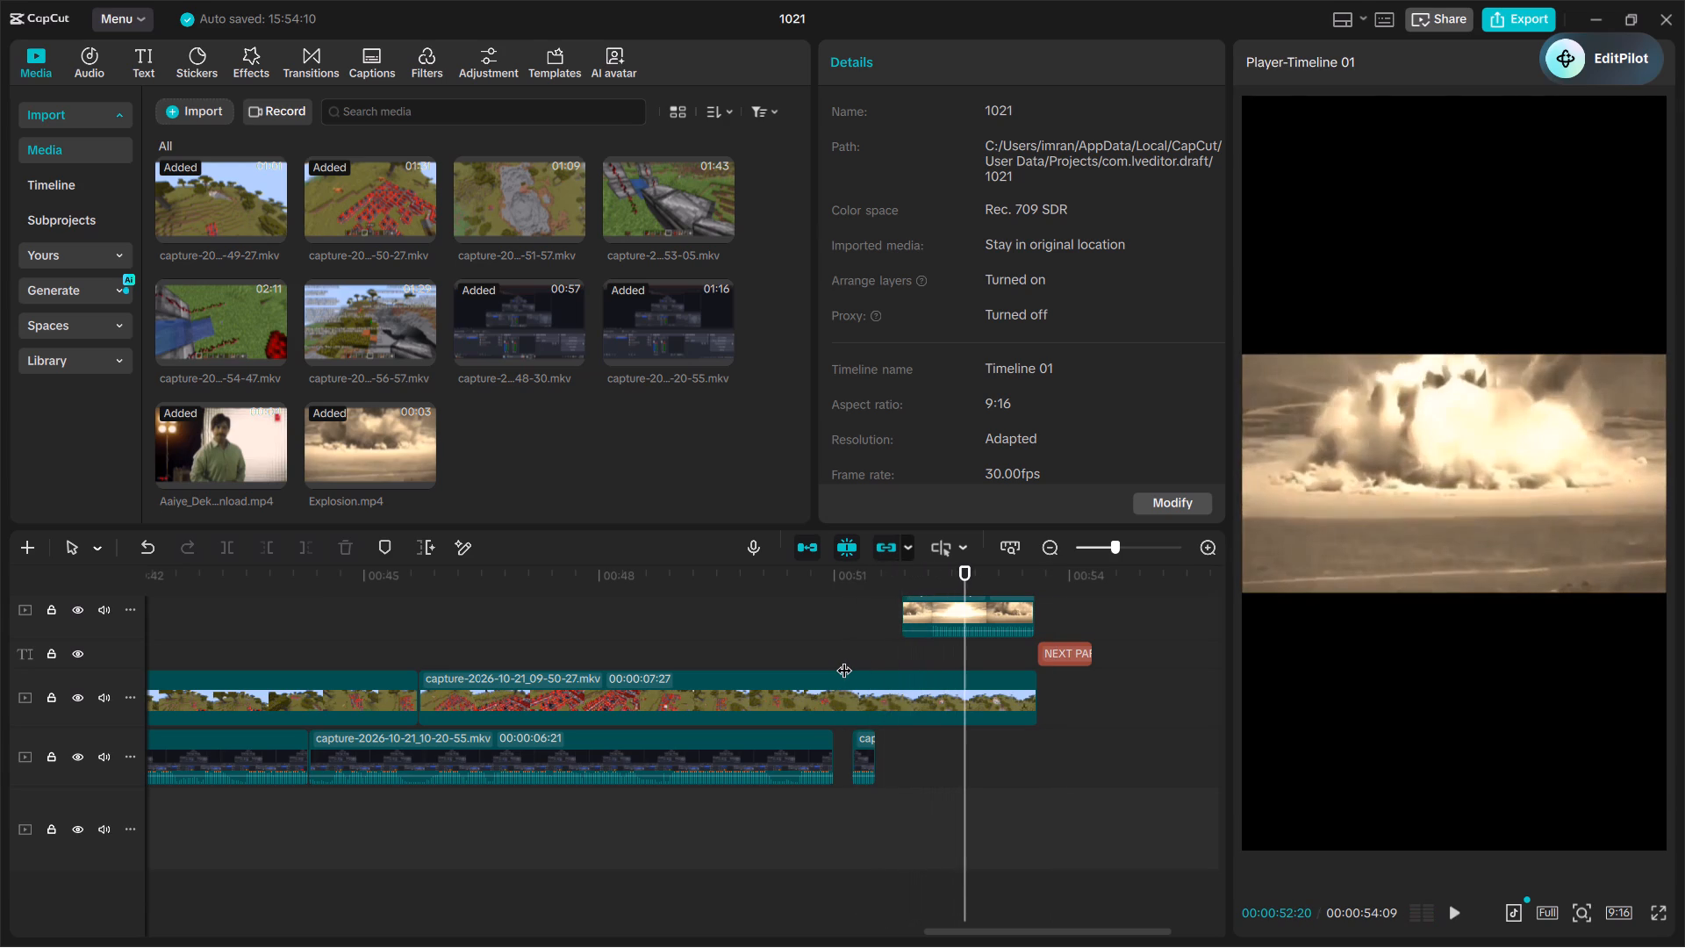
pyautogui.click(921, 637)
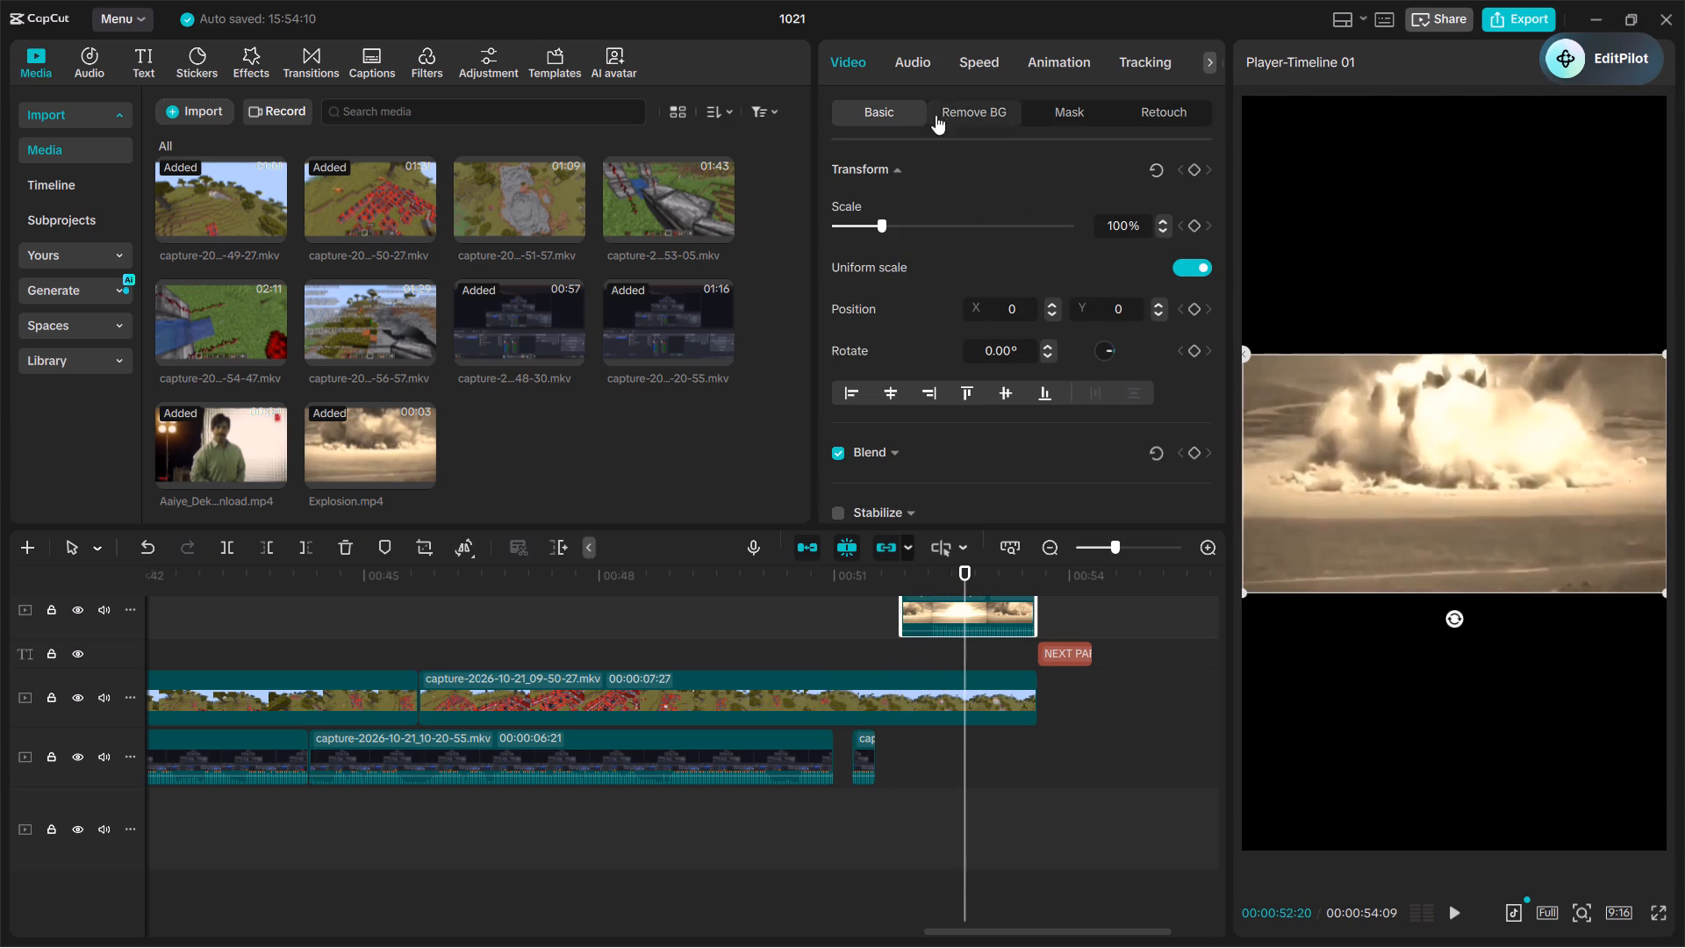
pyautogui.click(901, 76)
pyautogui.click(986, 215)
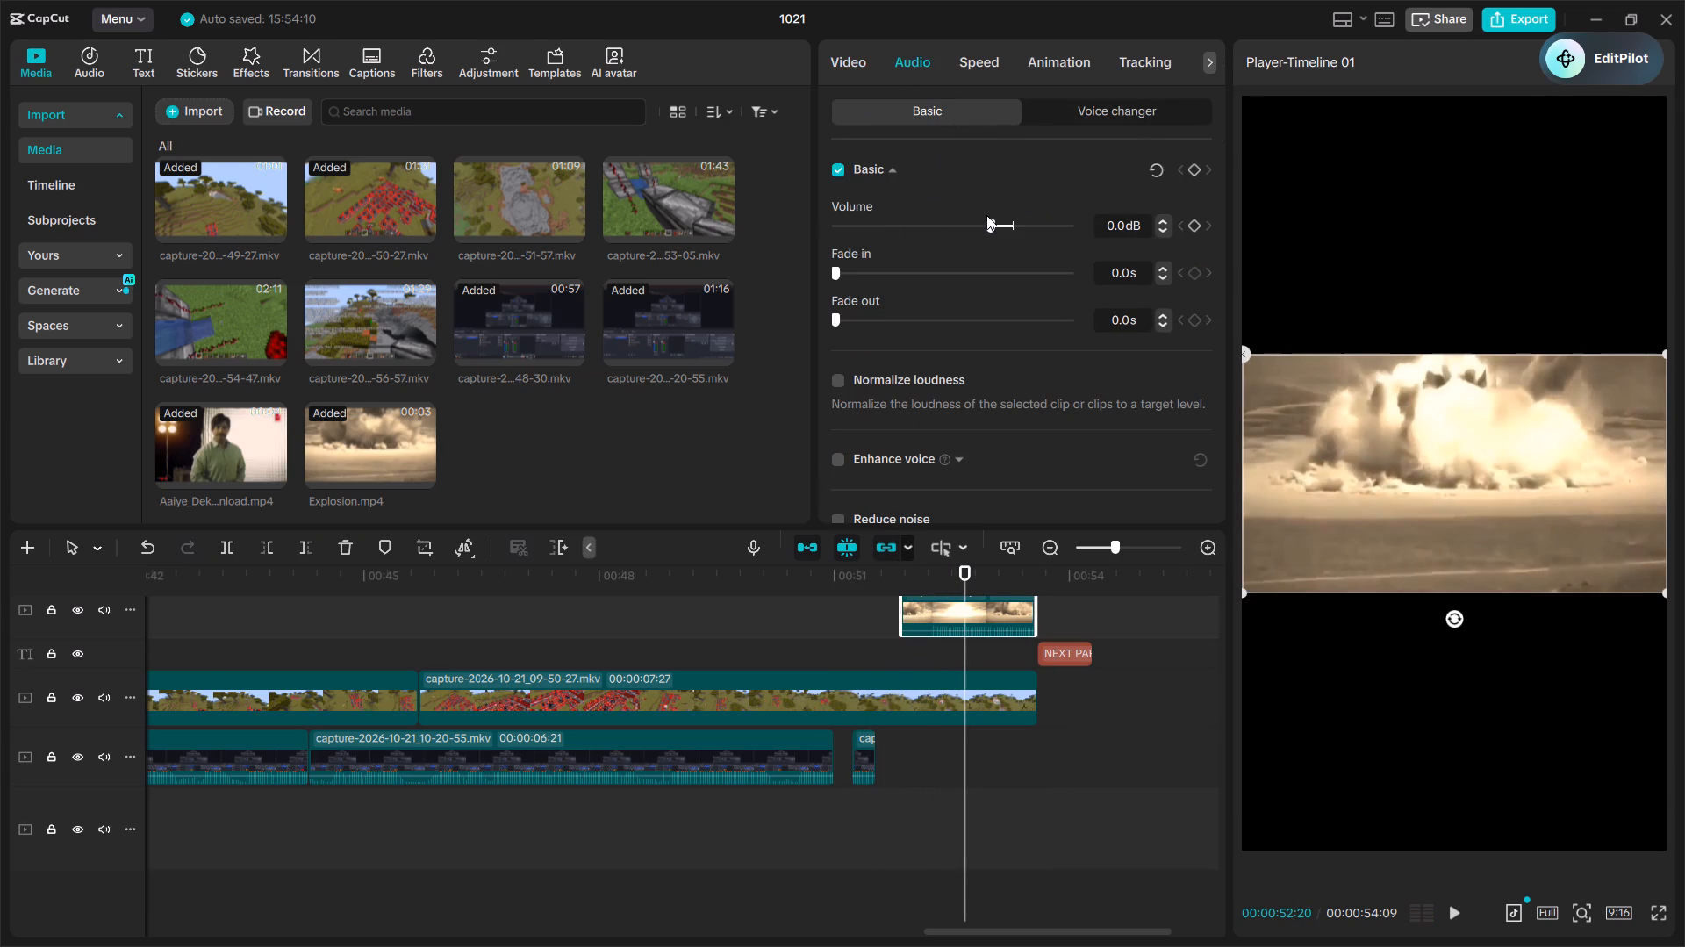
pyautogui.click(891, 641)
pyautogui.press('space')
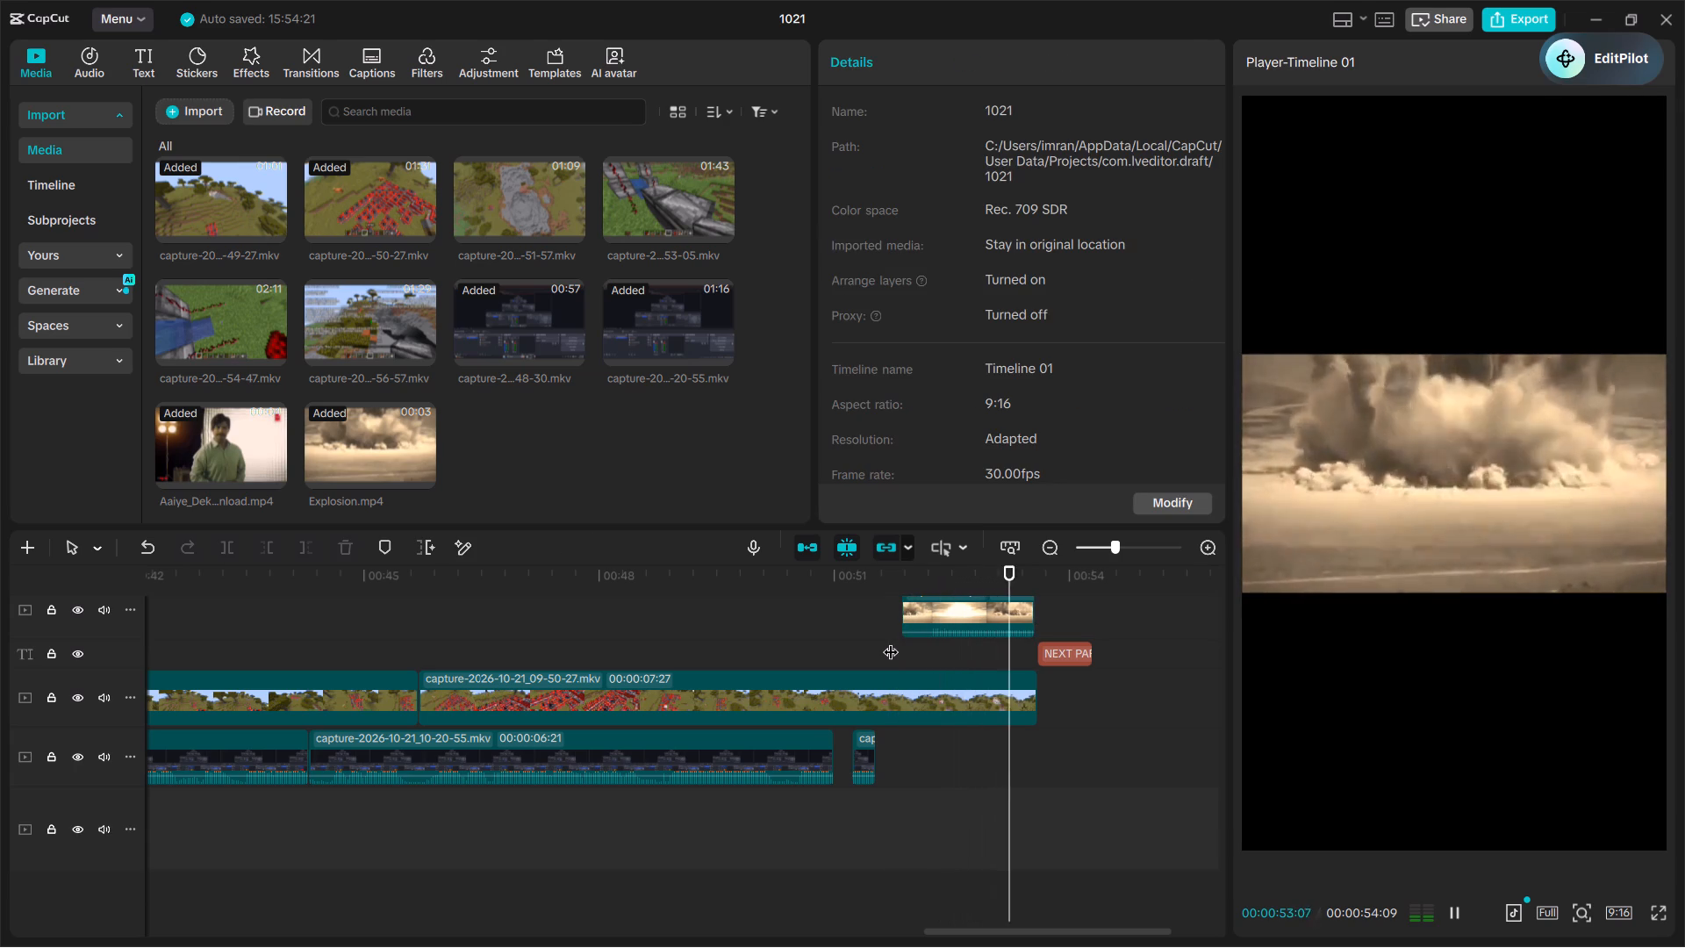
pyautogui.press('space')
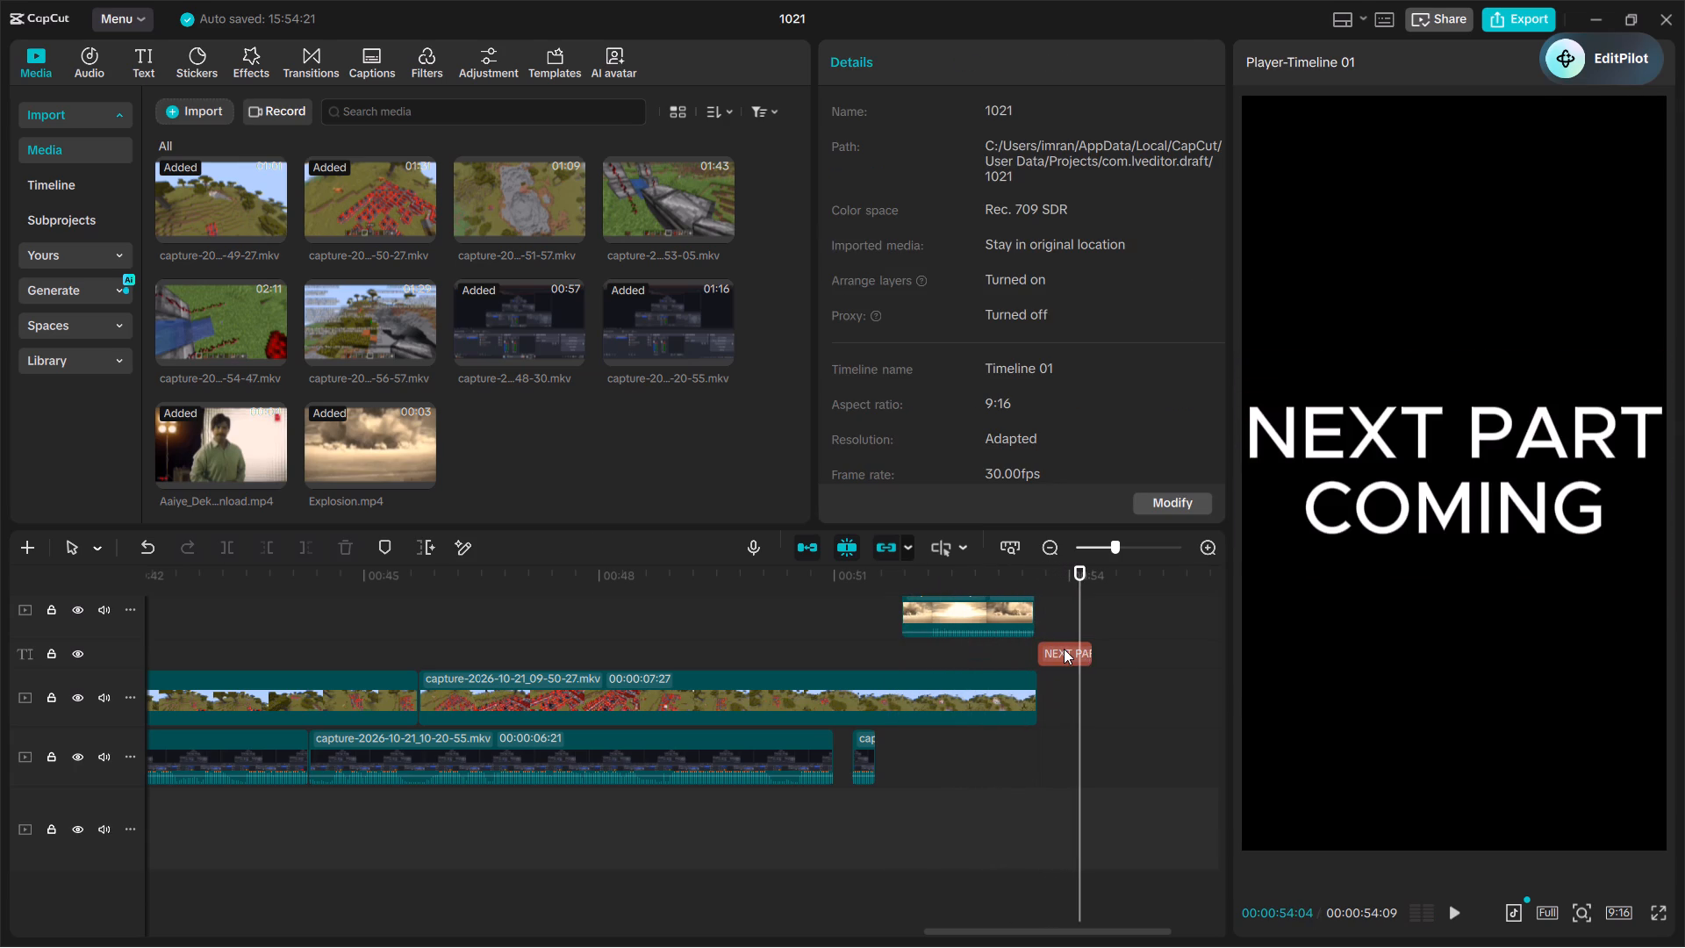
# Delete the NEXT PART COMING title from the end of the timeline.
pyautogui.click(1064, 649)
pyautogui.press('BackSpace')
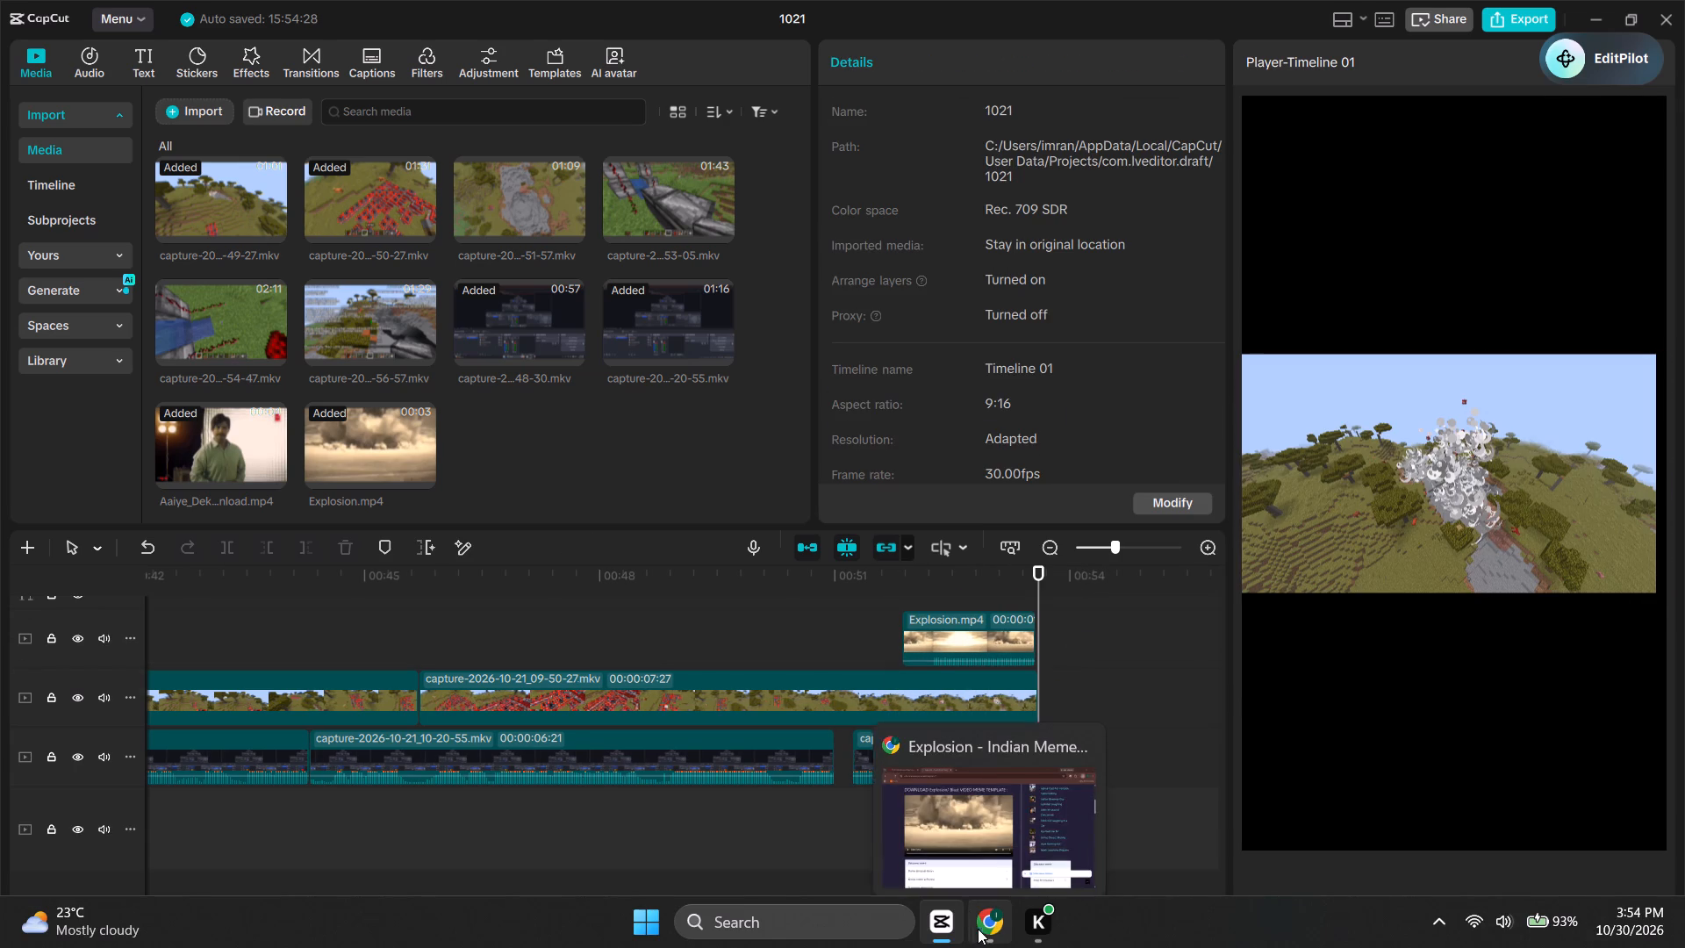
# Switch to Chrome, replace the Explosion meme page with a new tab and search Google for "next part coming soon for video".
pyautogui.click(990, 929)
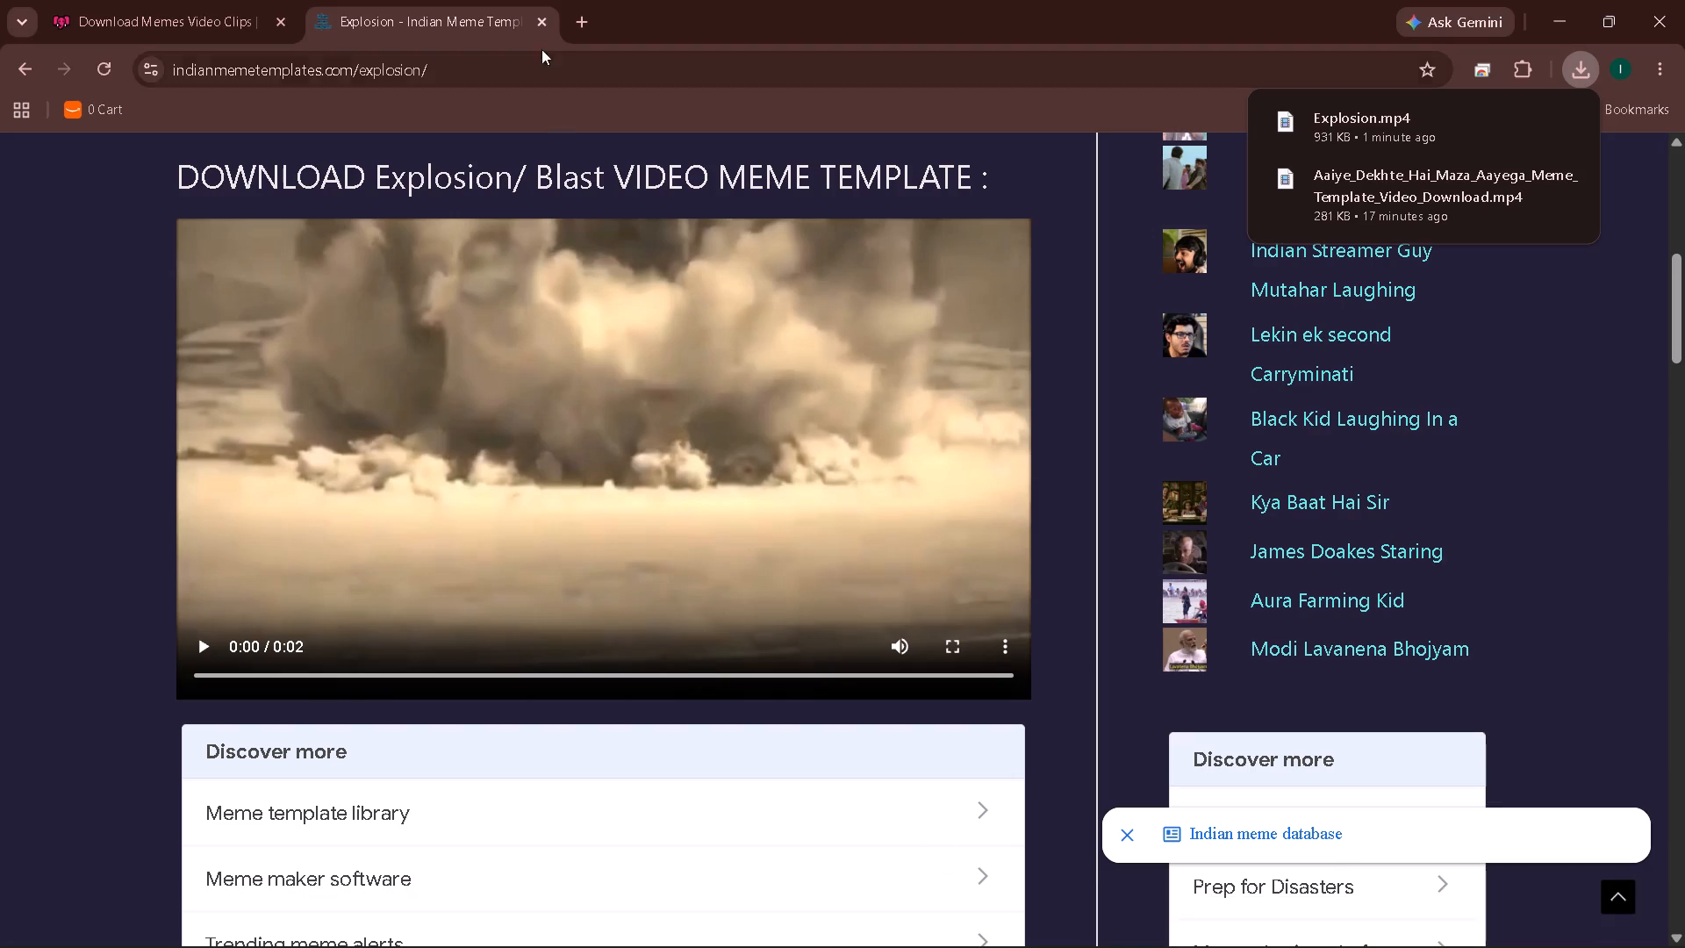
pyautogui.click(575, 25)
pyautogui.click(537, 15)
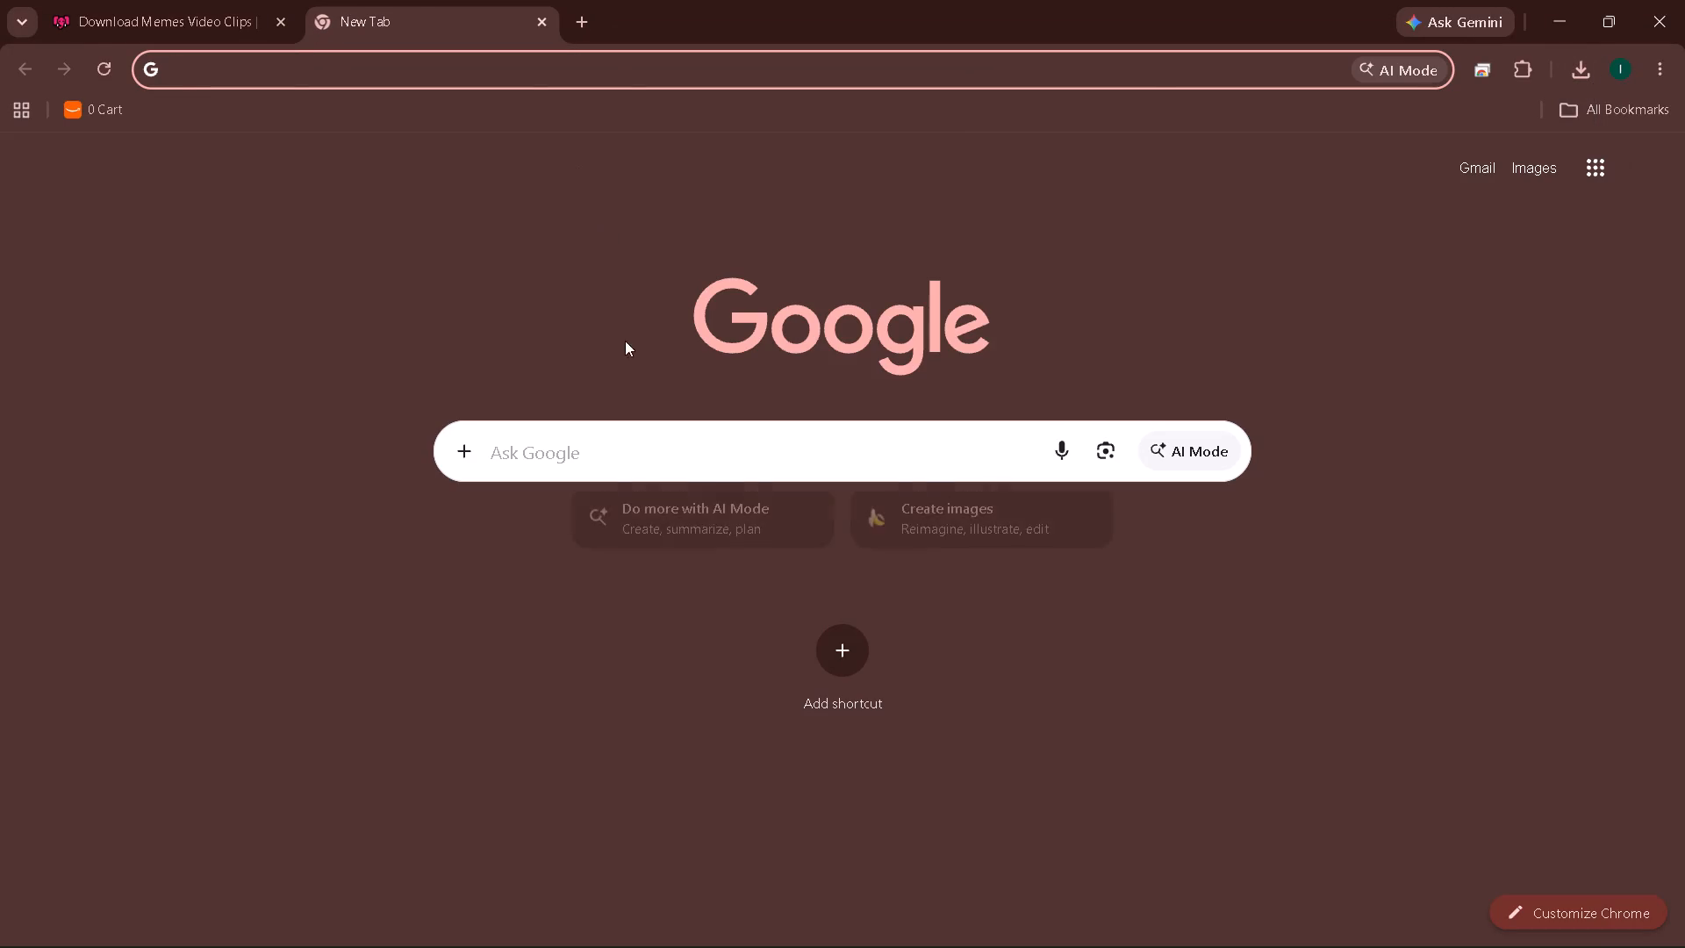
pyautogui.click(568, 433)
pyautogui.write('next part')
pyautogui.press('space')
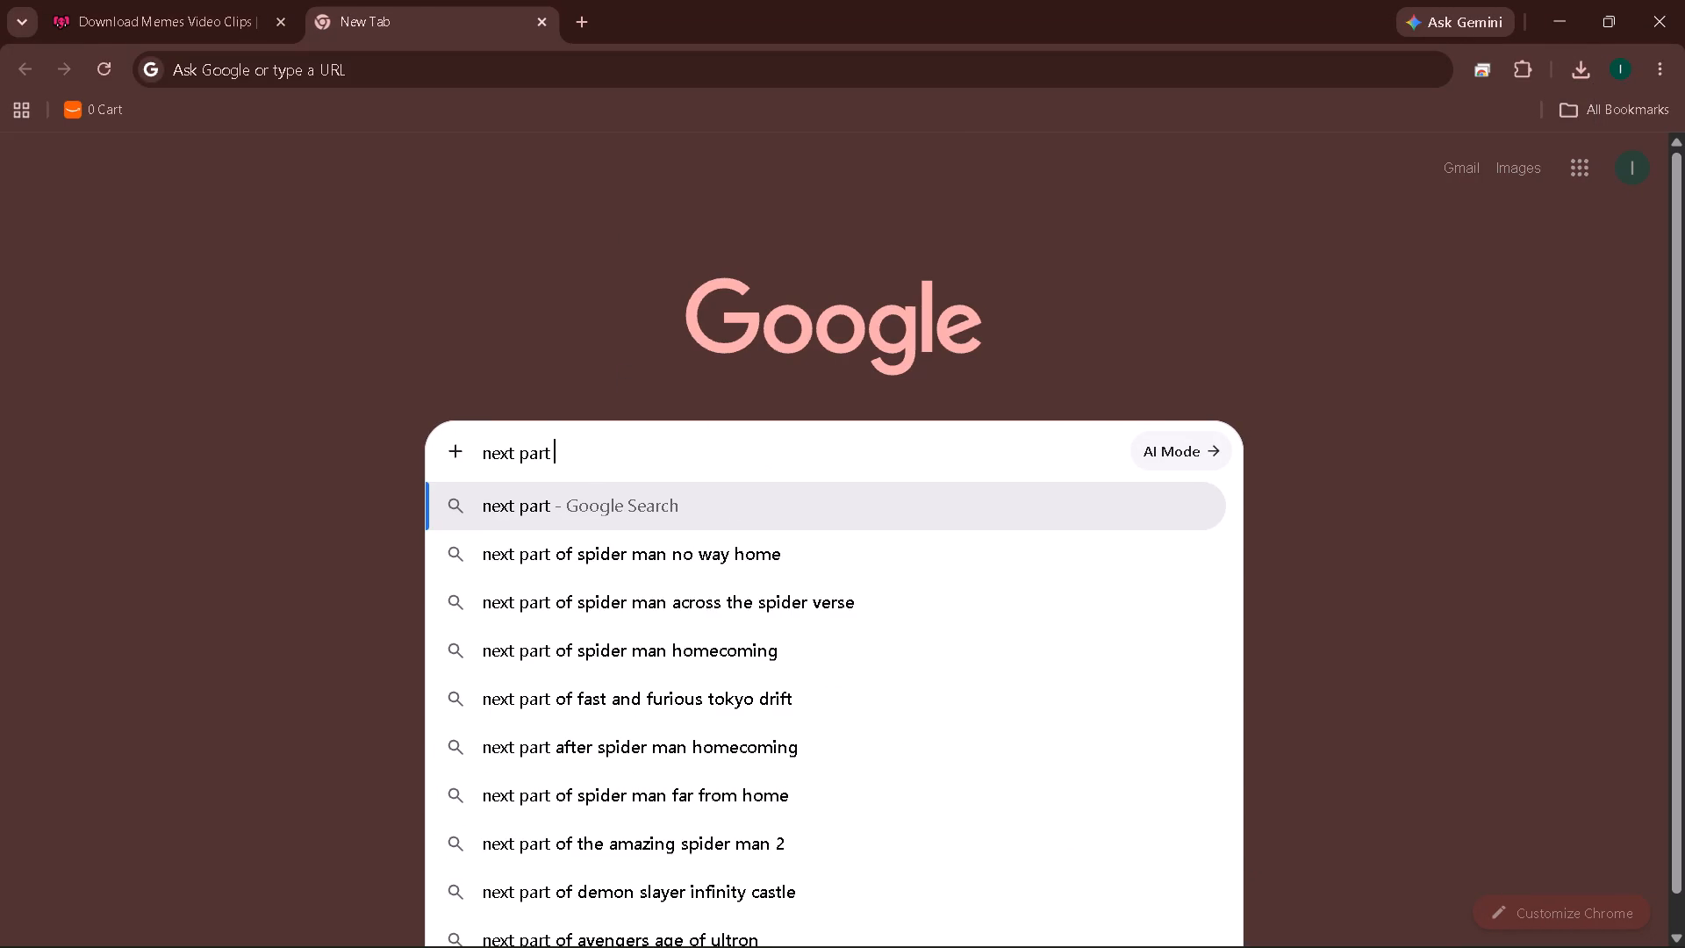
pyautogui.write('coming soon for video')
pyautogui.press('Return')
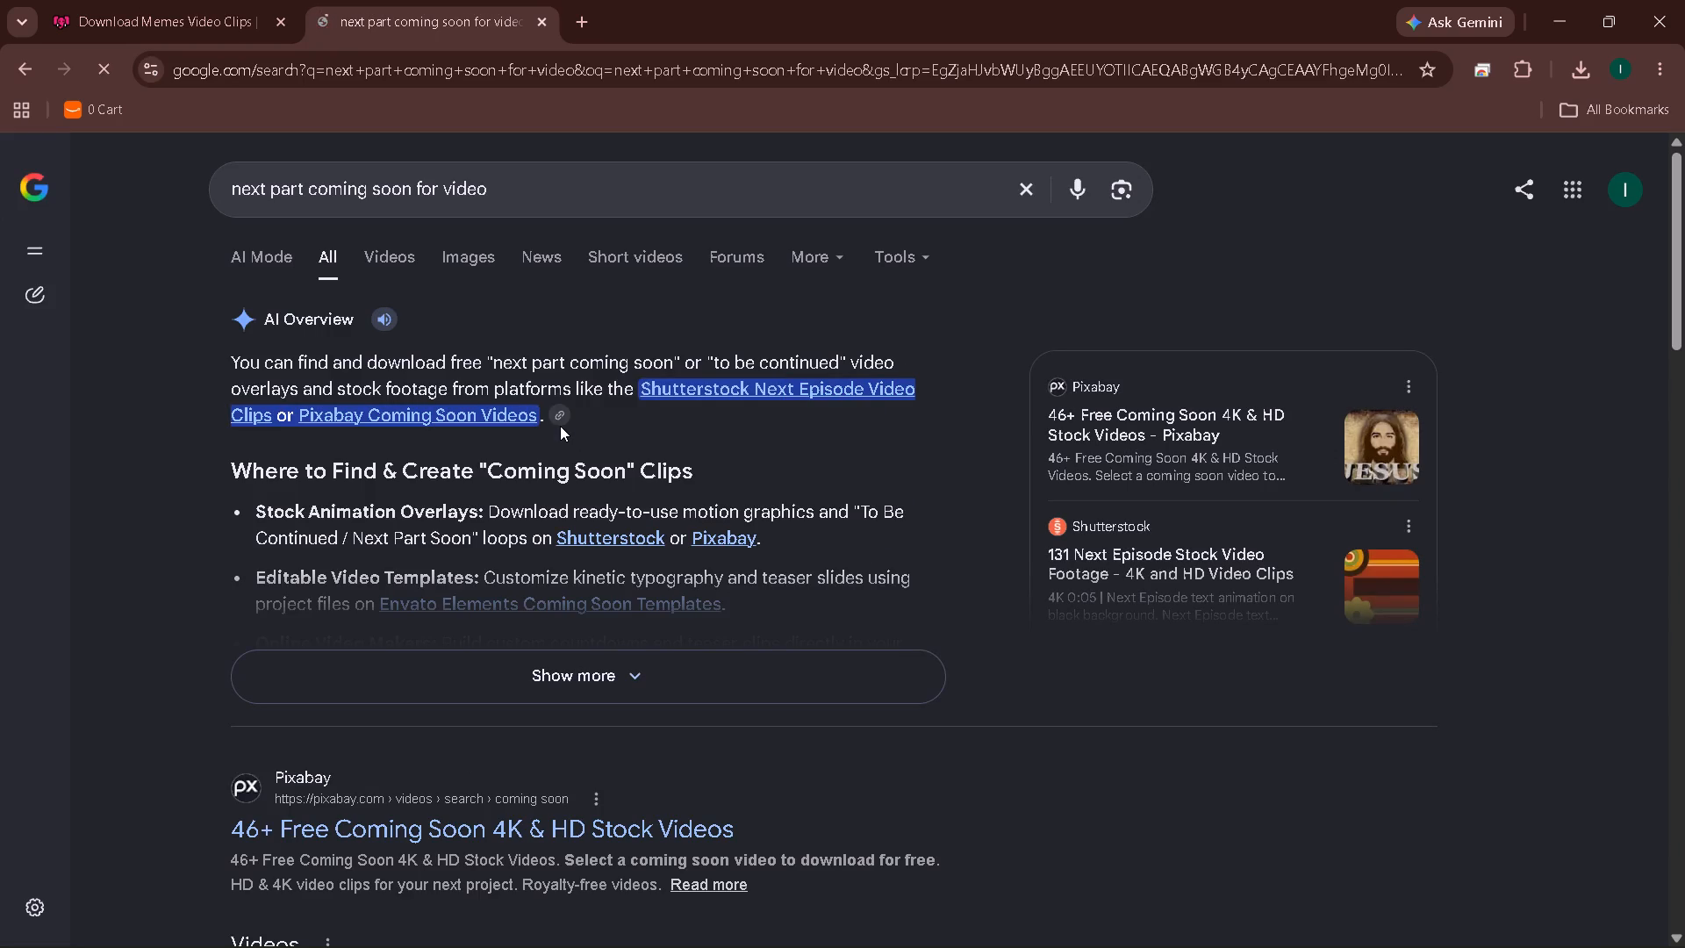
# Open Pixabay's free Coming Soon stock videos and browse for a closing clip, opening the first sponsored video and trying to go back.
pyautogui.click(419, 809)
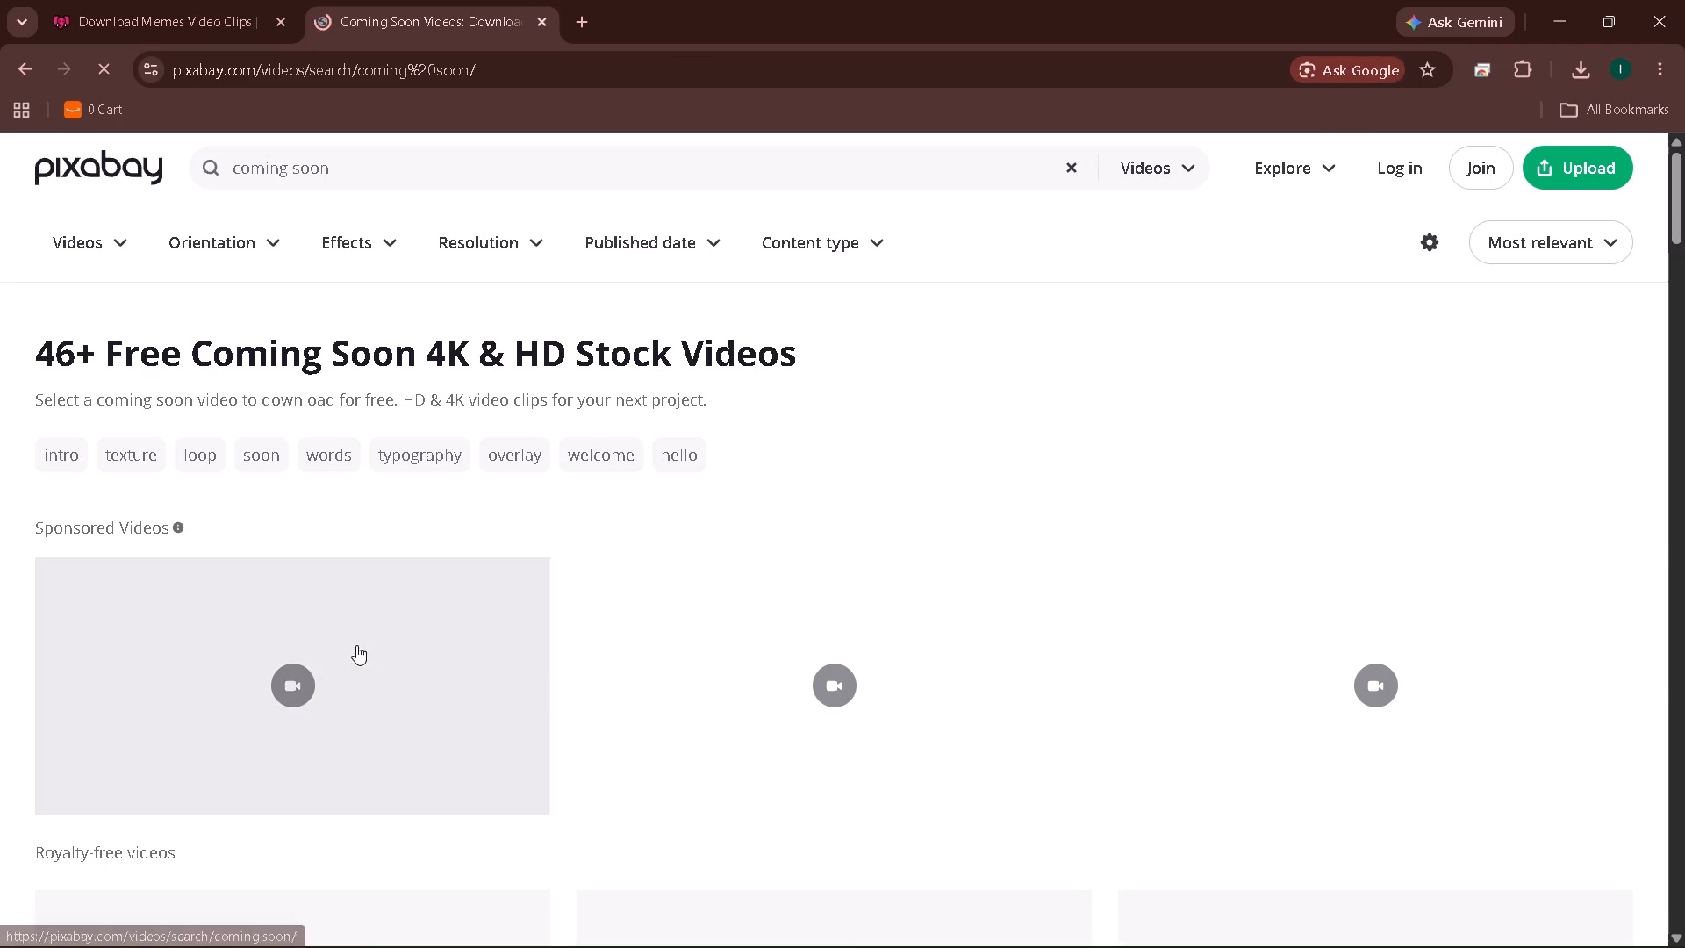
pyautogui.scroll(-1, 602, 492)
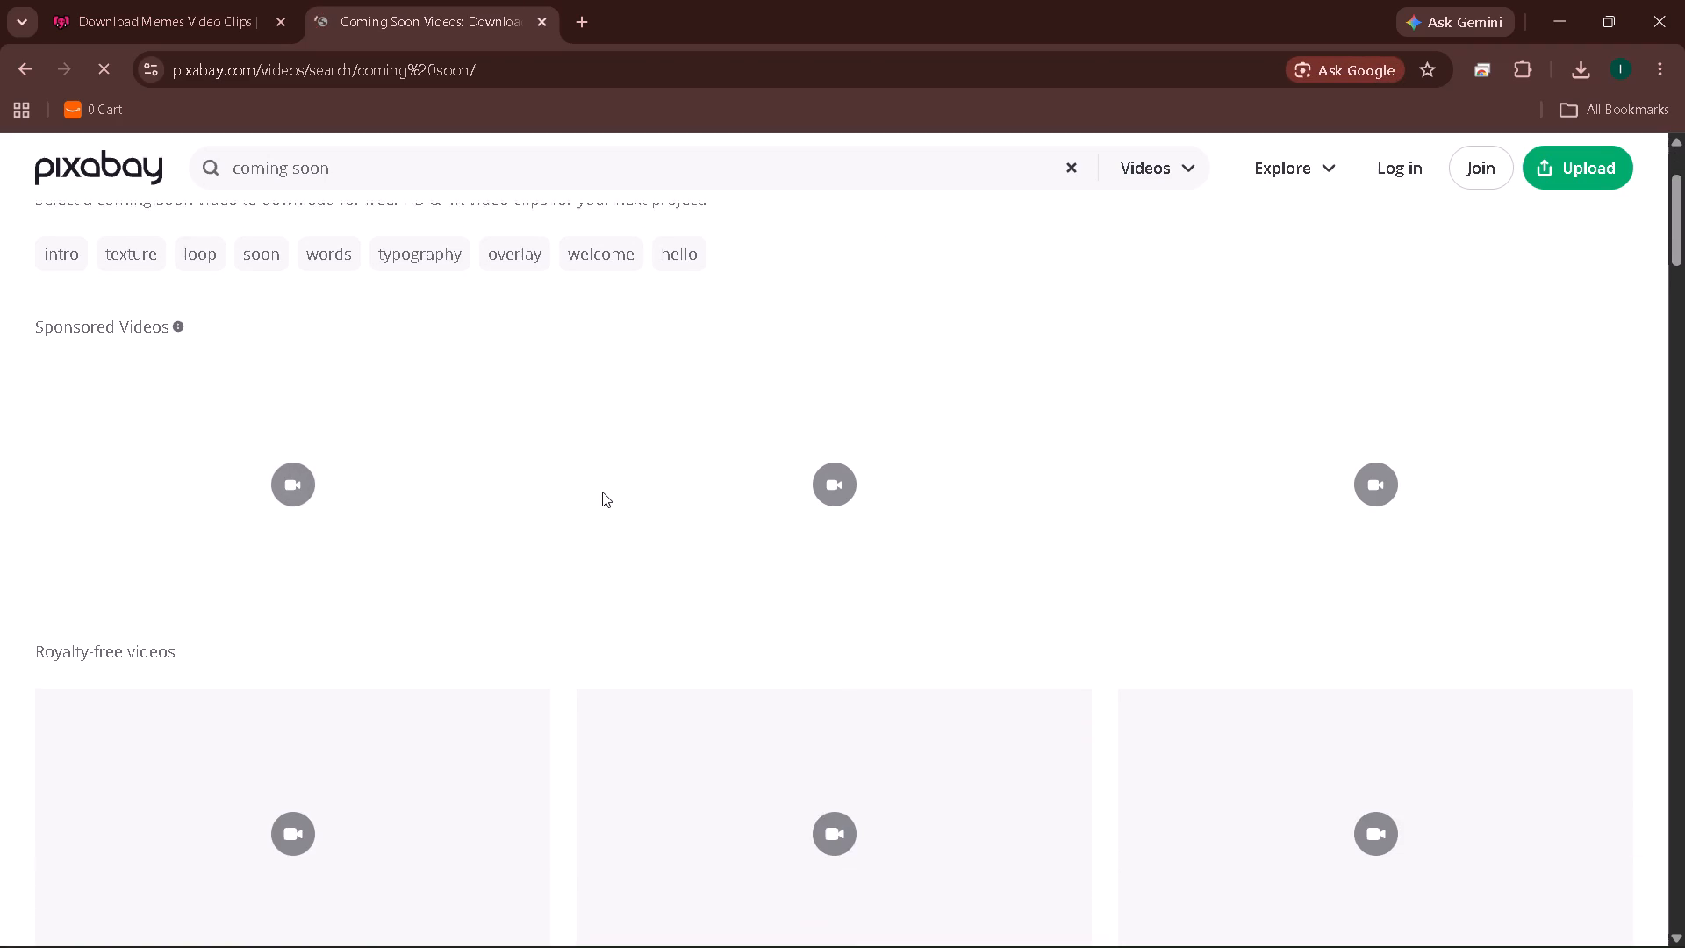
pyautogui.scroll(-1, 602, 492)
pyautogui.click(414, 476)
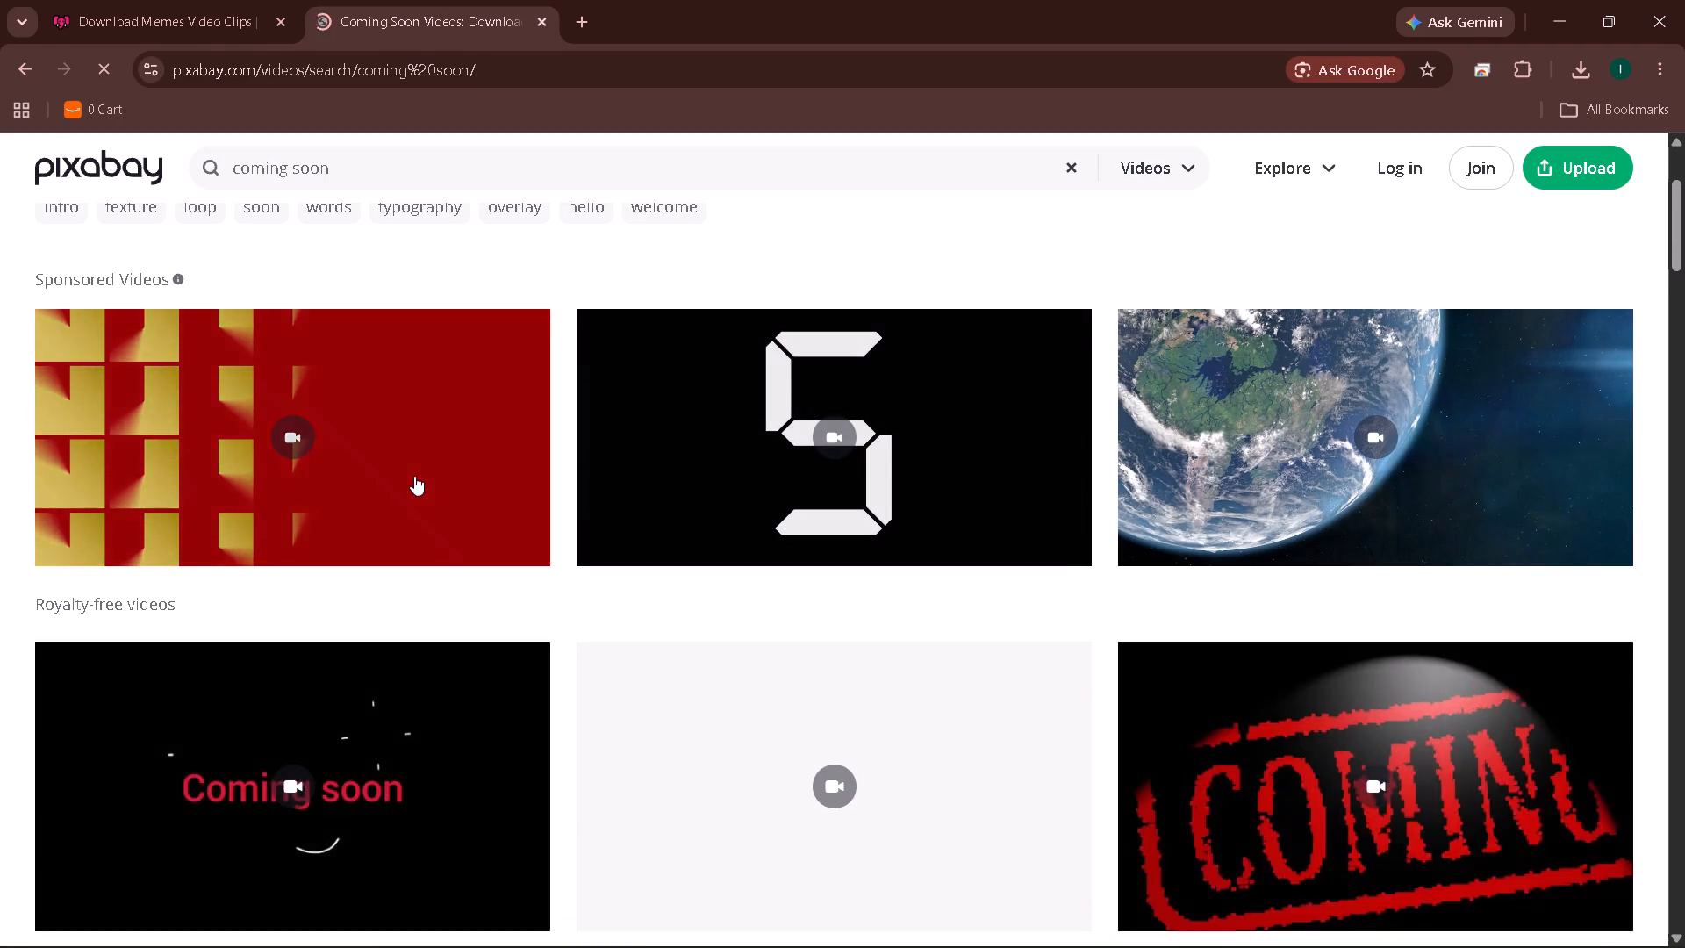
pyautogui.click(15, 54)
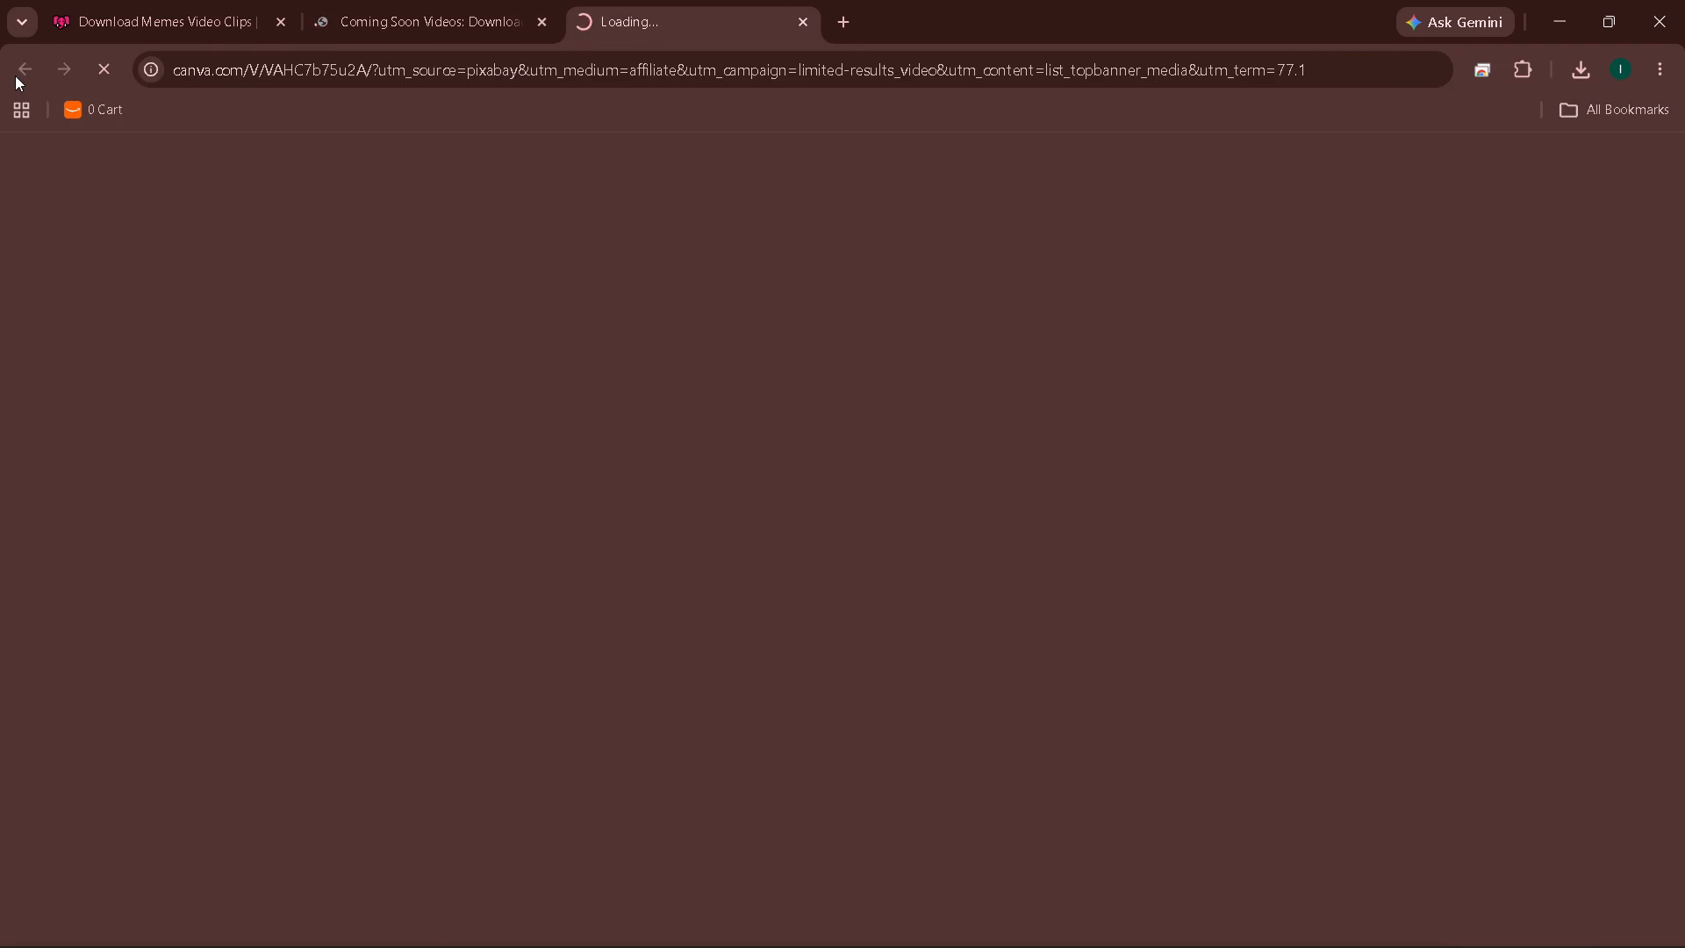
pyautogui.click(15, 75)
pyautogui.tripleClick(30, 75)
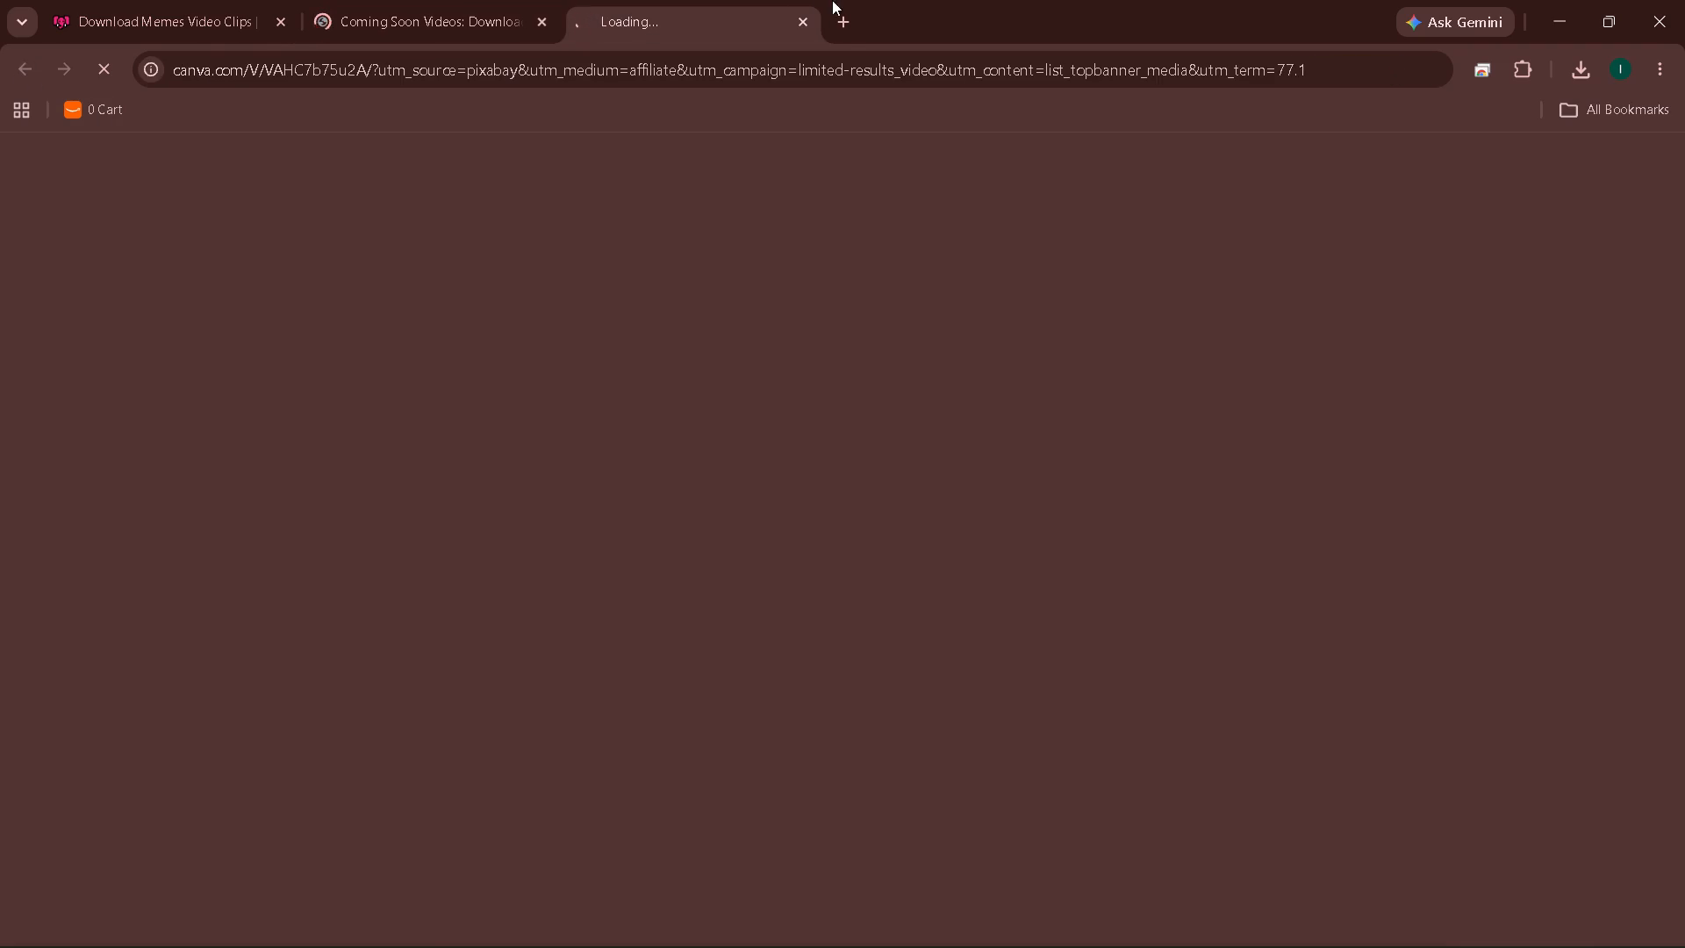
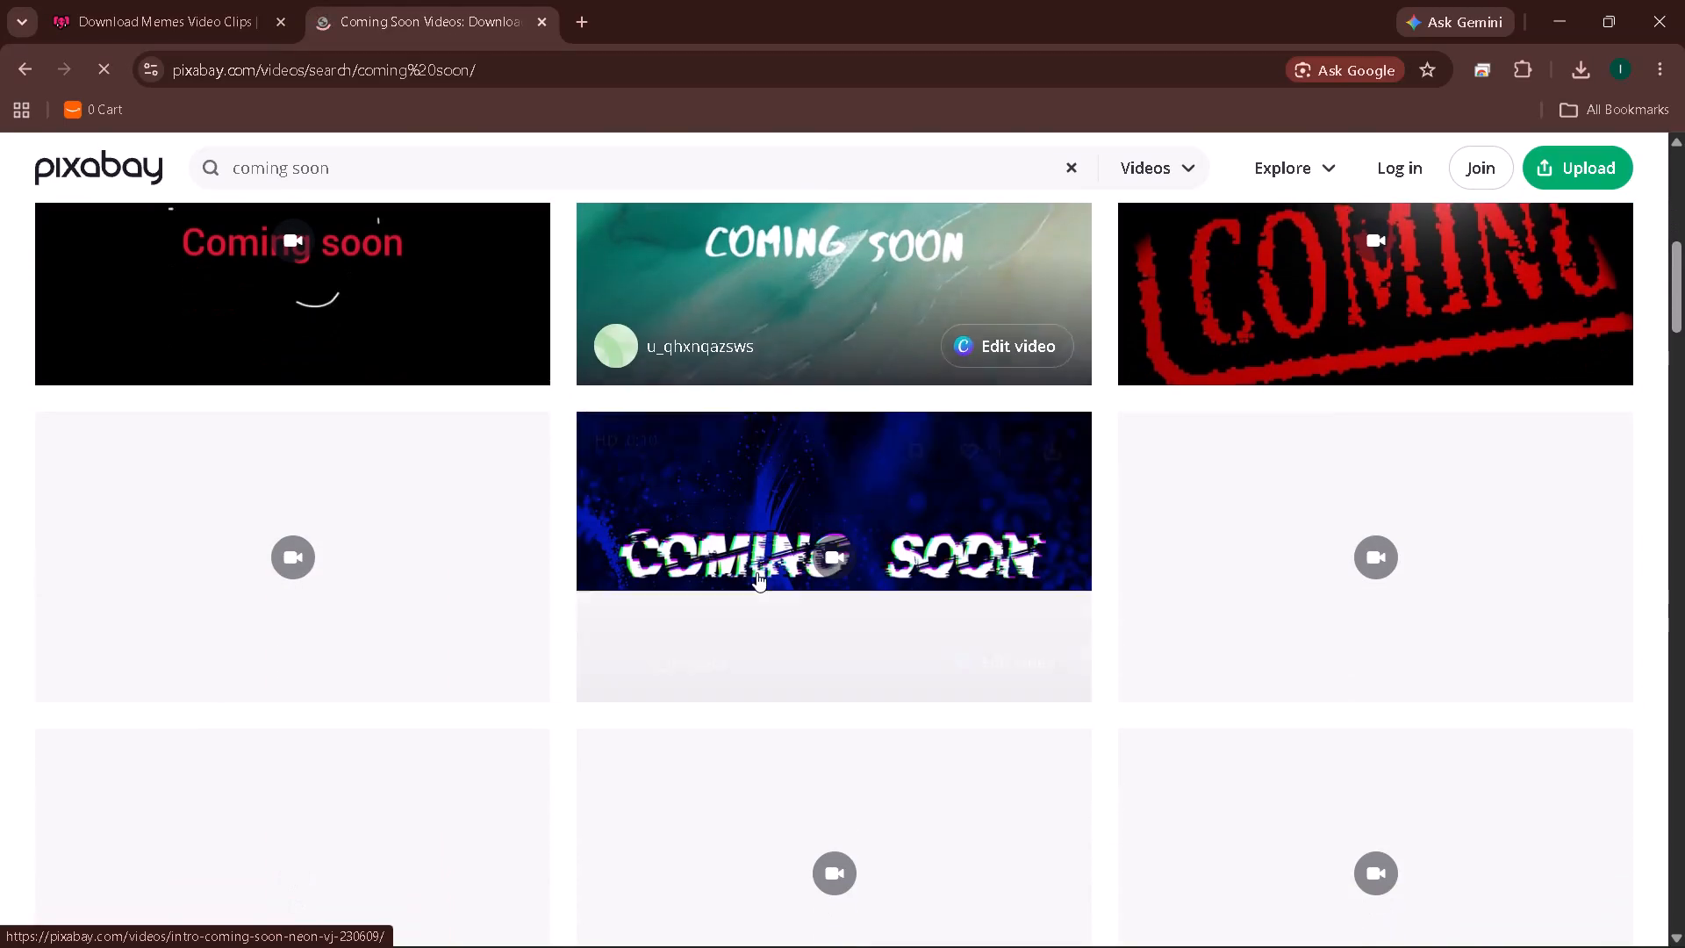
# Look through more of Pixabay's Coming Soon videos, return to the Google results and skim them for another source.
pyautogui.scroll(-1, 752, 569)
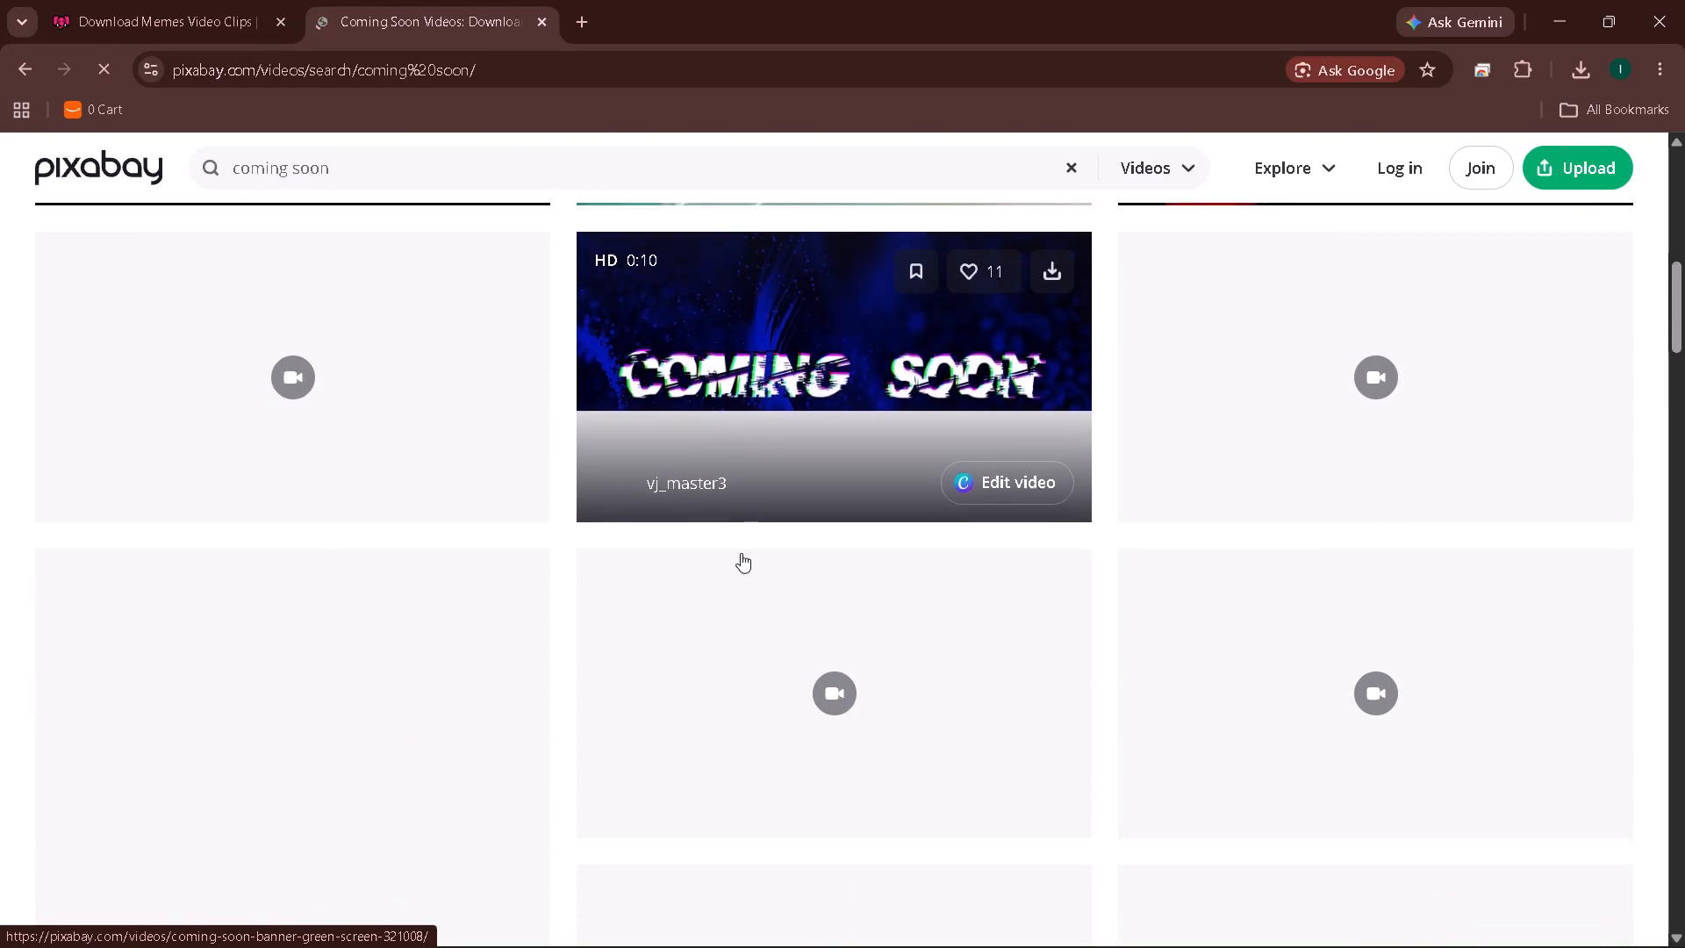
pyautogui.scroll(-2, 741, 553)
pyautogui.scroll(3, 733, 538)
pyautogui.scroll(10, 534, 27)
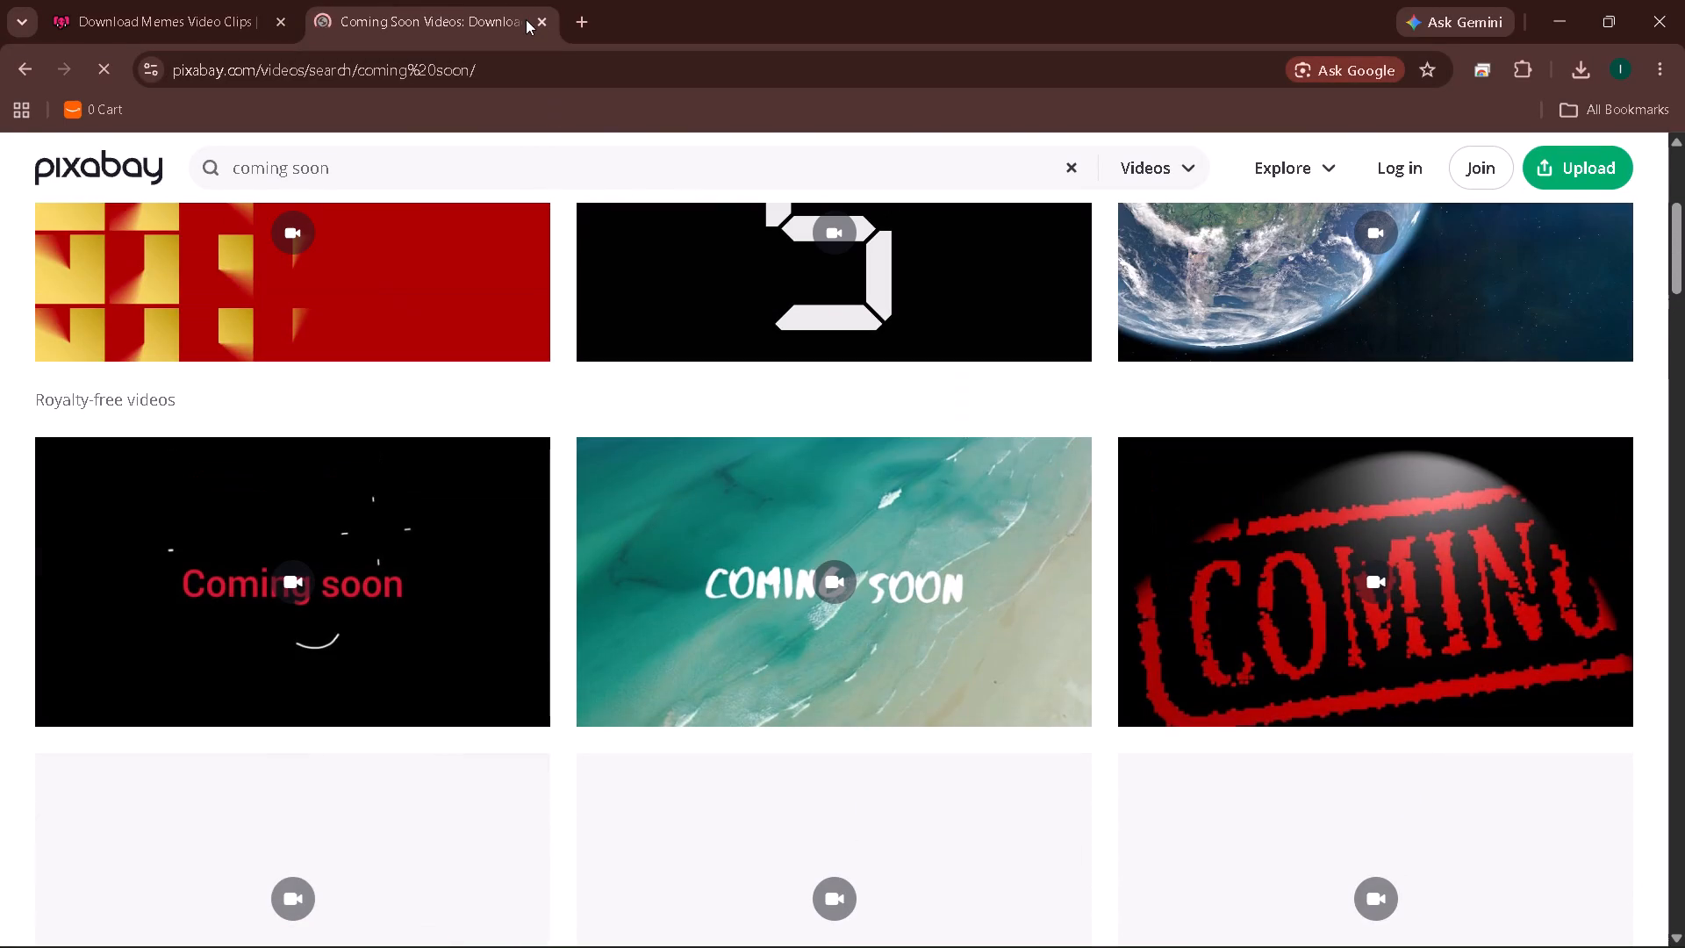
pyautogui.click(23, 69)
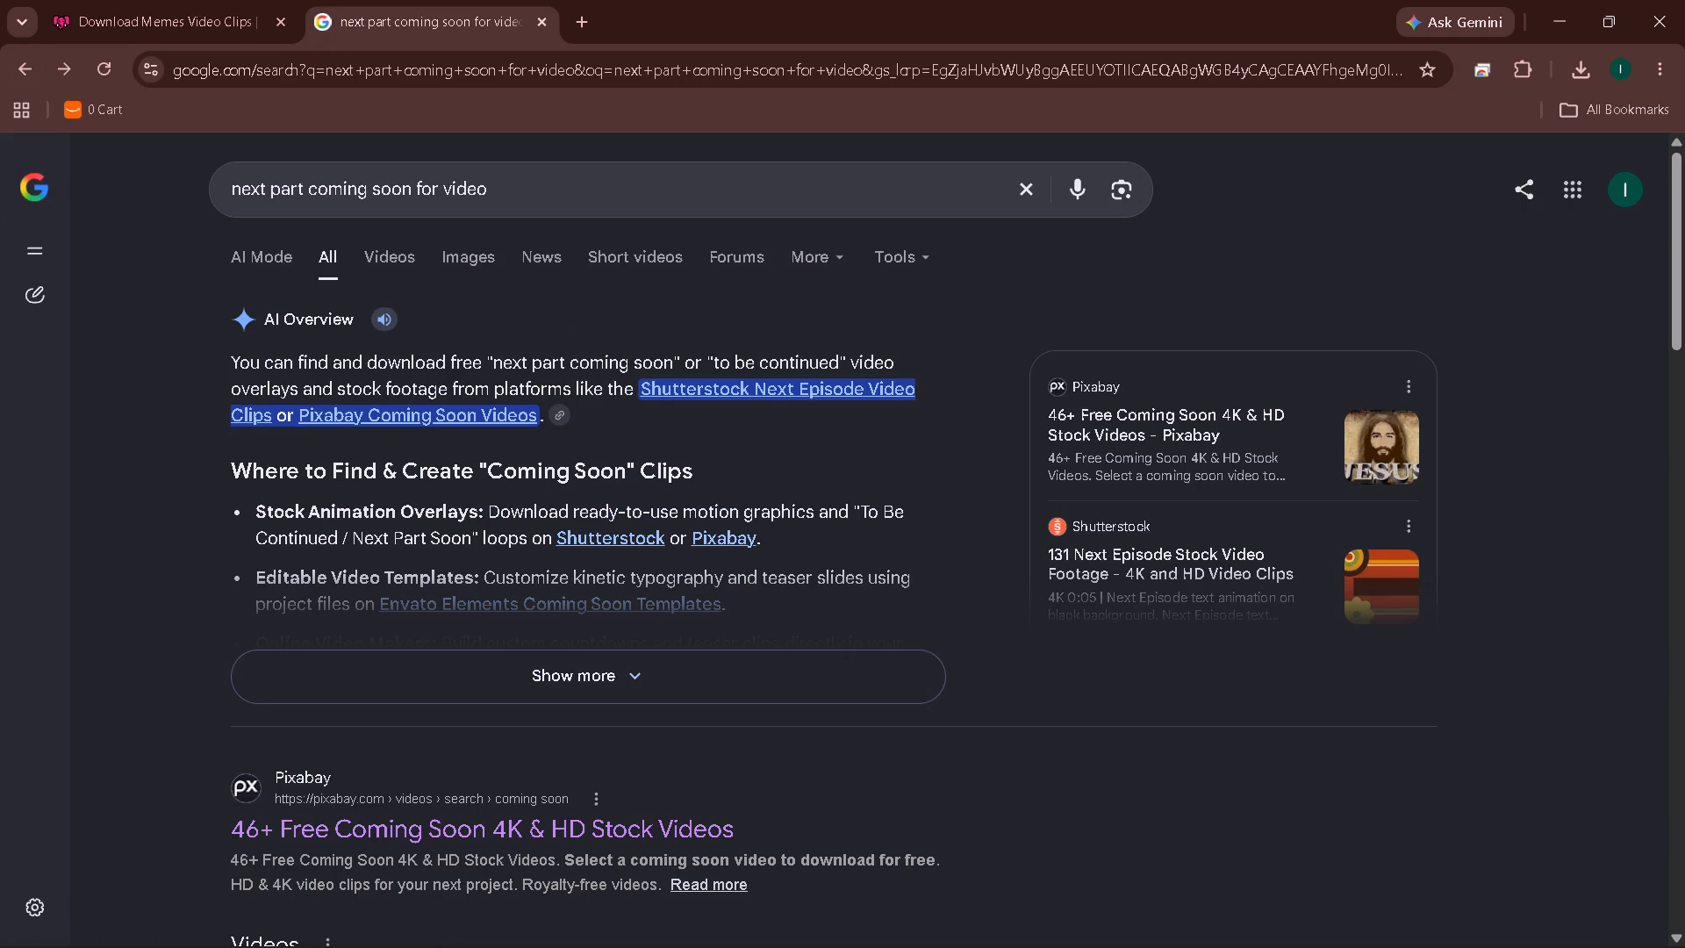
pyautogui.scroll(-8, 476, 476)
pyautogui.scroll(10, 476, 476)
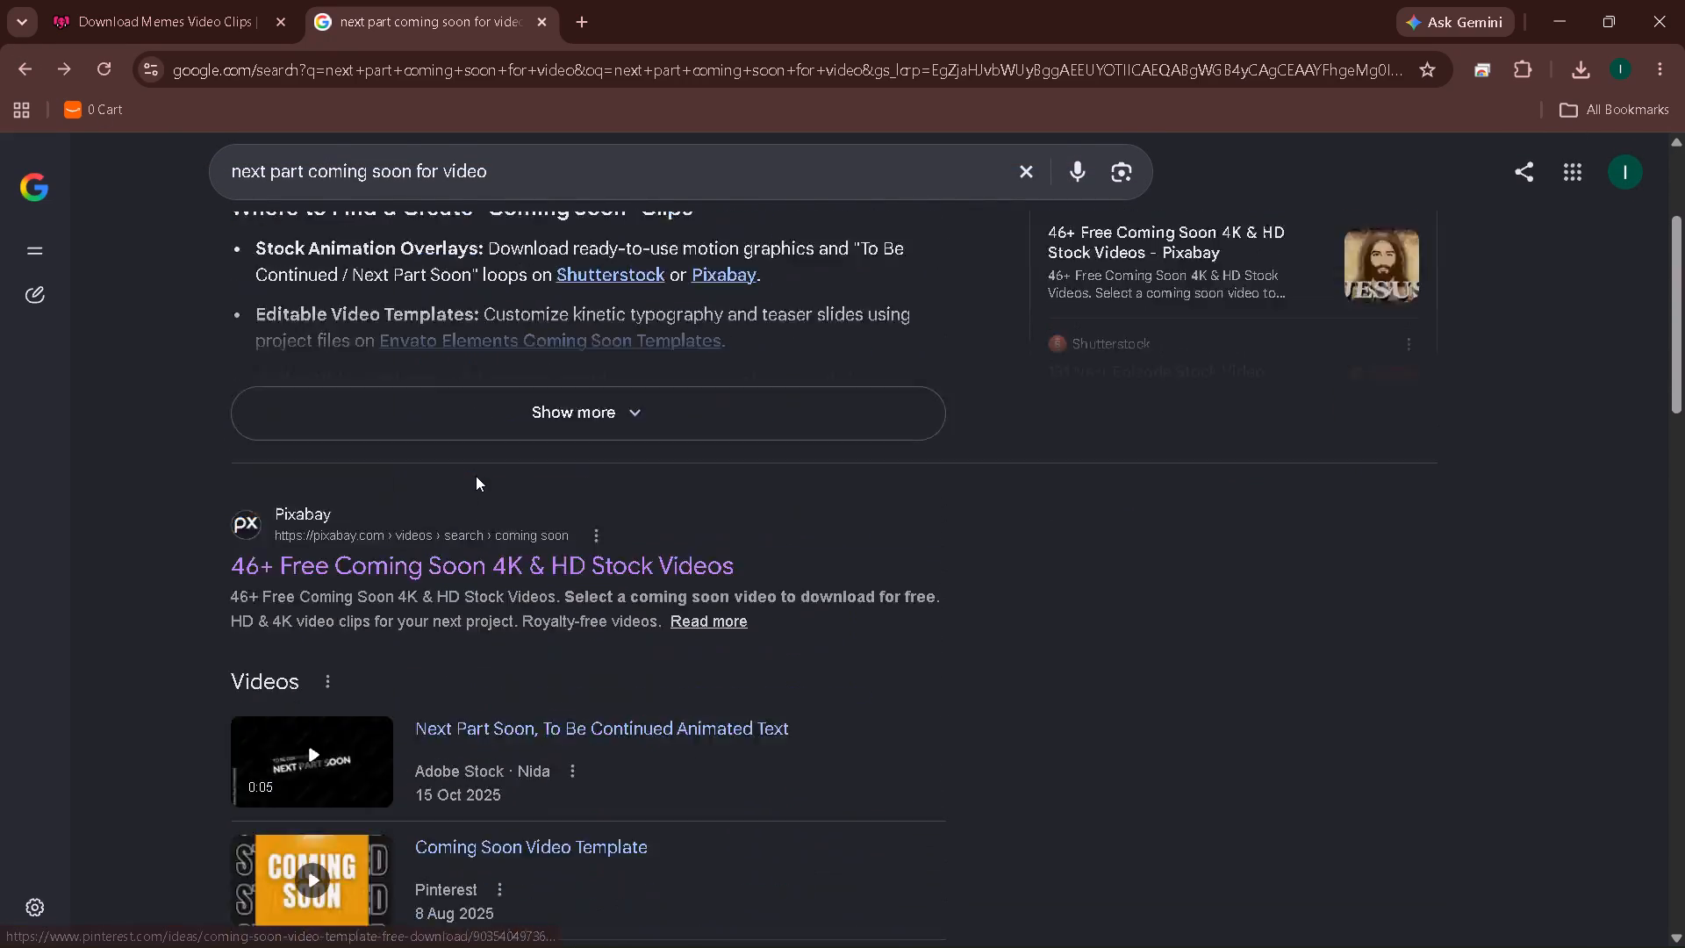
# Reword the Google query as "wait for next part for video" and run the search.
pyautogui.click(257, 191)
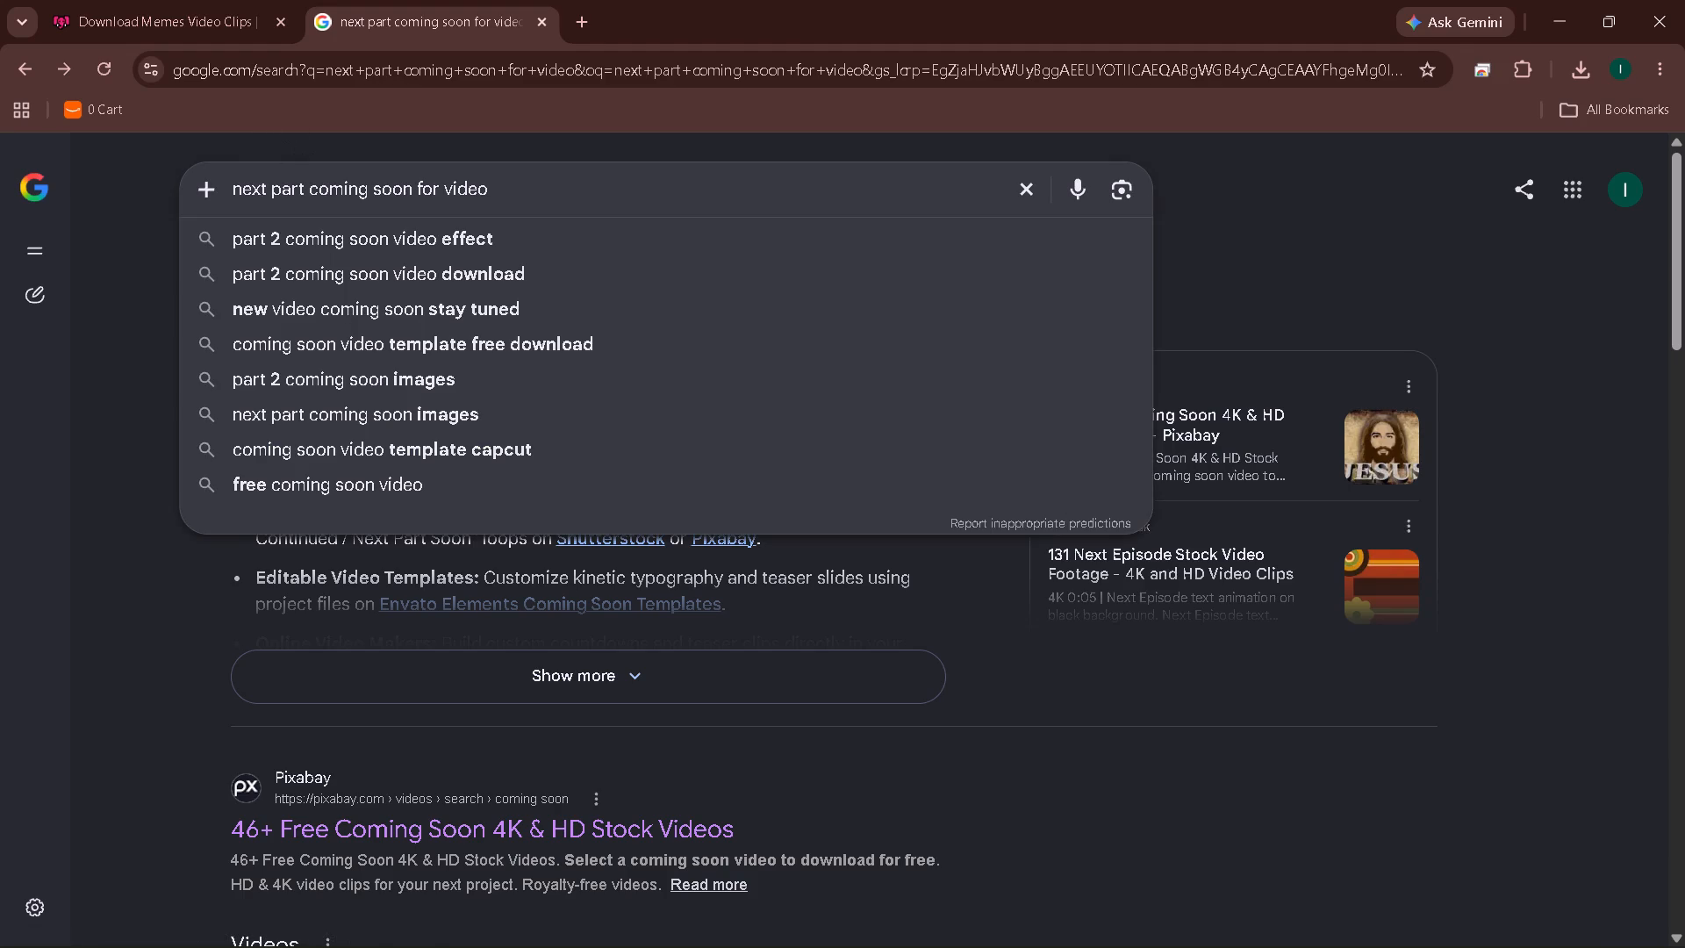
pyautogui.press('Right')
pyautogui.press('Right')
pyautogui.press('Right')
pyautogui.press('Right')
pyautogui.press('Right')
pyautogui.press('Right')
pyautogui.press('Right')
pyautogui.press('Right')
pyautogui.press('Right')
pyautogui.press('Right')
pyautogui.press('Right')
pyautogui.press('Right')
pyautogui.press('Left')
pyautogui.press('Left')
pyautogui.press('Left')
pyautogui.press('Left')
pyautogui.press('Left')
pyautogui.press('Left')
pyautogui.press('Left')
pyautogui.press('Left')
pyautogui.press('Left')
pyautogui.press('Left')
pyautogui.press('Left')
pyautogui.press('Left')
pyautogui.press('Left')
pyautogui.press('Left')
pyautogui.press('Left')
pyautogui.press('Left')
pyautogui.press('Left')
pyautogui.press('Left')
pyautogui.press('Left')
pyautogui.press('Left')
pyautogui.write('wait for')
pyautogui.press('space')
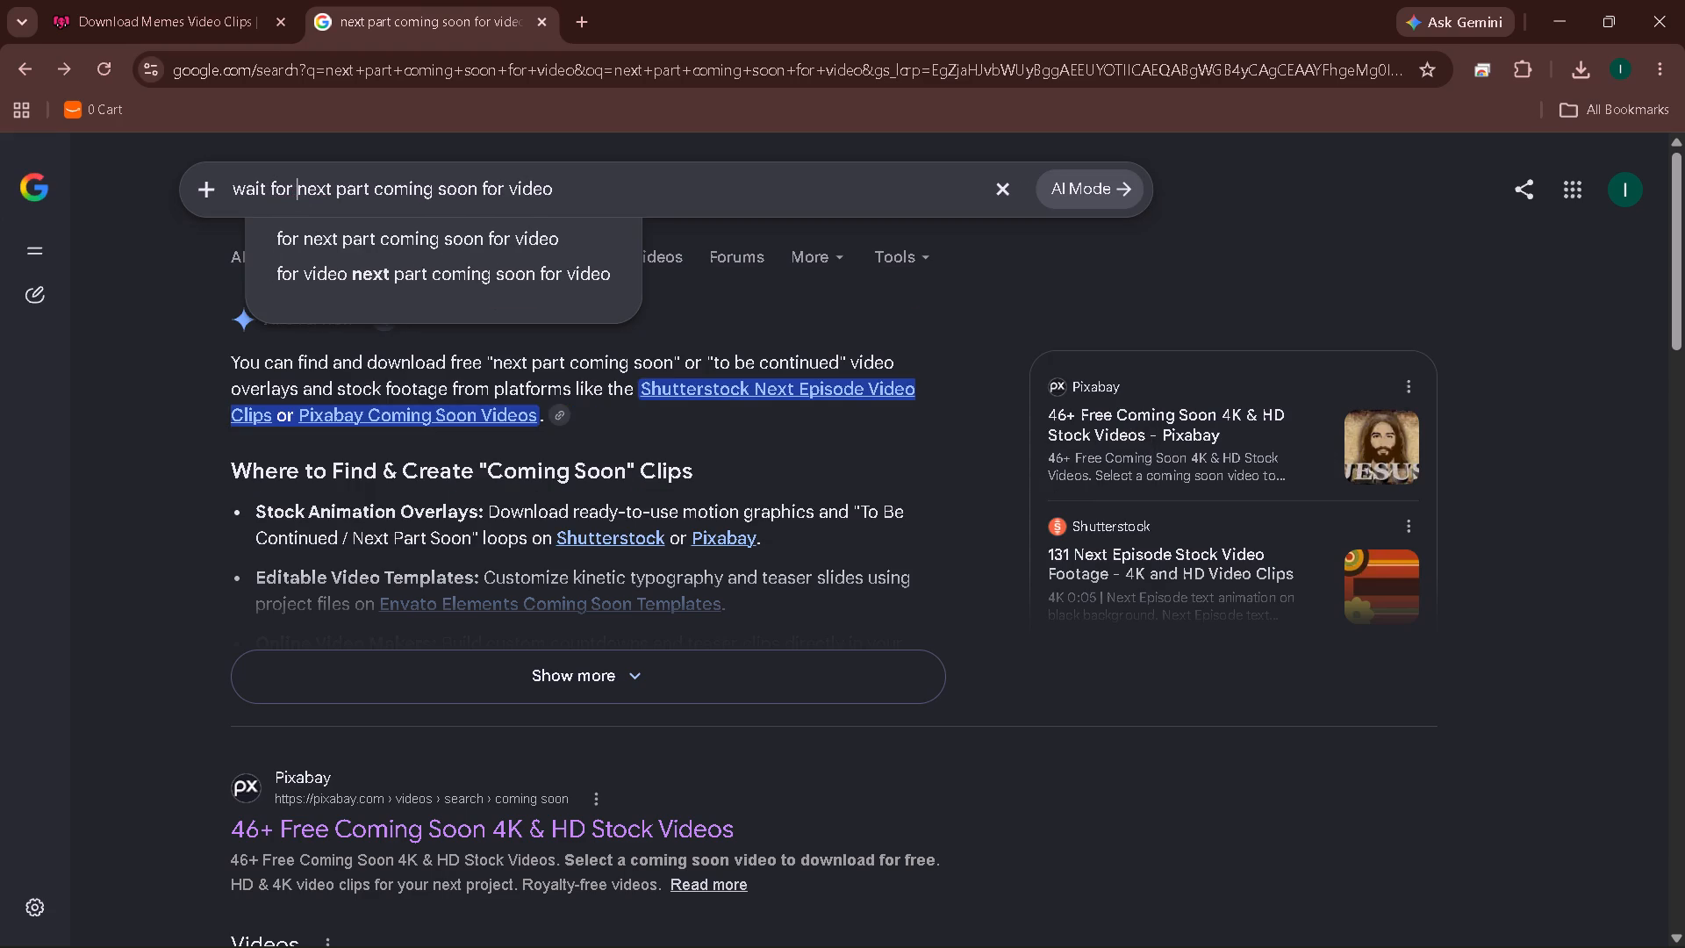
pyautogui.click(437, 195)
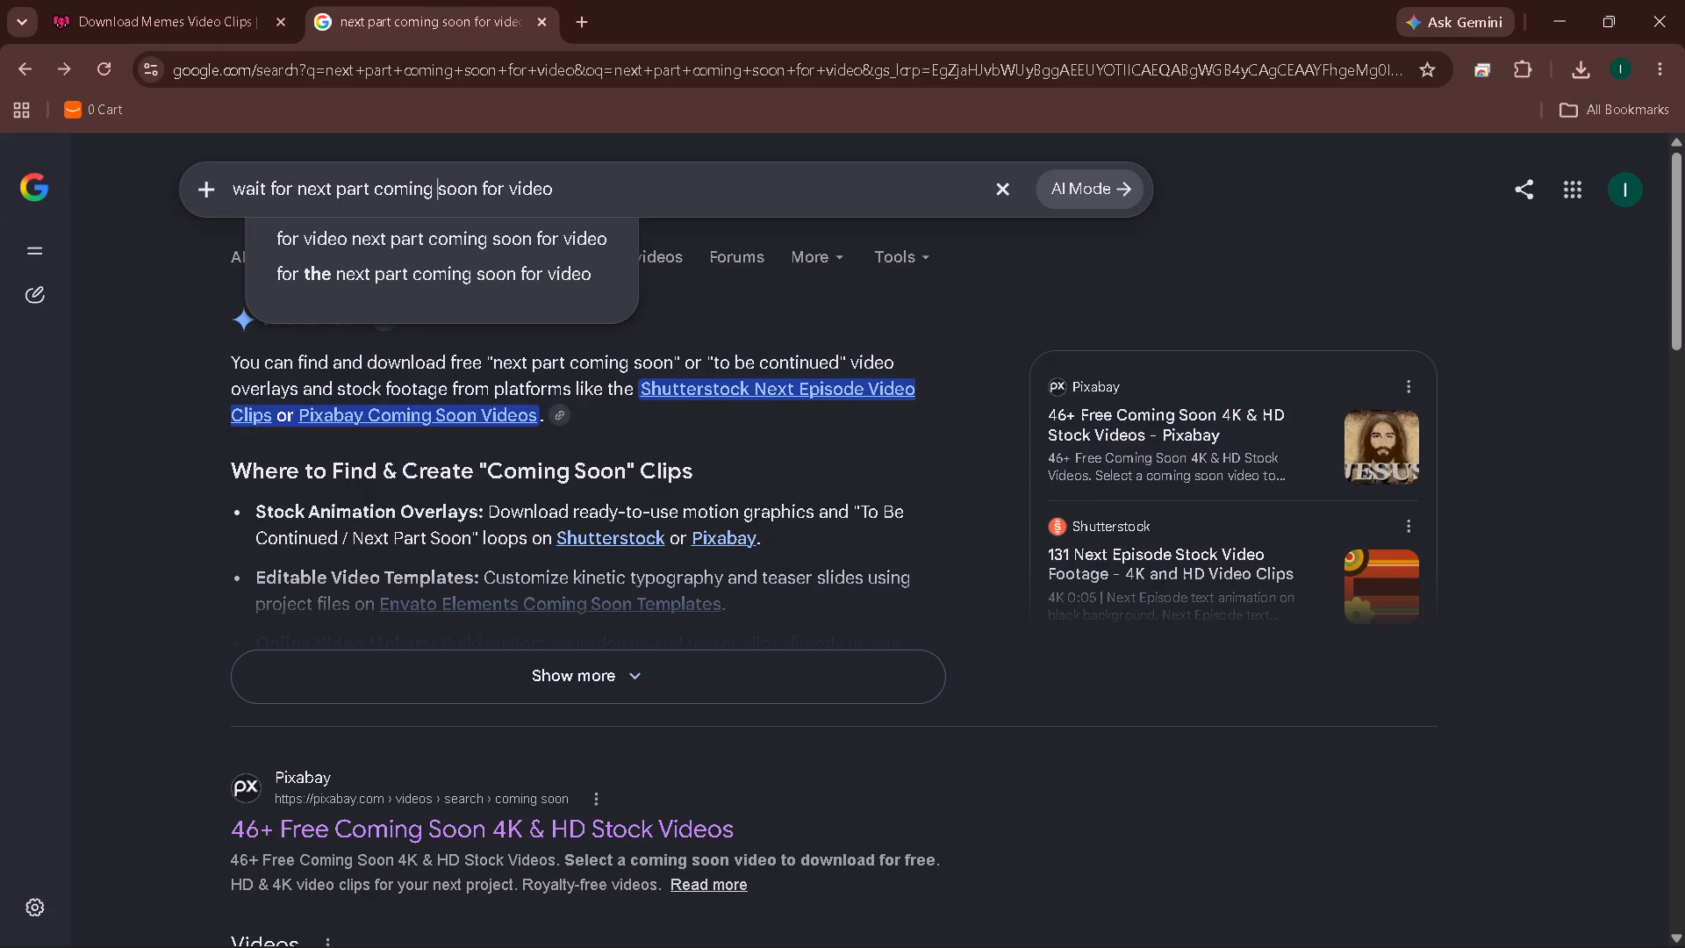
pyautogui.click(484, 188)
pyautogui.press('BackSpace')
pyautogui.press('BackSpace')
pyautogui.press('BackSpace')
pyautogui.press('BackSpace')
pyautogui.press('BackSpace')
pyautogui.press('BackSpace')
pyautogui.press('BackSpace')
pyautogui.press('BackSpace')
pyautogui.press('BackSpace')
pyautogui.press('BackSpace')
pyautogui.press('BackSpace')
pyautogui.press('BackSpace')
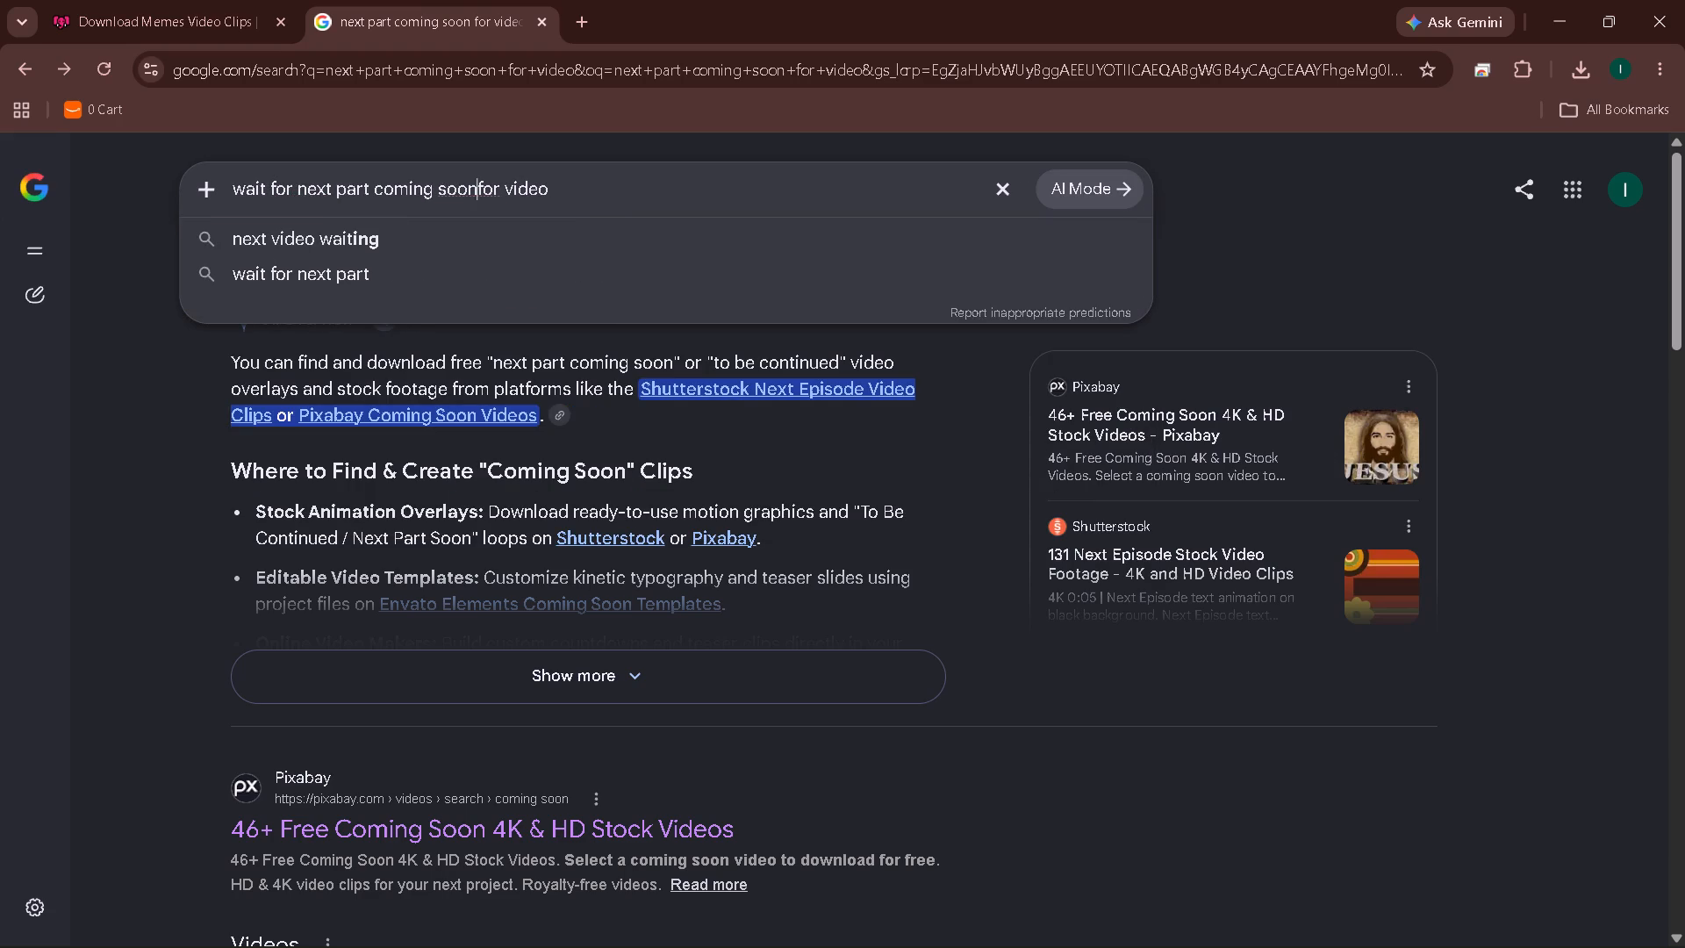
pyautogui.press('BackSpace')
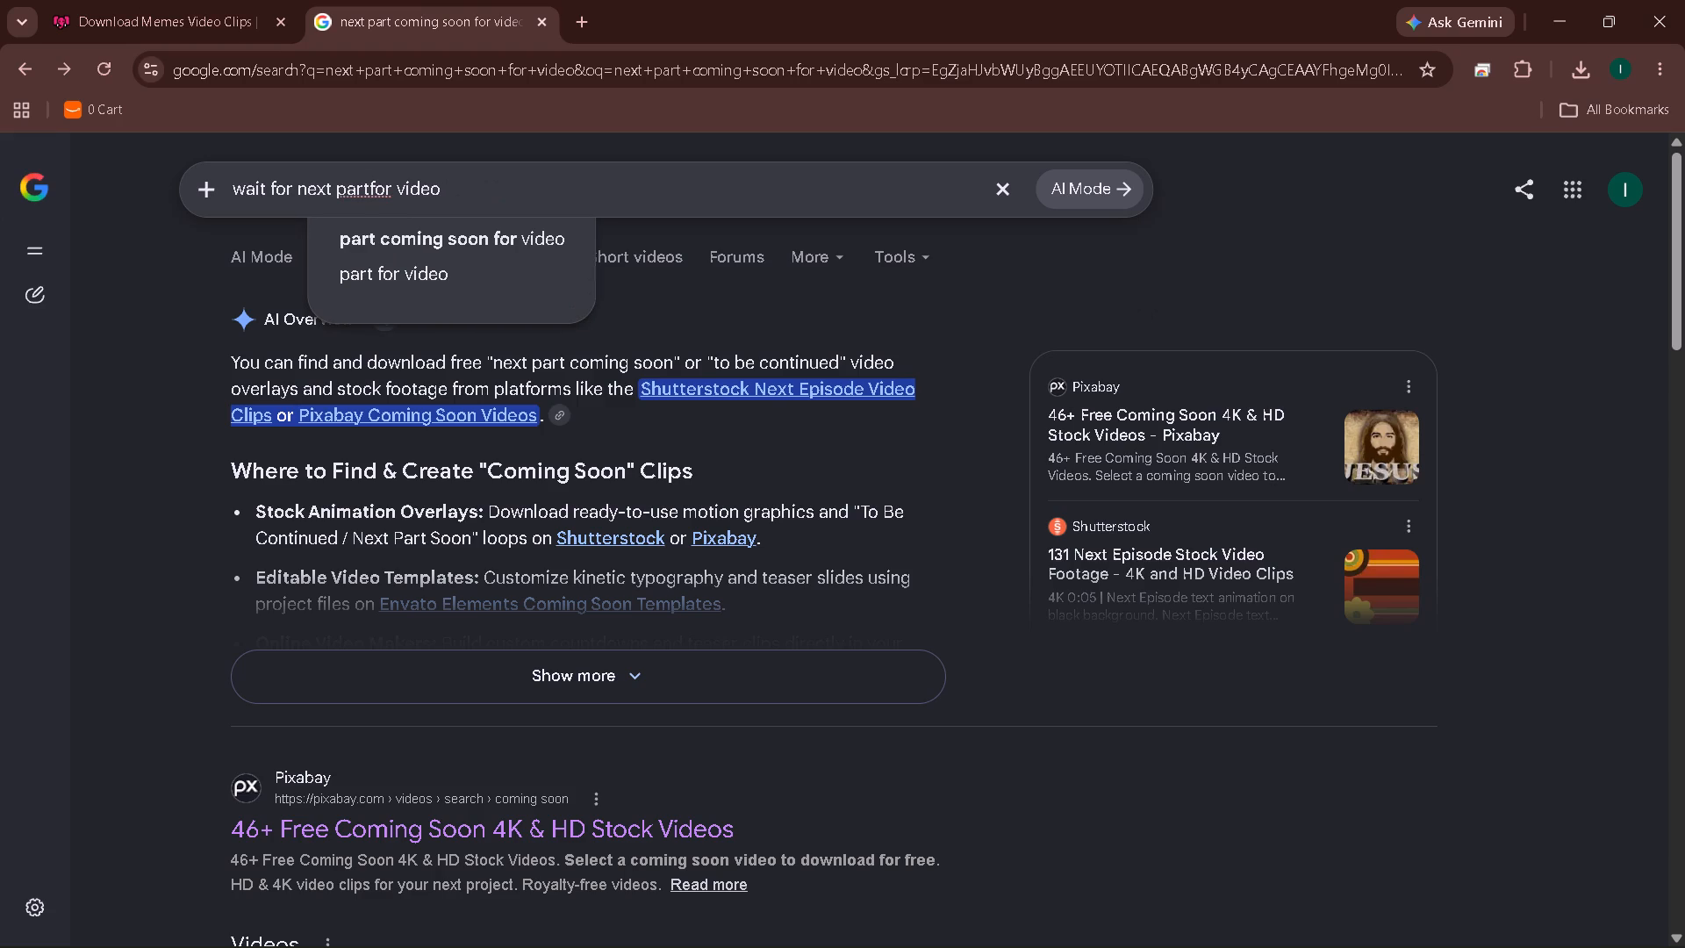
pyautogui.hotkey('alt', 'space')
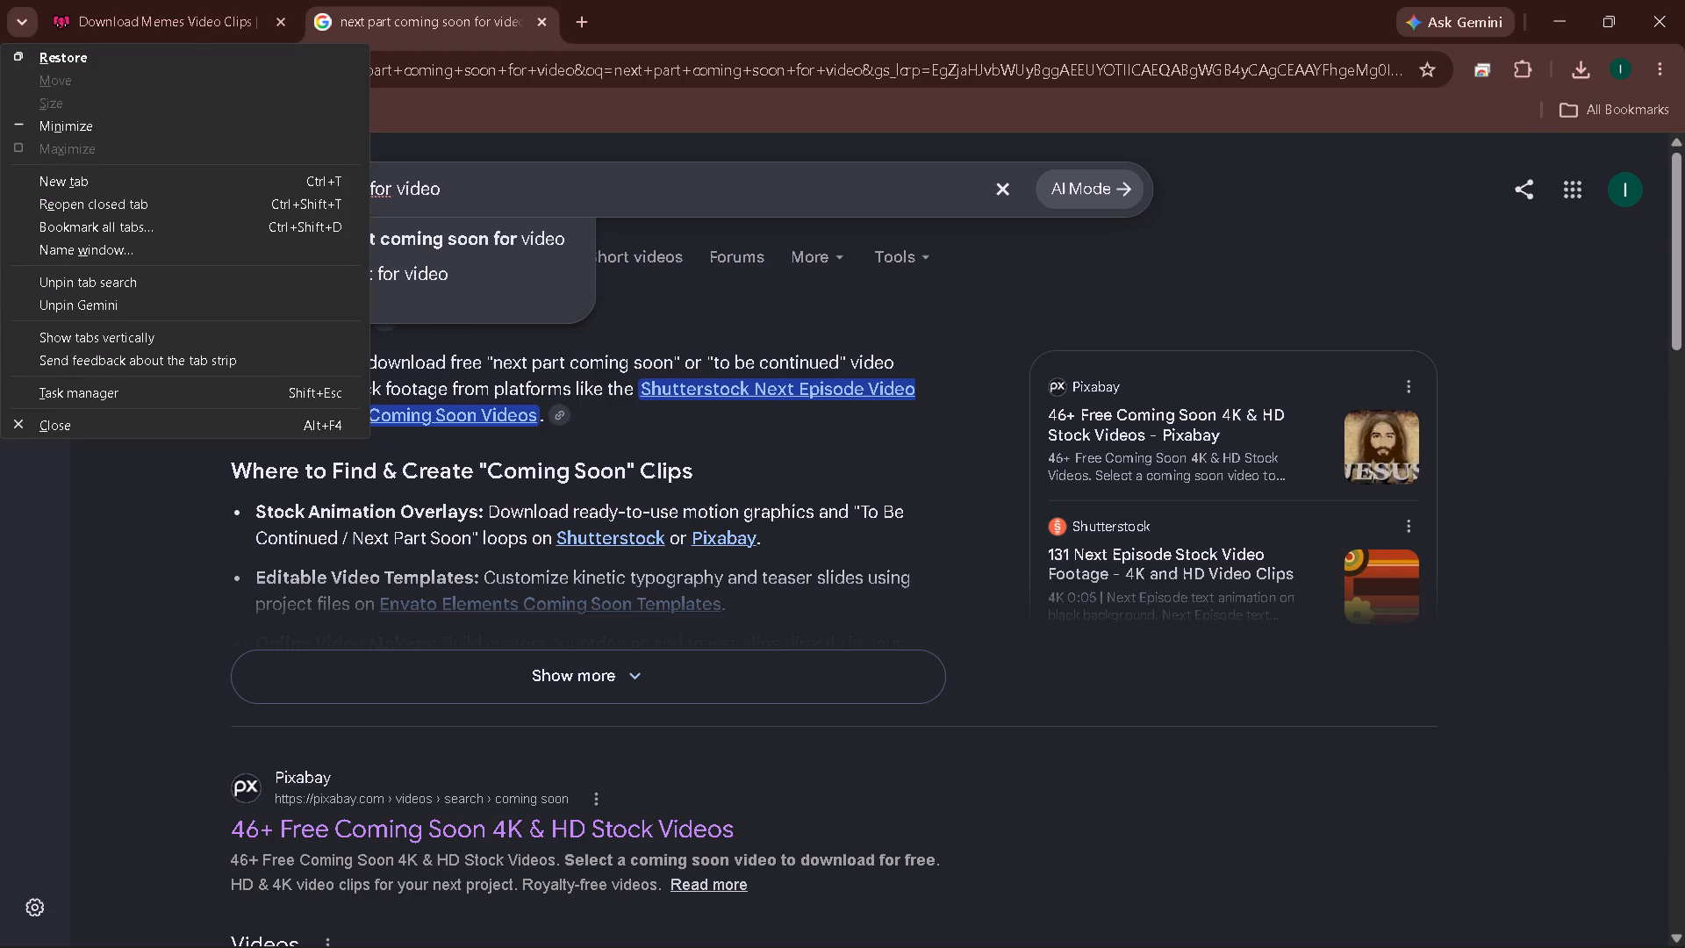
pyautogui.click(376, 0)
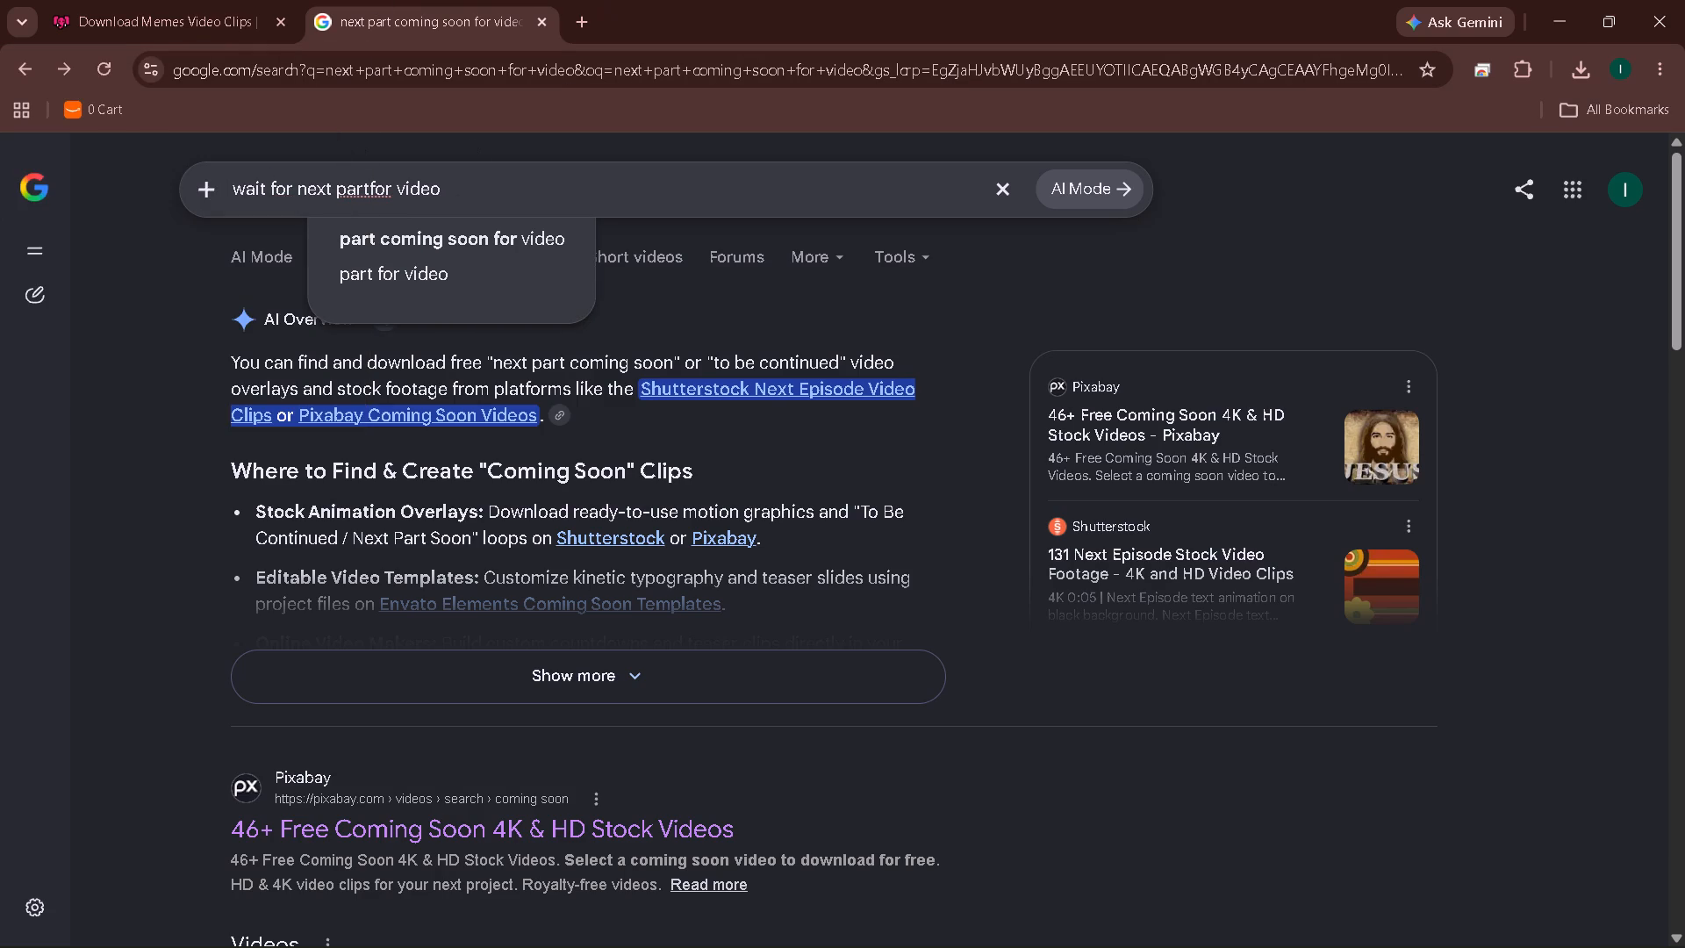
pyautogui.click(368, 196)
pyautogui.press('space')
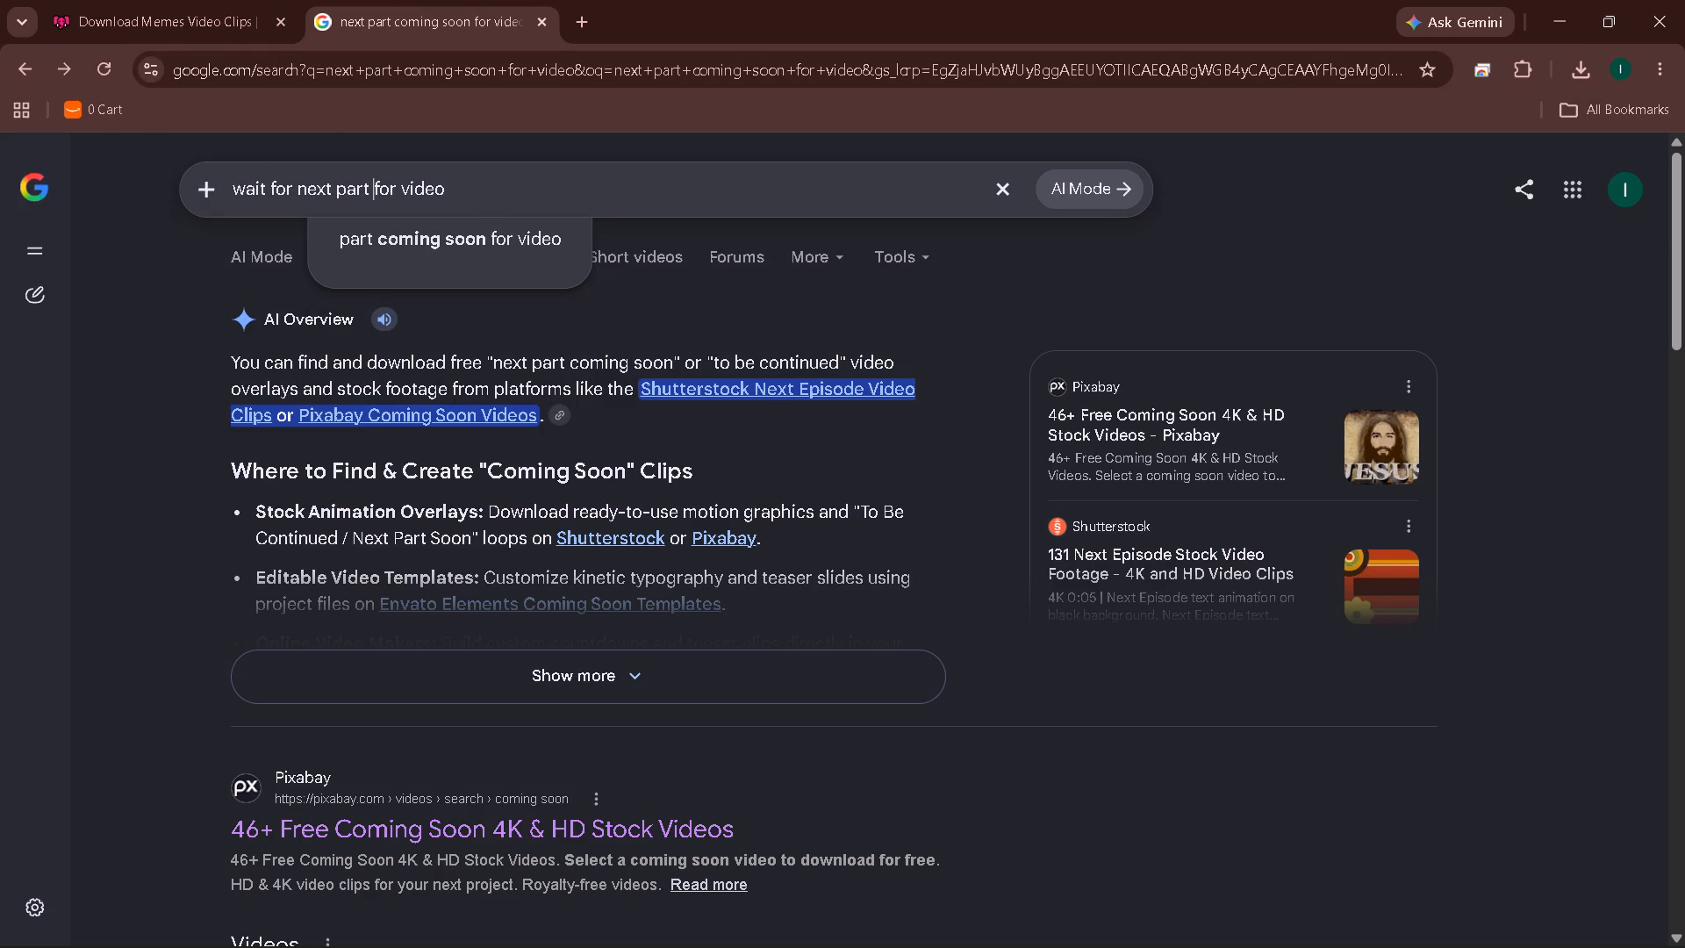
pyautogui.press('Return')
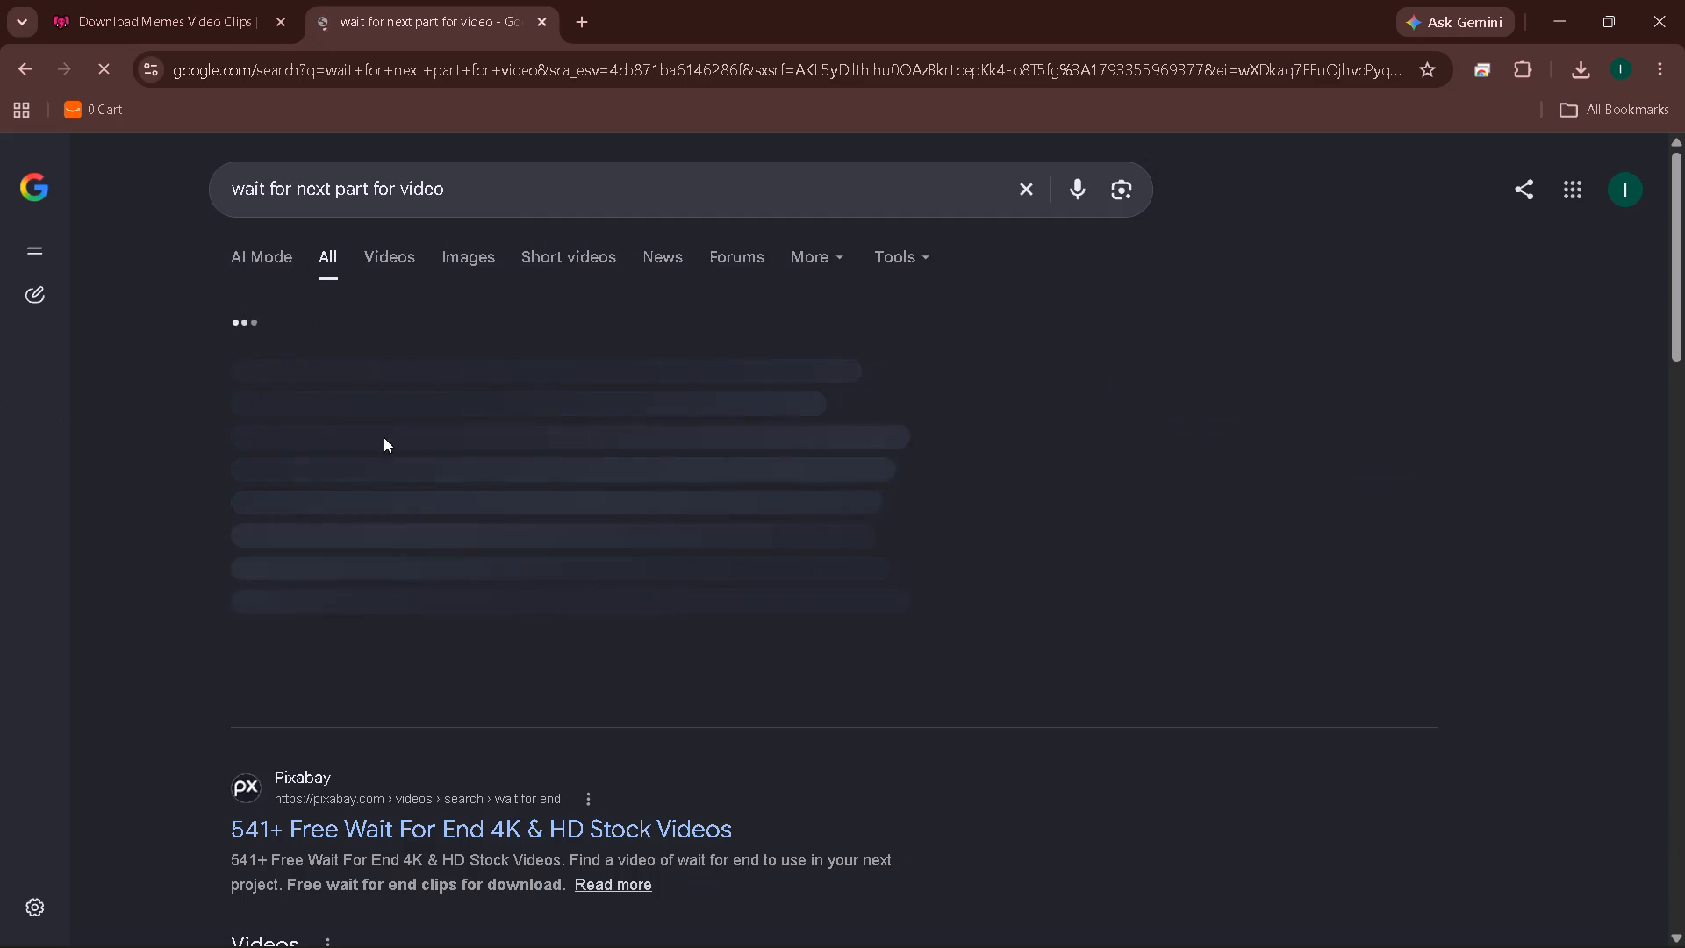
# Open Pixabay's free Wait For End stock videos and browse the royalty-free clips for a closing clip.
pyautogui.click(341, 806)
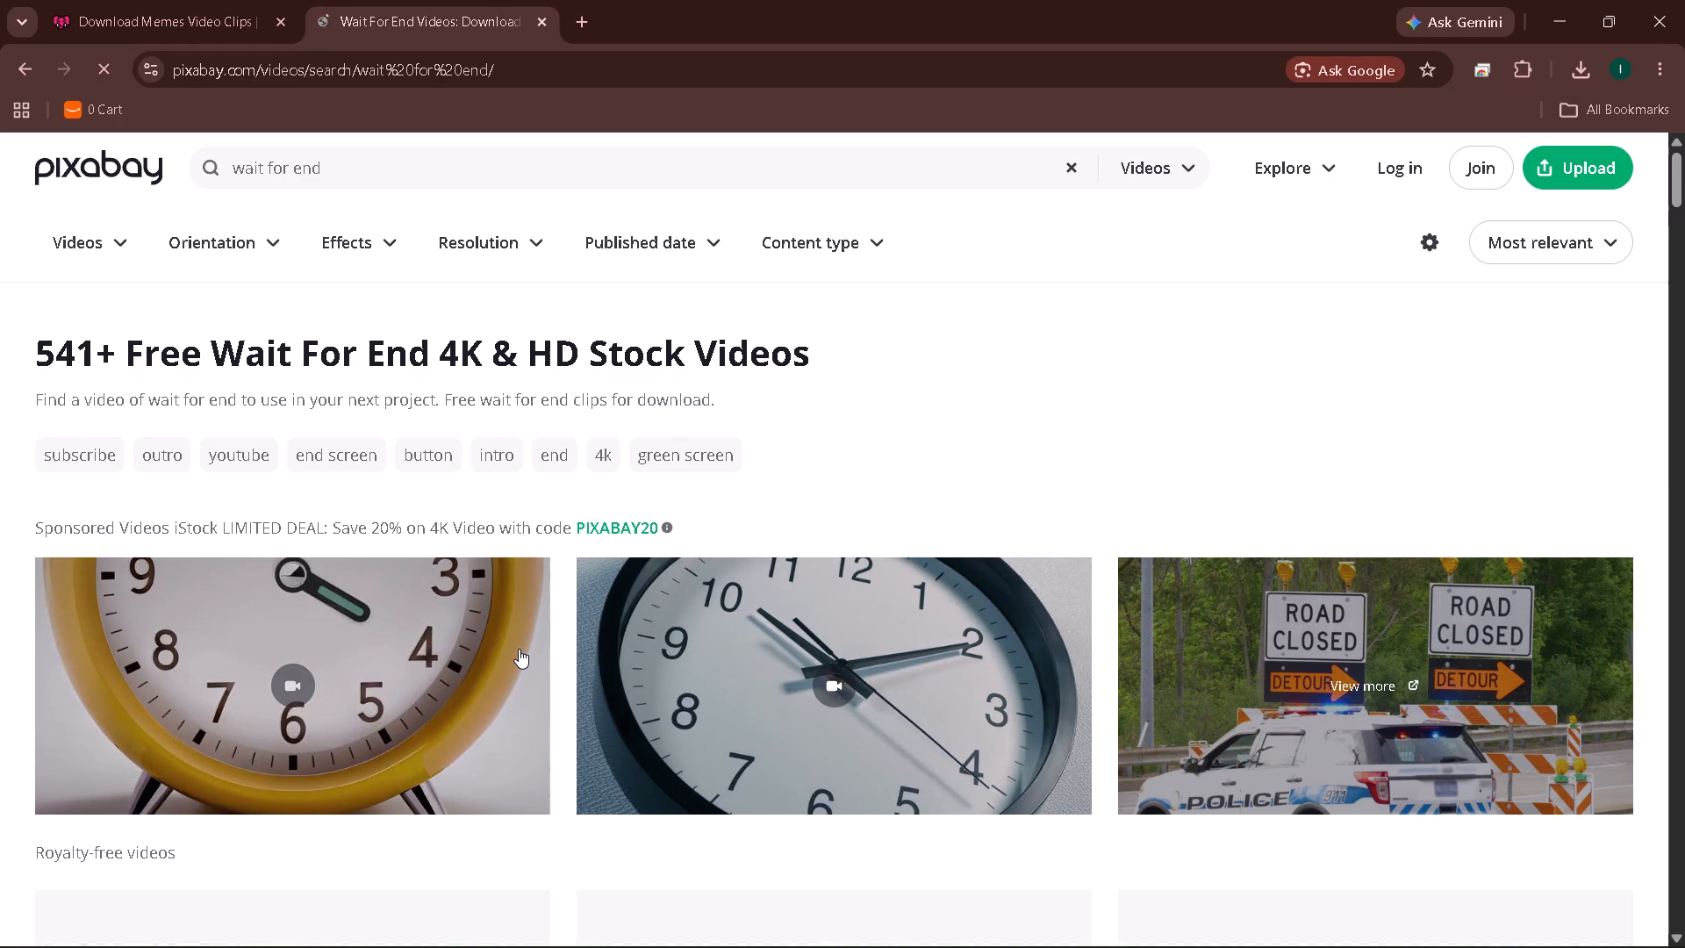
pyautogui.scroll(-6, 519, 649)
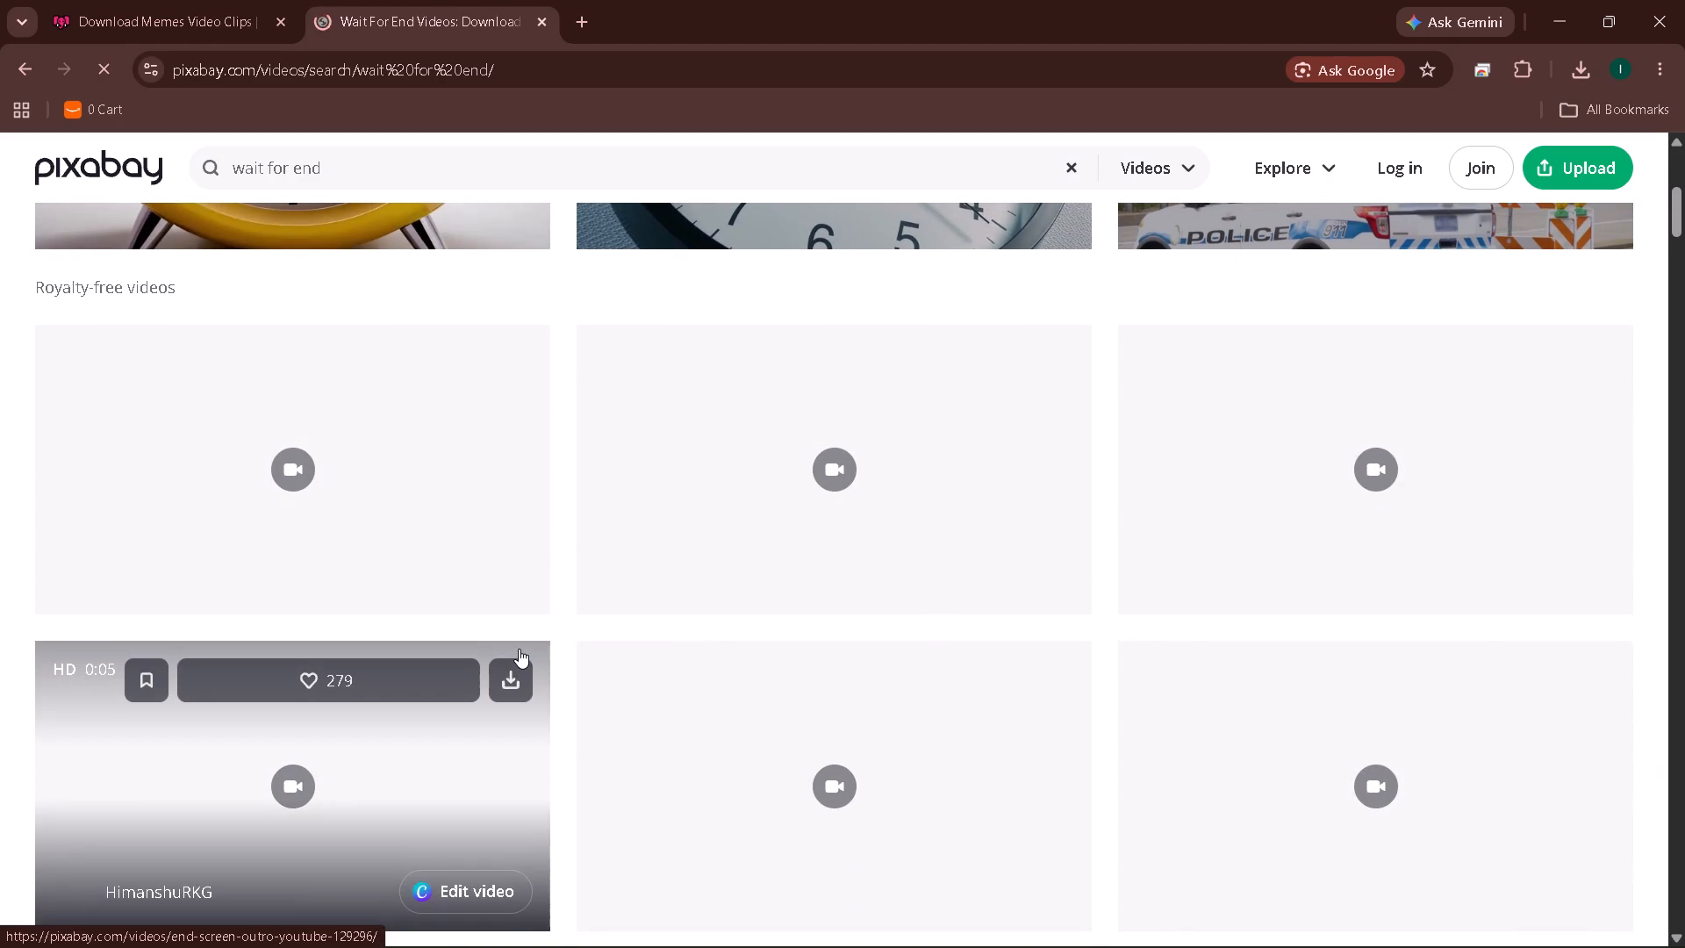
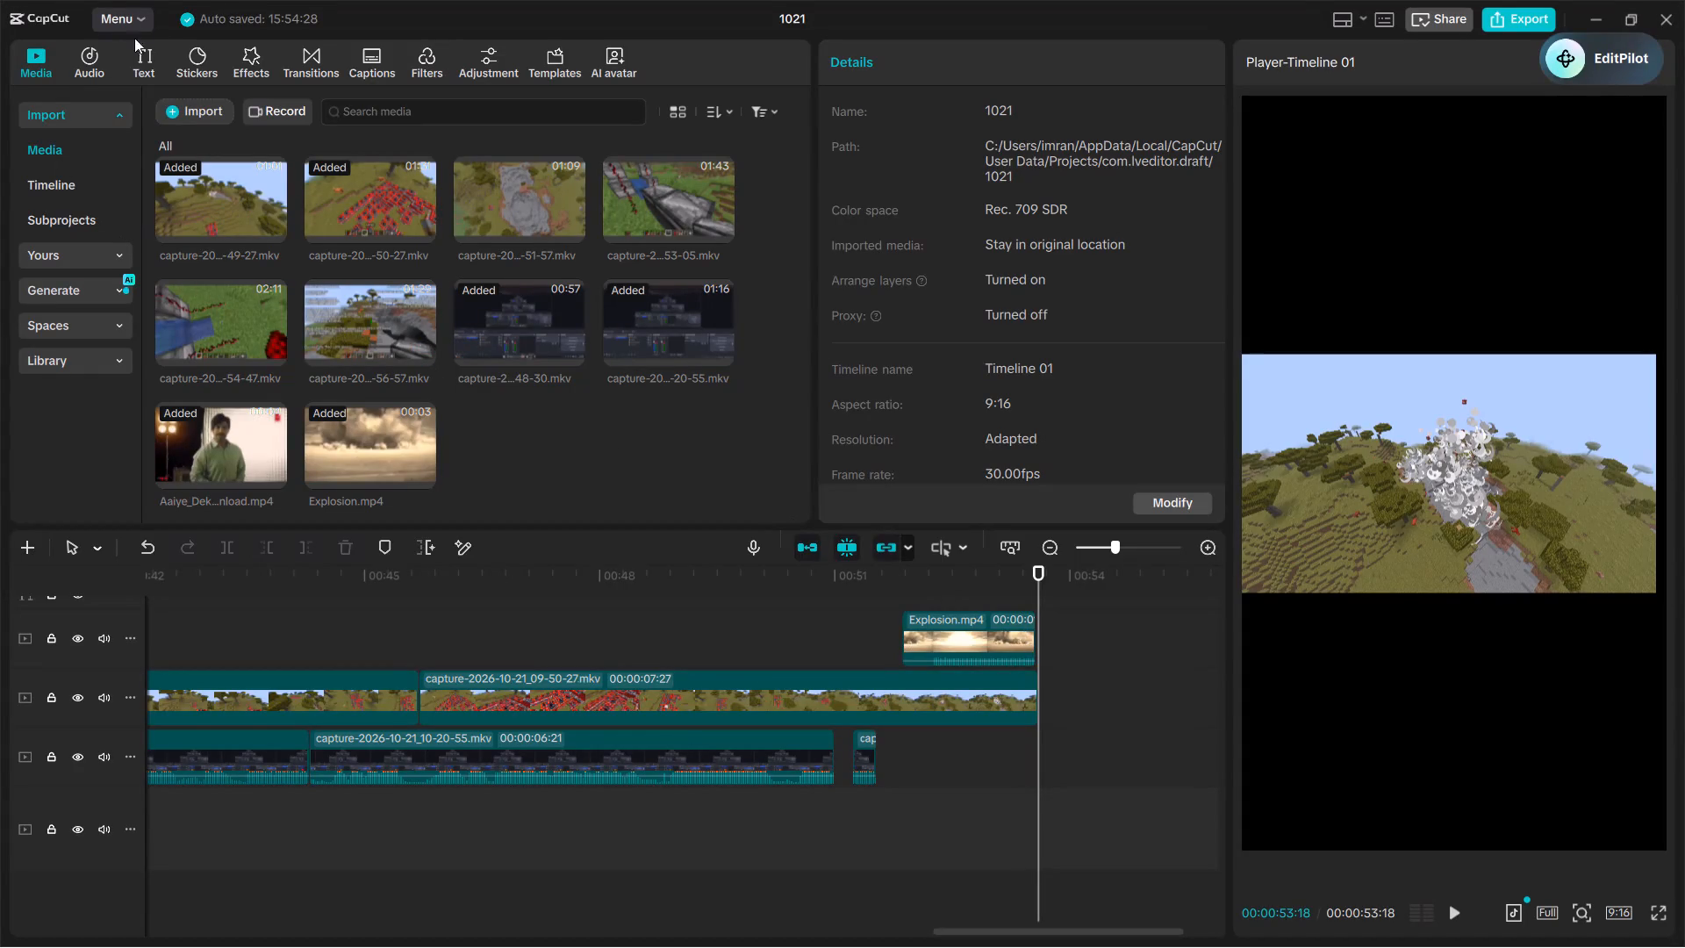
# Add a default text clip to the timeline directly after the end of the Explosion.mp4 clip.
pyautogui.click(132, 79)
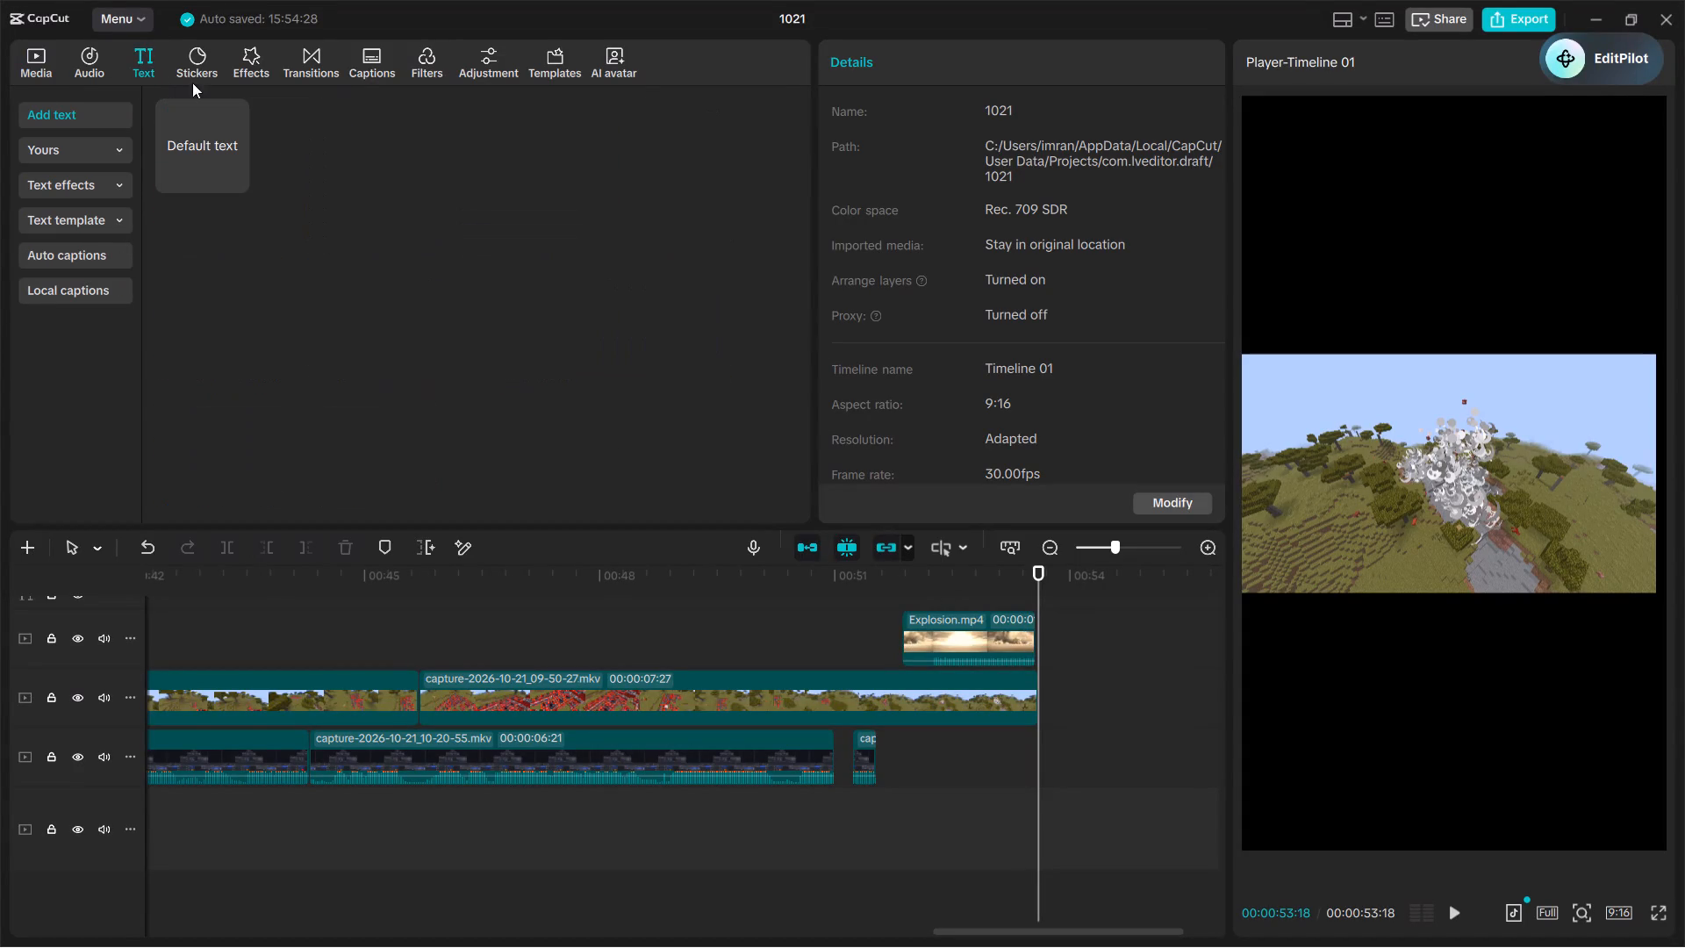
pyautogui.click(224, 183)
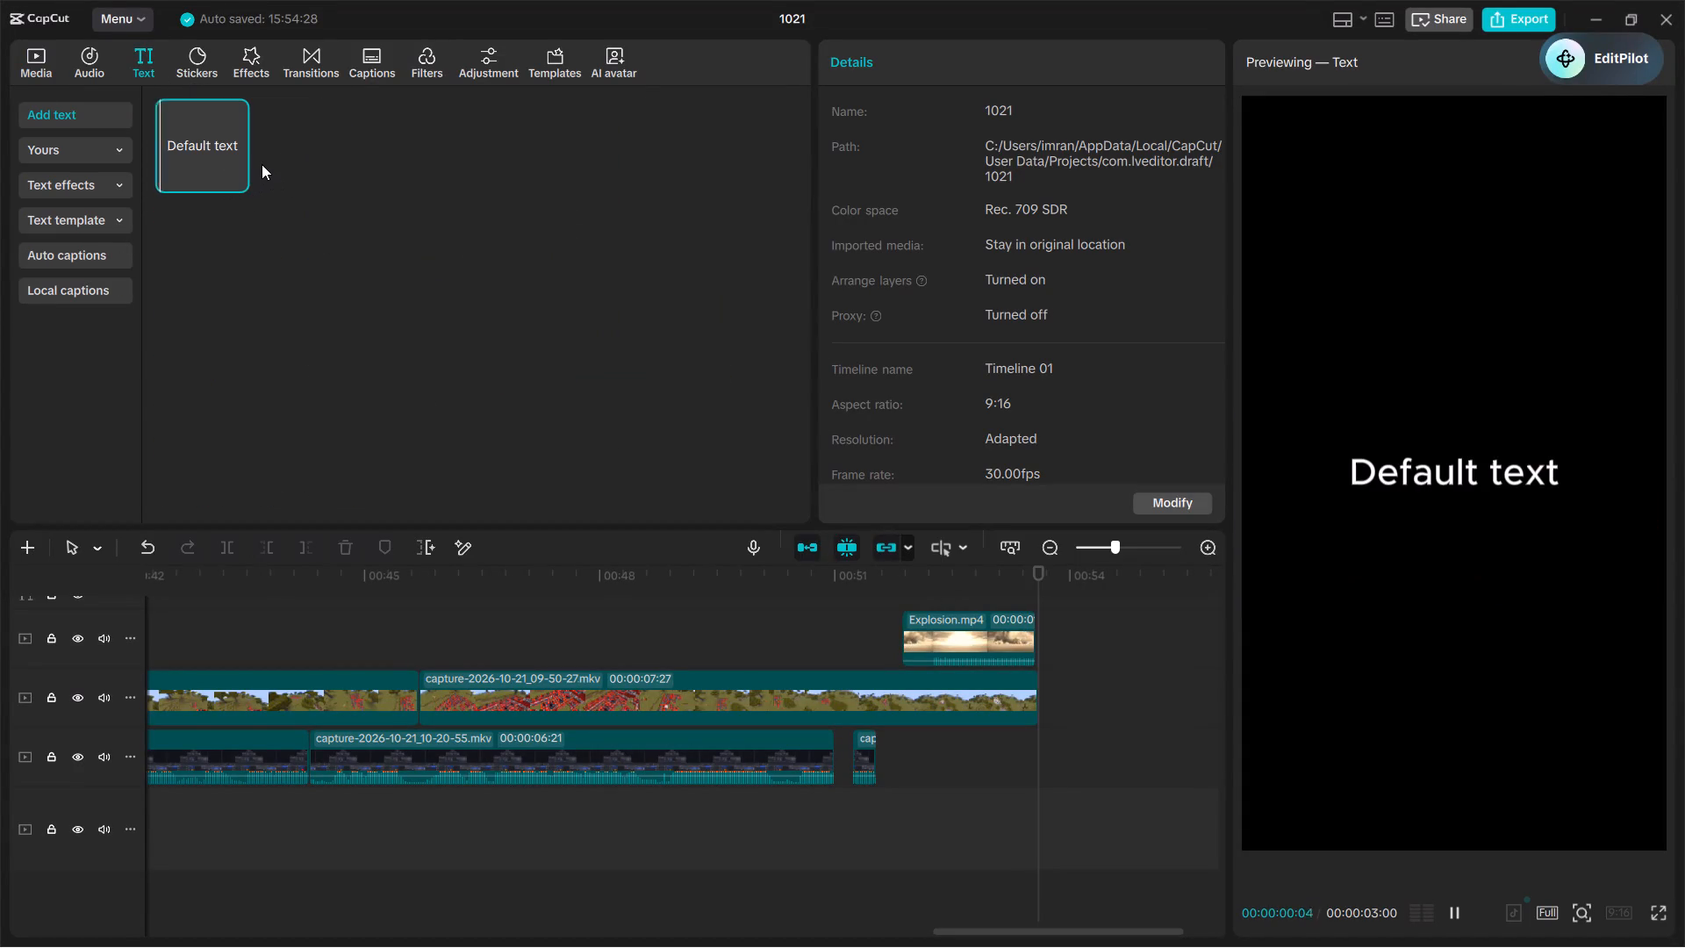
pyautogui.click(235, 183)
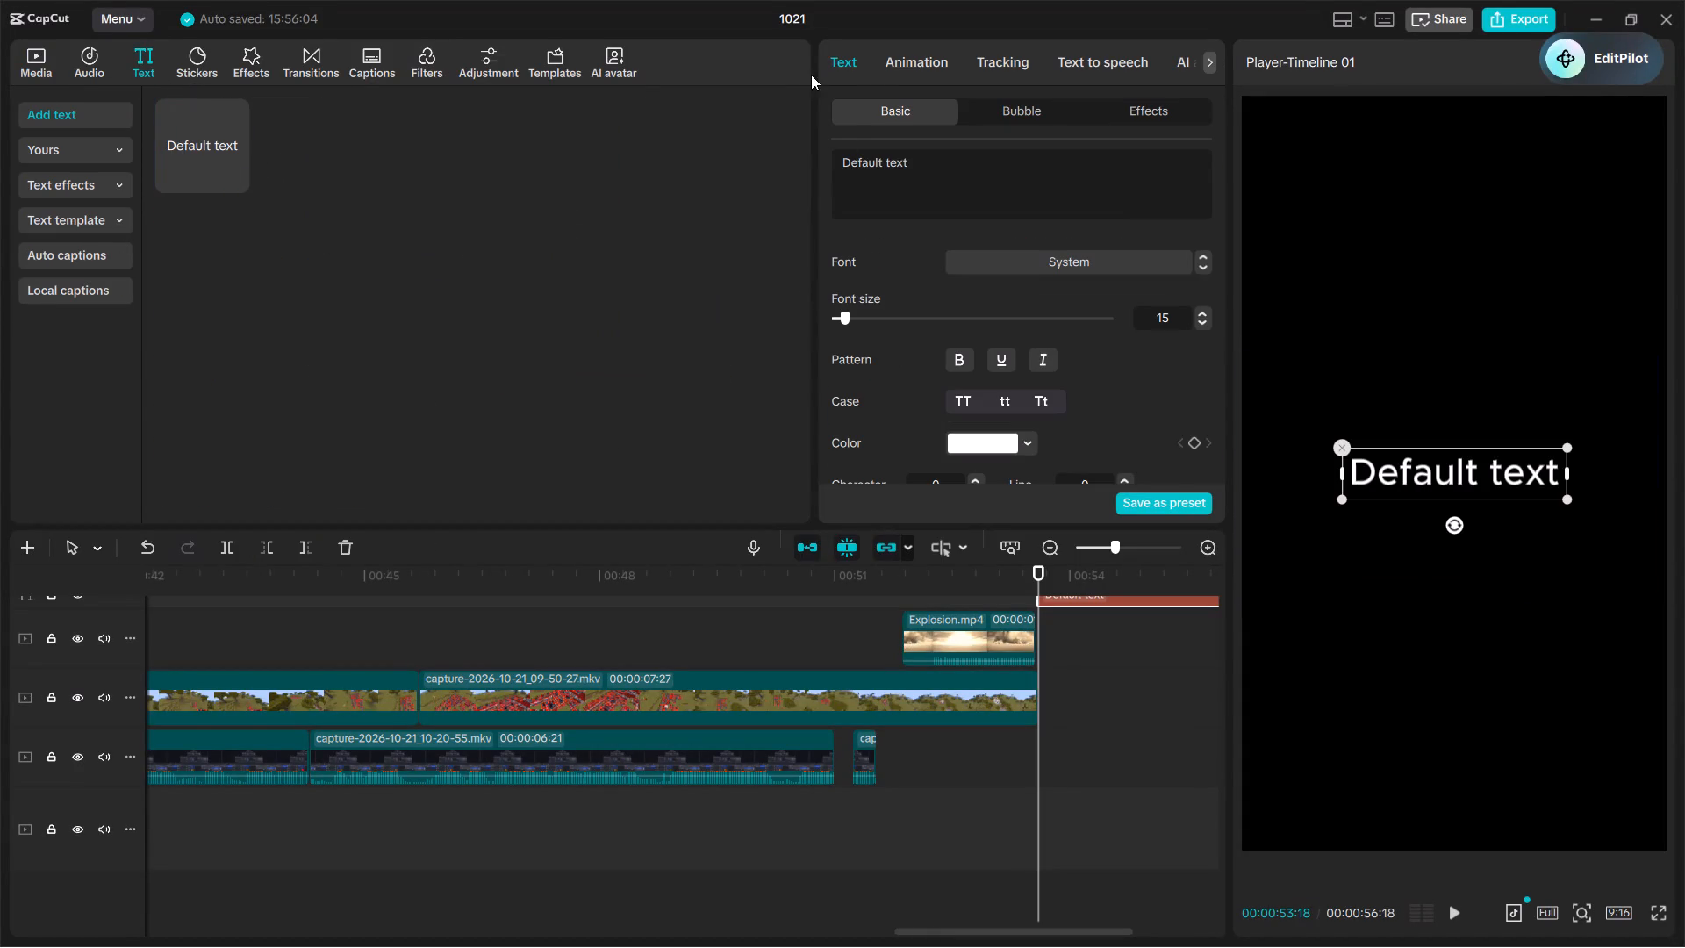
# Replace the default text with "NEXT PART" on the first line and "COMING" on the second.
pyautogui.doubleClick(961, 191)
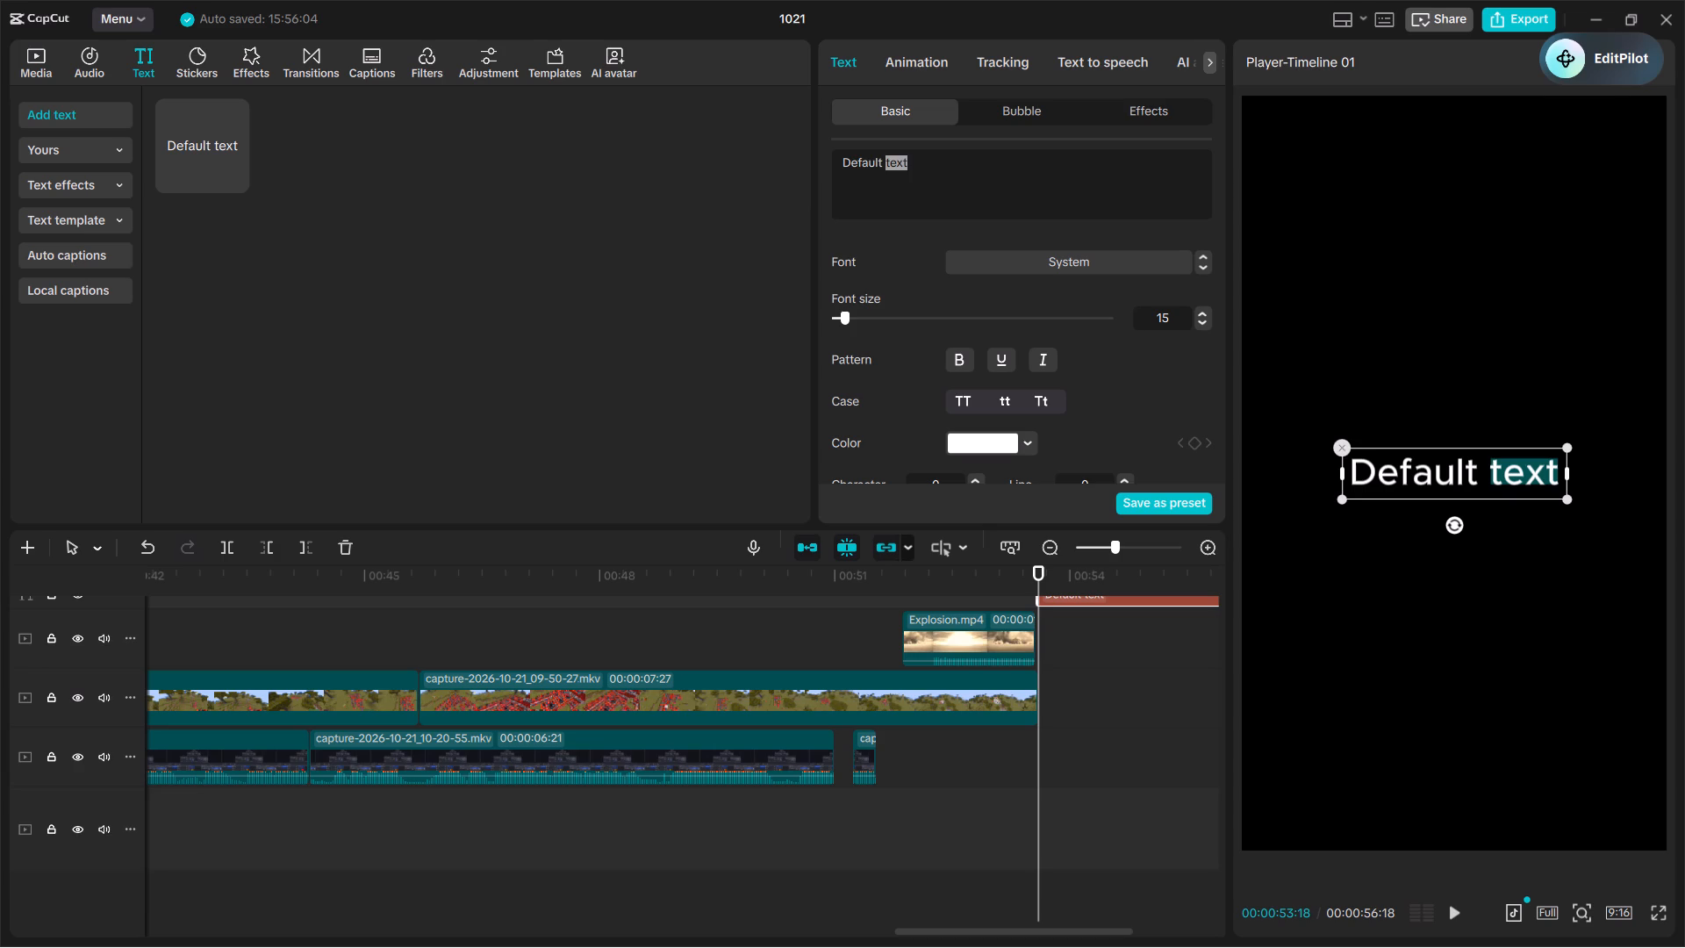
pyautogui.click(961, 191)
pyautogui.press('BackSpace')
pyautogui.write('ne')
pyautogui.press('BackSpace')
pyautogui.press('BackSpace')
pyautogui.write('NEXT PART')
pyautogui.press('space')
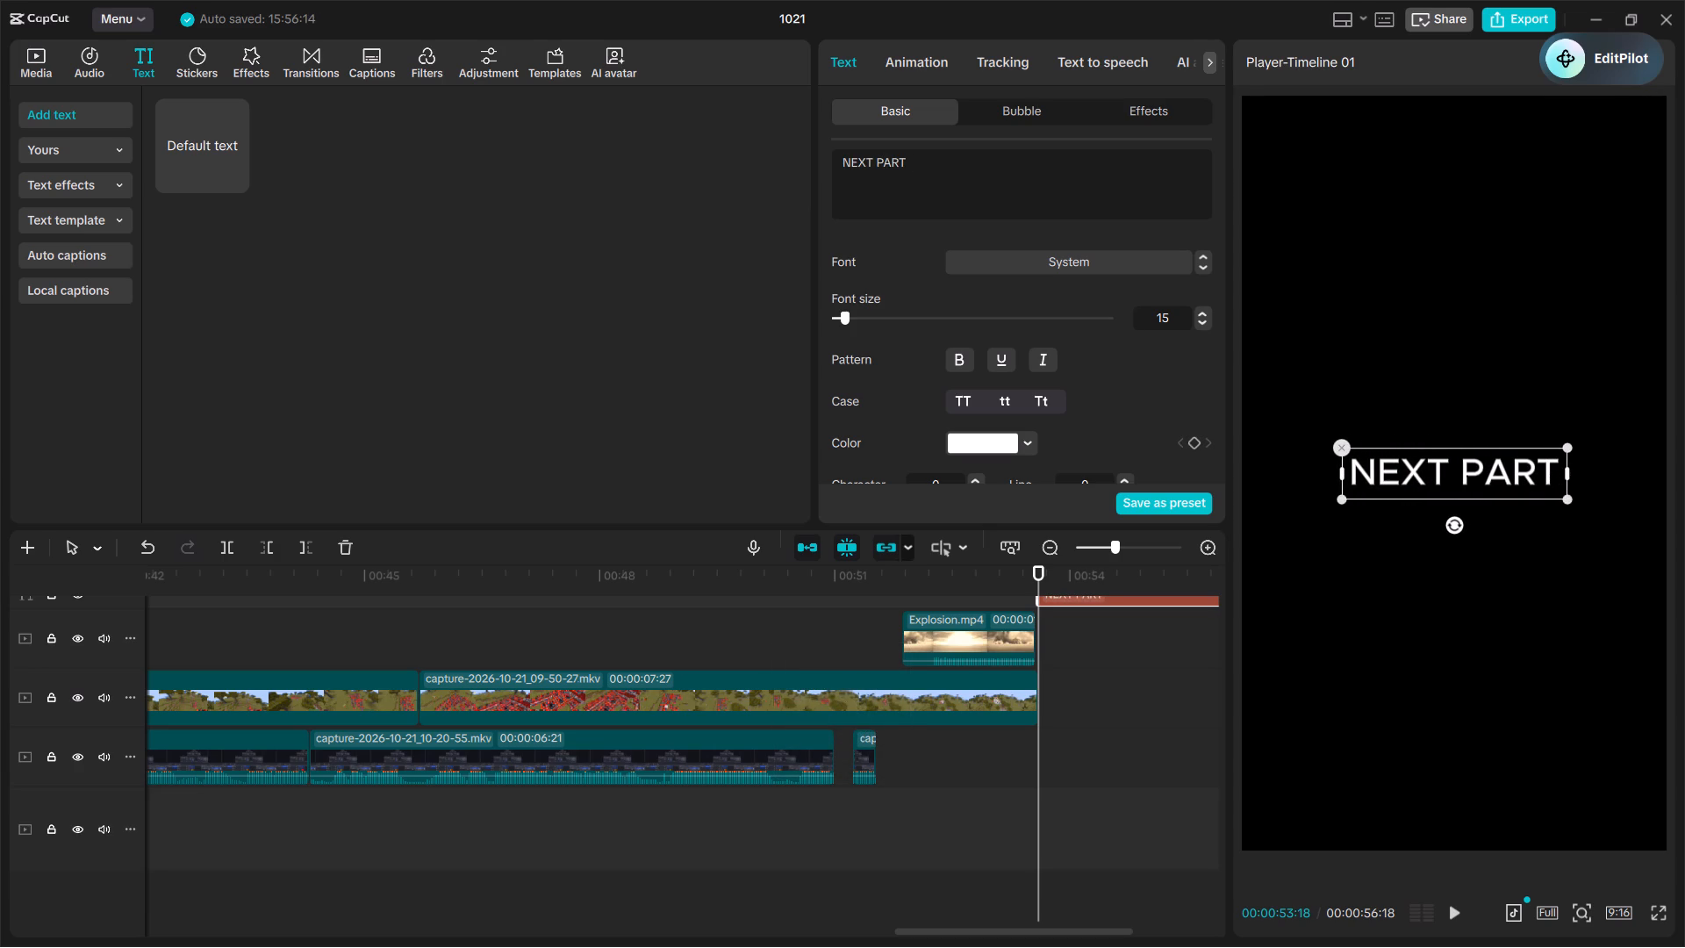
pyautogui.press('Return')
pyautogui.press('c')
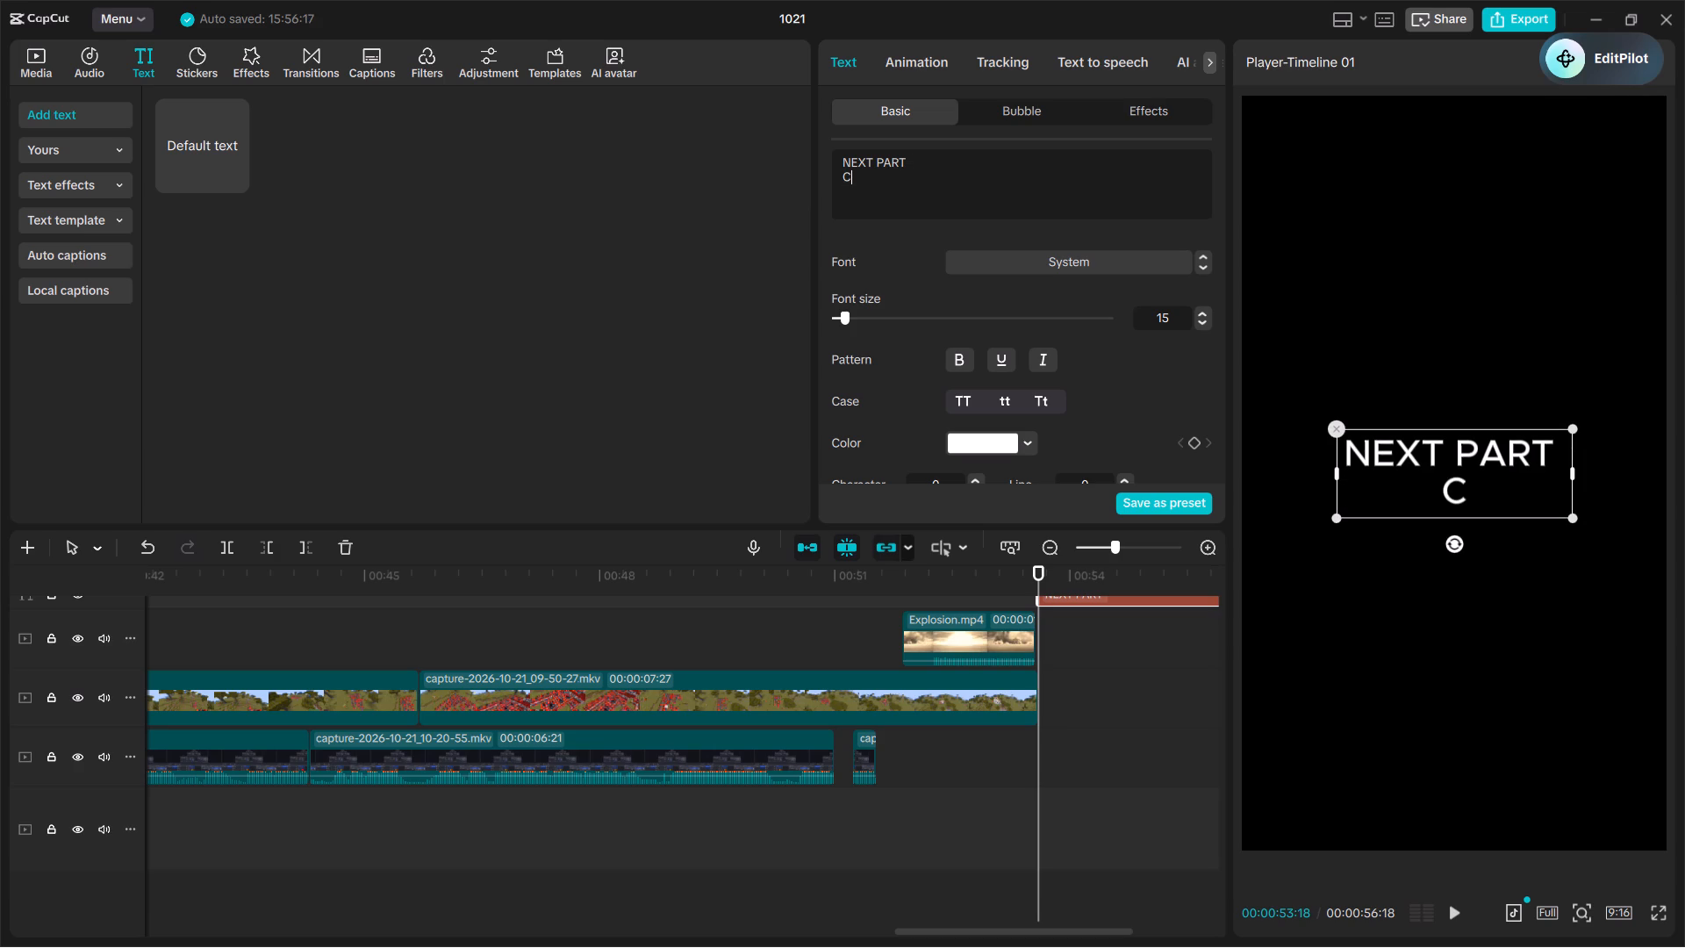
pyautogui.press('o')
pyautogui.write('MI')
pyautogui.press('BackSpace')
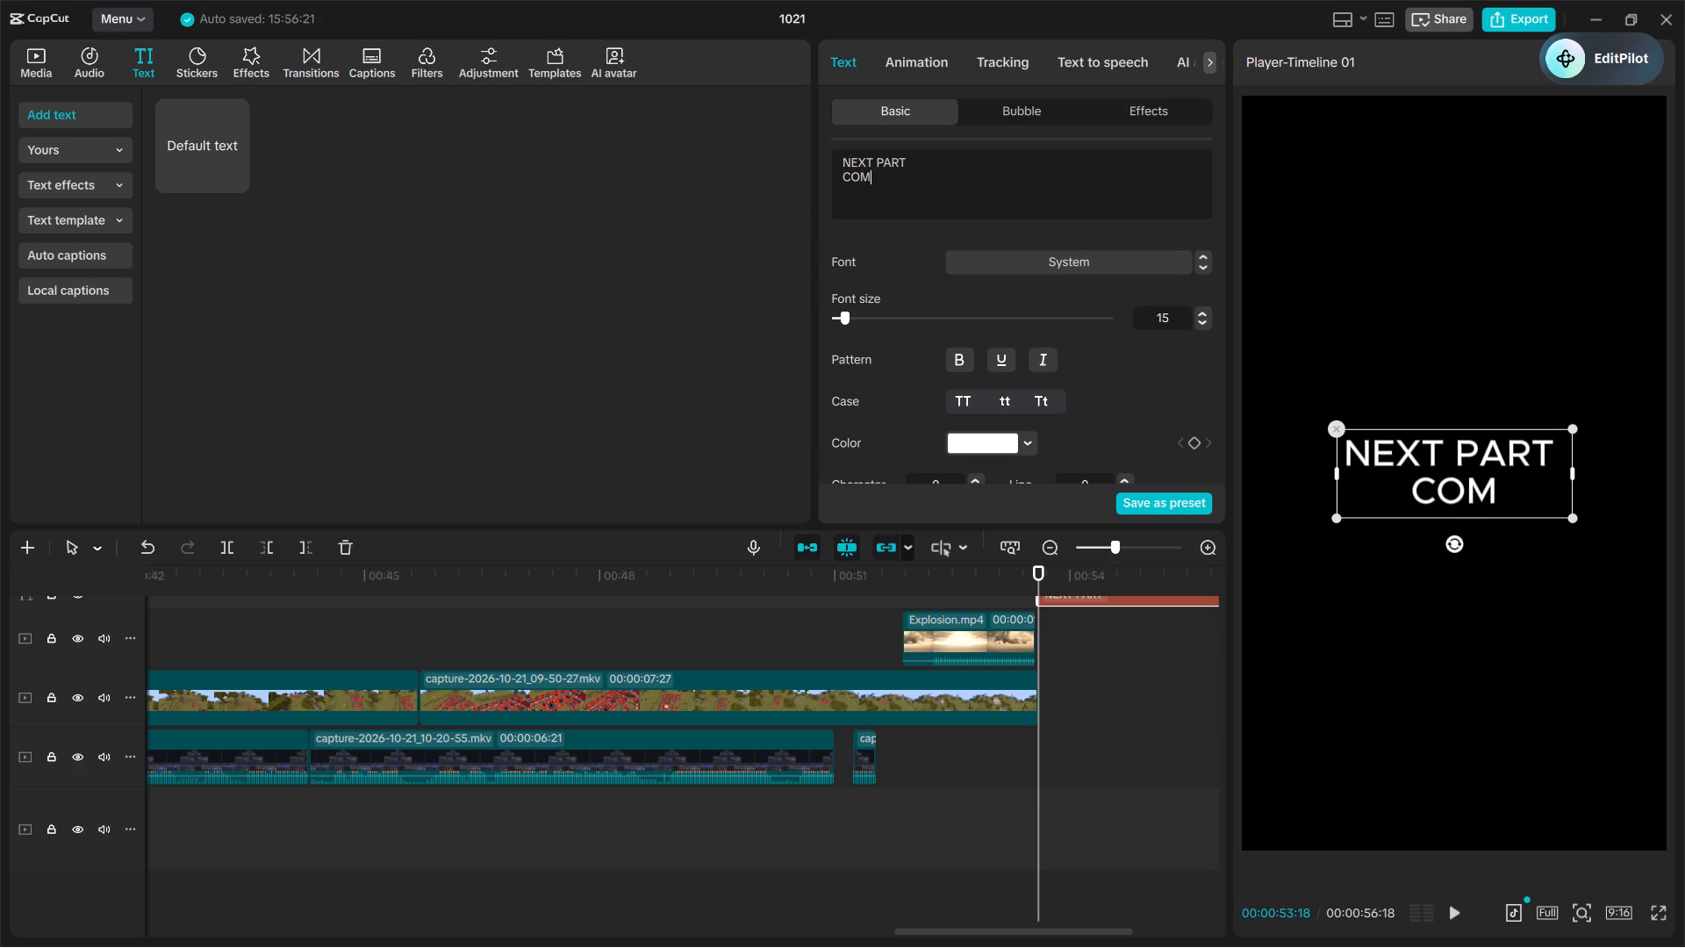
pyautogui.press('BackSpace')
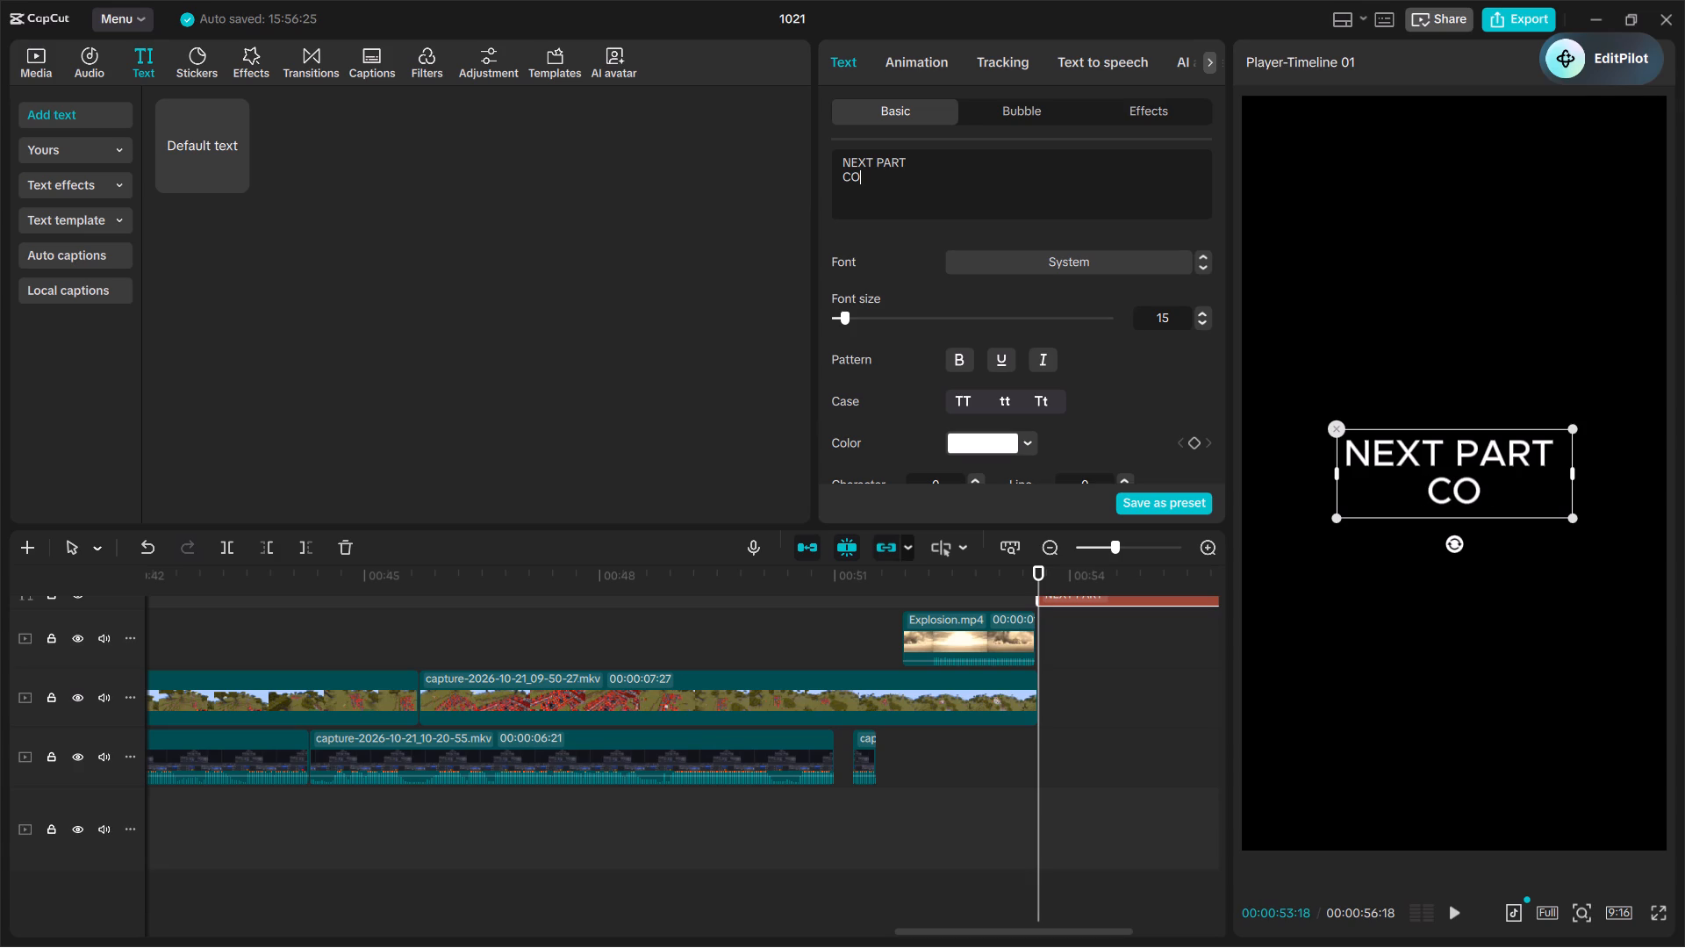
pyautogui.write('MING')
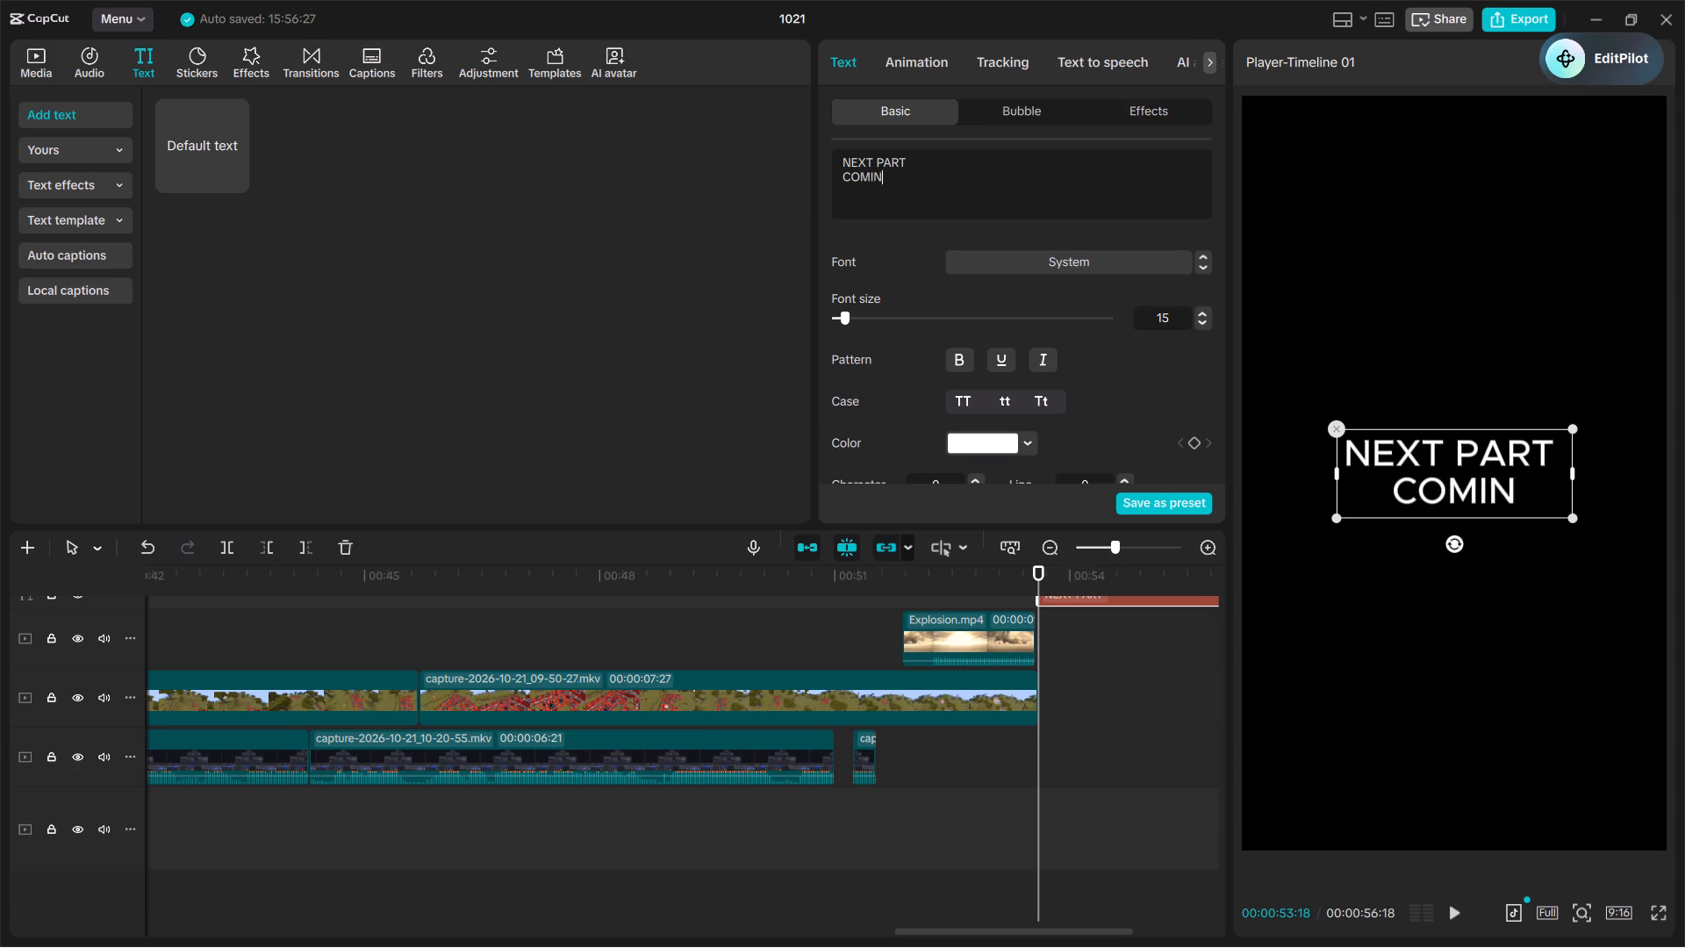
pyautogui.press('space')
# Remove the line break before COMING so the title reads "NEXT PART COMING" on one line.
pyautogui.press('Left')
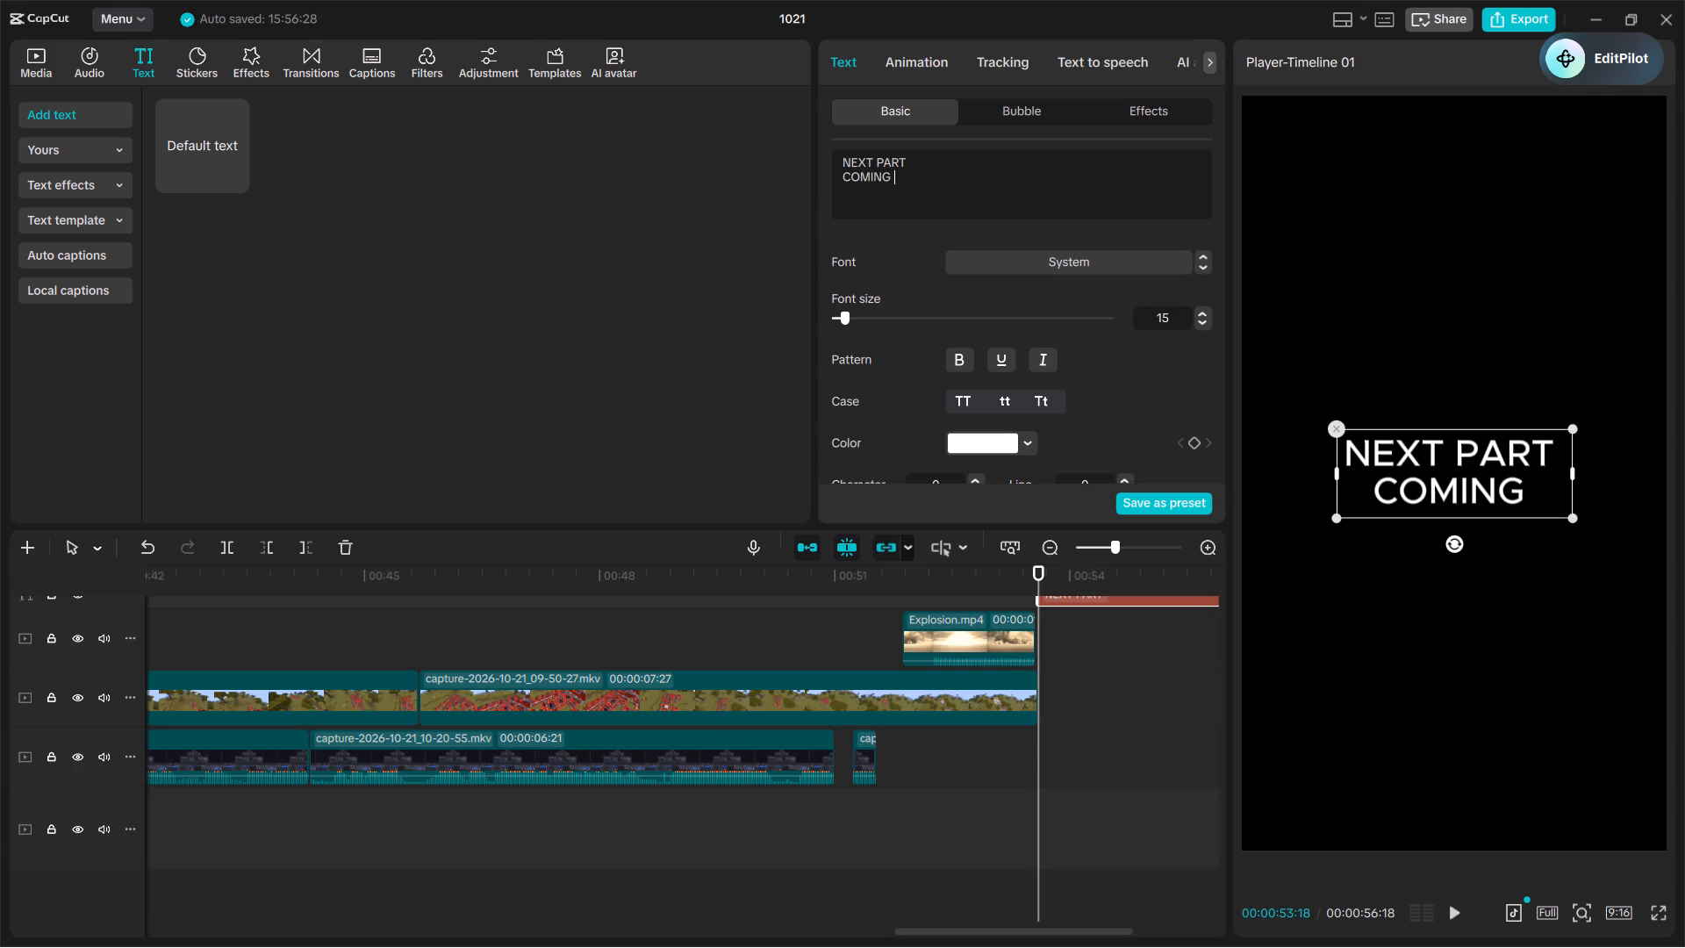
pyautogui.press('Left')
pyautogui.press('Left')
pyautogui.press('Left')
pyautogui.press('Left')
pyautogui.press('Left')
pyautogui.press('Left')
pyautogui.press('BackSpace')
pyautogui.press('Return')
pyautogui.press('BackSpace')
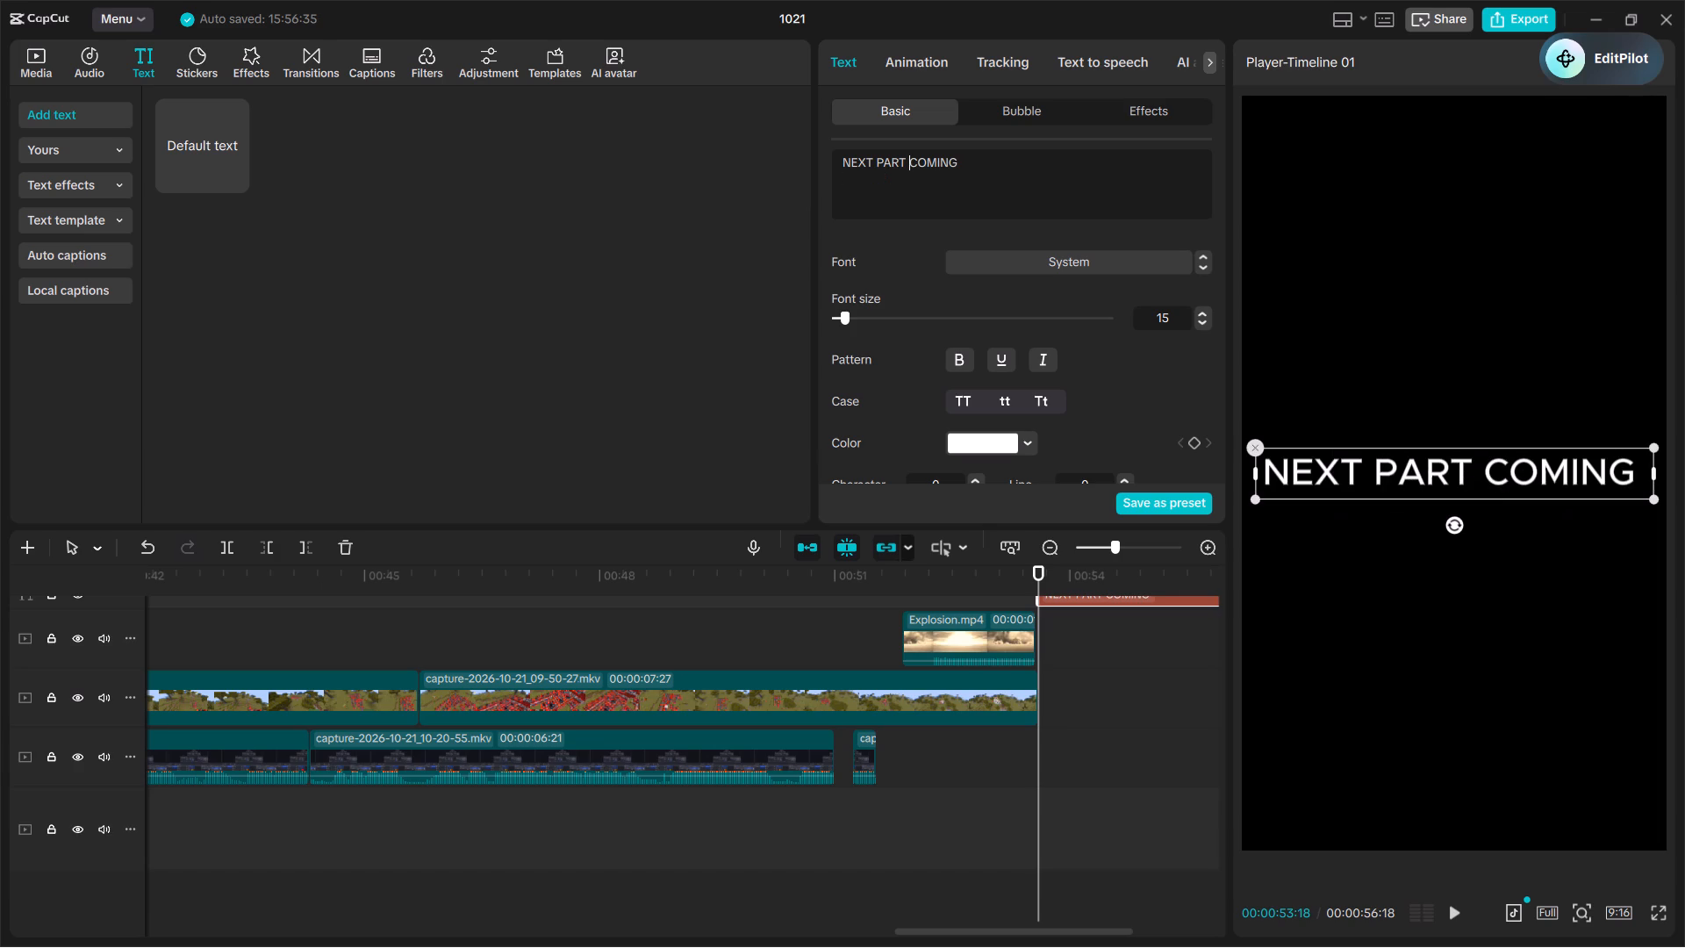
# Add the word "SOON" on a new line below "NEXT PART COMING".
pyautogui.press('Right')
pyautogui.press('Right')
pyautogui.press('Right')
pyautogui.press('Right')
pyautogui.press('Right')
pyautogui.press('Right')
pyautogui.press('Right')
pyautogui.press('Right')
pyautogui.press('Right')
pyautogui.press('Right')
pyautogui.press('Right')
pyautogui.press('Right')
pyautogui.press('Right')
pyautogui.press('Right')
pyautogui.press('Right')
pyautogui.press('Return')
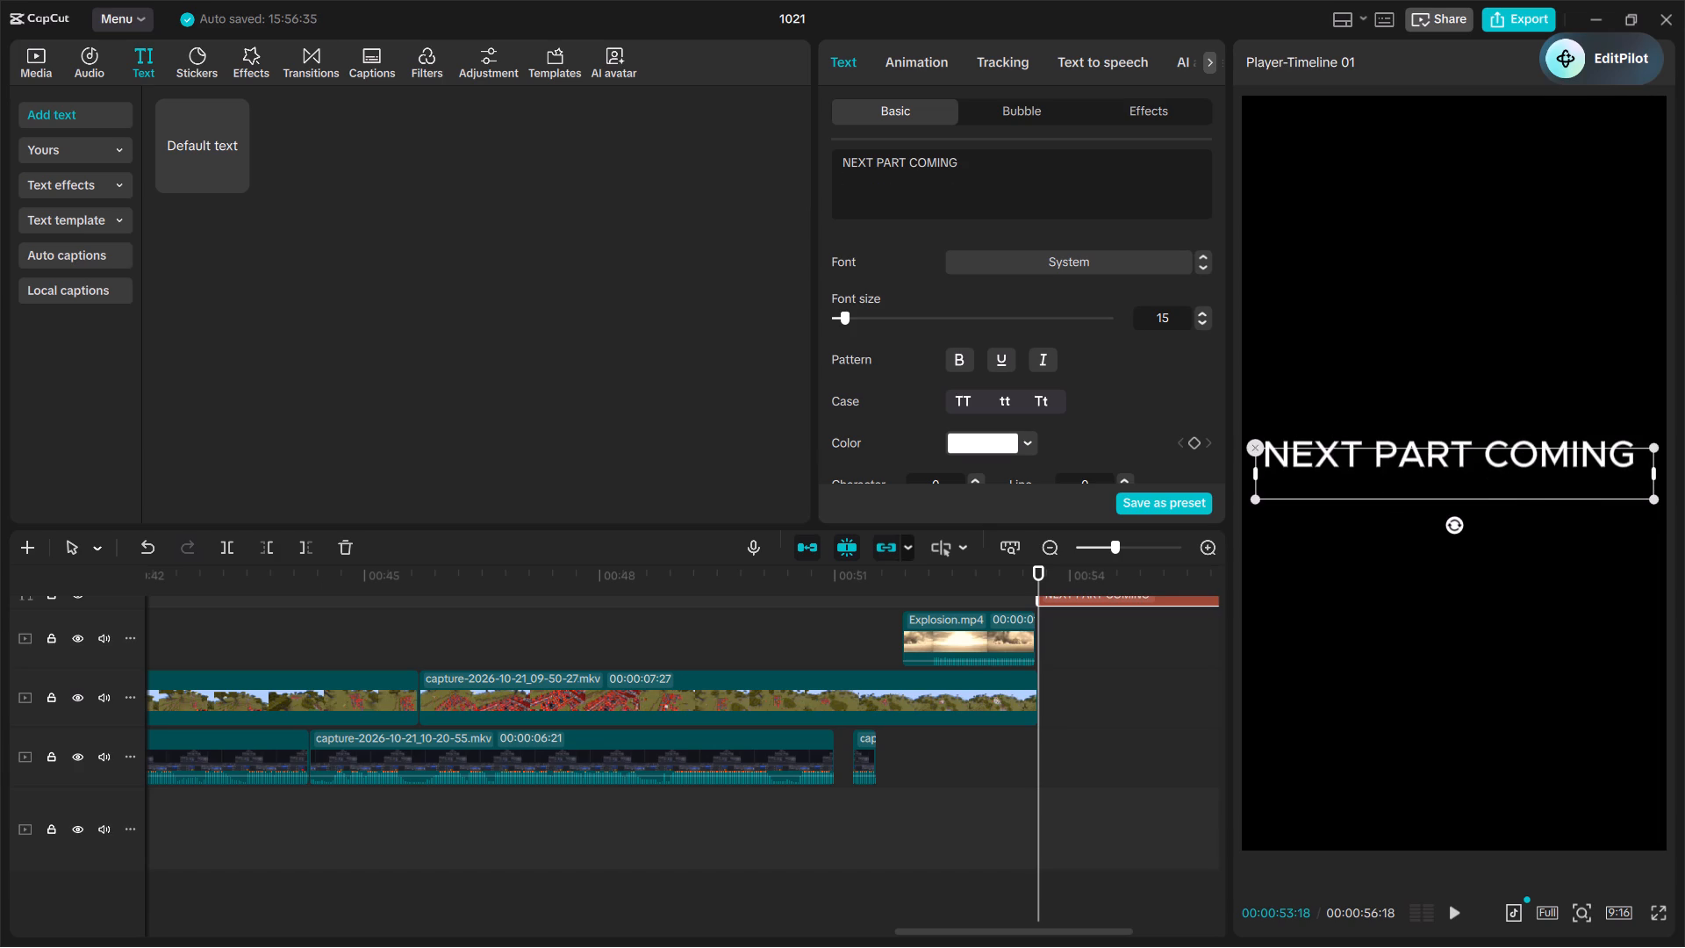
pyautogui.press('s')
pyautogui.press('o')
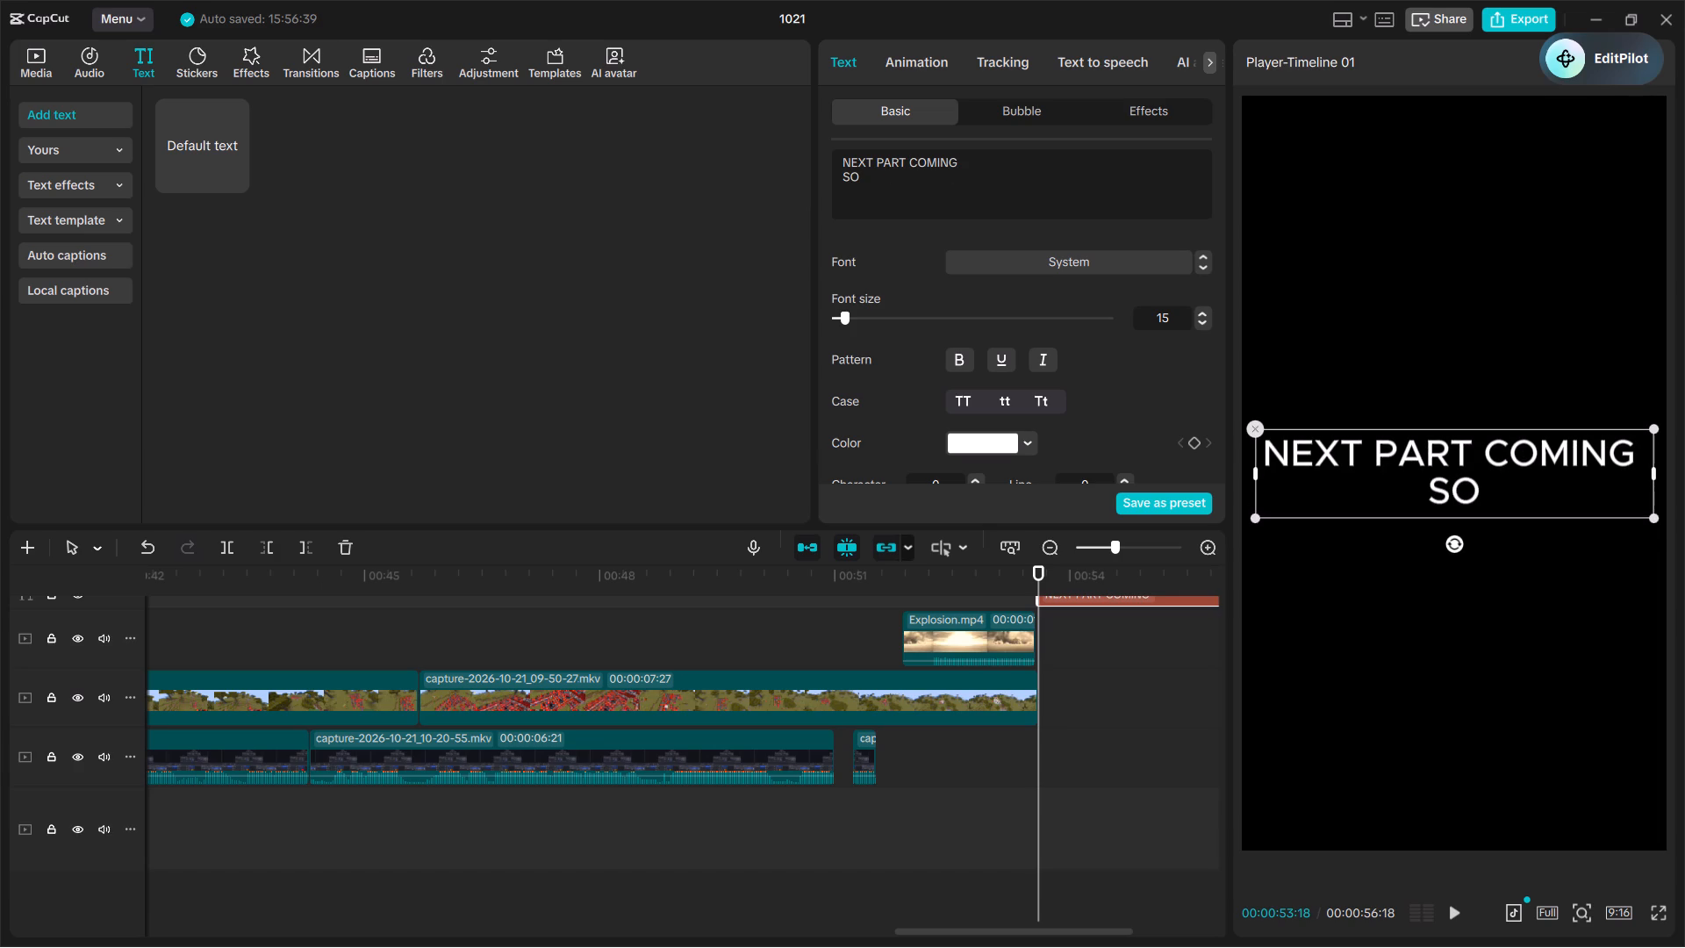
pyautogui.write('ON')
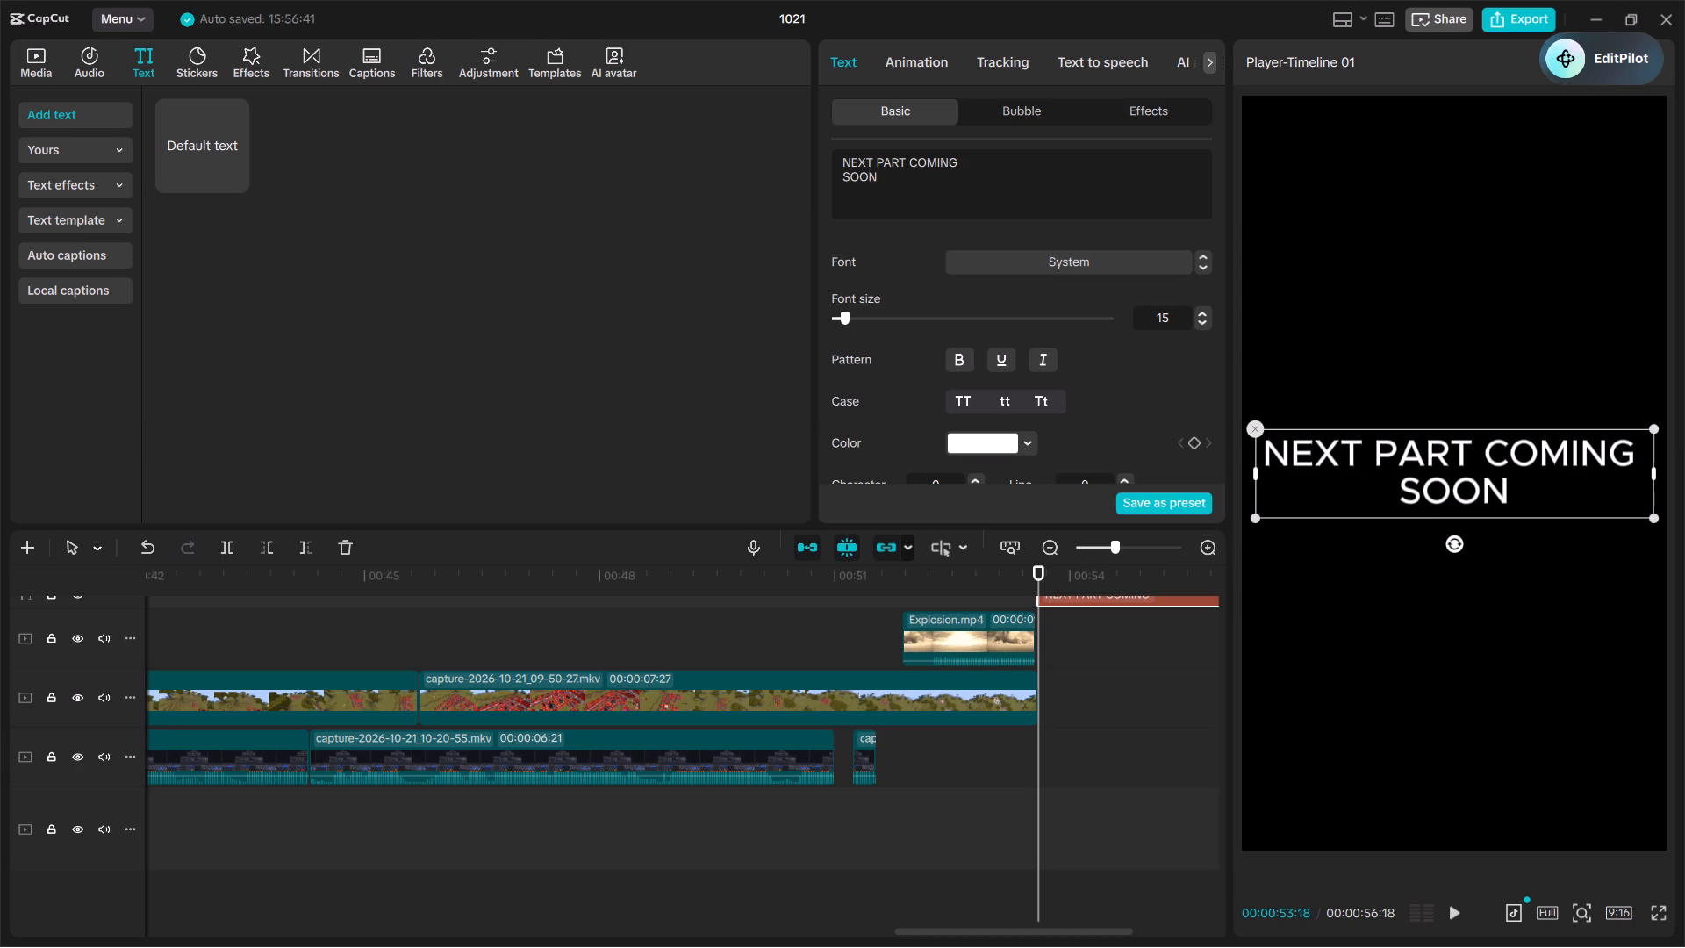
pyautogui.press('BackSpace')
pyautogui.press('BackSpace')
pyautogui.write('NN')
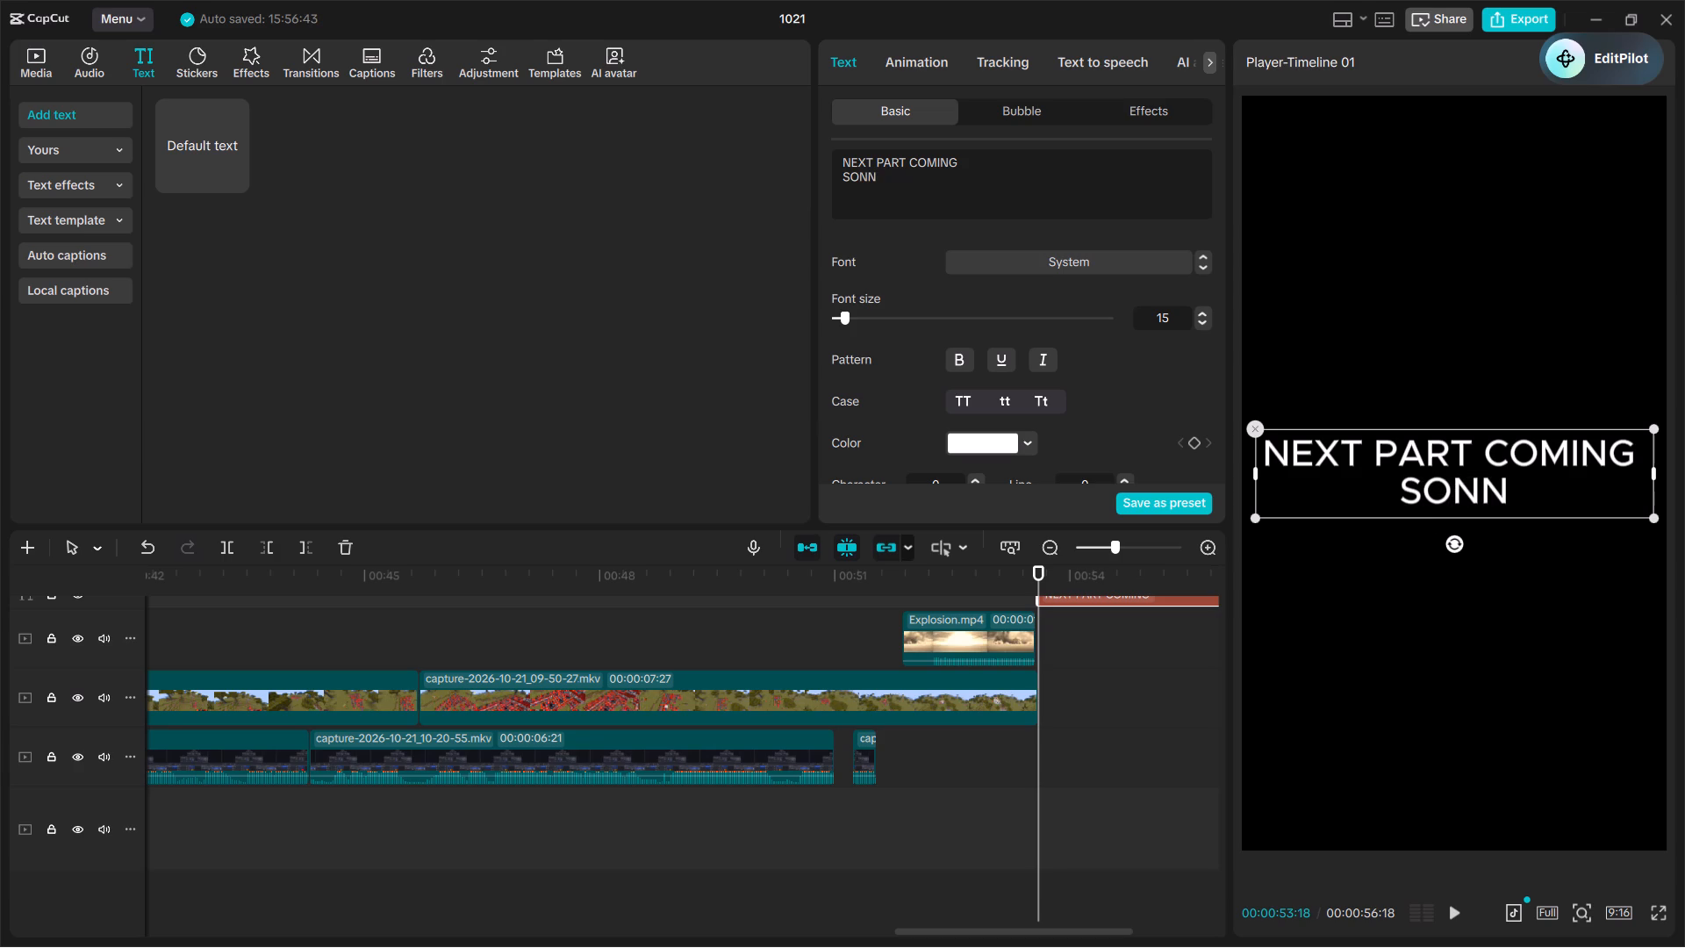
pyautogui.press('BackSpace')
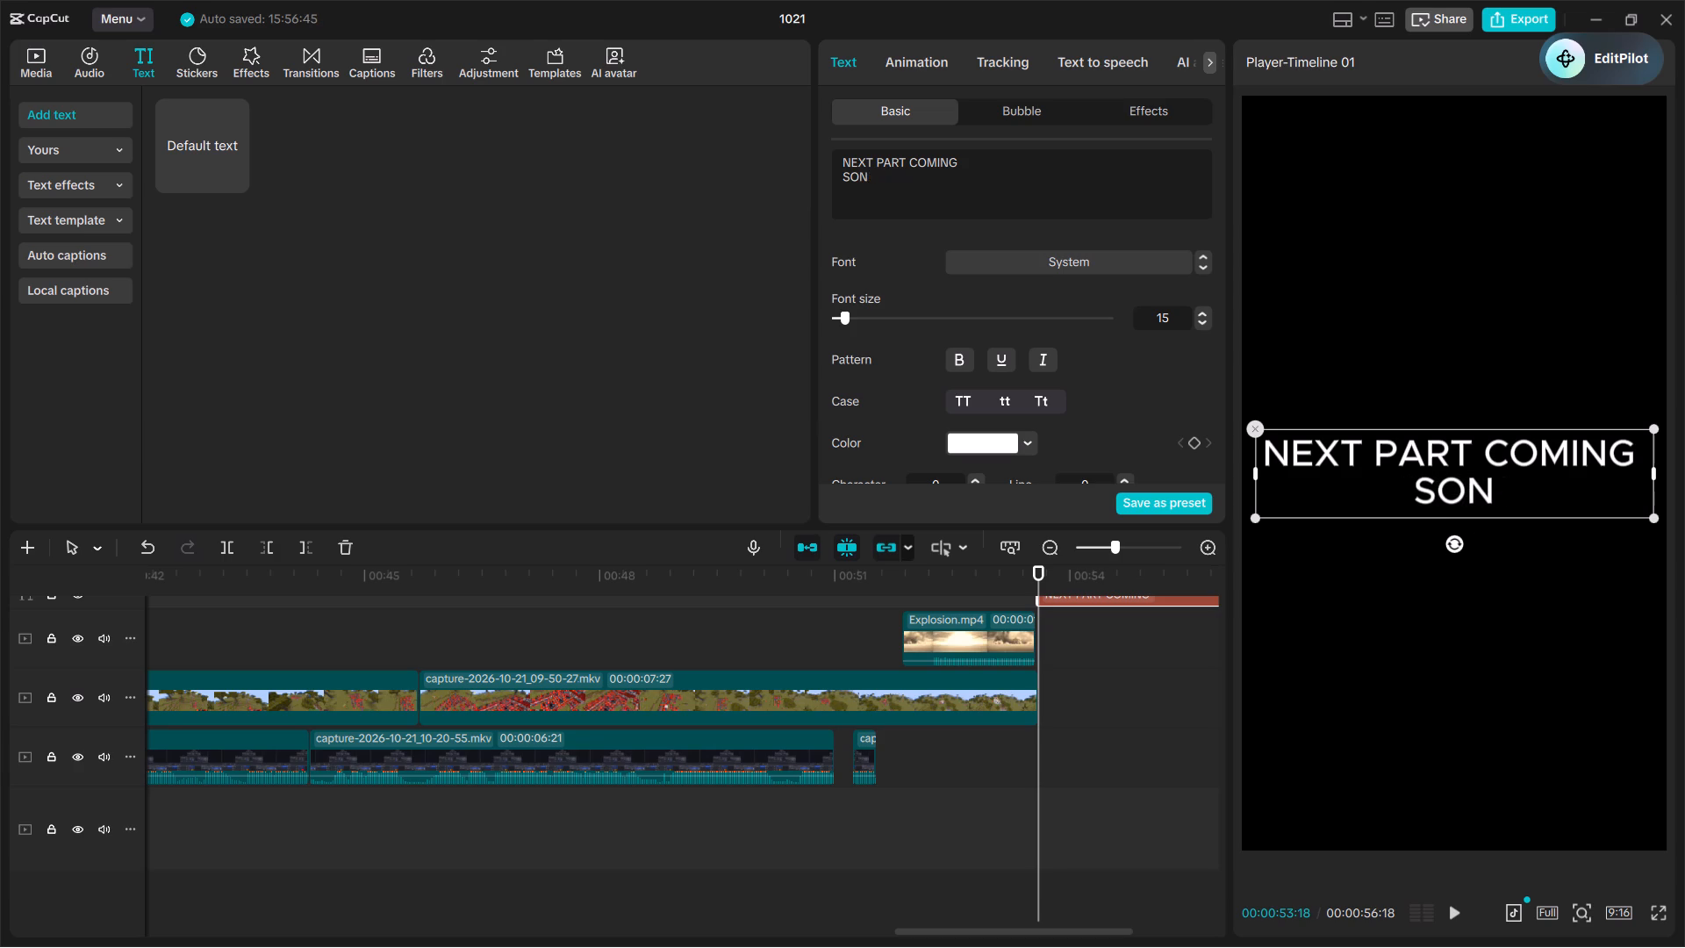
pyautogui.press('BackSpace')
pyautogui.write('ON')
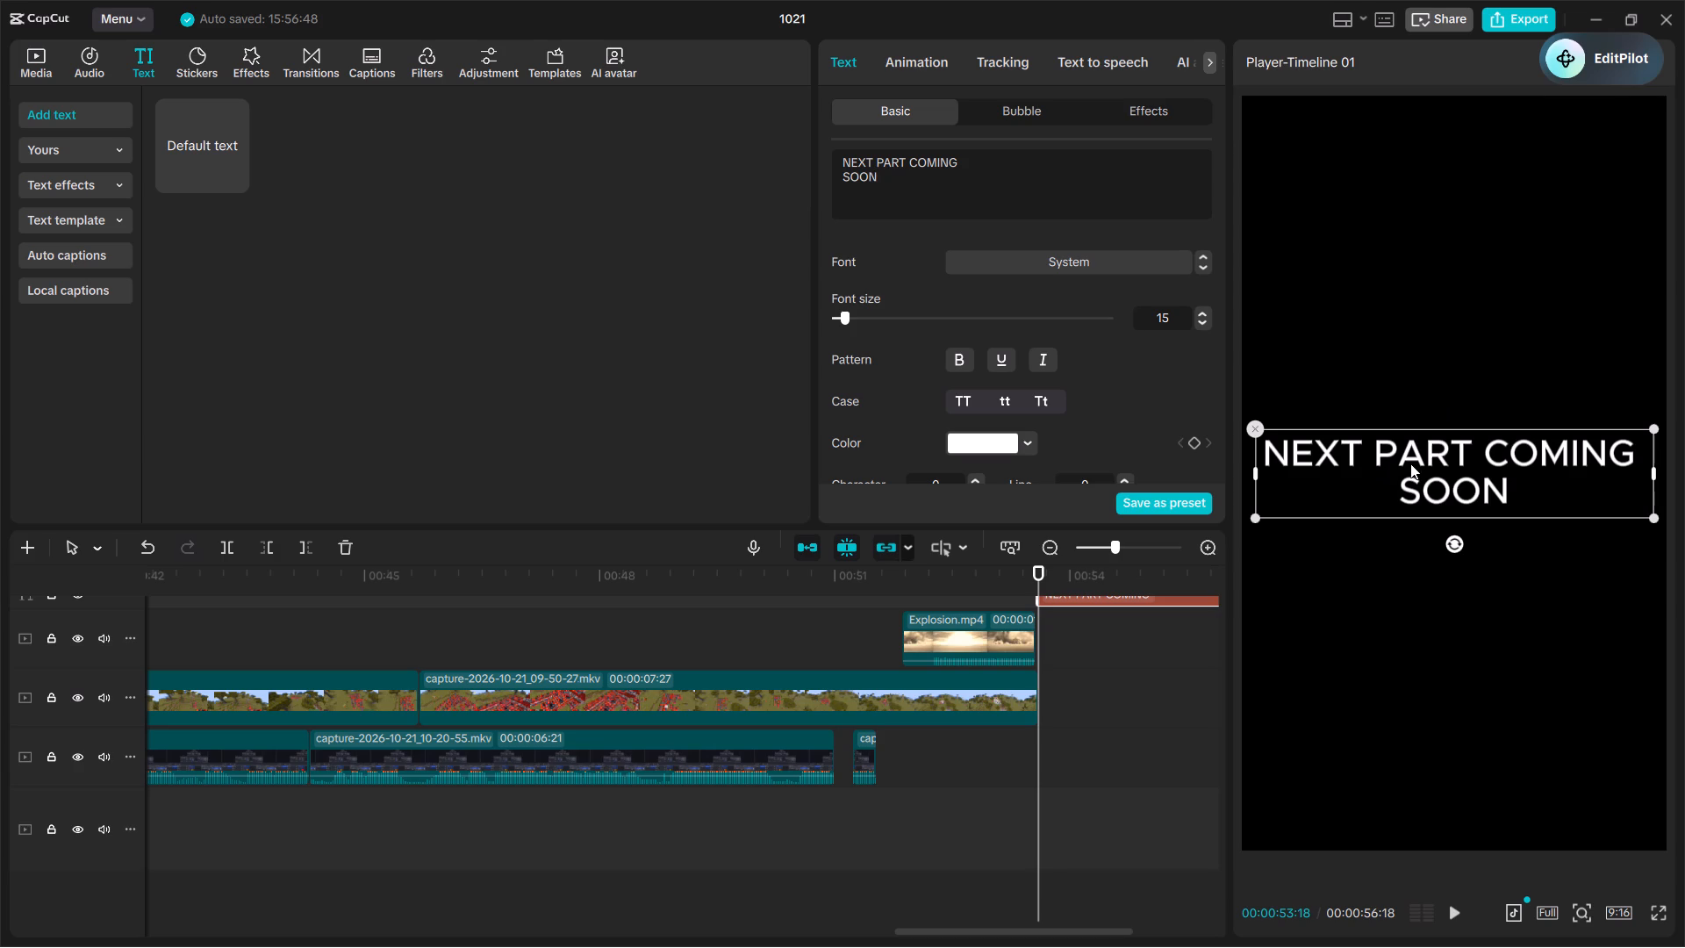
# Break the title's first line after "NEXT PART" so that COMING starts its own line.
pyautogui.click(1480, 437)
pyautogui.click(914, 183)
pyautogui.click(914, 183)
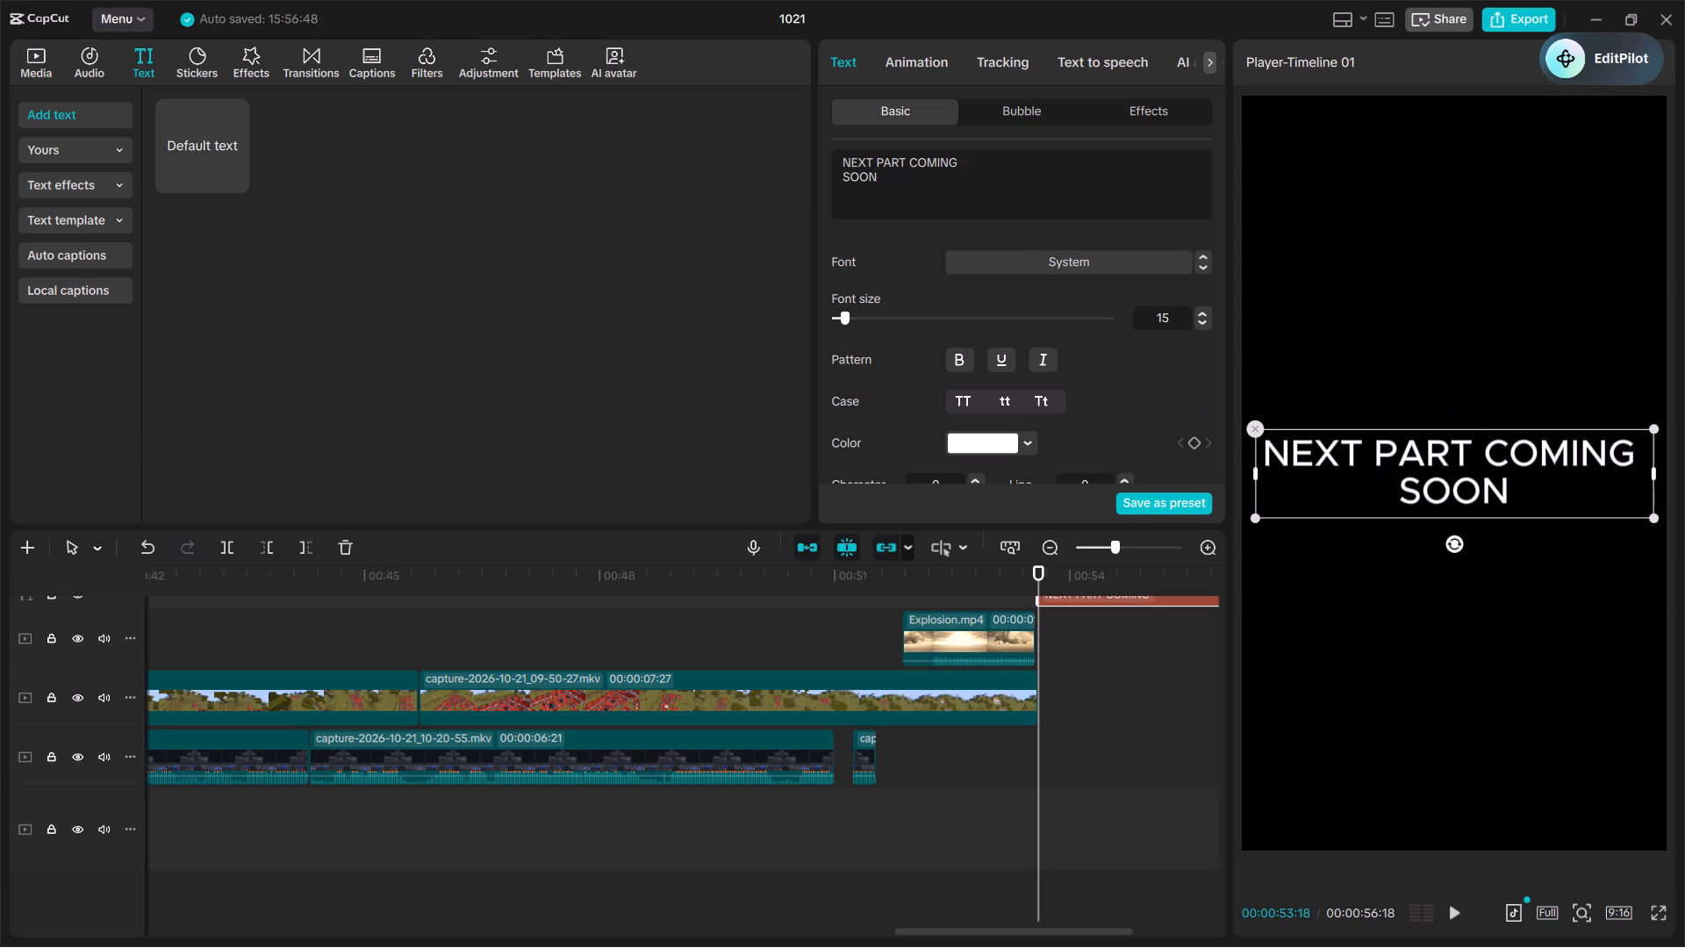
pyautogui.click(910, 163)
pyautogui.press('Return')
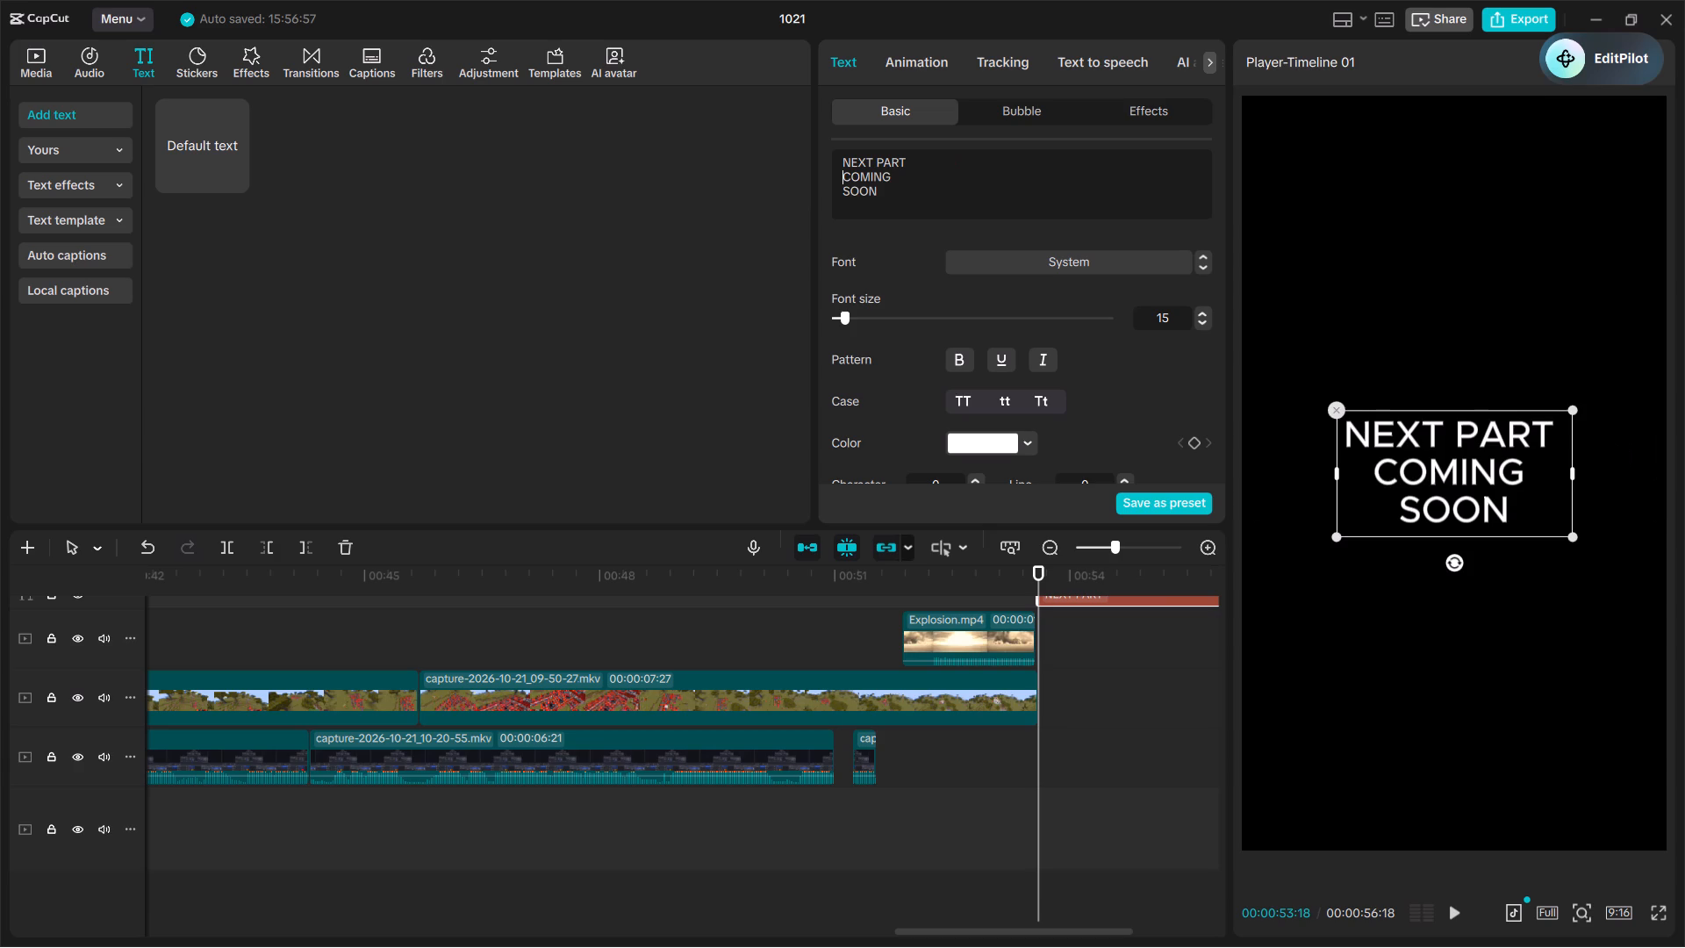
pyautogui.press('BackSpace')
pyautogui.click(910, 163)
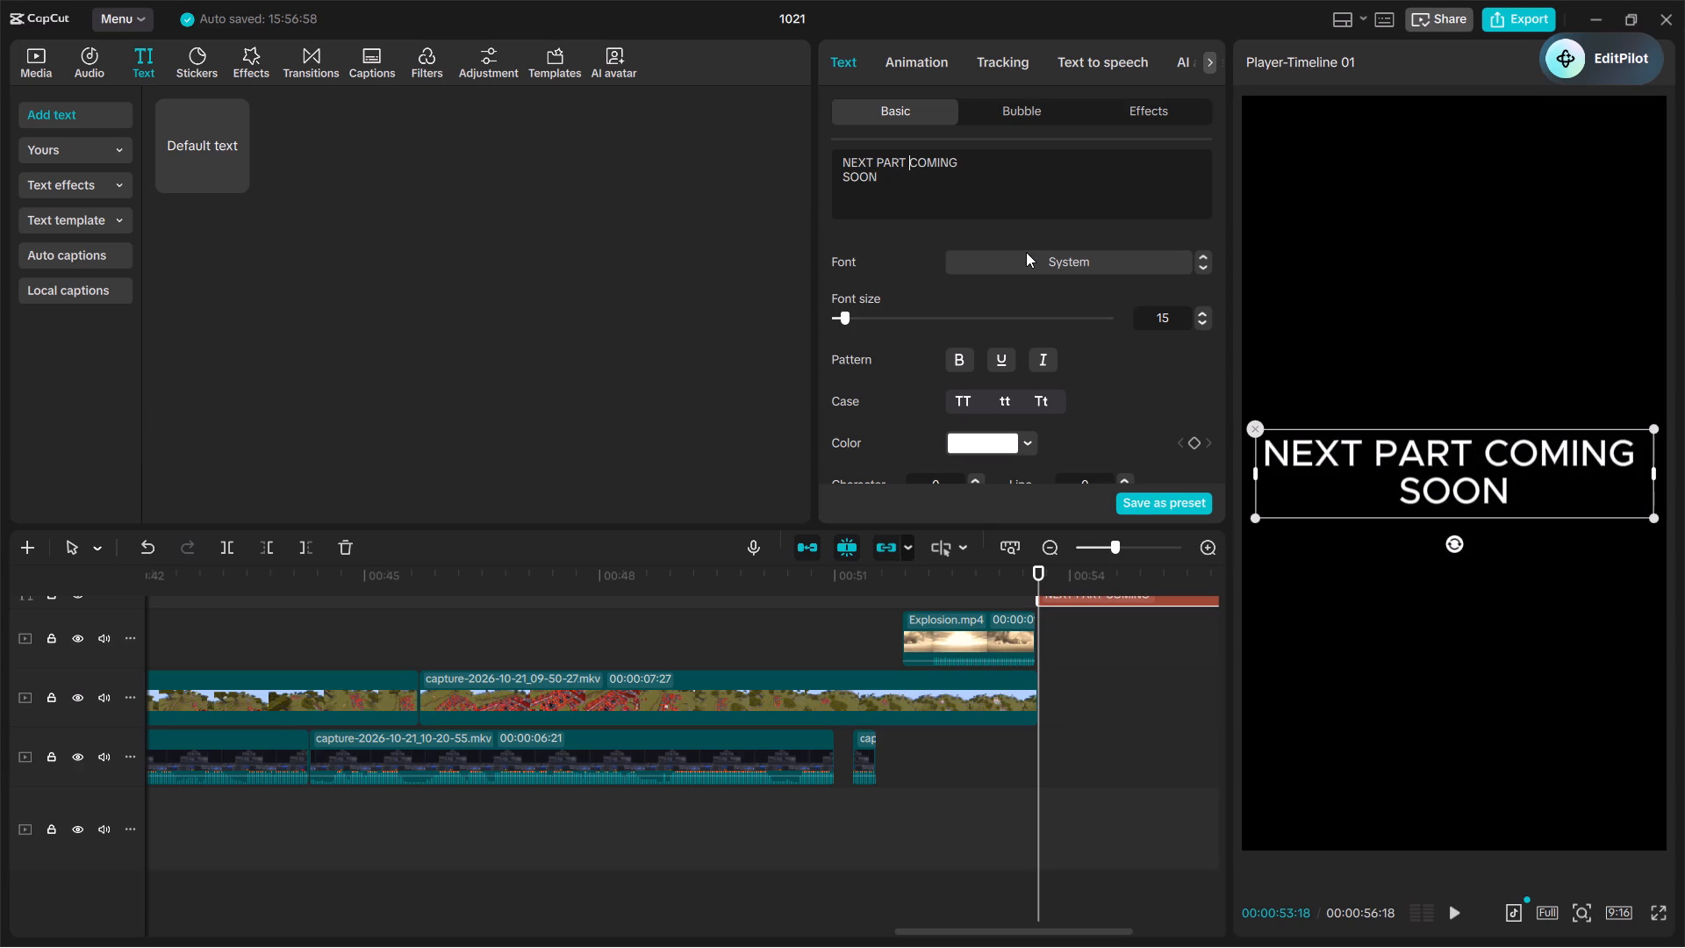
pyautogui.press('Left')
pyautogui.press('BackSpace')
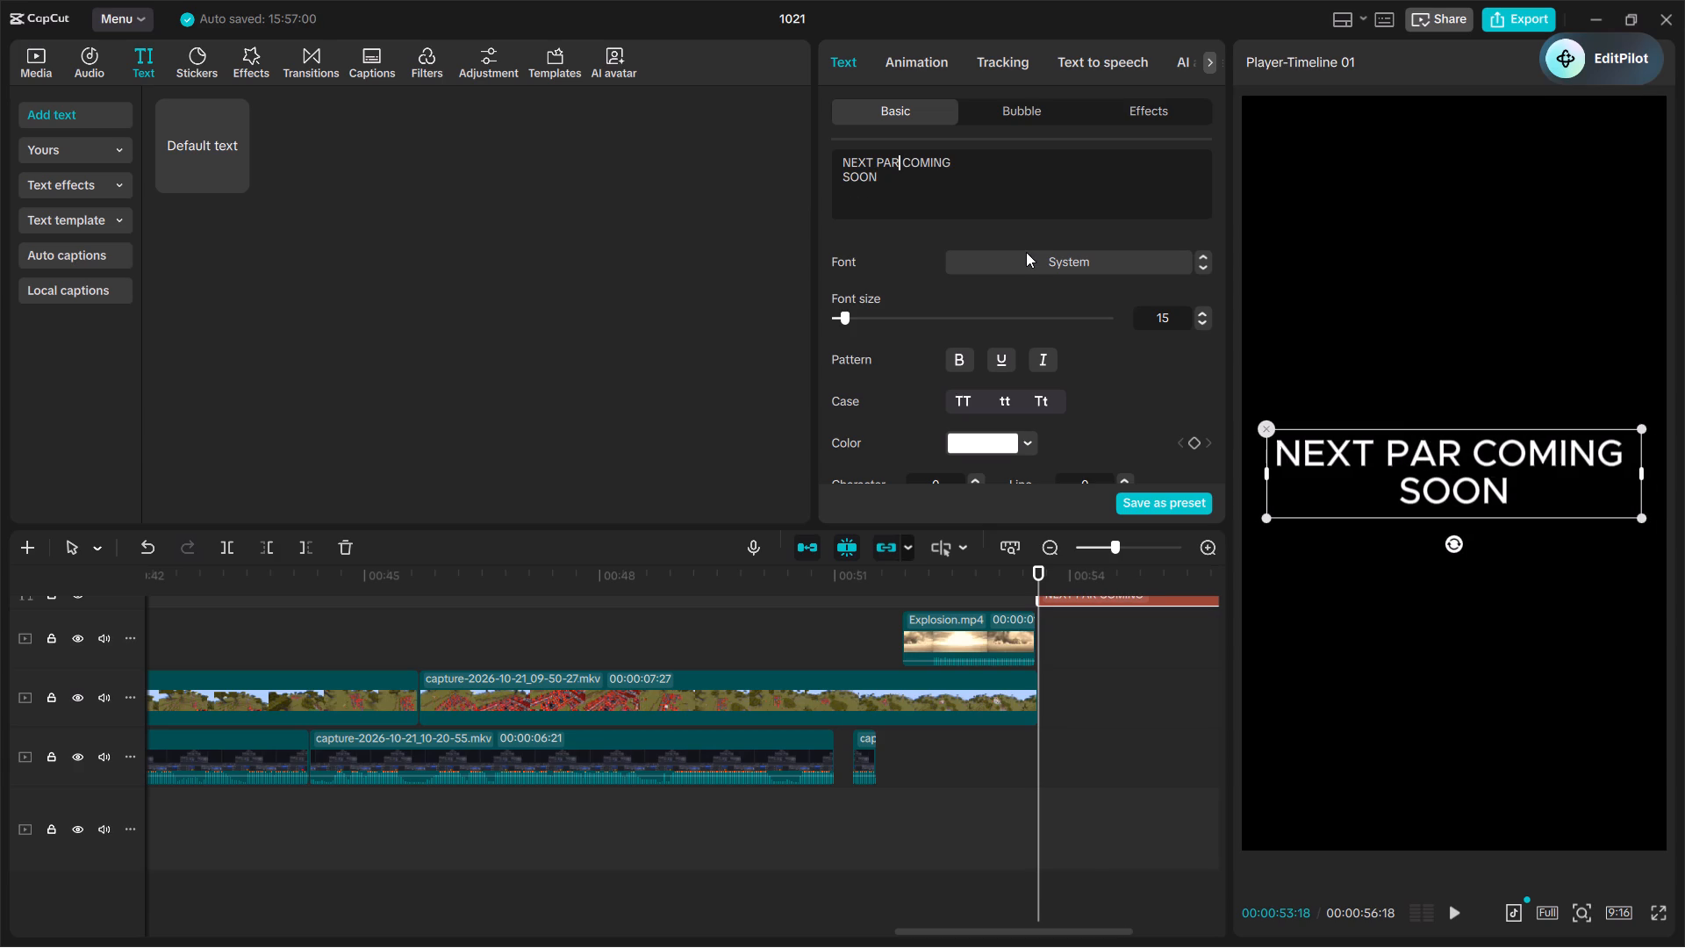
pyautogui.press('Return')
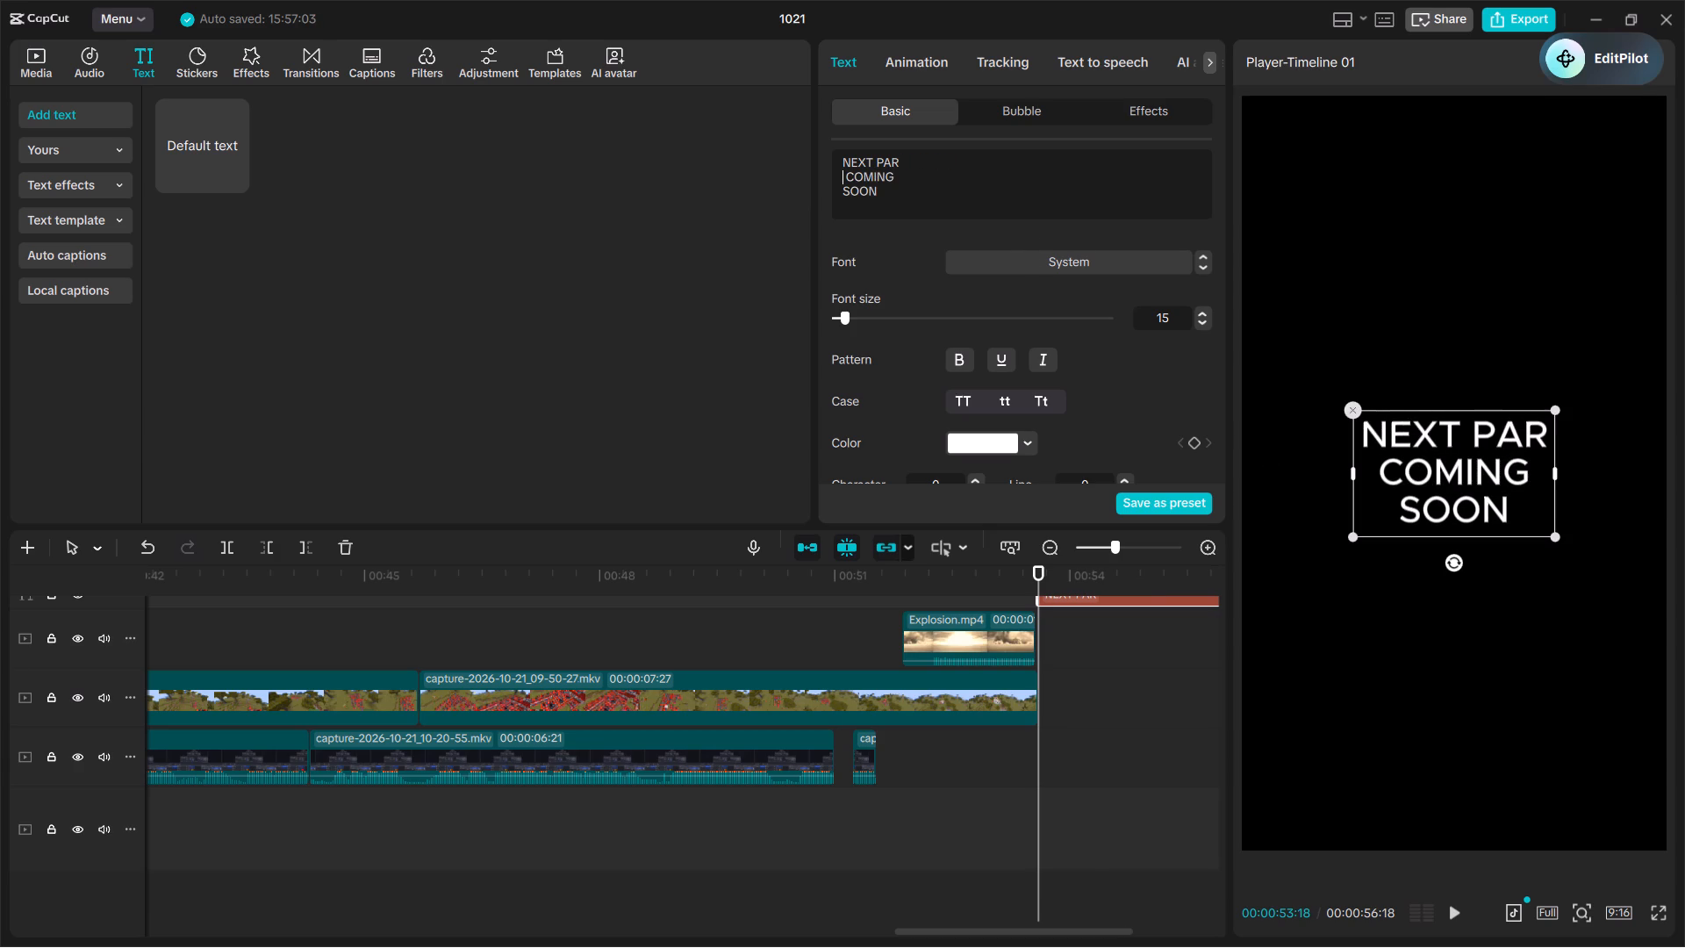
pyautogui.click(907, 153)
pyautogui.click(896, 160)
pyautogui.press('t')
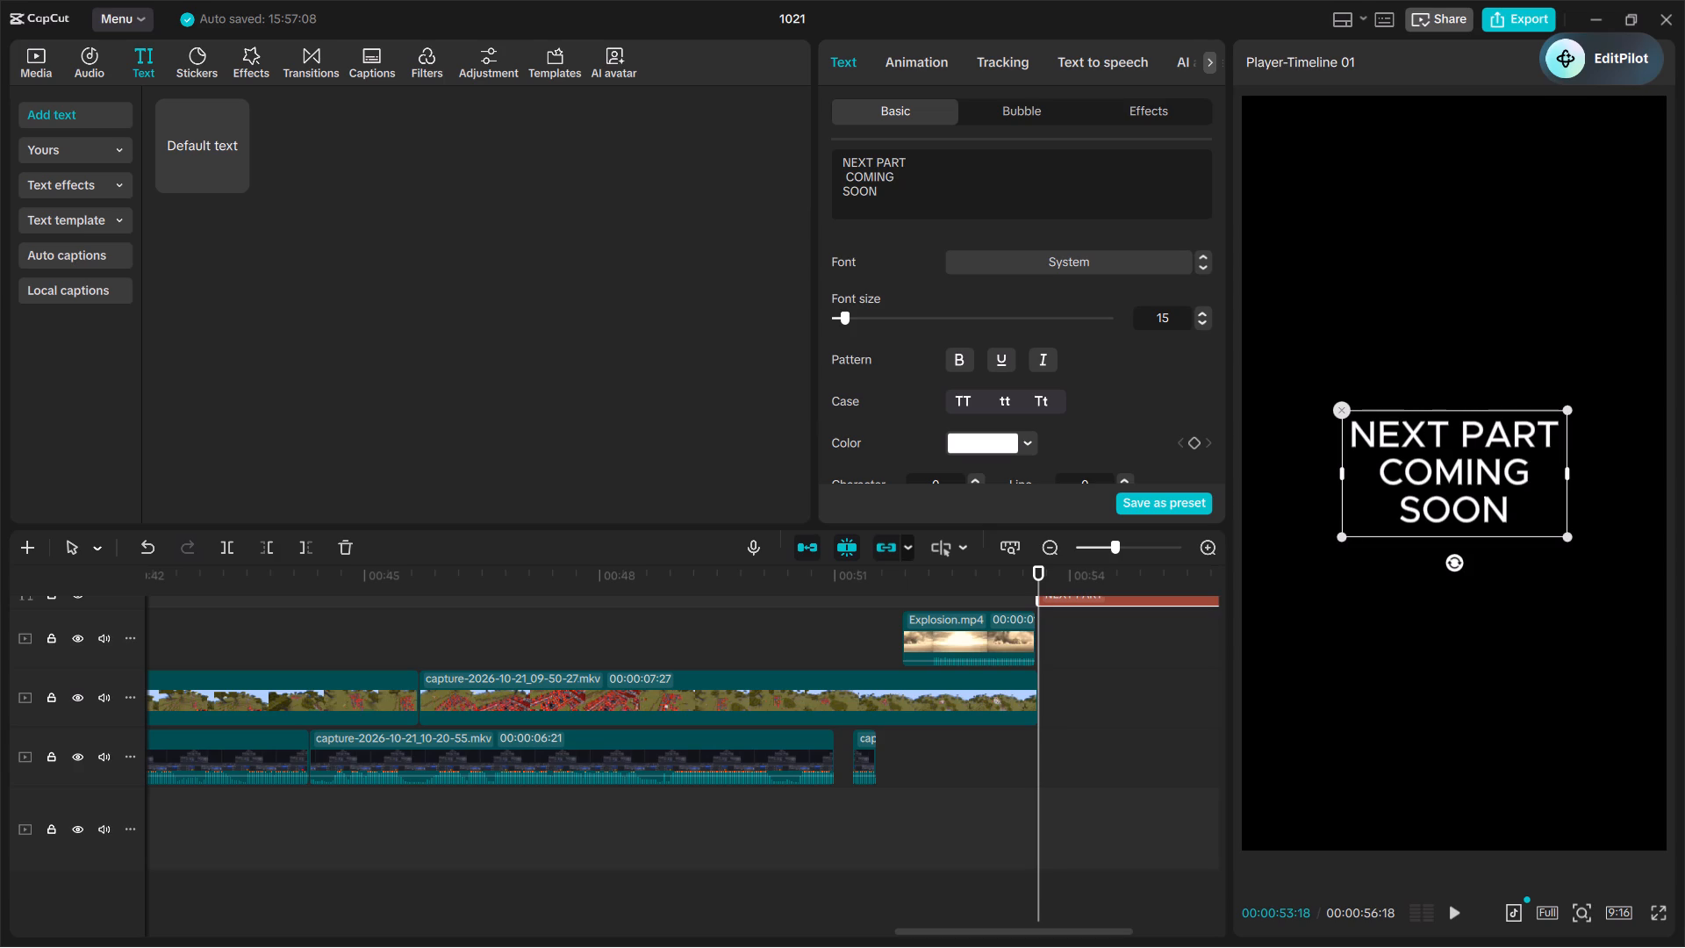
# Join SOON to the line above so the title's second line reads "COMING SOON".
pyautogui.click(853, 186)
pyautogui.scroll(-2, 853, 179)
pyautogui.hscroll(3, 919, 160)
pyautogui.scroll(1, 877, 183)
pyautogui.press('Left')
pyautogui.press('BackSpace')
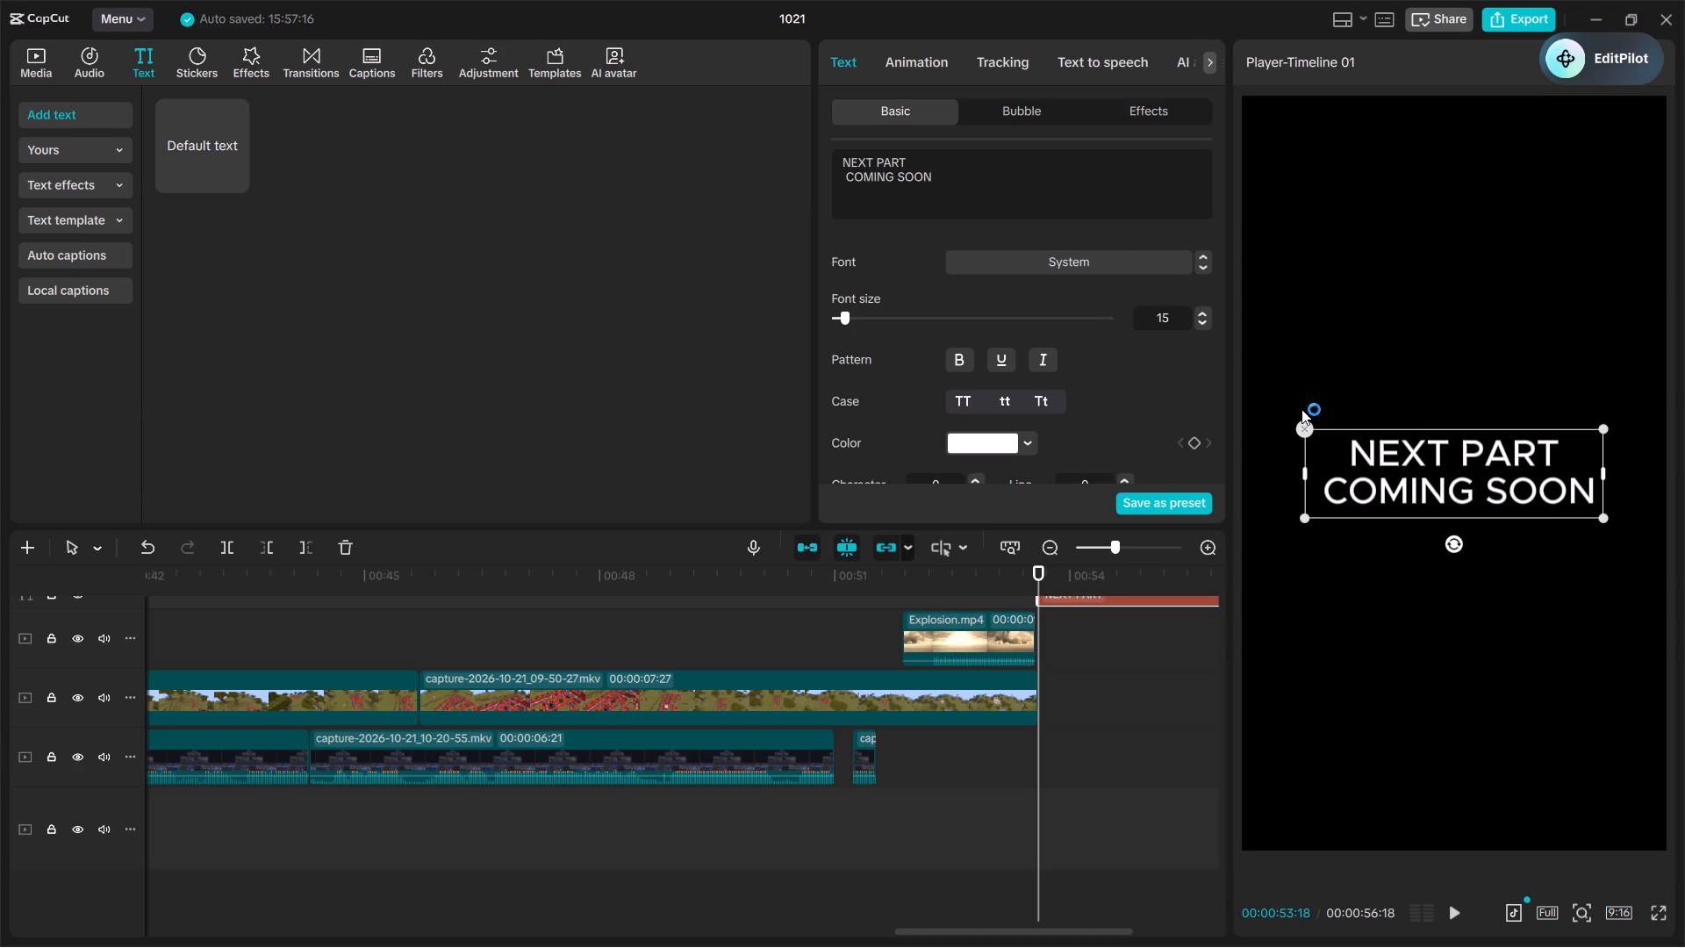
# Close the Photos import window for the plugged-in phone and return to the CapCut project.
pyautogui.click(680, 302)
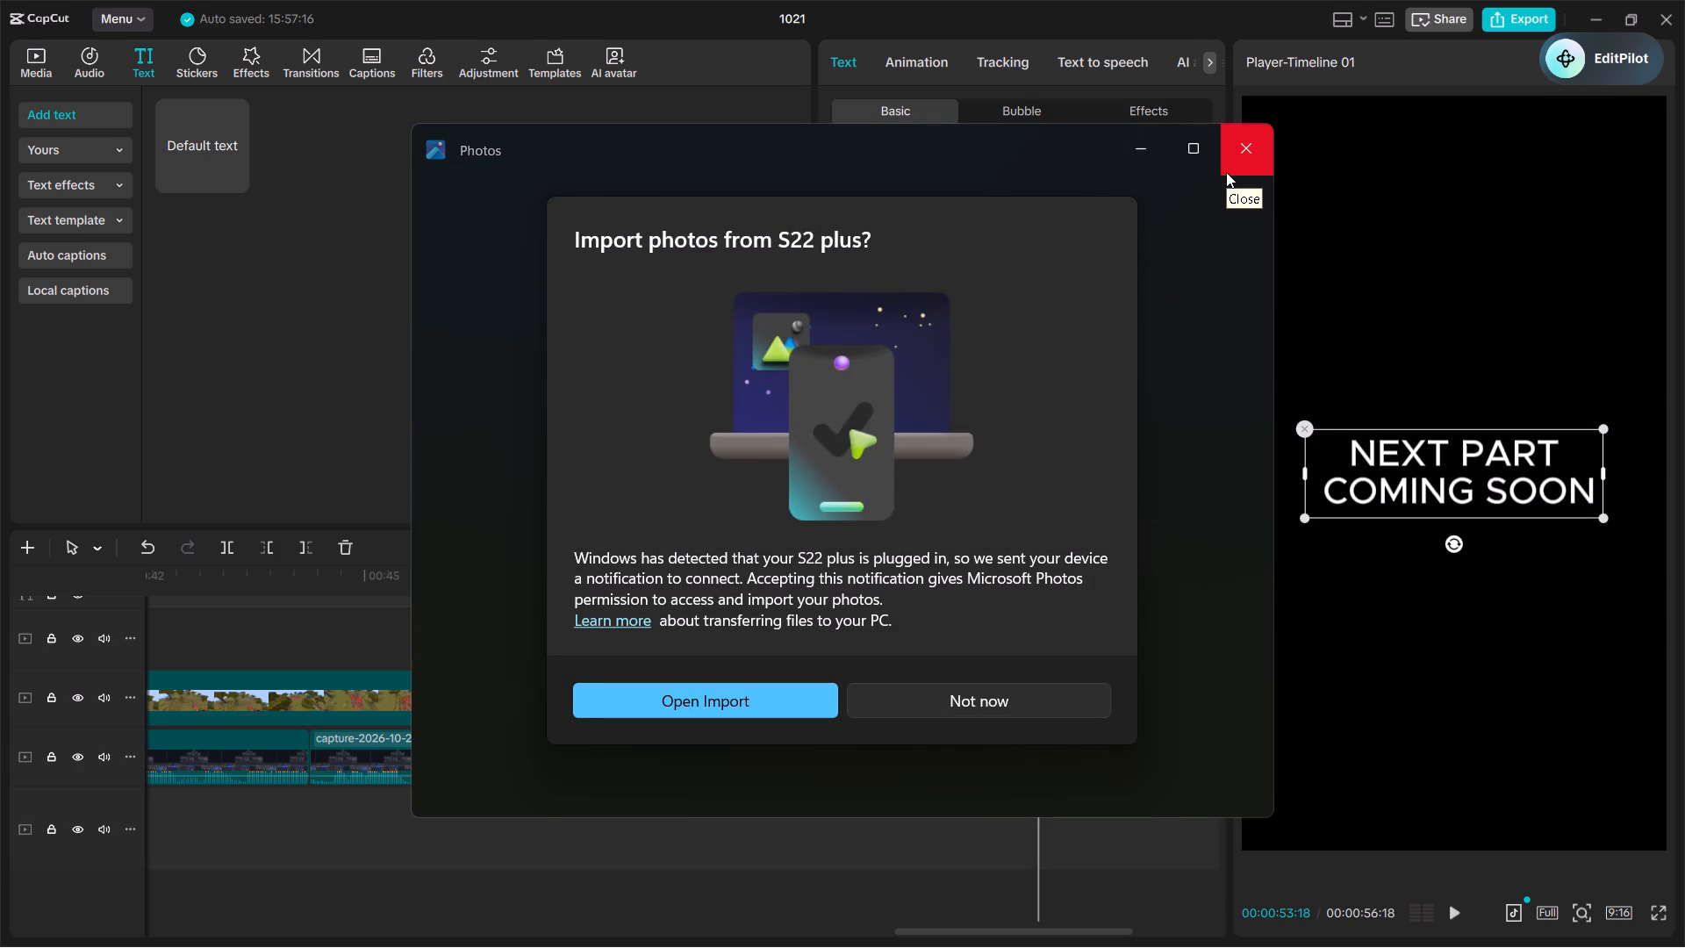
pyautogui.click(1226, 172)
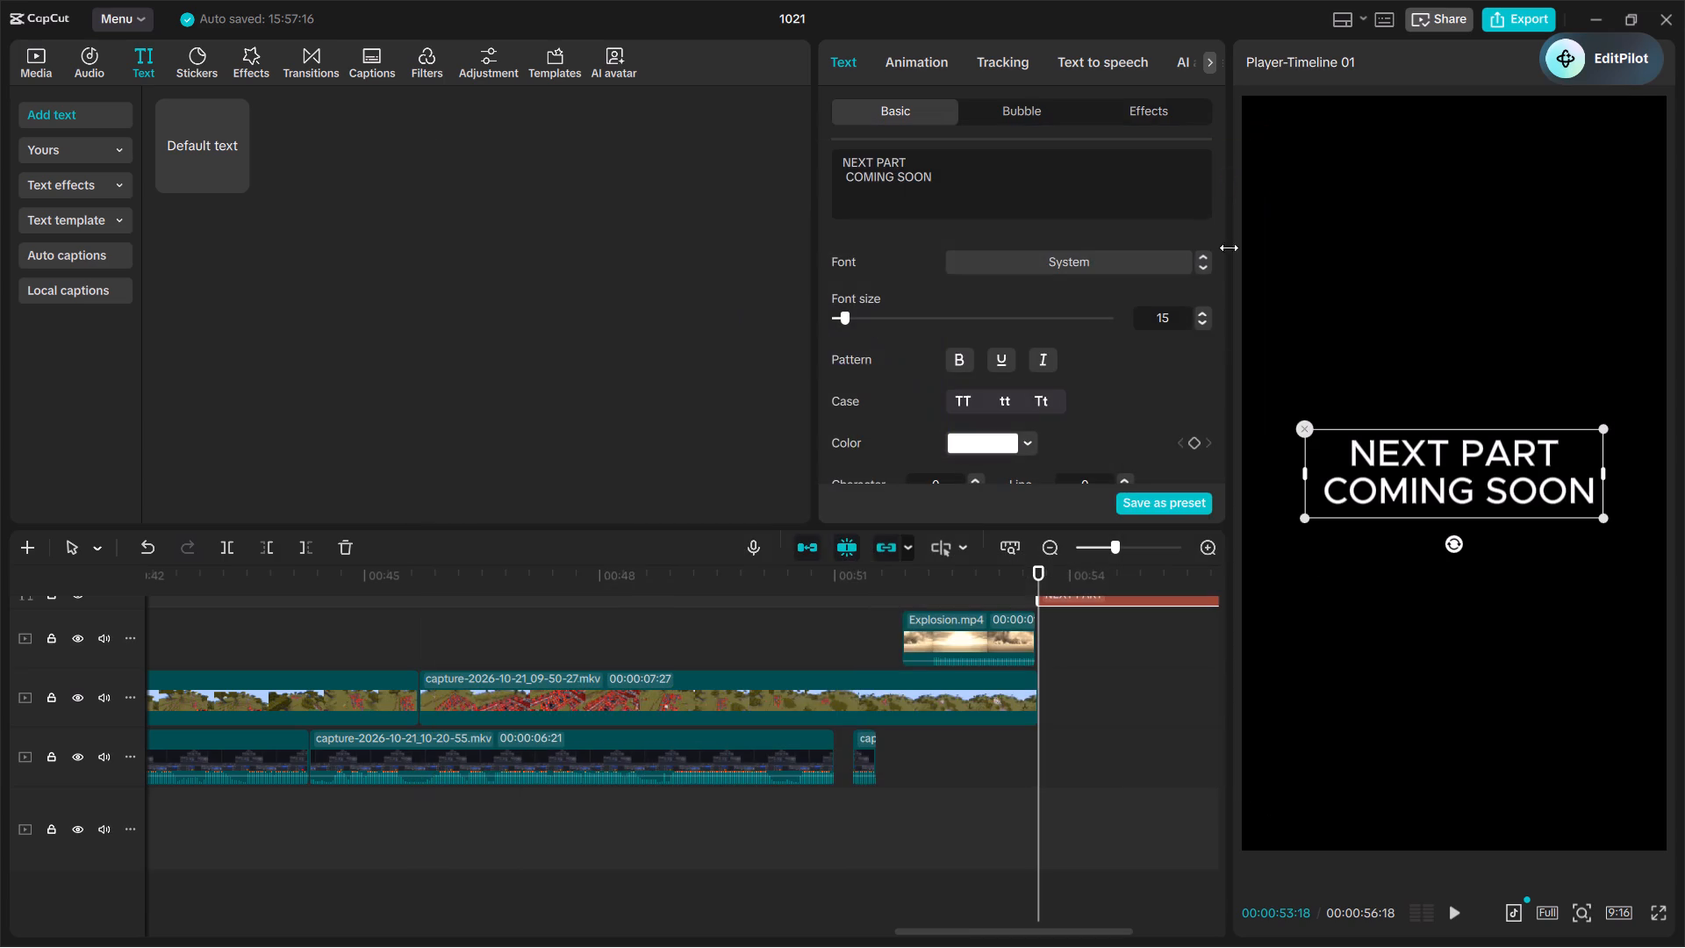
pyautogui.doubleClick(799, 394)
# Enlarge the NEXT PART COMING SOON title in the preview until it nearly spans the frame's width.
pyautogui.doubleClick(1102, 747)
pyautogui.click(1080, 594)
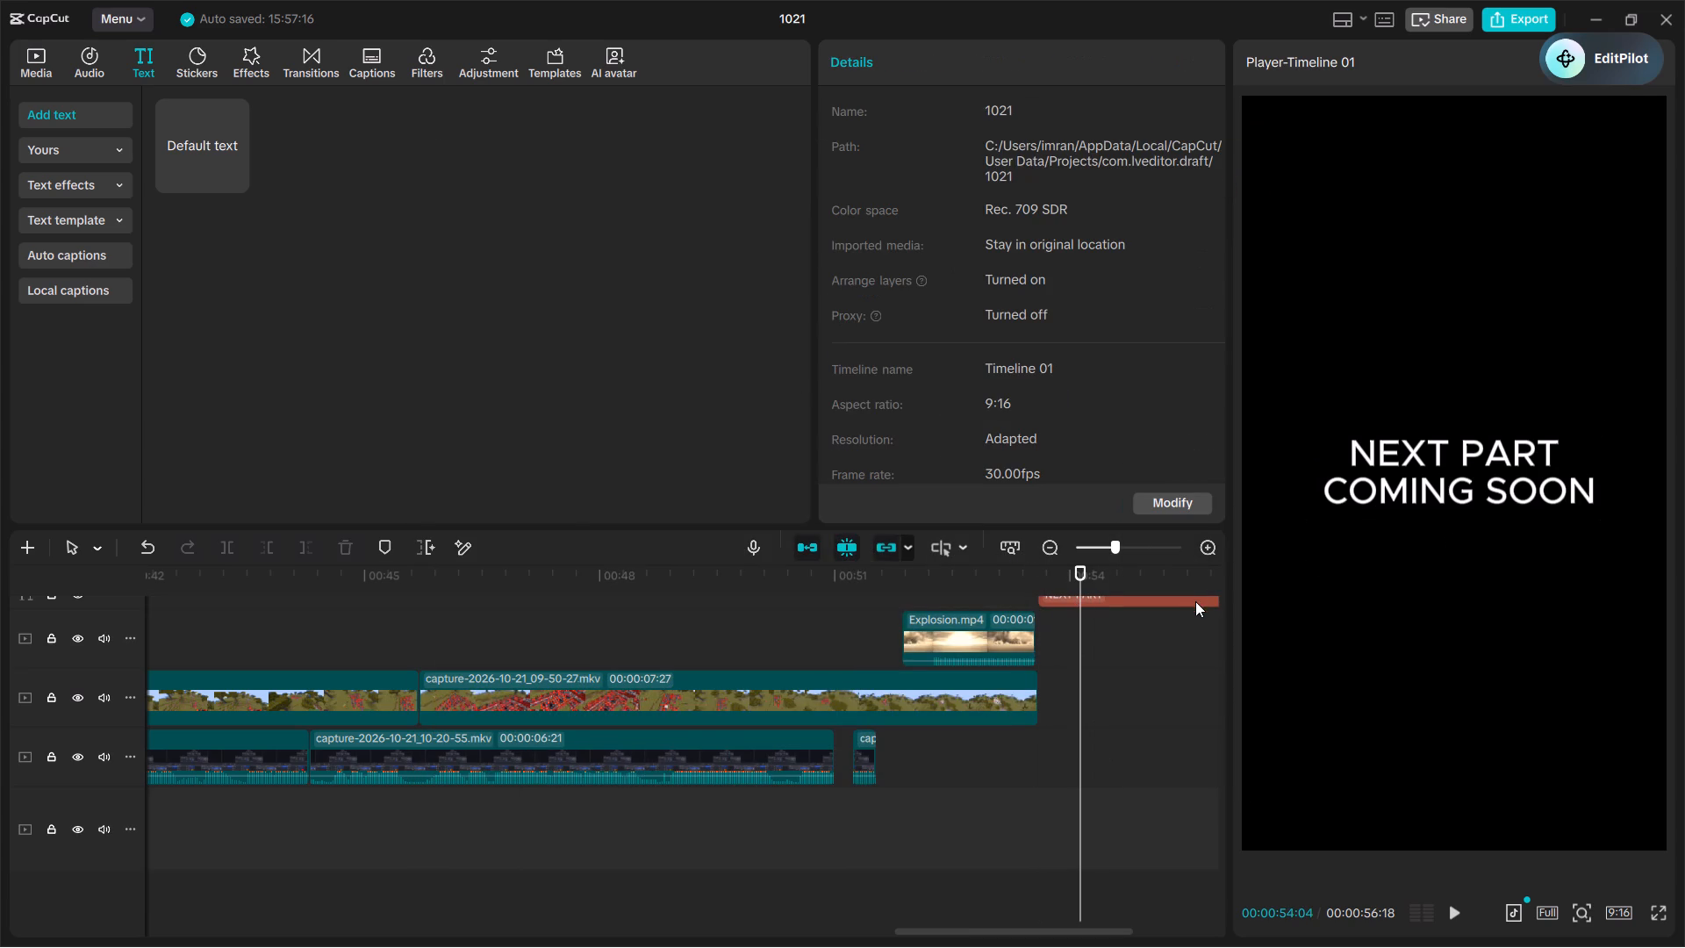
pyautogui.click(1195, 601)
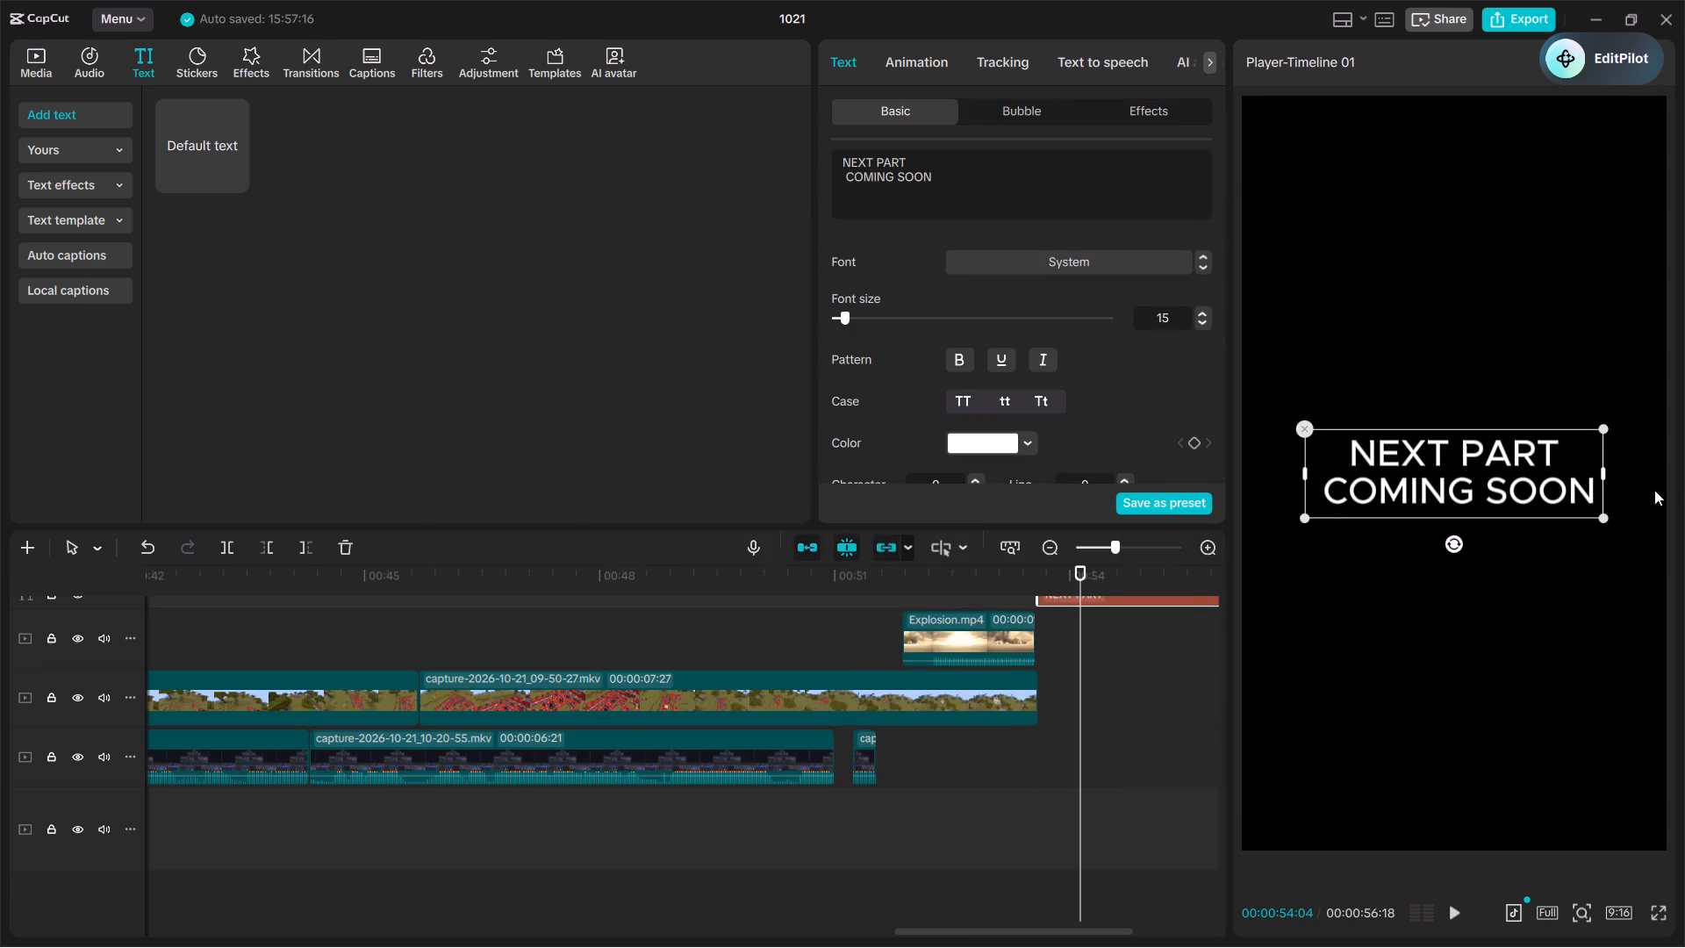
pyautogui.moveTo(1609, 517); pyautogui.dragTo(1669, 628)
# Play back the ending from 00:00:51:07 through the explosion clip into the closing title.
pyautogui.doubleClick(859, 628)
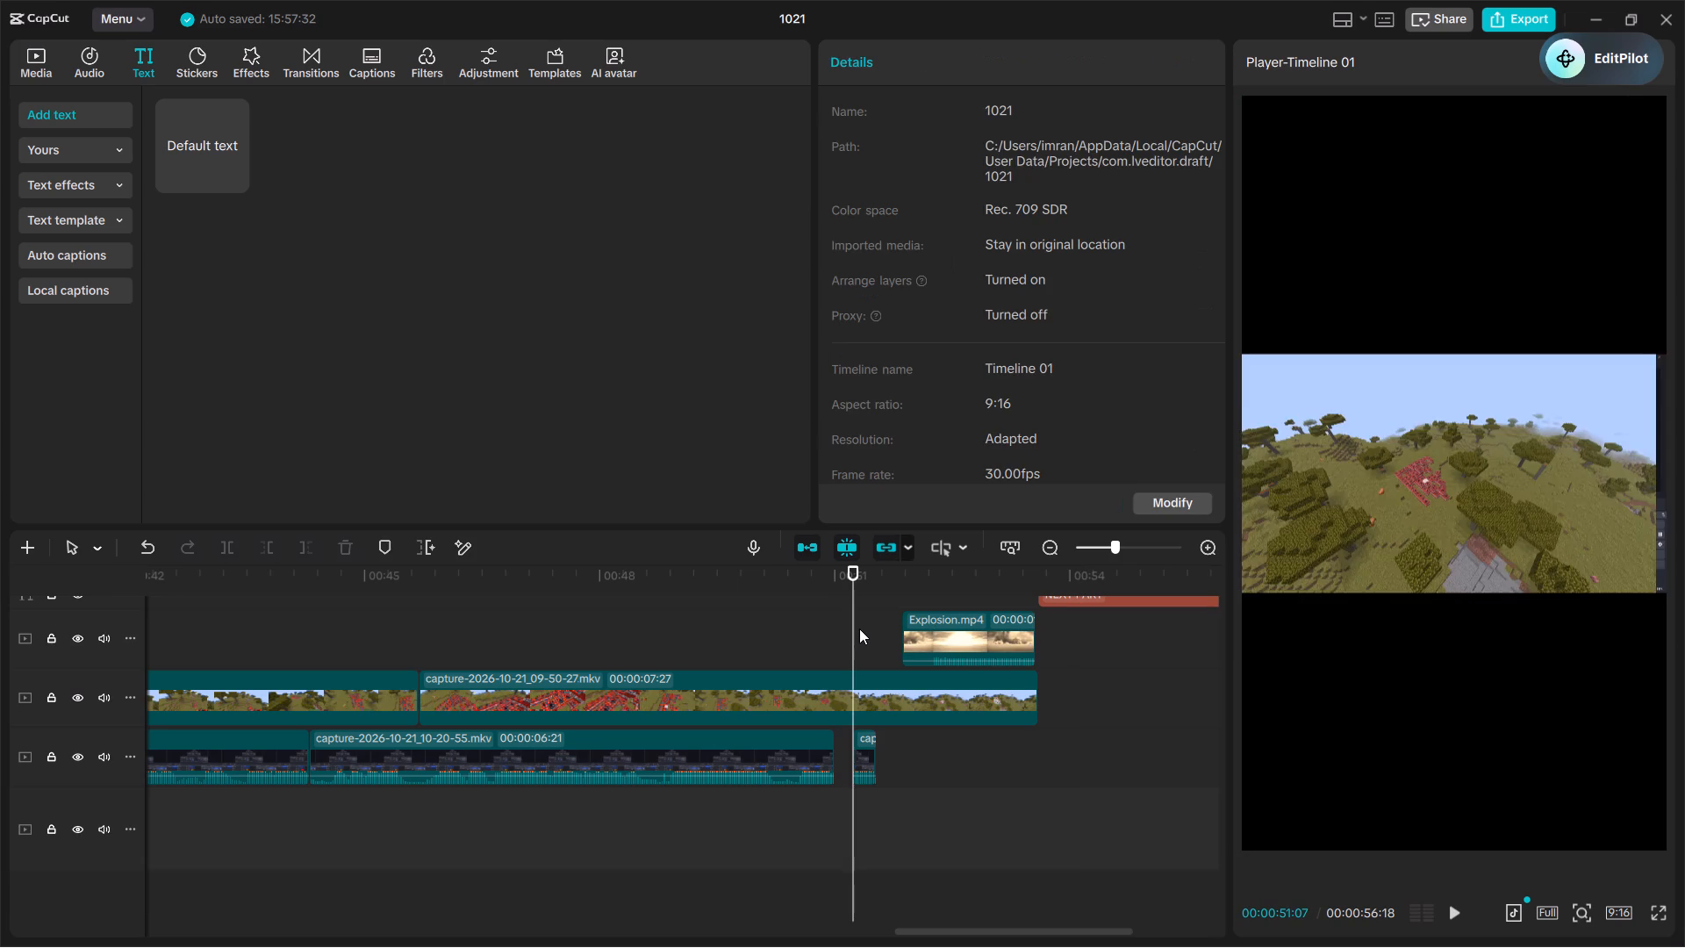
pyautogui.press('space')
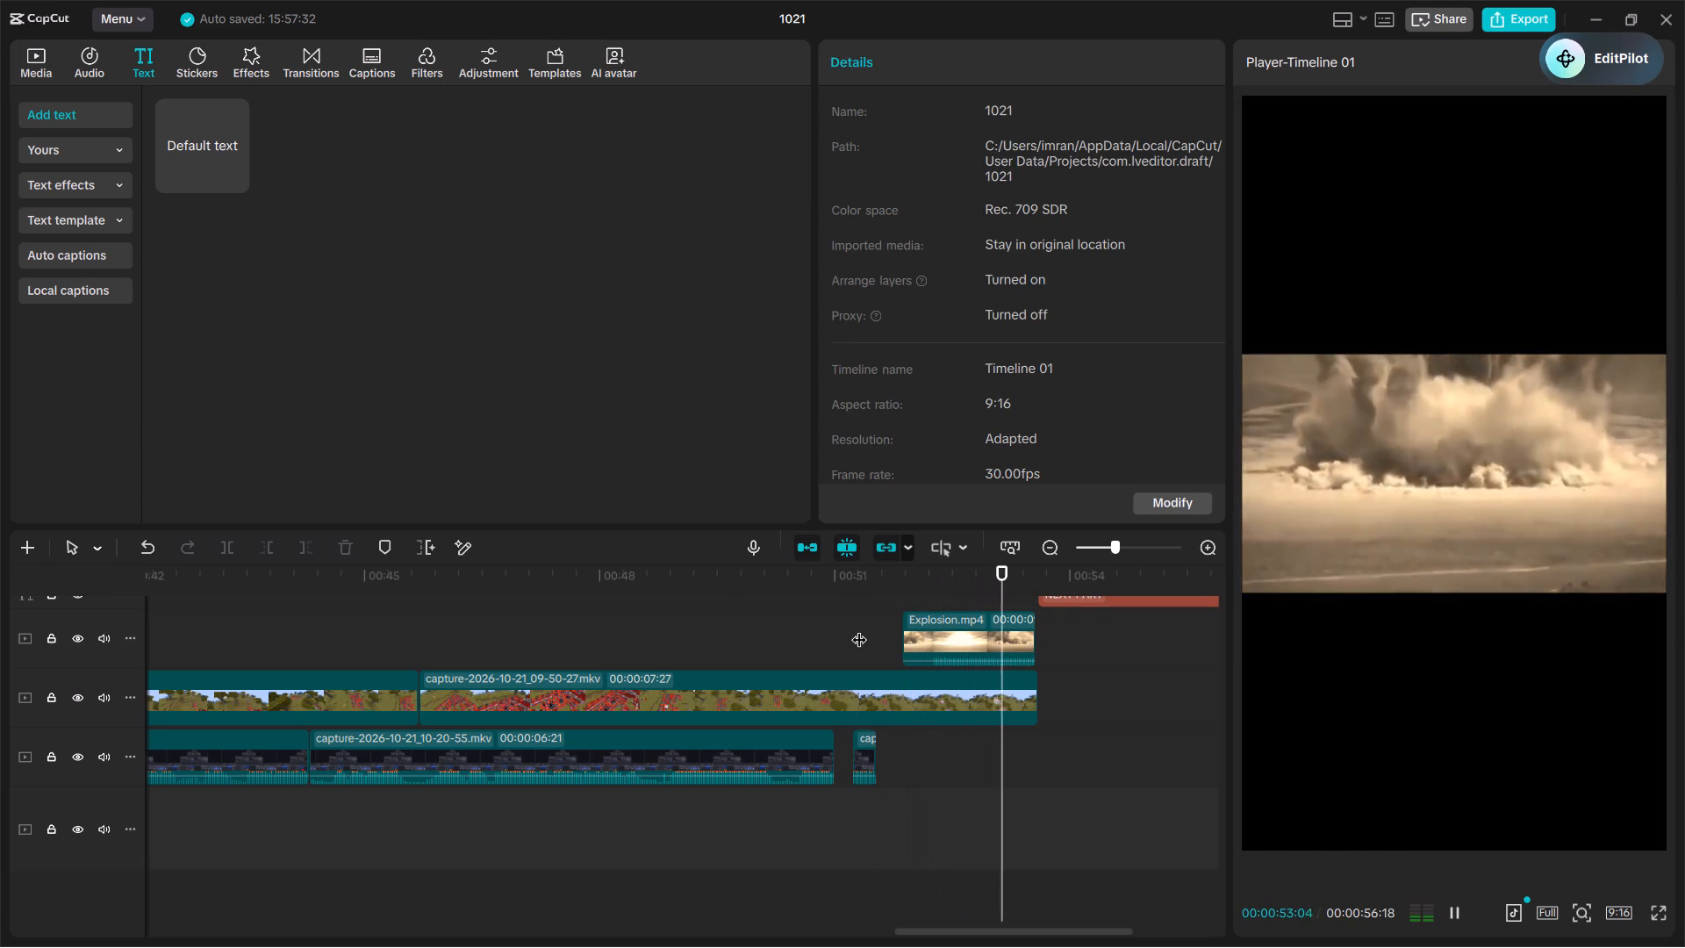
pyautogui.press('space')
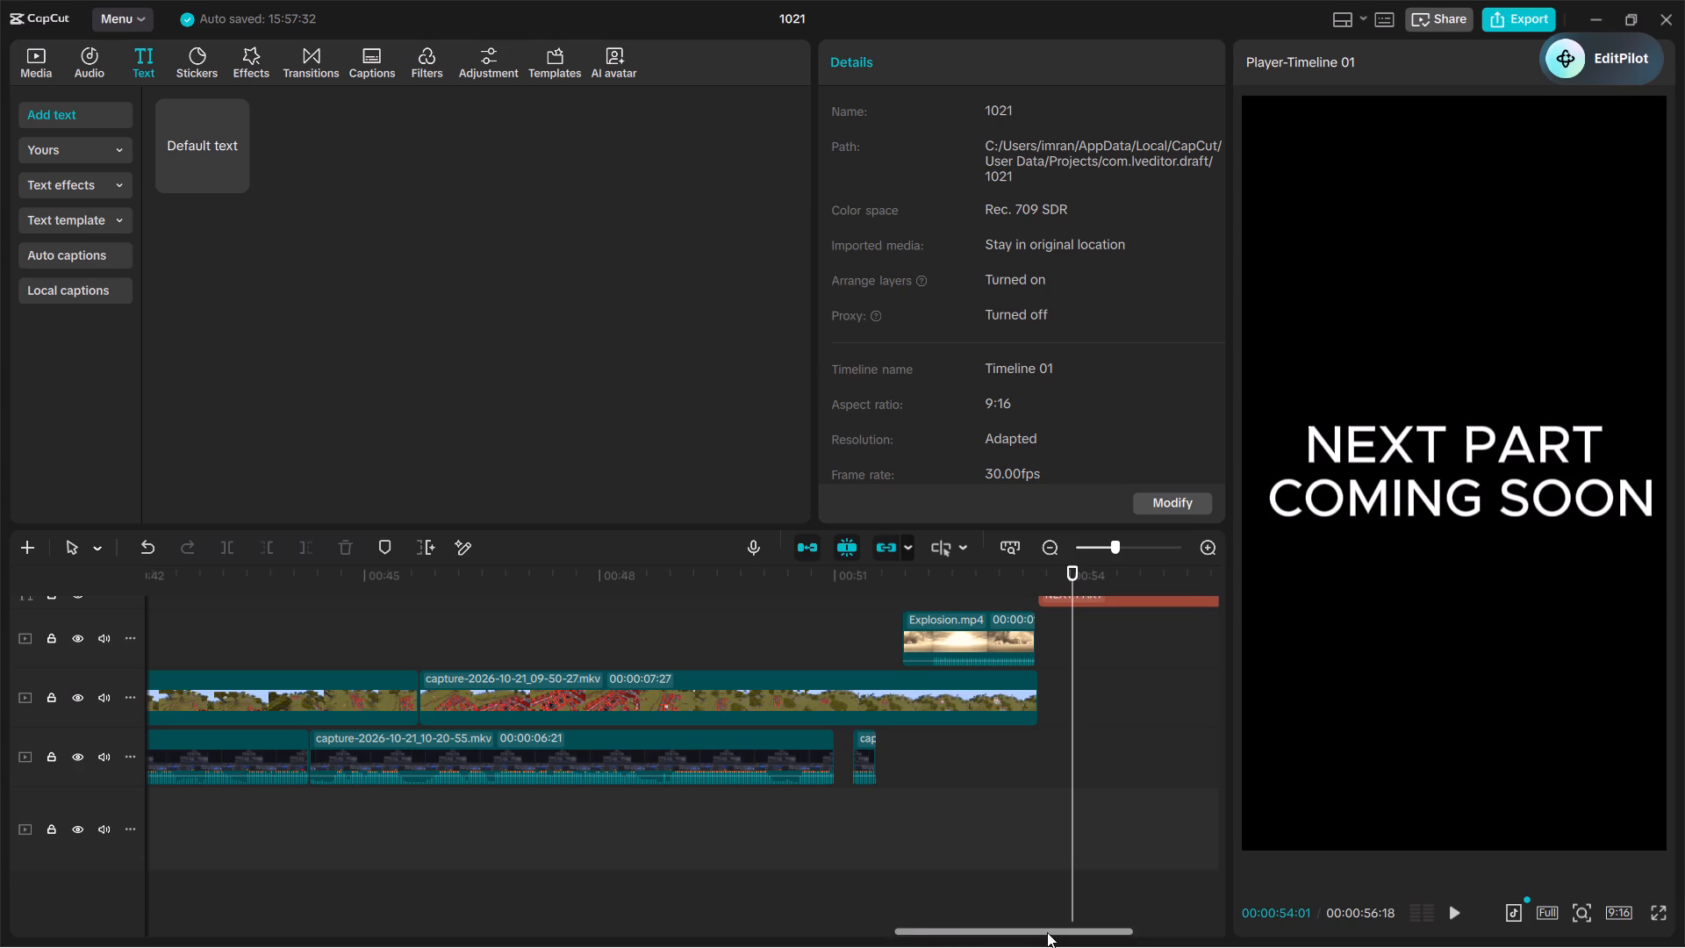
# Switch to Chrome and replace the Pixabay "wait for end" results tab with a new blank tab.
pyautogui.click(986, 936)
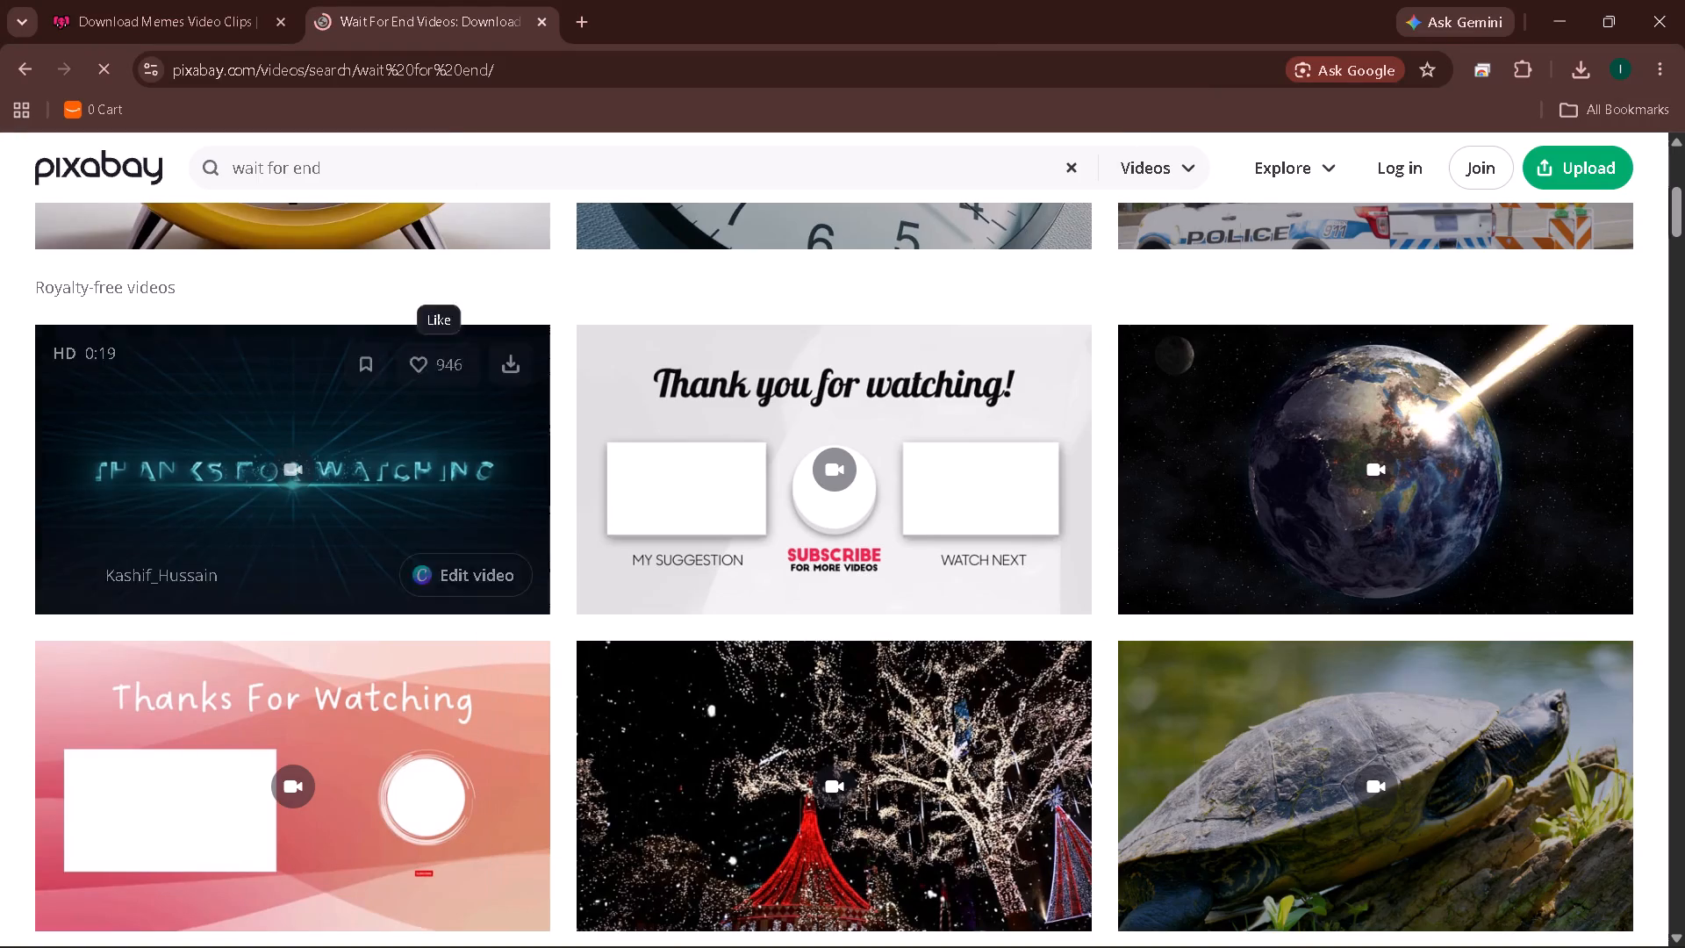
pyautogui.click(571, 30)
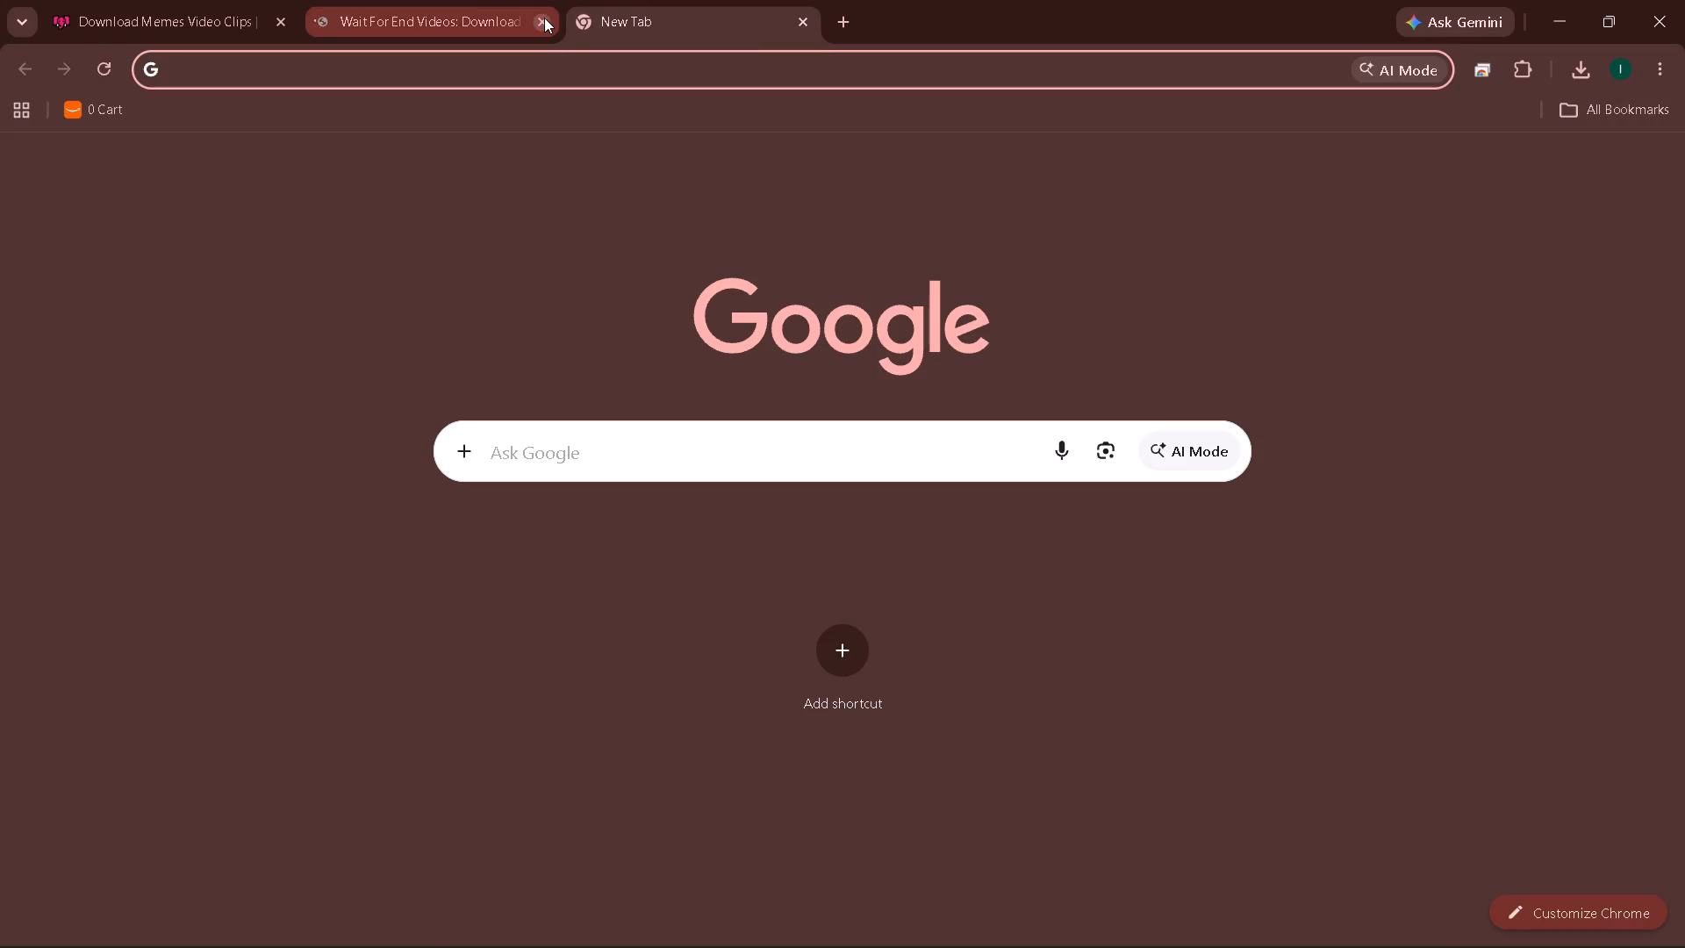
pyautogui.click(544, 18)
# Search Google for "GAME BACKGROUND MUSIC" and open the Pixabay game background music results.
pyautogui.click(564, 463)
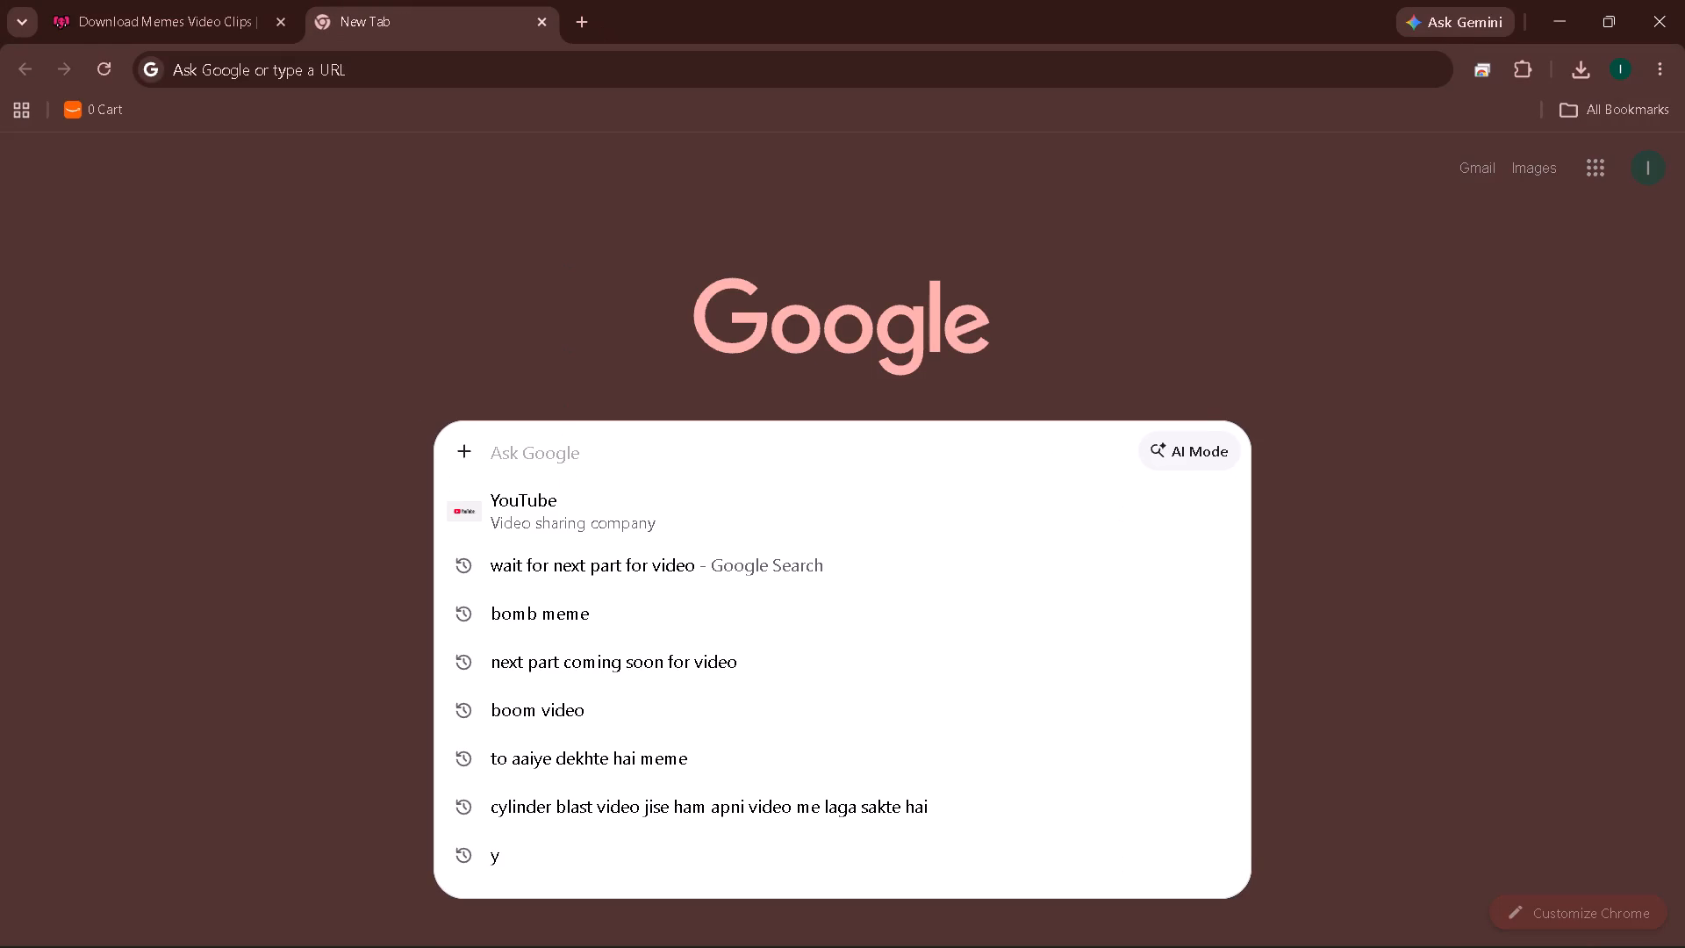
pyautogui.write('BACK')
pyautogui.press('g')
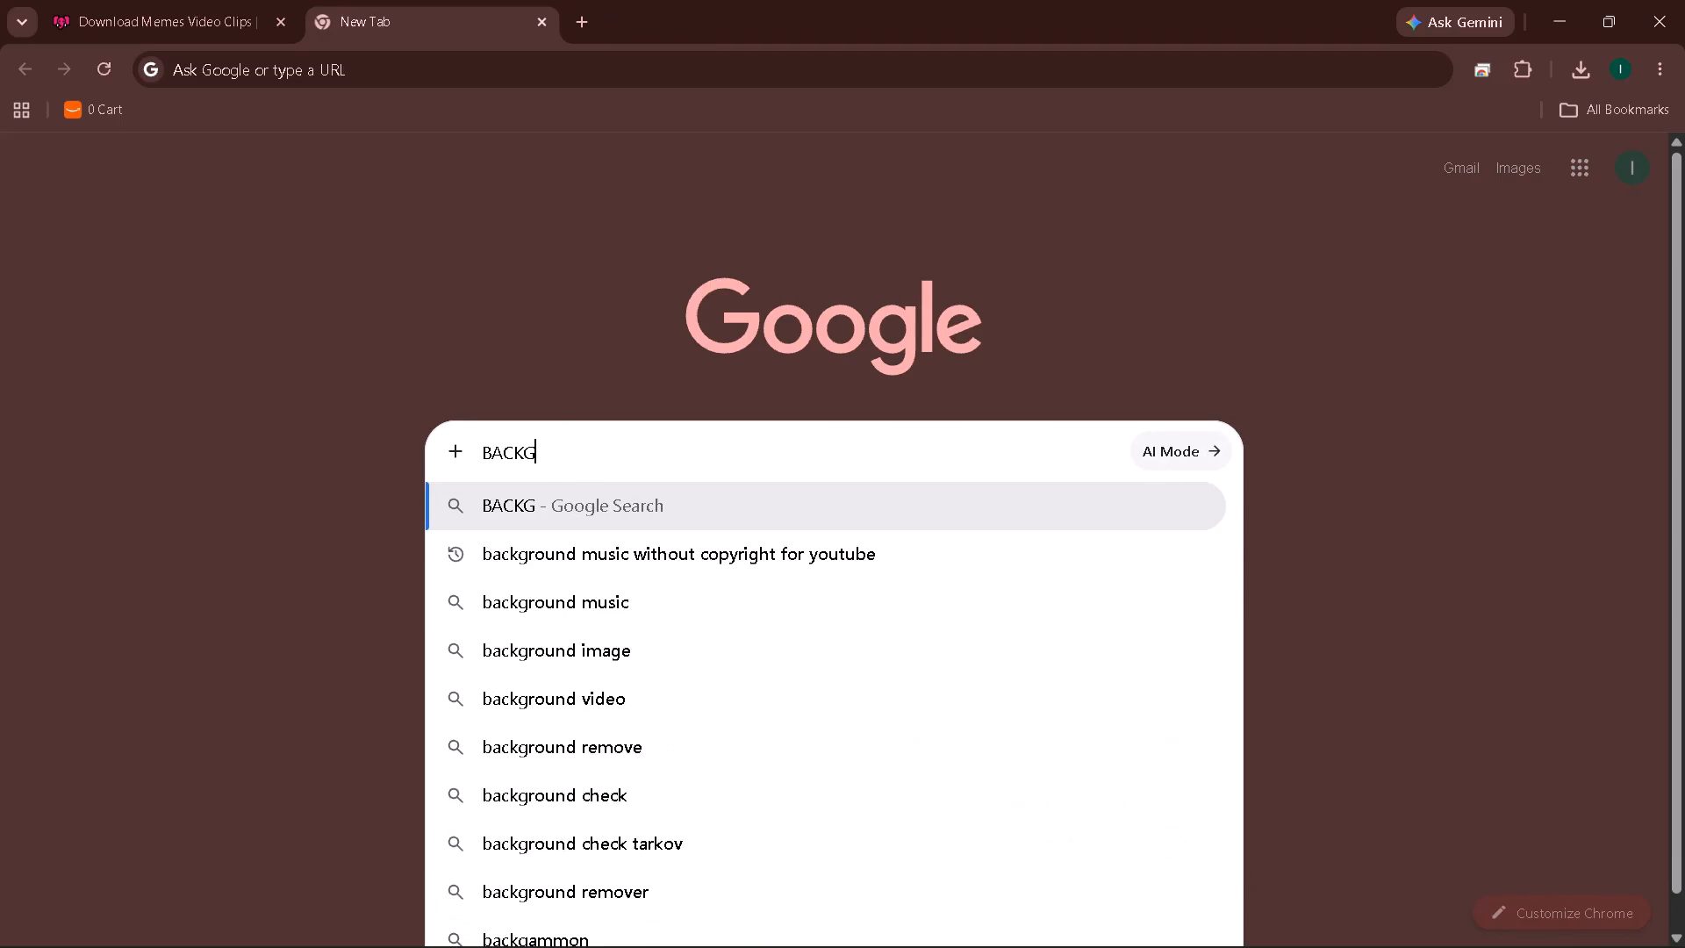
pyautogui.press('BackSpace')
pyautogui.press('BackSpace')
pyautogui.press('BackSpace')
pyautogui.press('BackSpace')
pyautogui.press('BackSpace')
pyautogui.press('BackSpace')
pyautogui.write('GAME BV')
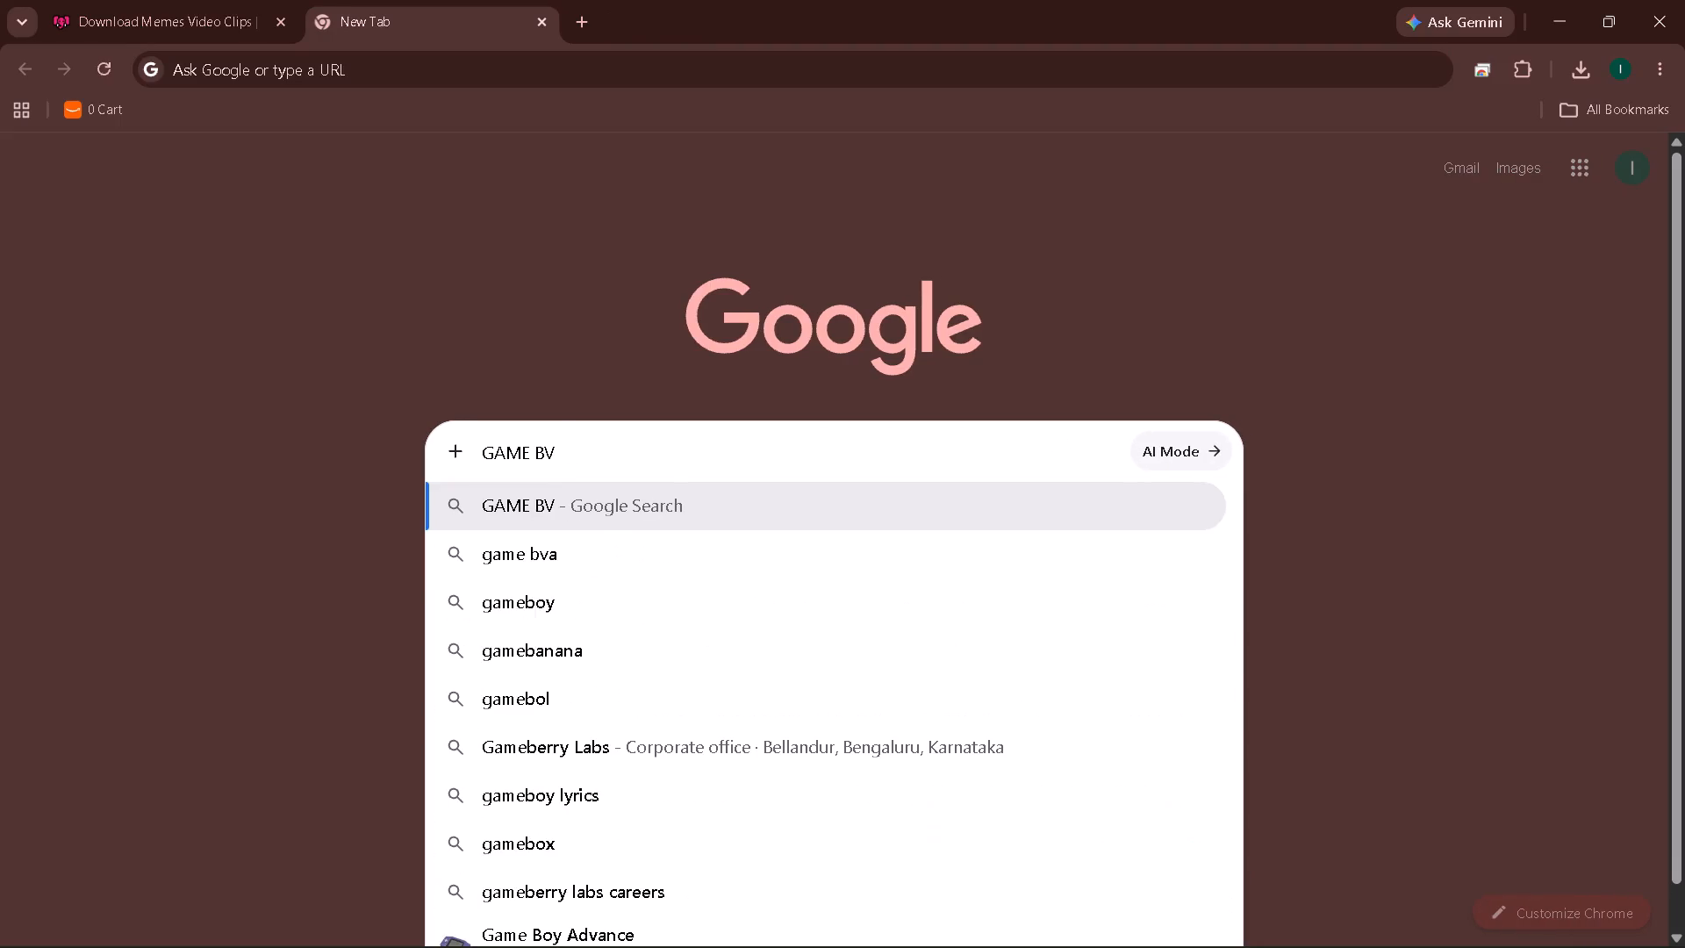
pyautogui.press('BackSpace')
pyautogui.write('ACKGROUND')
pyautogui.press('space')
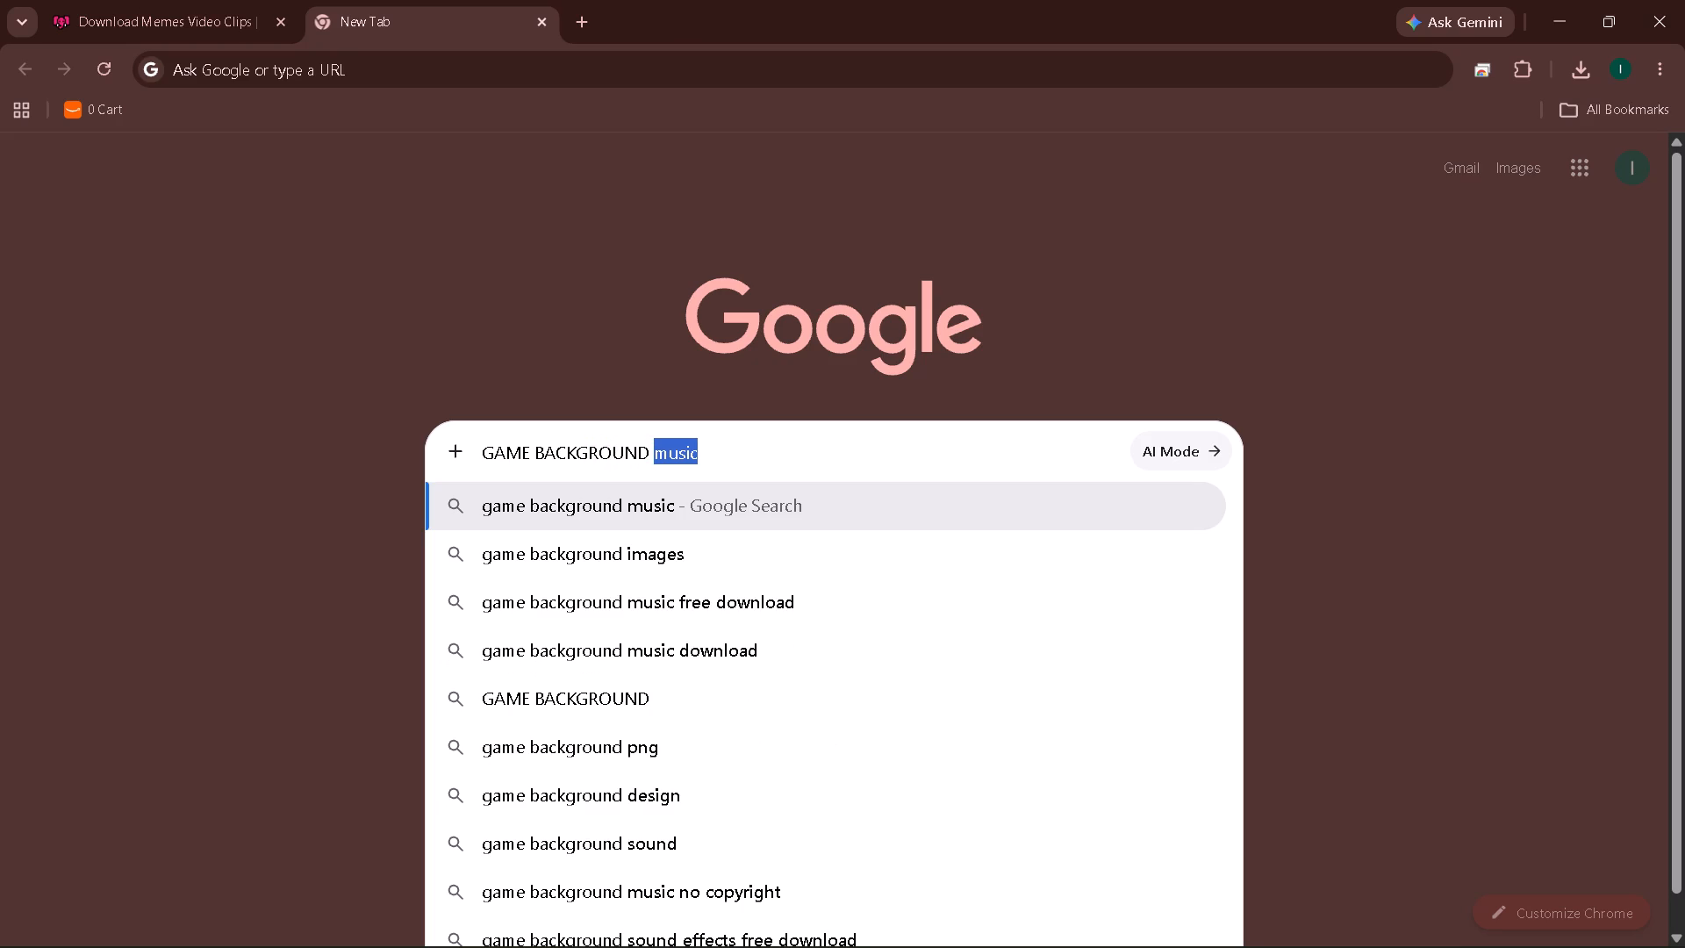
pyautogui.press('b')
pyautogui.press('BackSpace')
pyautogui.press('m')
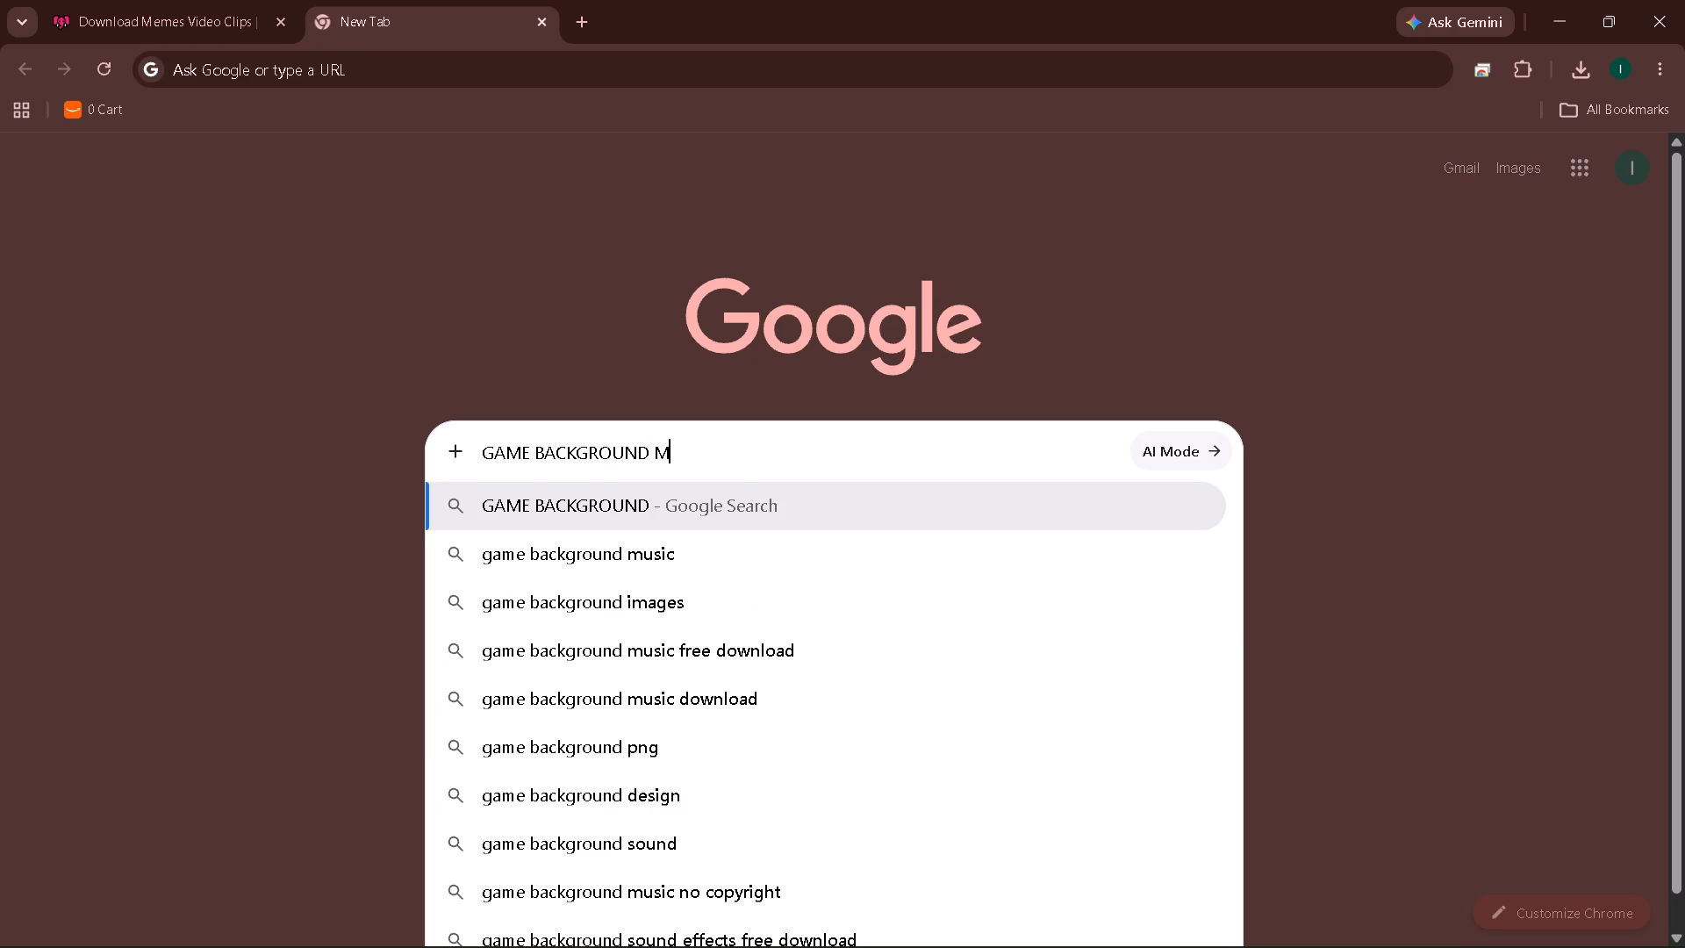
pyautogui.write('USIC')
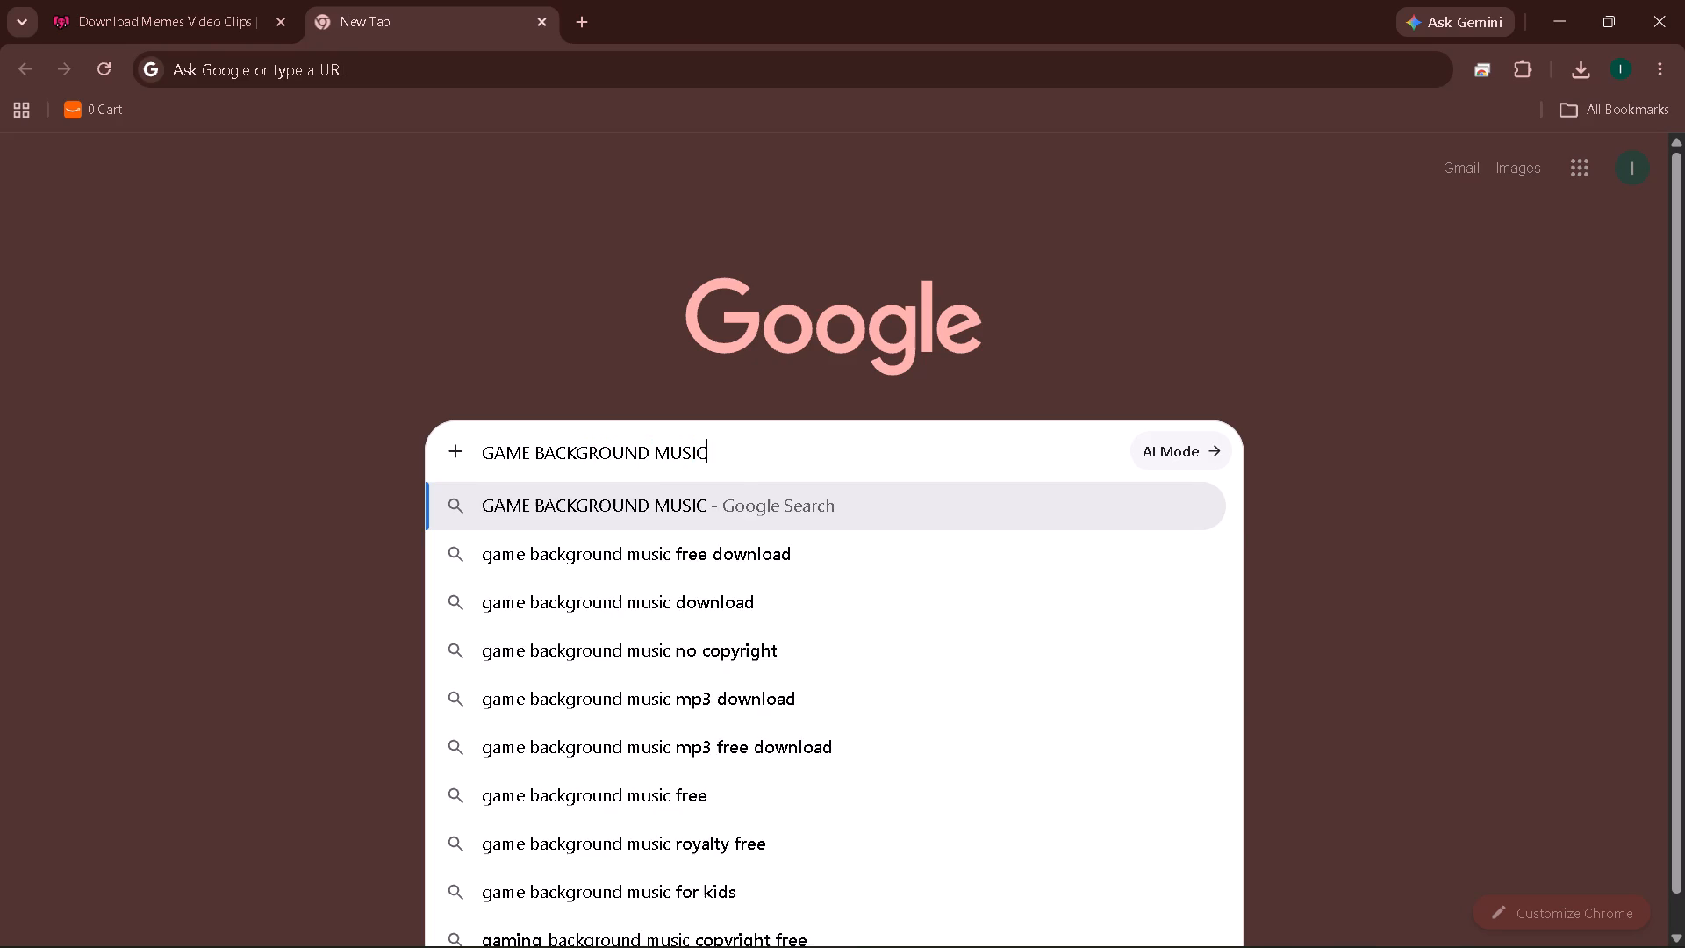
pyautogui.press('Return')
pyautogui.click(541, 337)
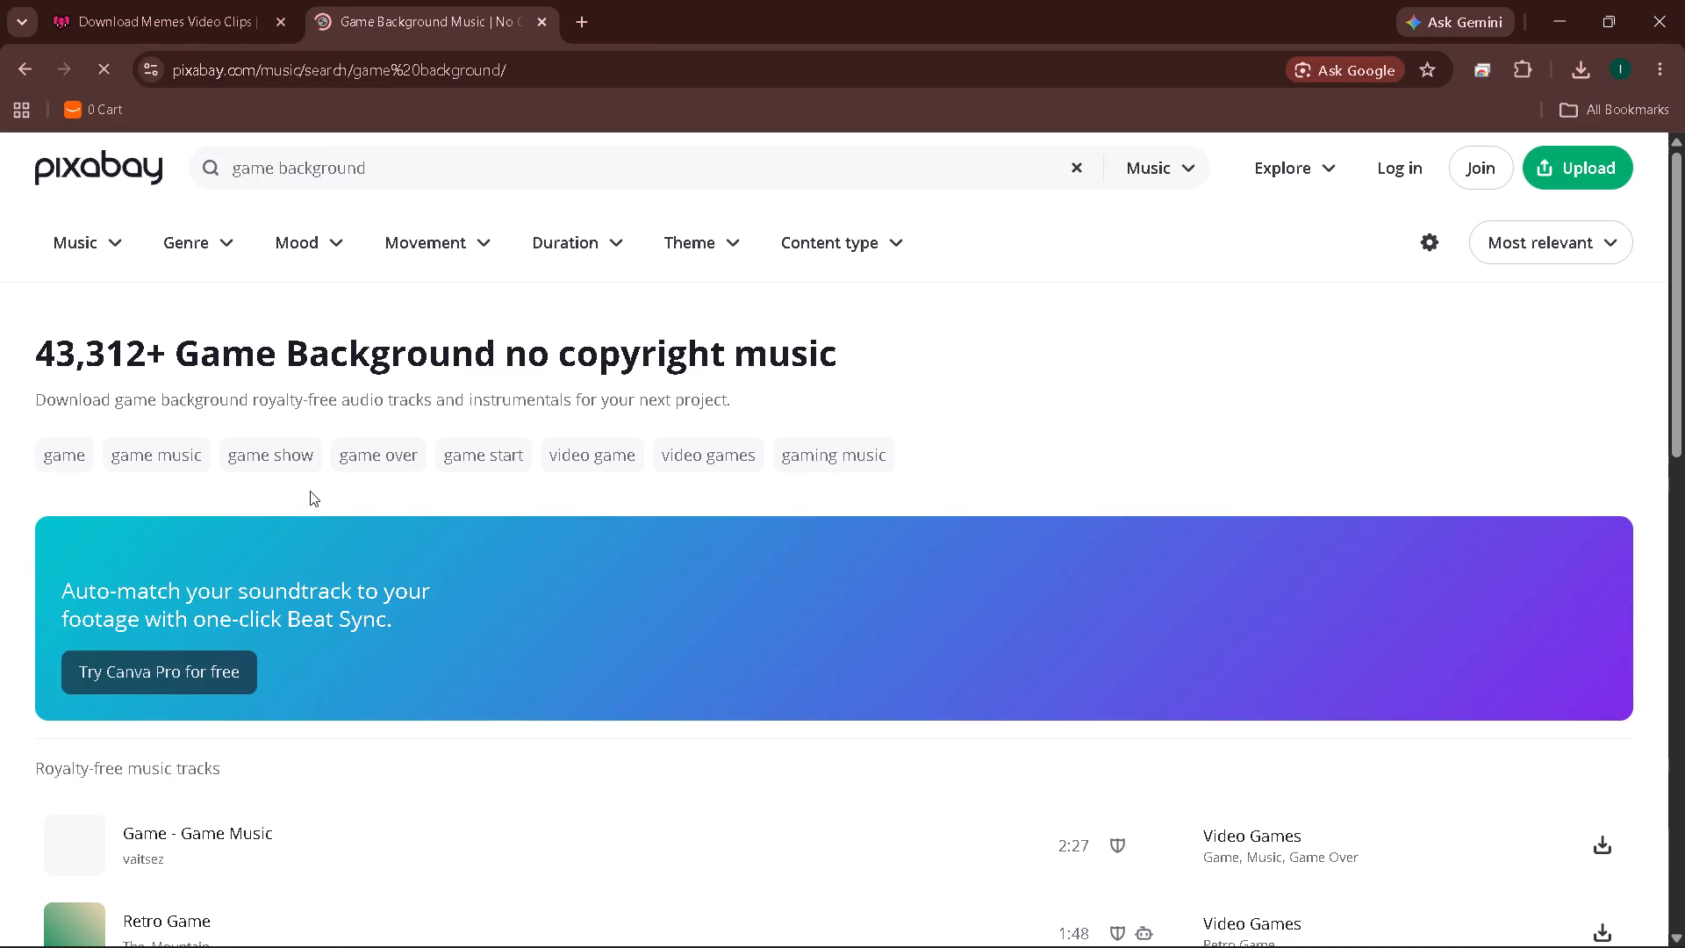
# Find the 1:13 "Game - Game Music" track by Tatamusic in the results and listen to it.
pyautogui.scroll(-1, 521, 475)
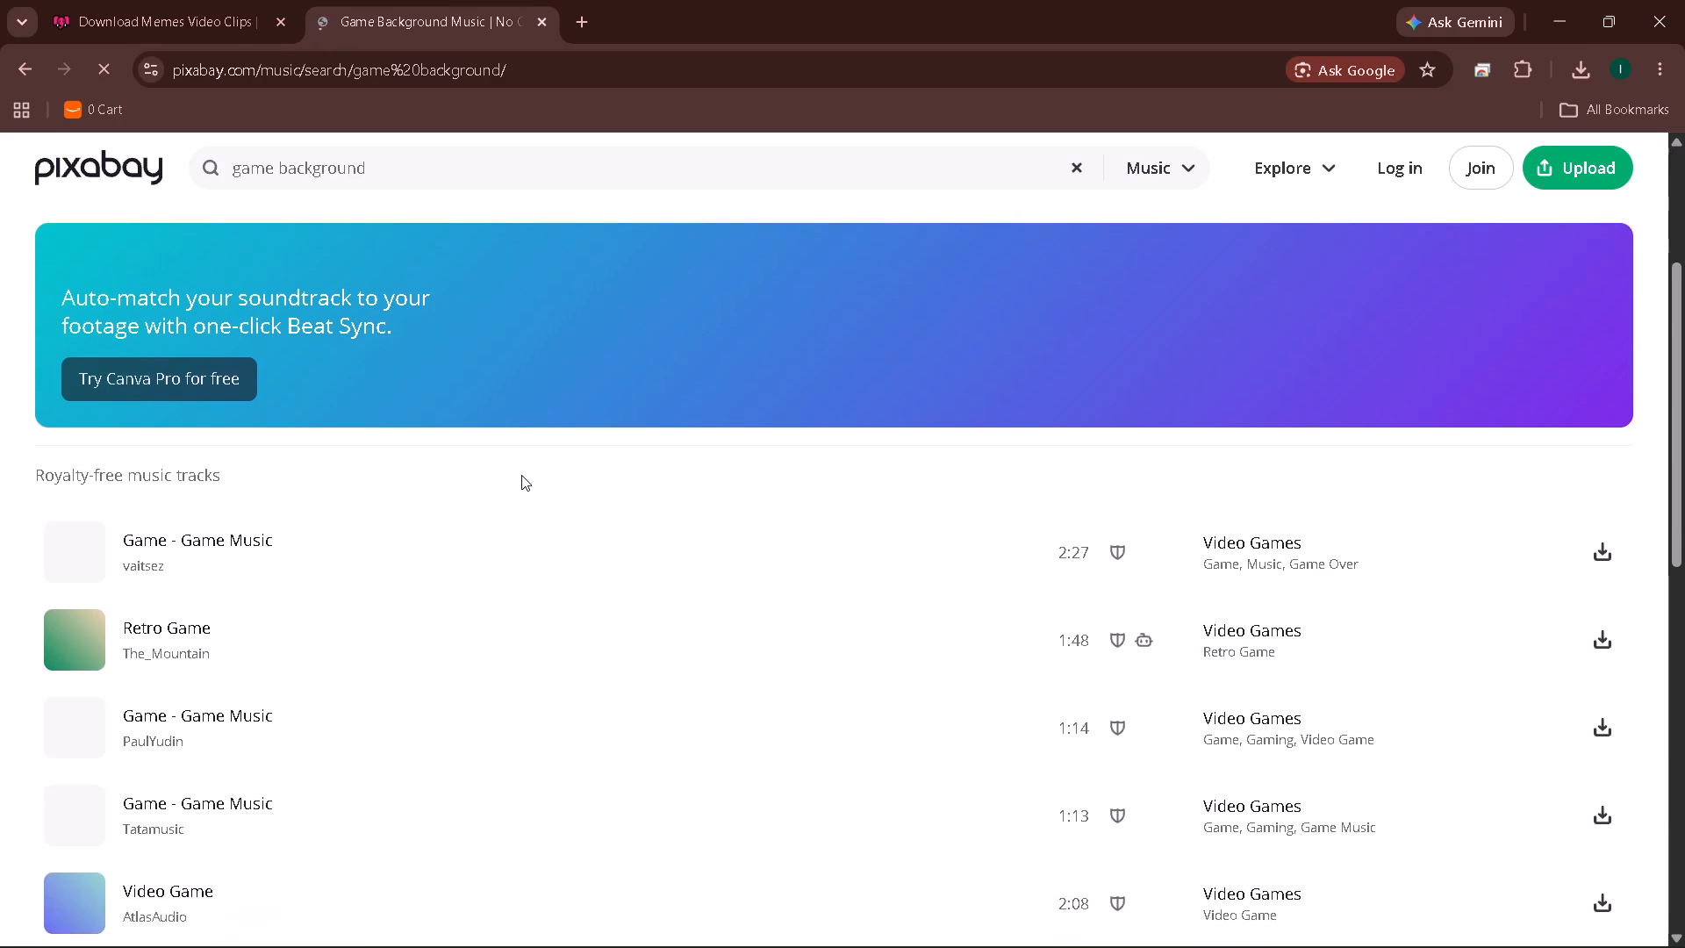
pyautogui.scroll(-1, 521, 475)
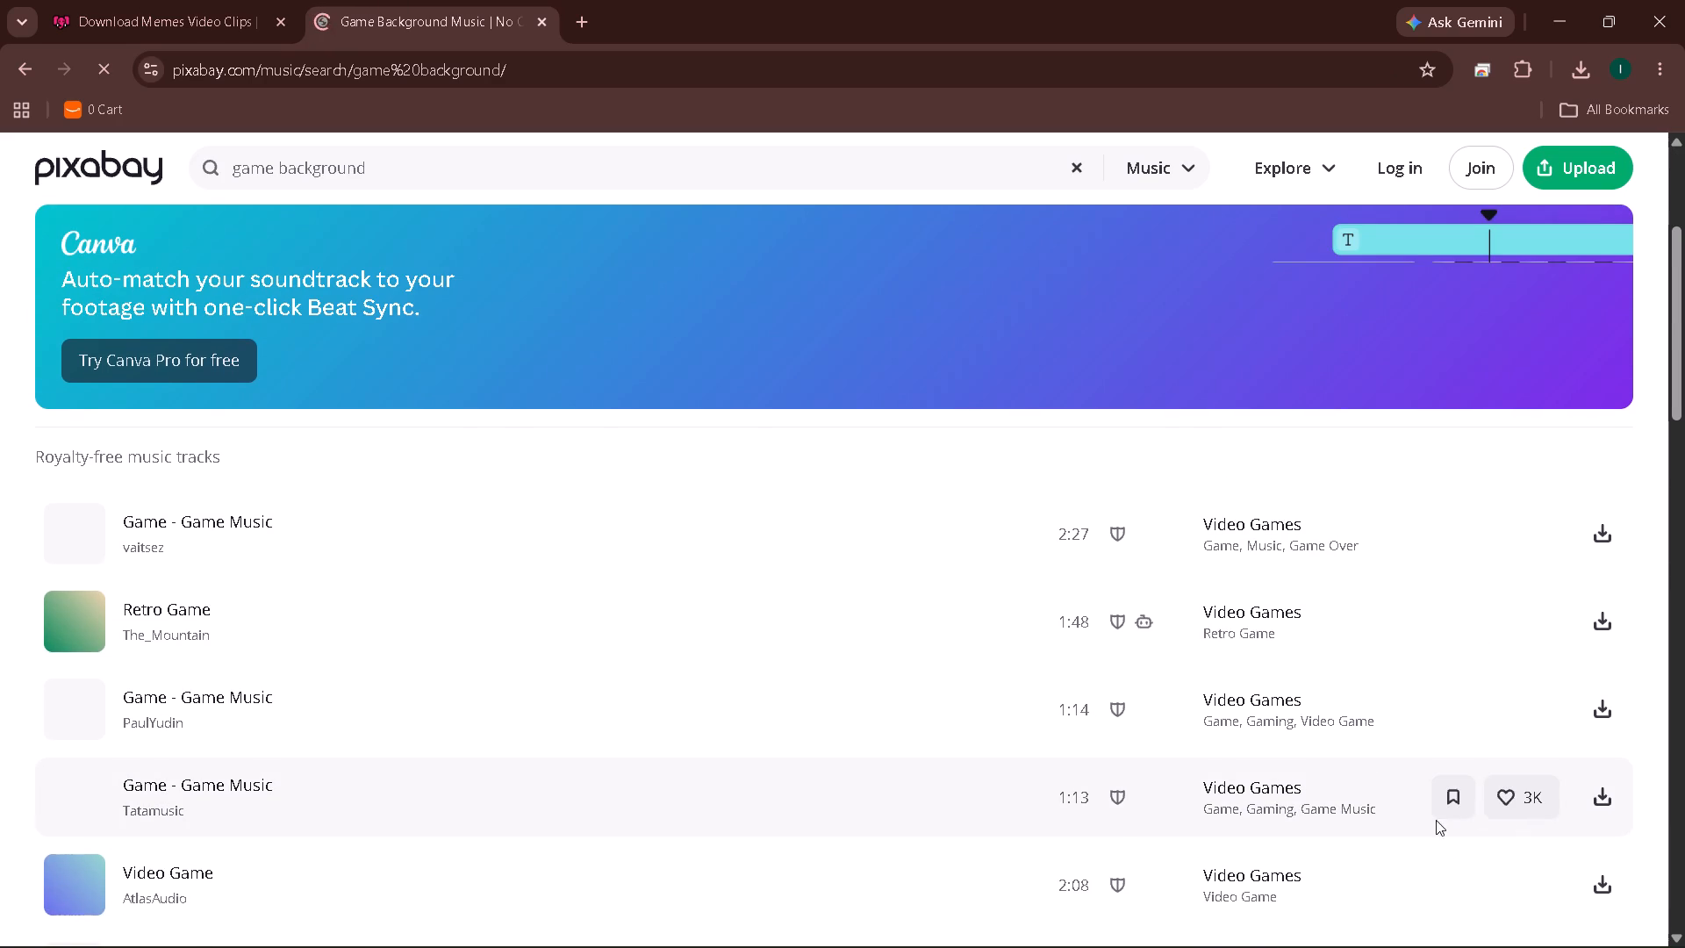
pyautogui.click(426, 801)
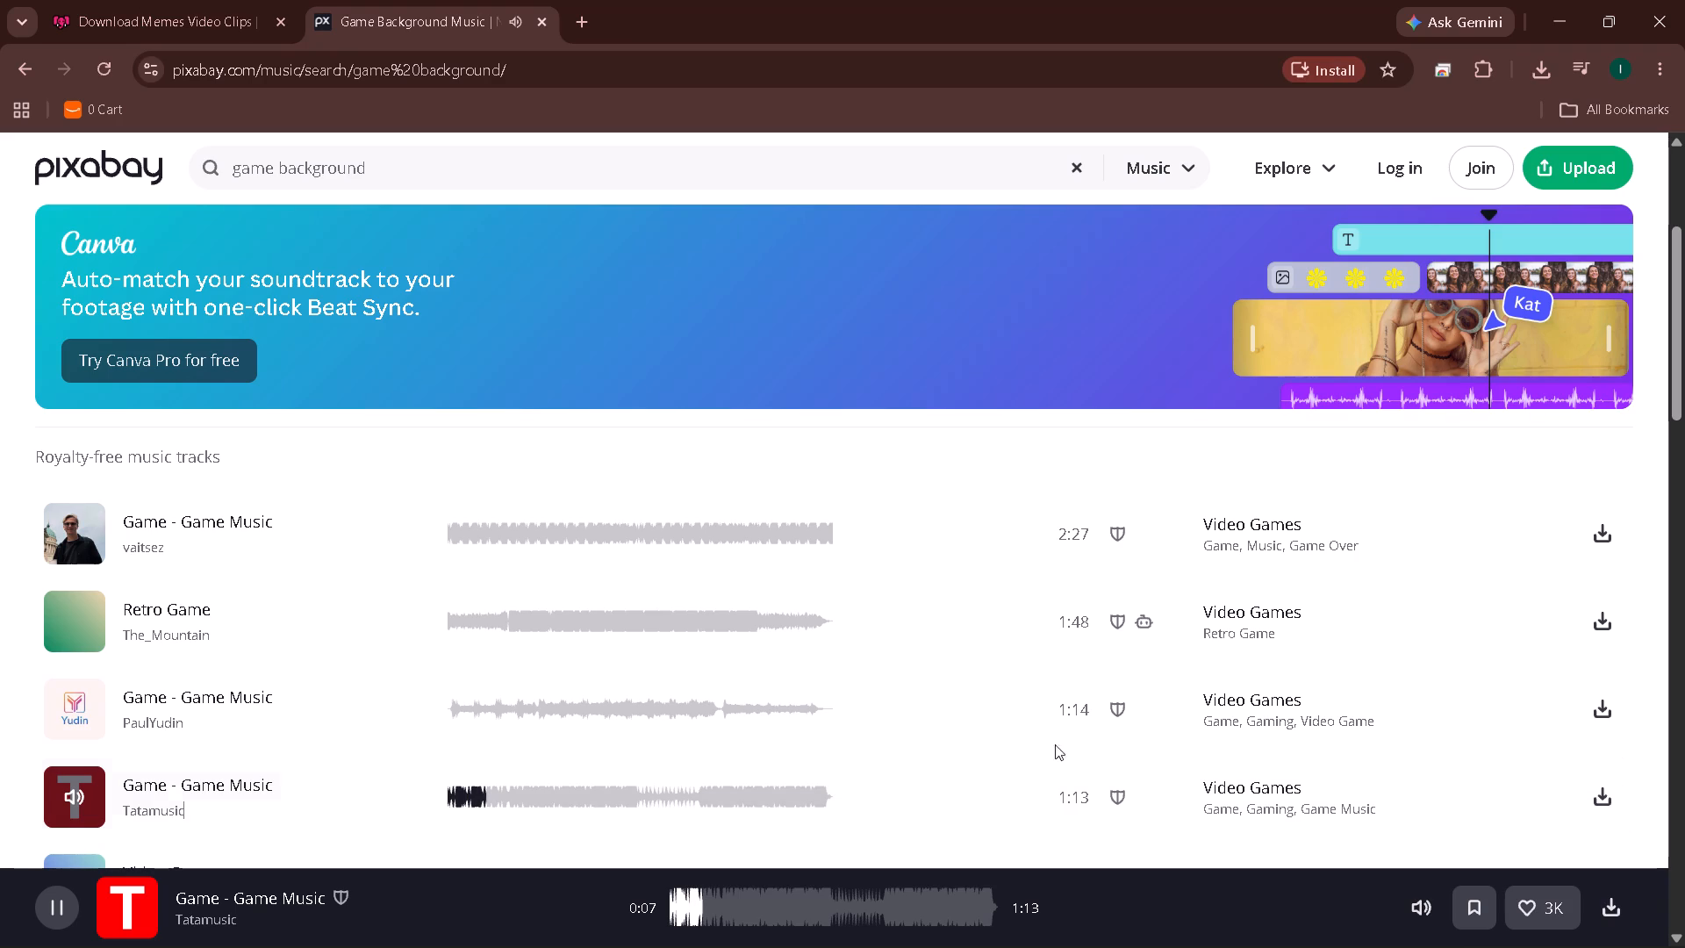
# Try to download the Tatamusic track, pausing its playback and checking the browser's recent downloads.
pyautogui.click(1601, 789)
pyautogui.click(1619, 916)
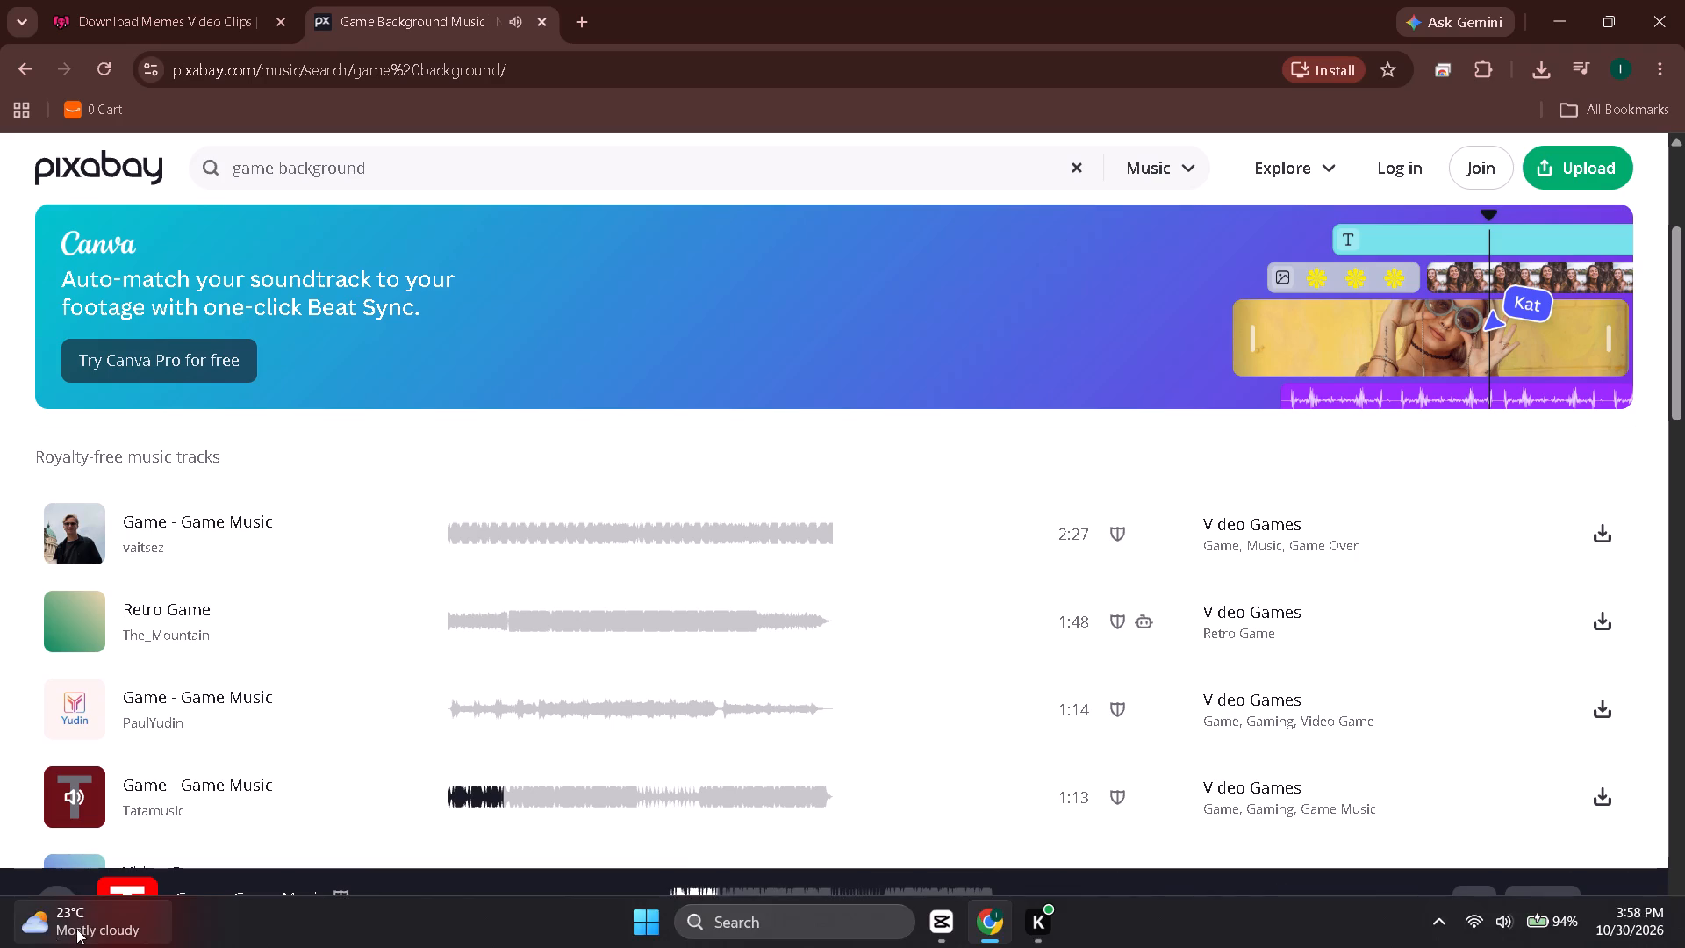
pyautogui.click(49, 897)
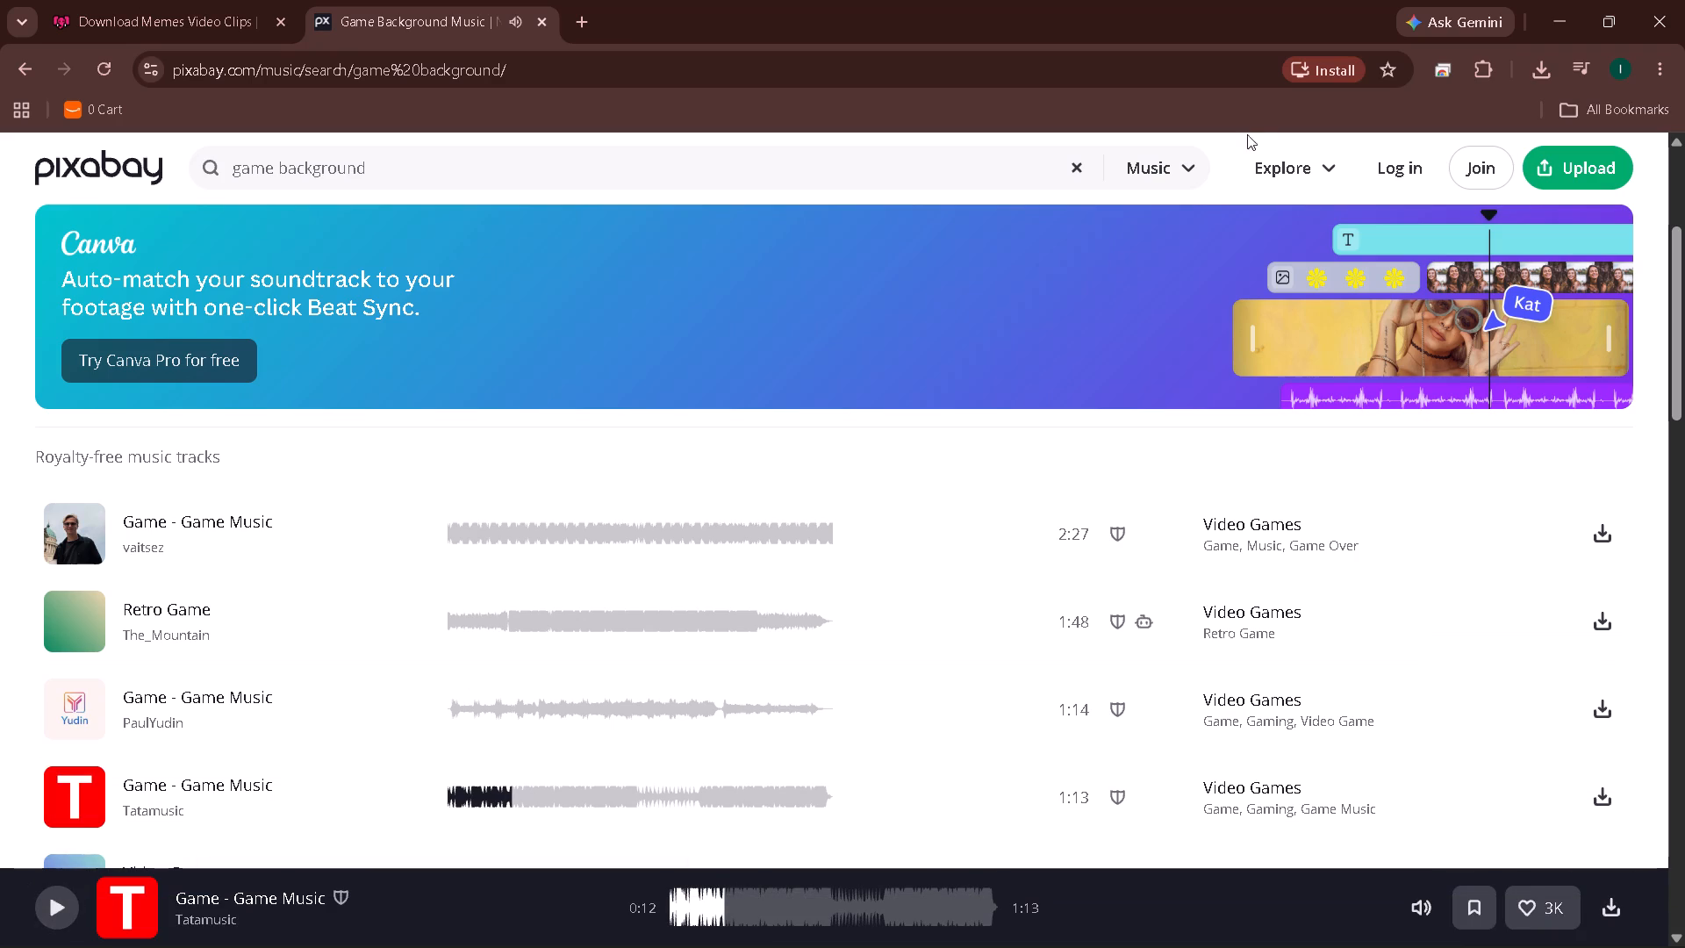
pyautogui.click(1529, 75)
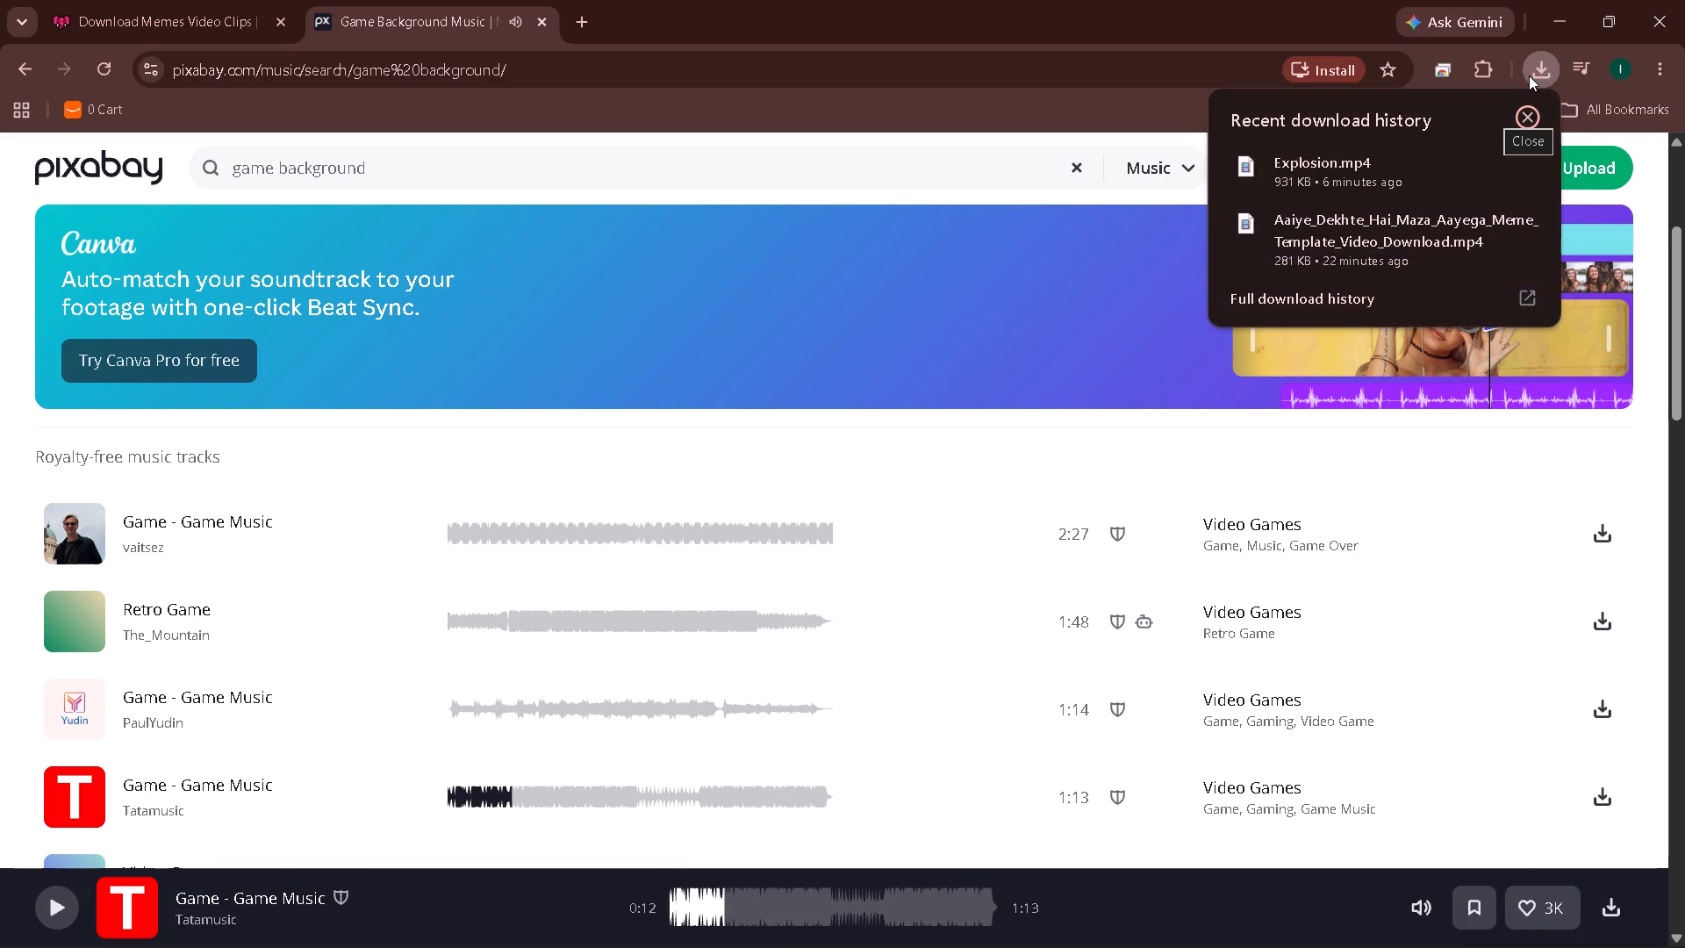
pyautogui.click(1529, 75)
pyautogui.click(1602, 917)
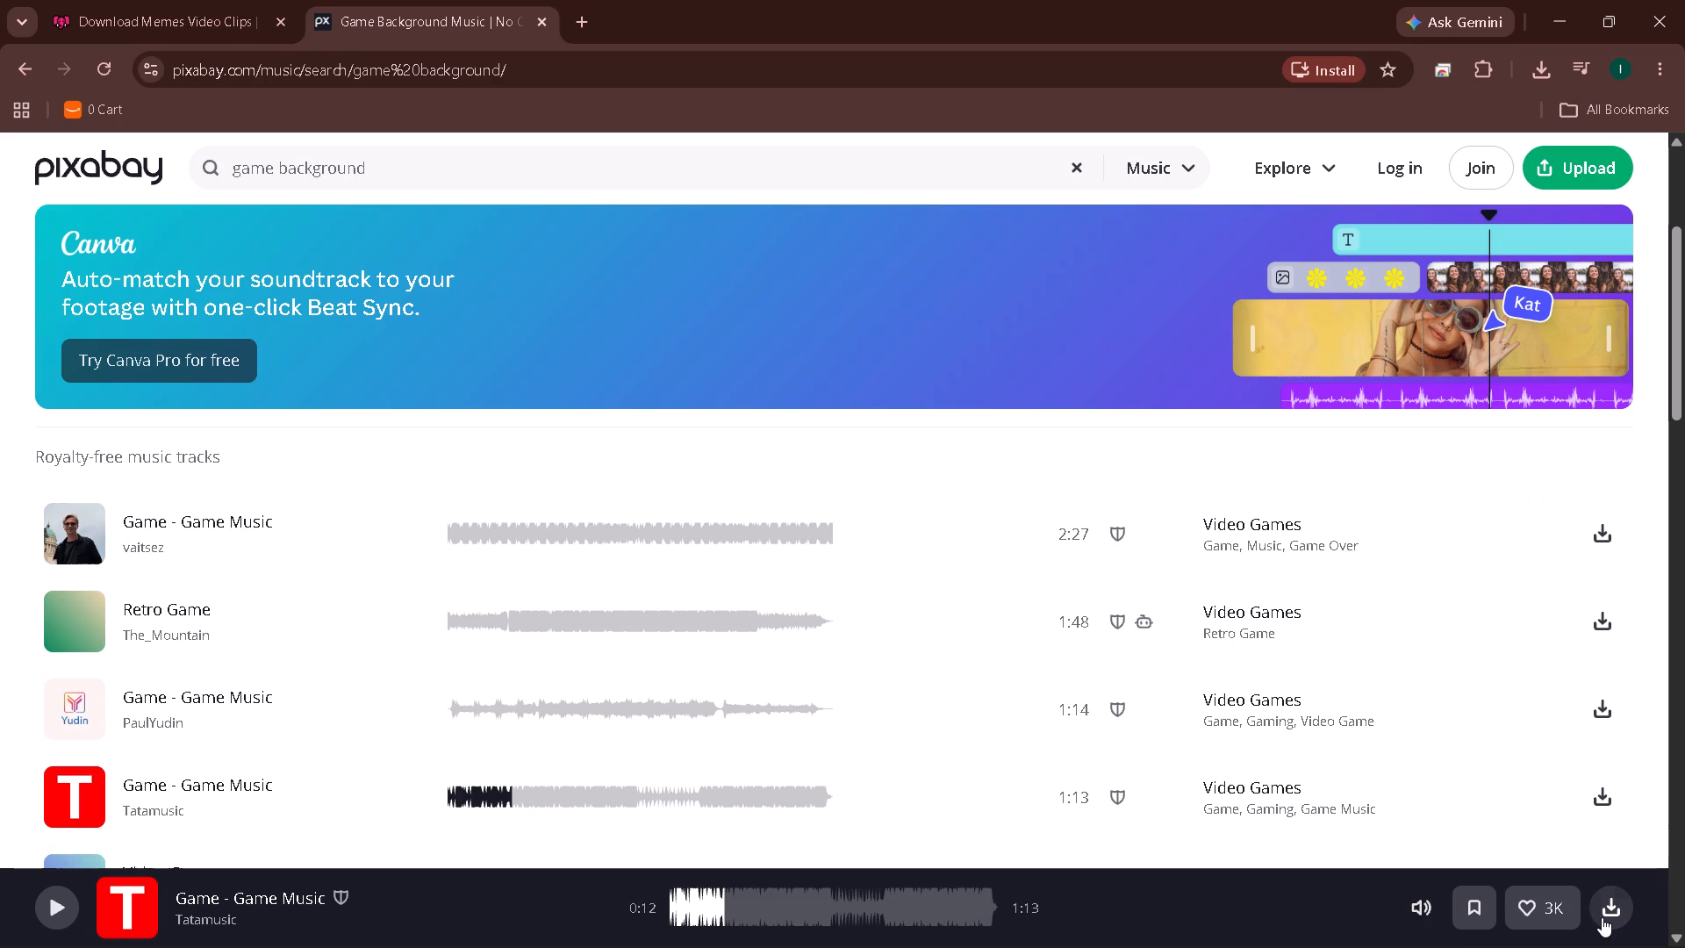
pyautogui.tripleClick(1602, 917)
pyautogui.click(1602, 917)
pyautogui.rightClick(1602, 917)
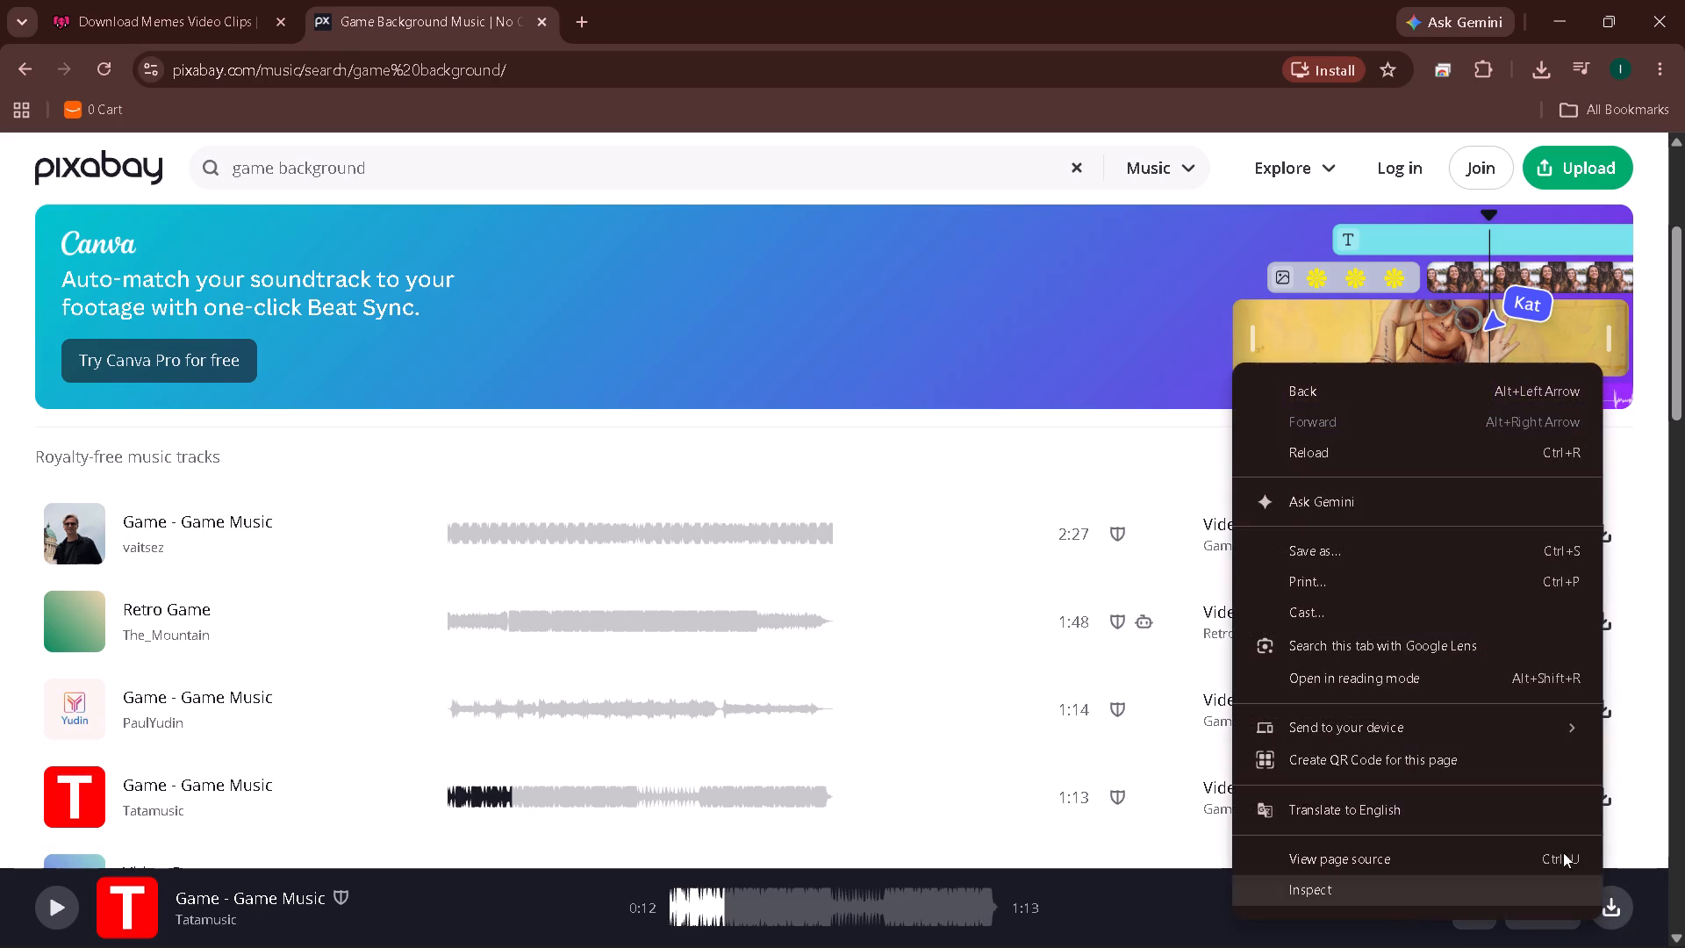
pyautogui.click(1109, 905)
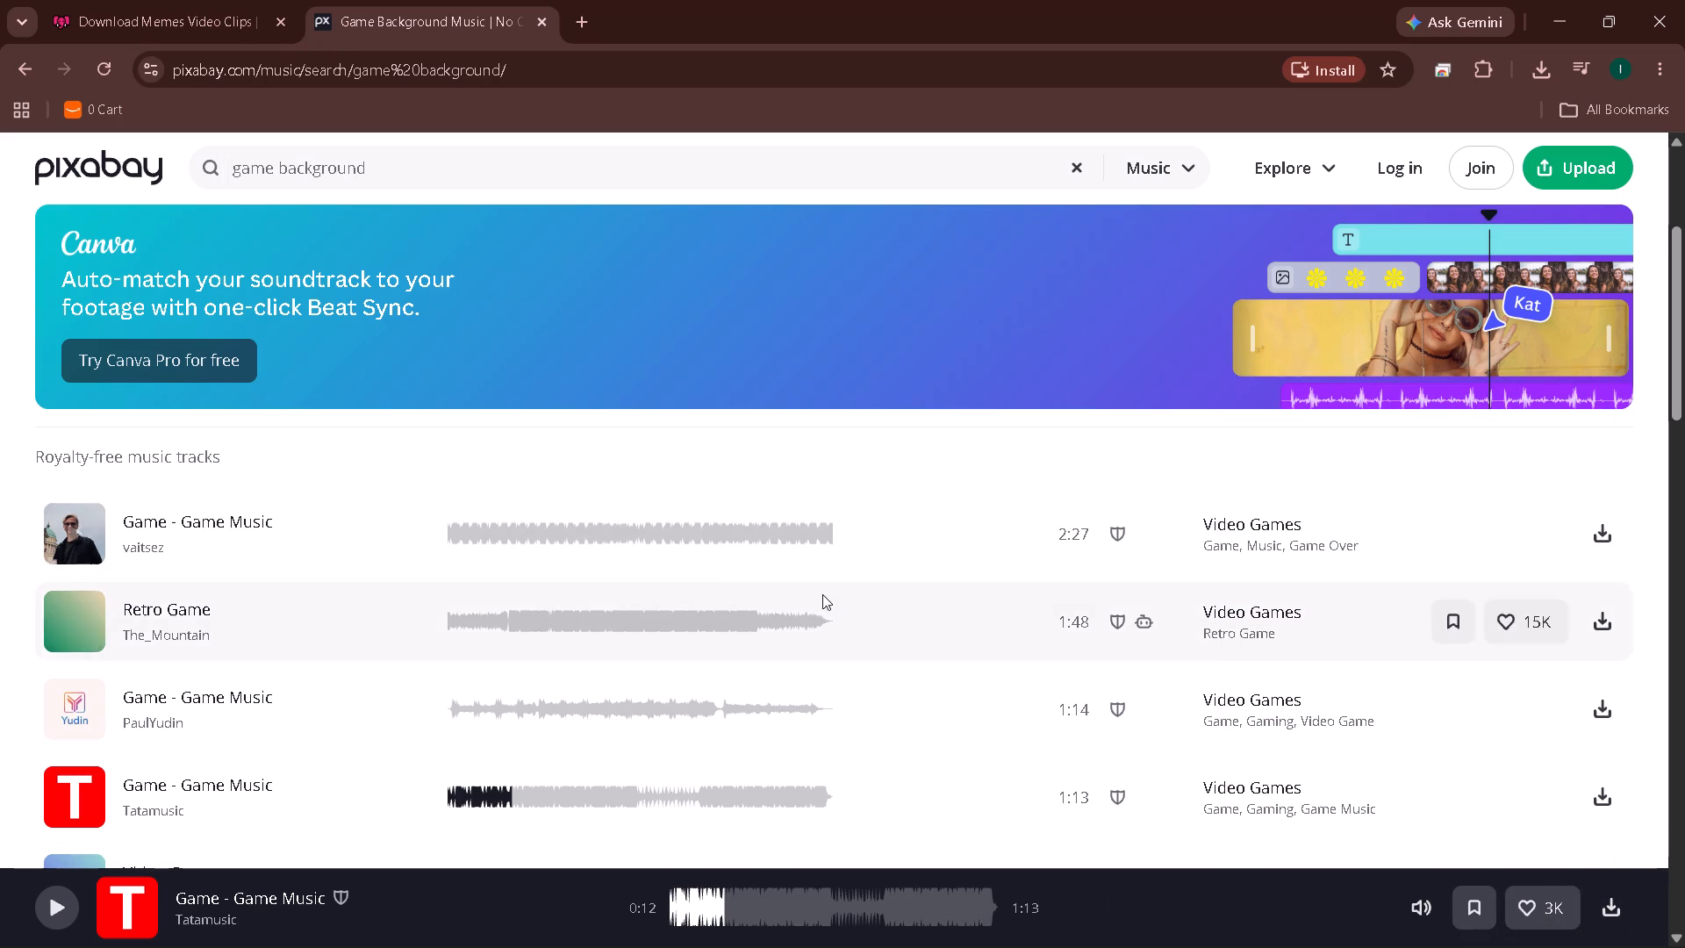
# Try to preview the 2:27 and 1:14 "Game - Game Music" tracks in the results.
pyautogui.click(692, 553)
pyautogui.click(457, 545)
pyautogui.moveTo(457, 545); pyautogui.dragTo(419, 545)
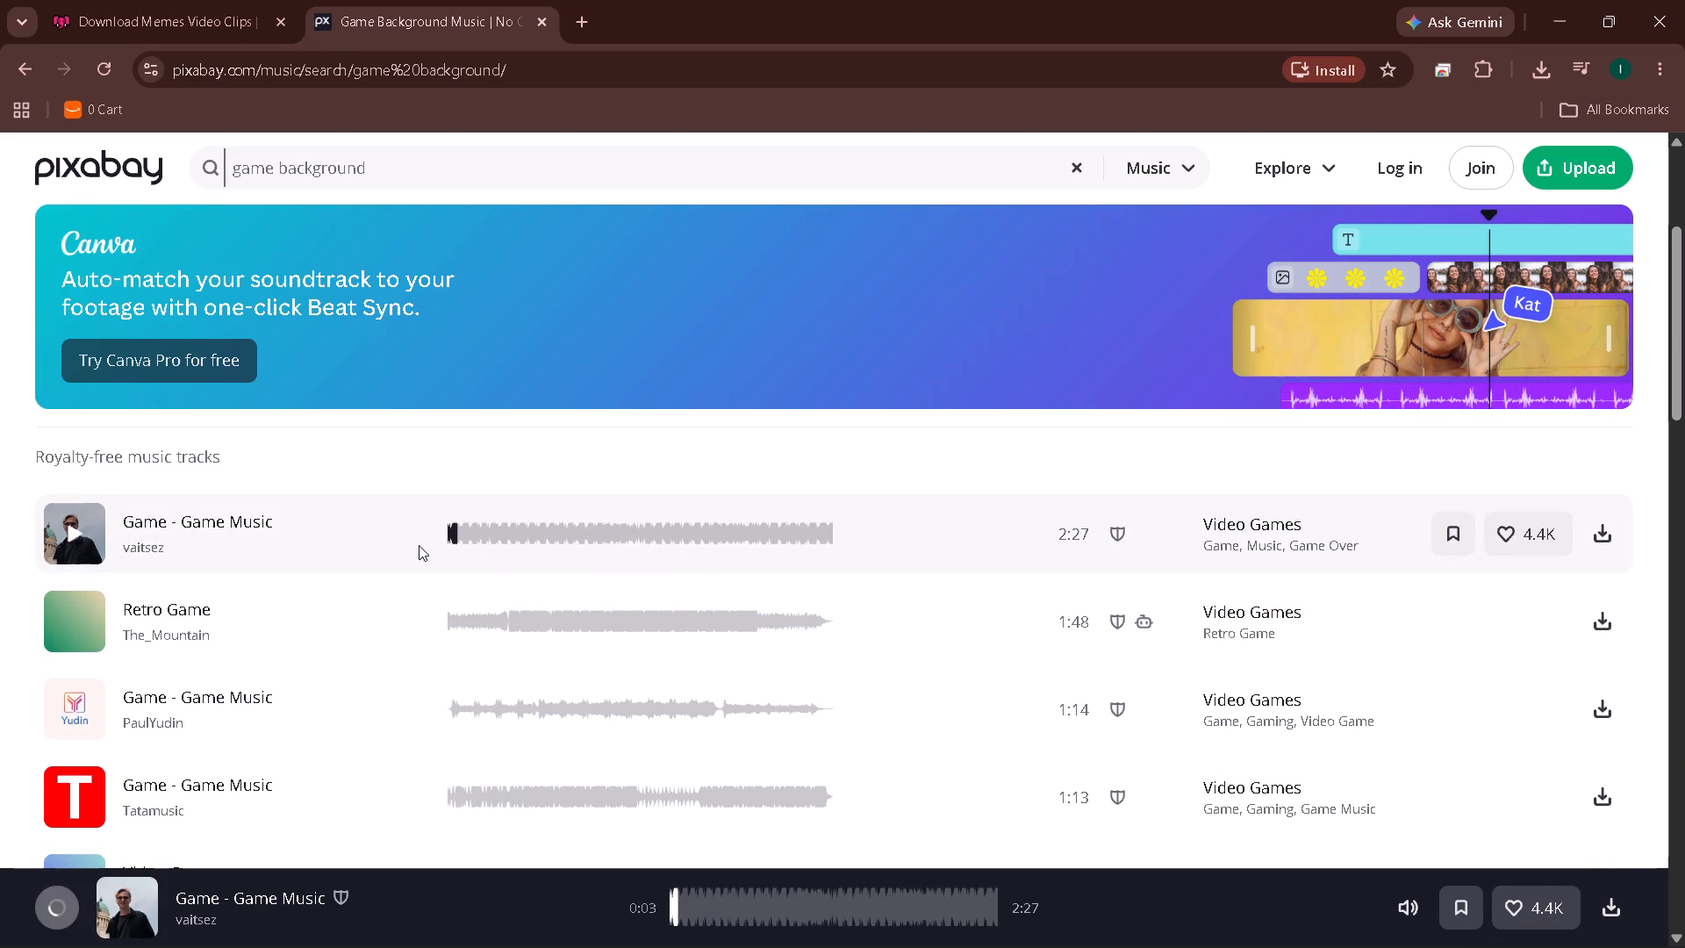
pyautogui.click(419, 545)
pyautogui.click(85, 526)
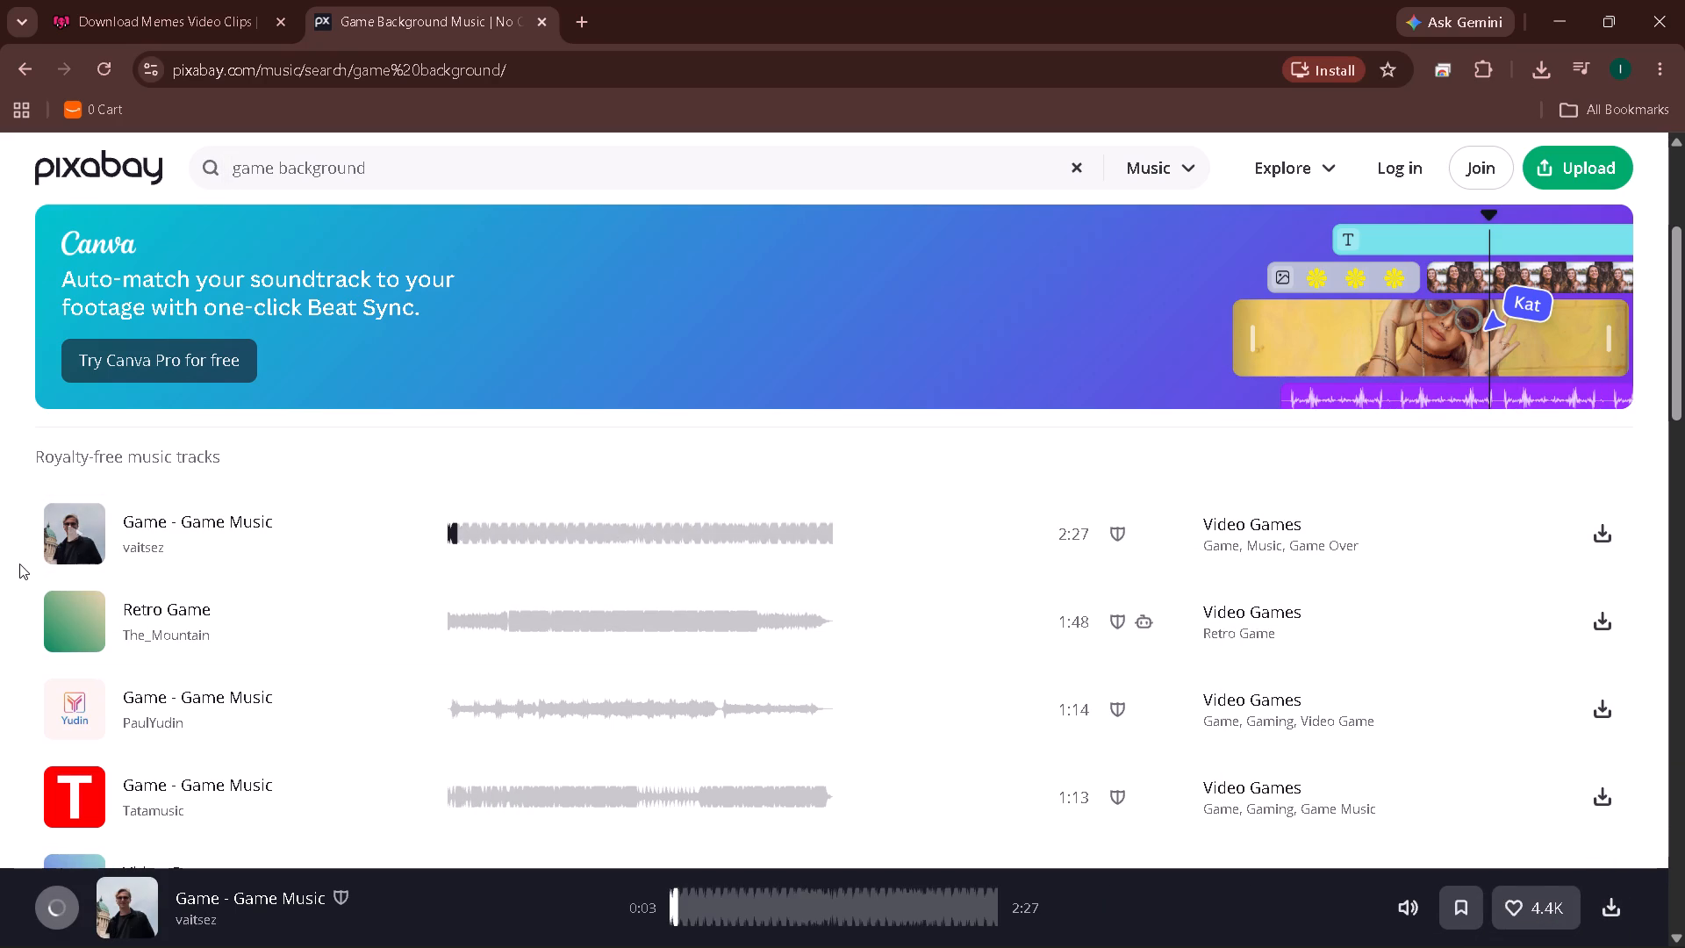
pyautogui.click(96, 530)
pyautogui.click(130, 675)
# Open the Retro Game track's page and try to play the track.
pyautogui.click(165, 618)
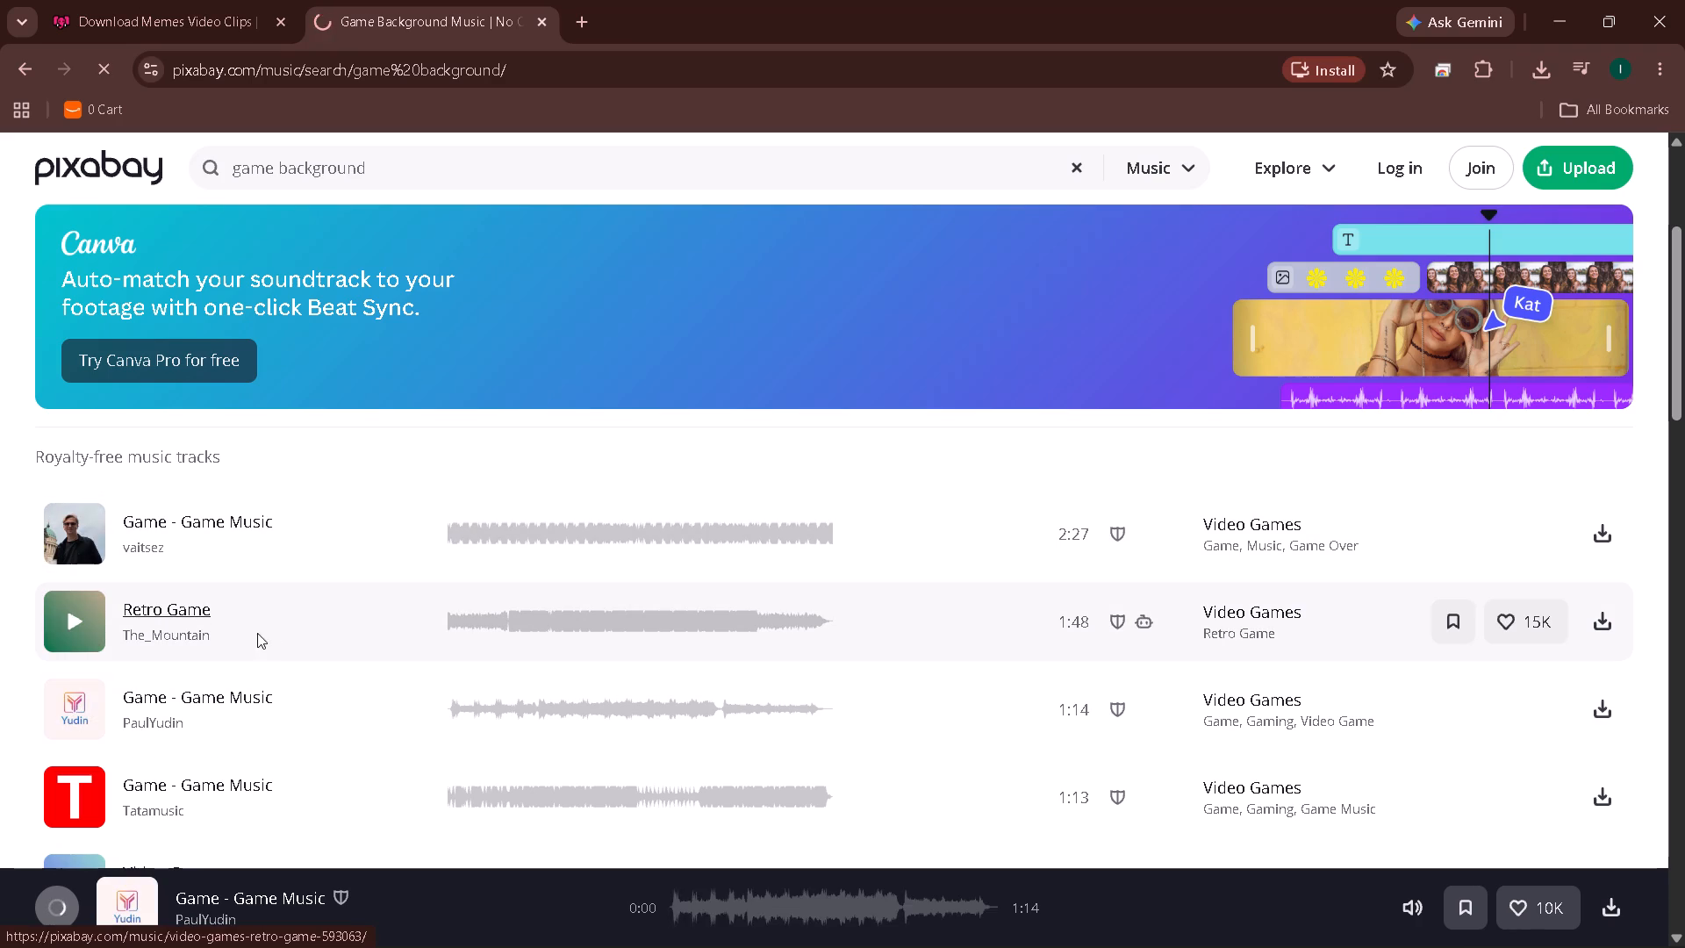
pyautogui.click(150, 399)
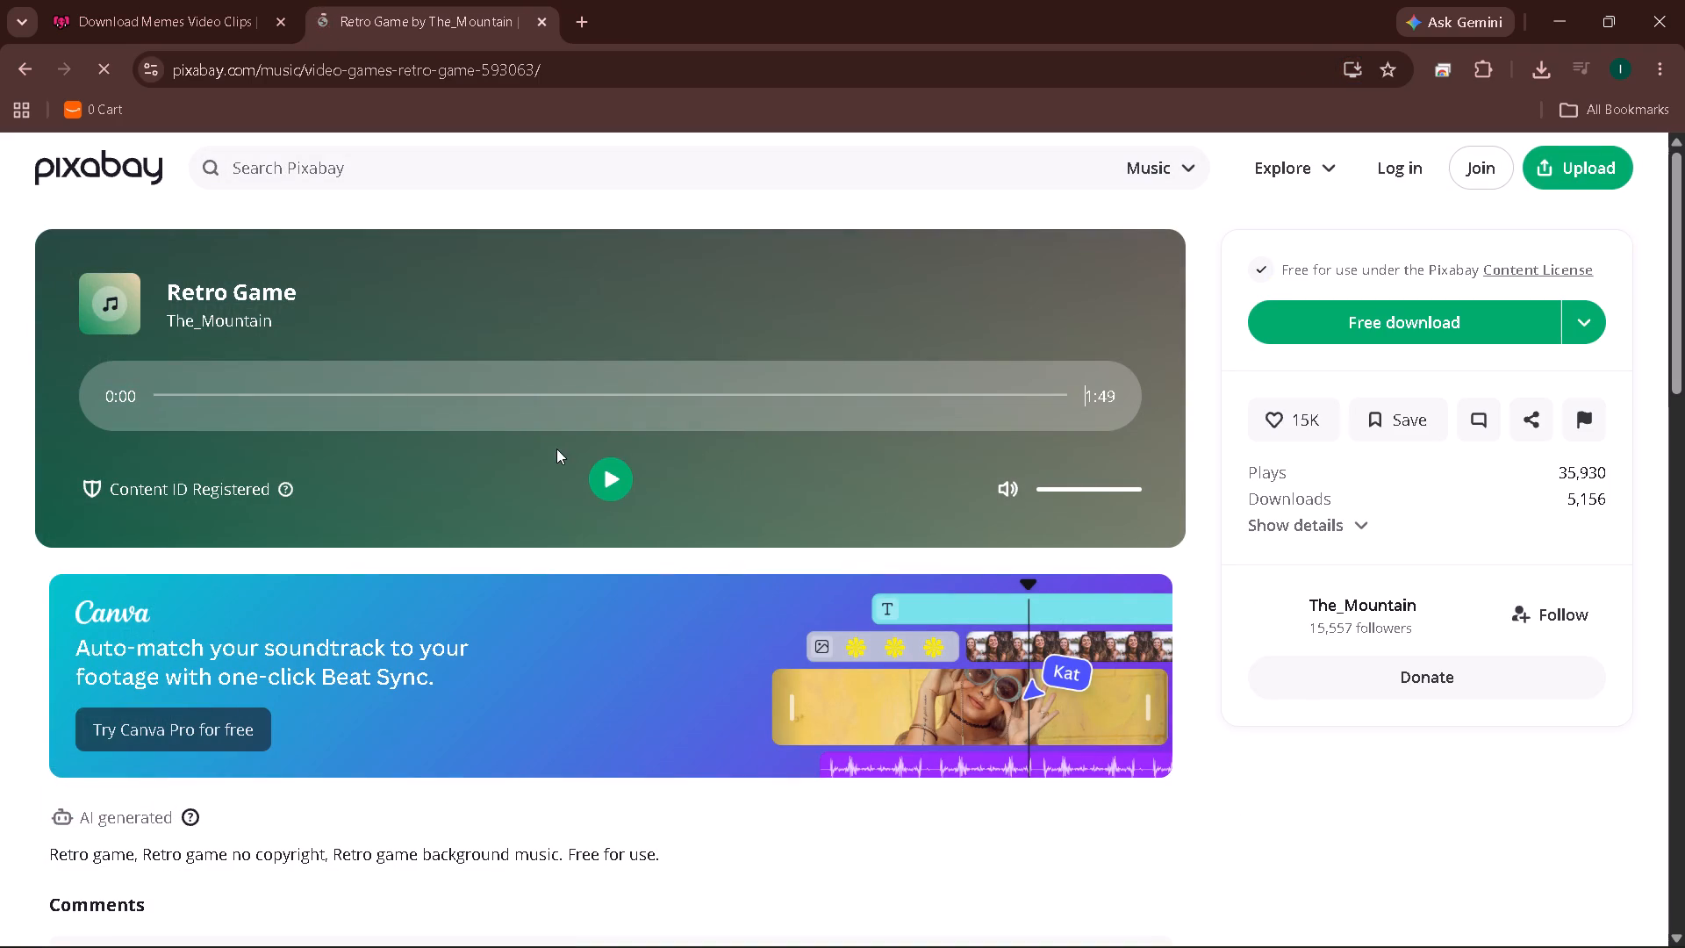
pyautogui.click(610, 468)
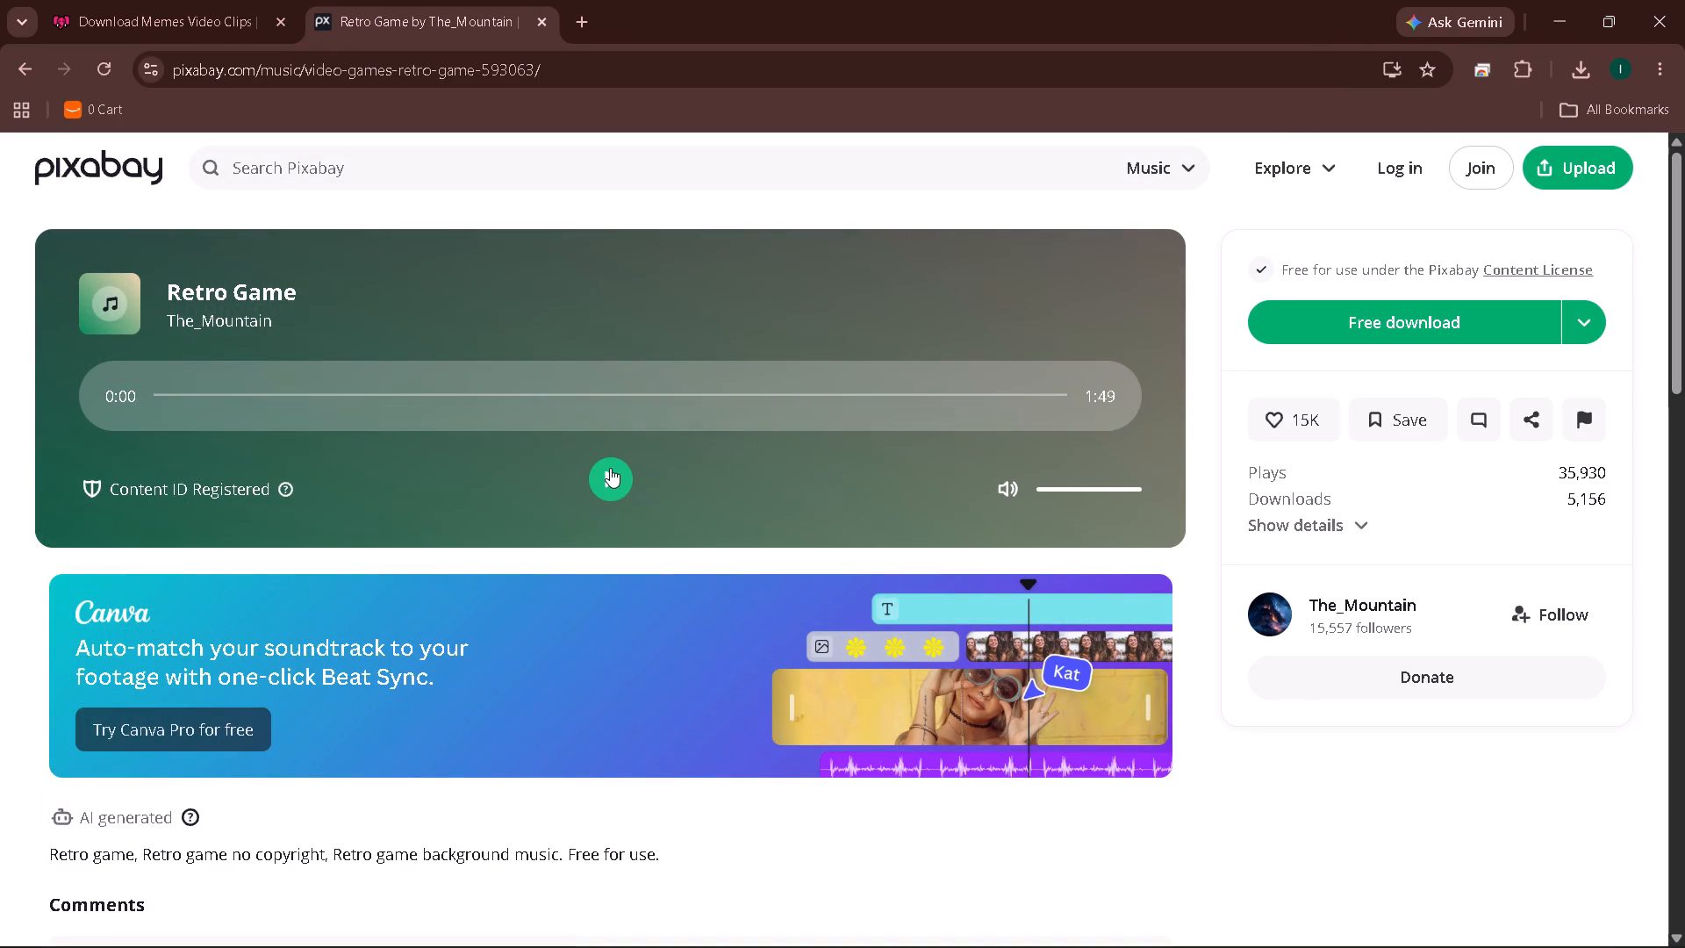
pyautogui.rightClick(610, 468)
pyautogui.click(610, 468)
pyautogui.click(618, 484)
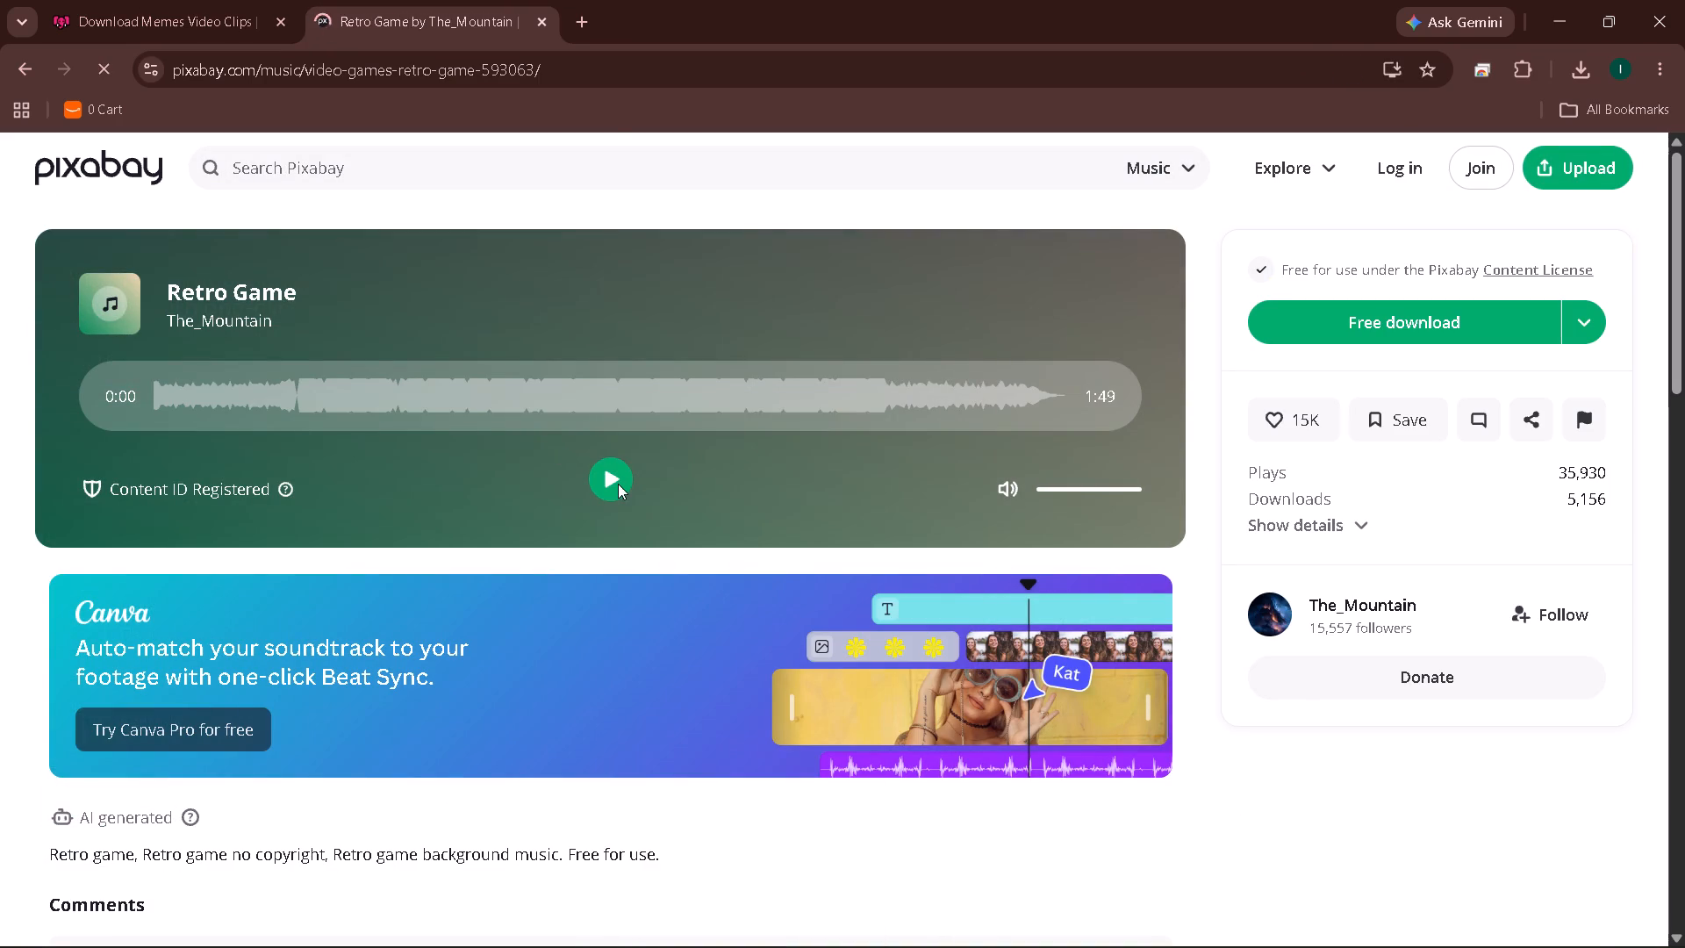
# Close the Retro Game page and switch back to the CapCut project.
pyautogui.click(546, 15)
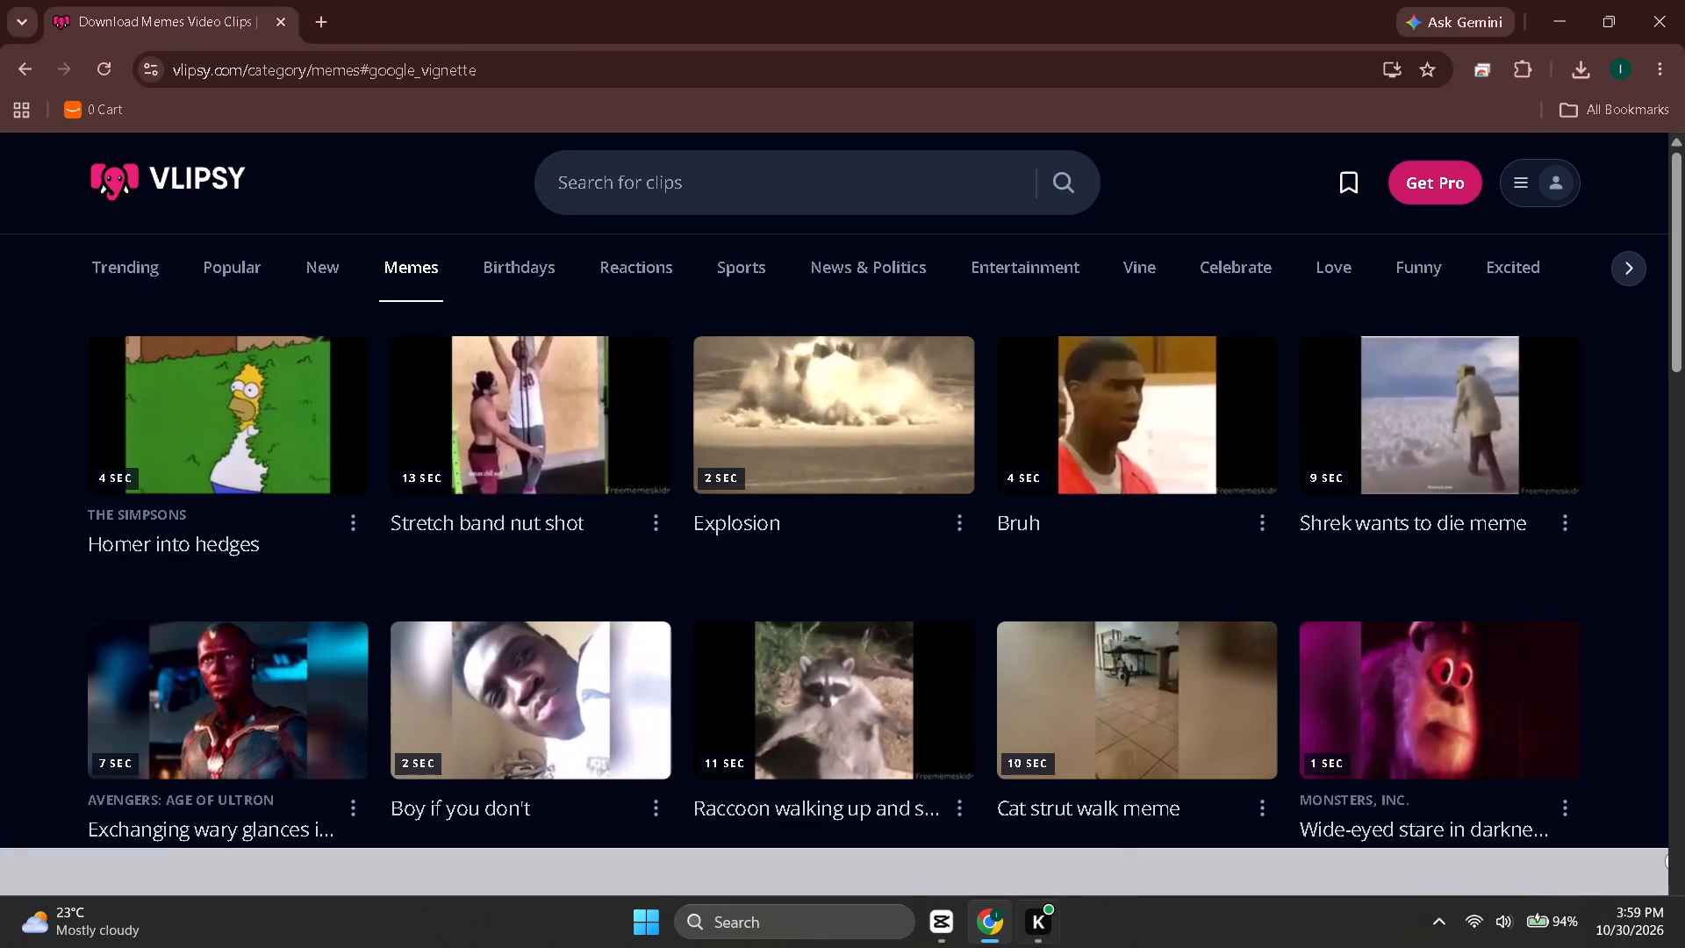
pyautogui.click(937, 921)
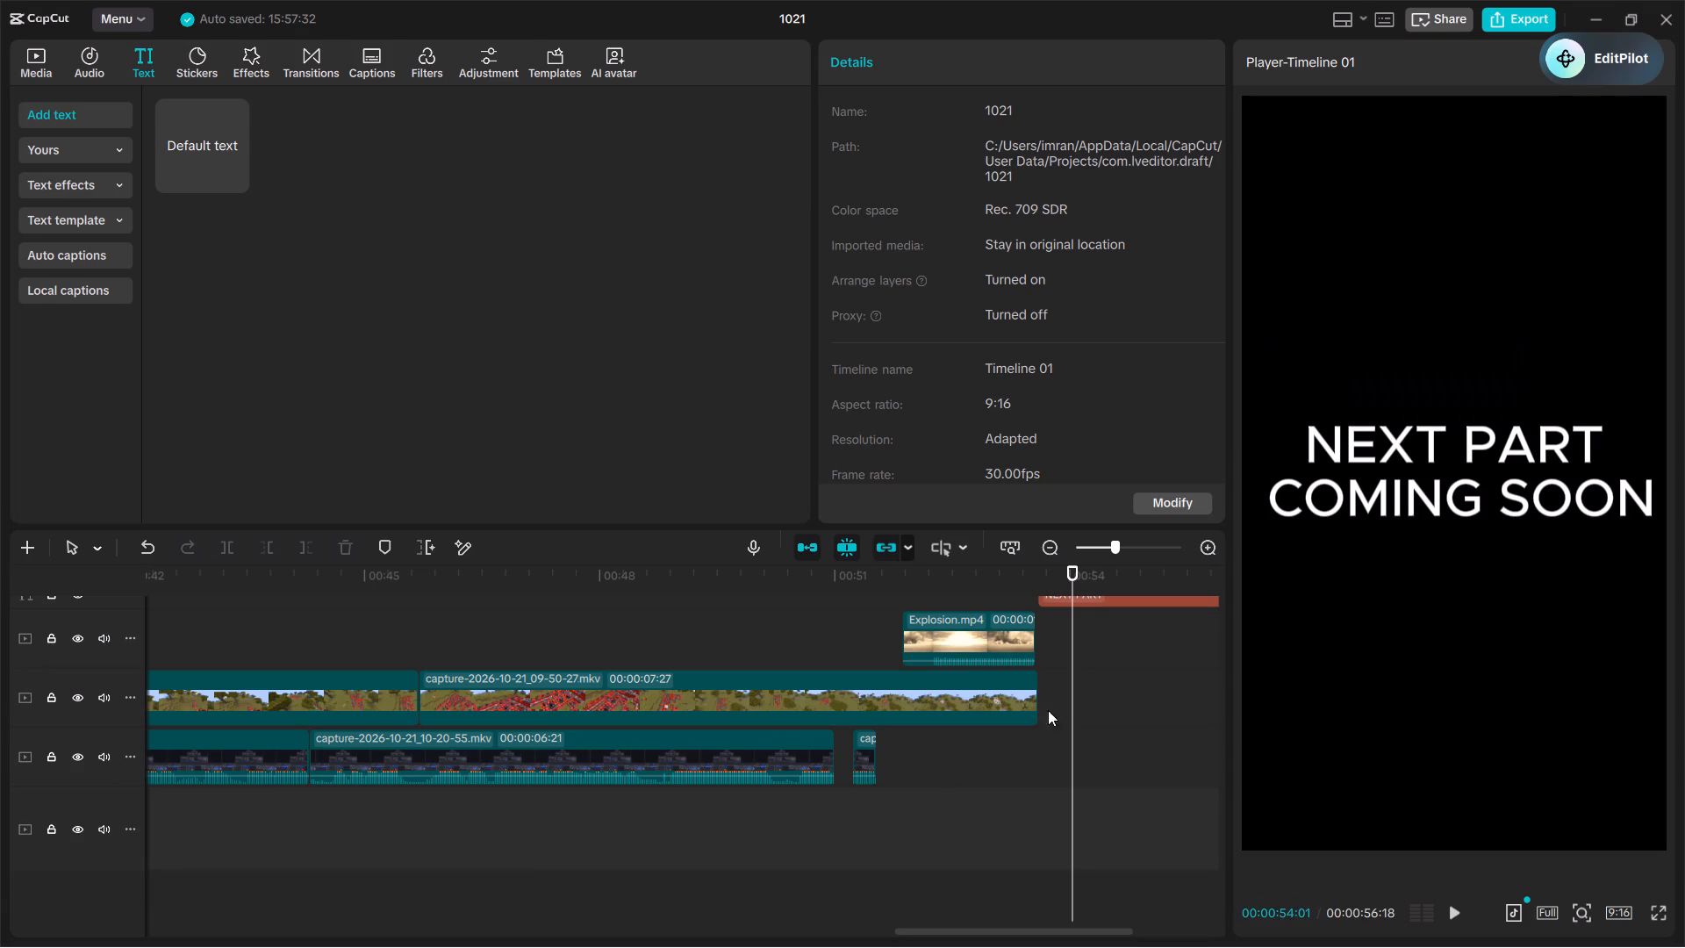
# Play back the transition from the end of the explosion clip into the closing title.
pyautogui.click(1021, 587)
pyautogui.press('space')
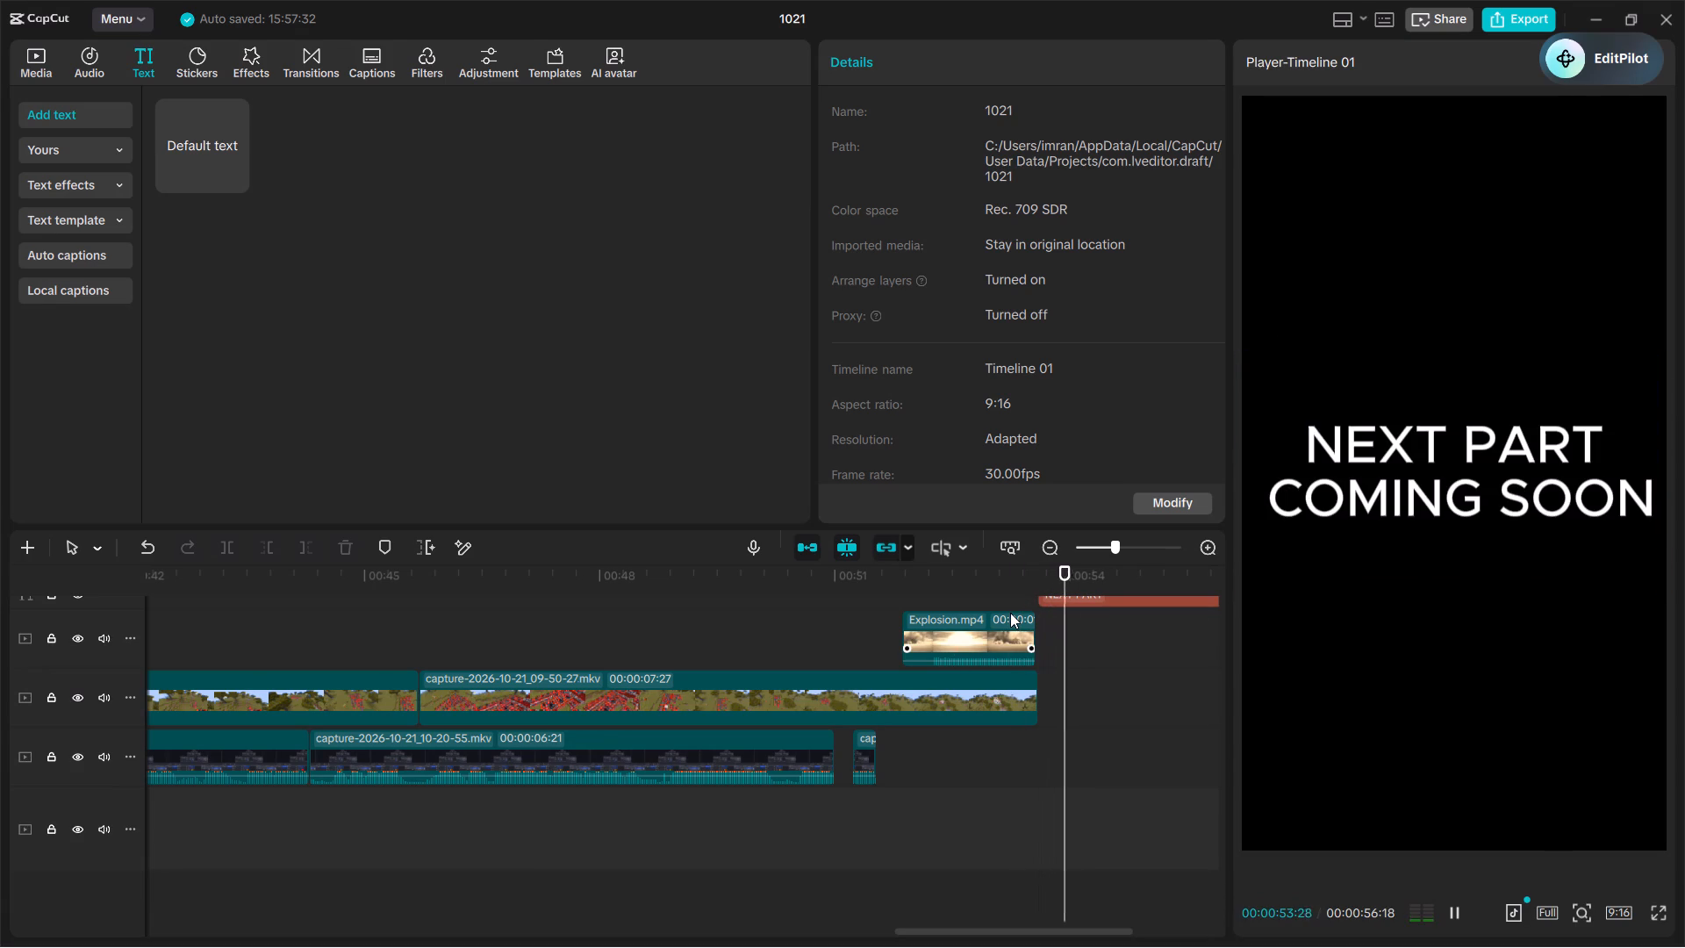
pyautogui.press('space')
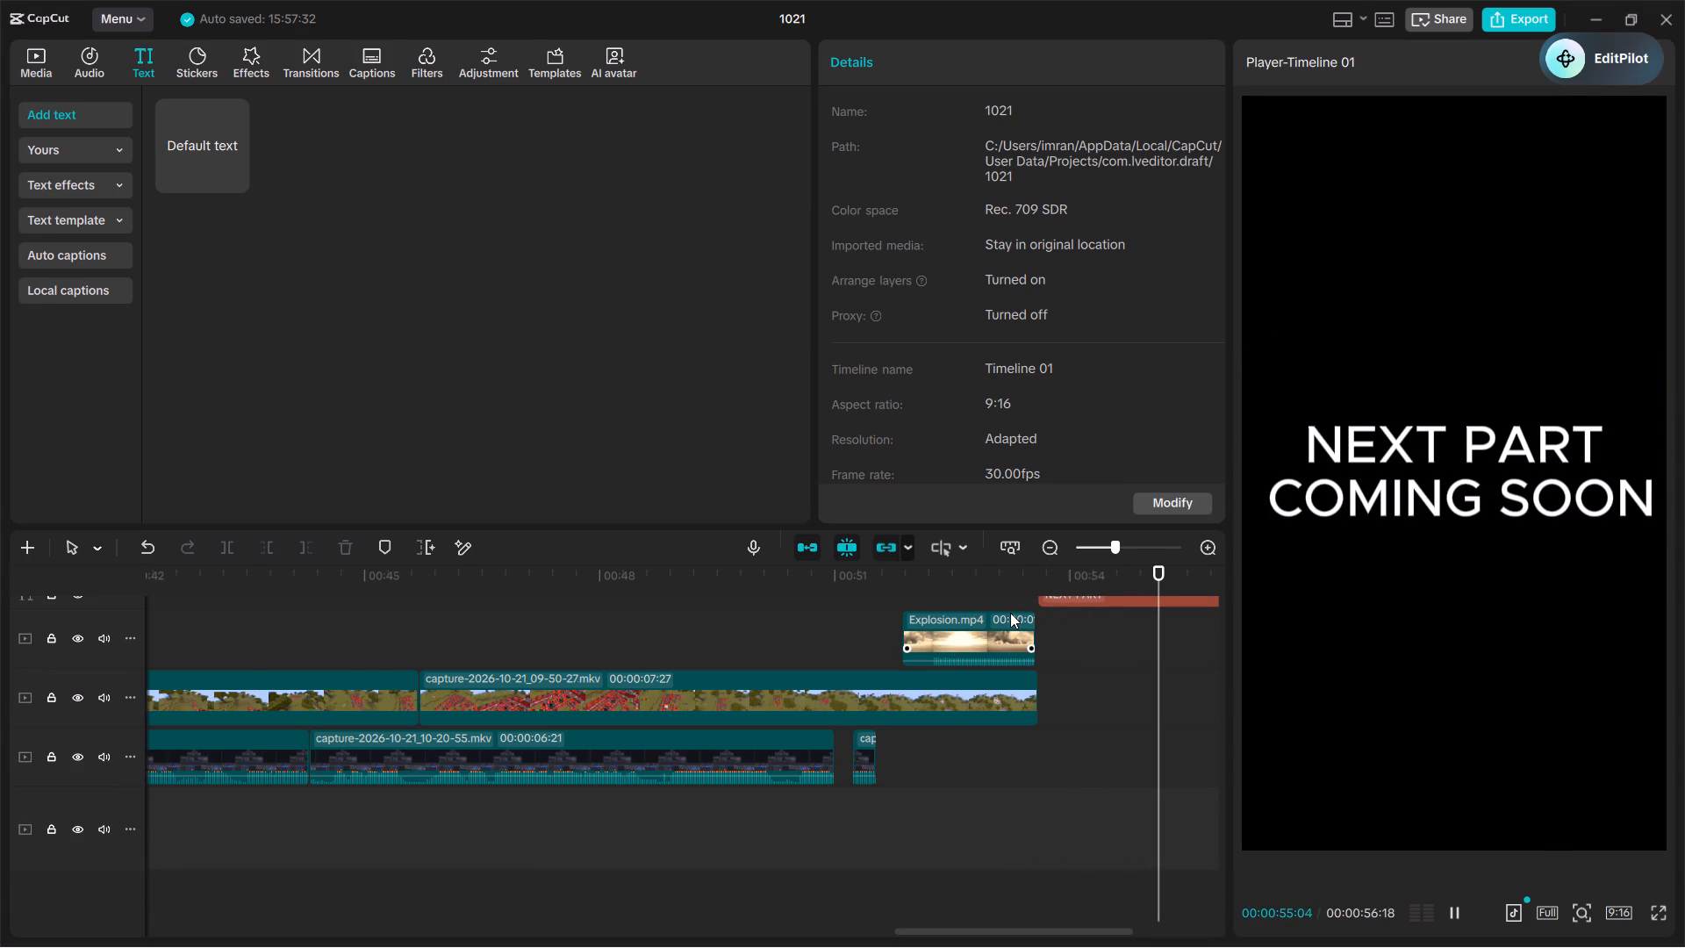
pyautogui.hotkey('ctrl', '-')
pyautogui.hotkey('ctrl', '-')
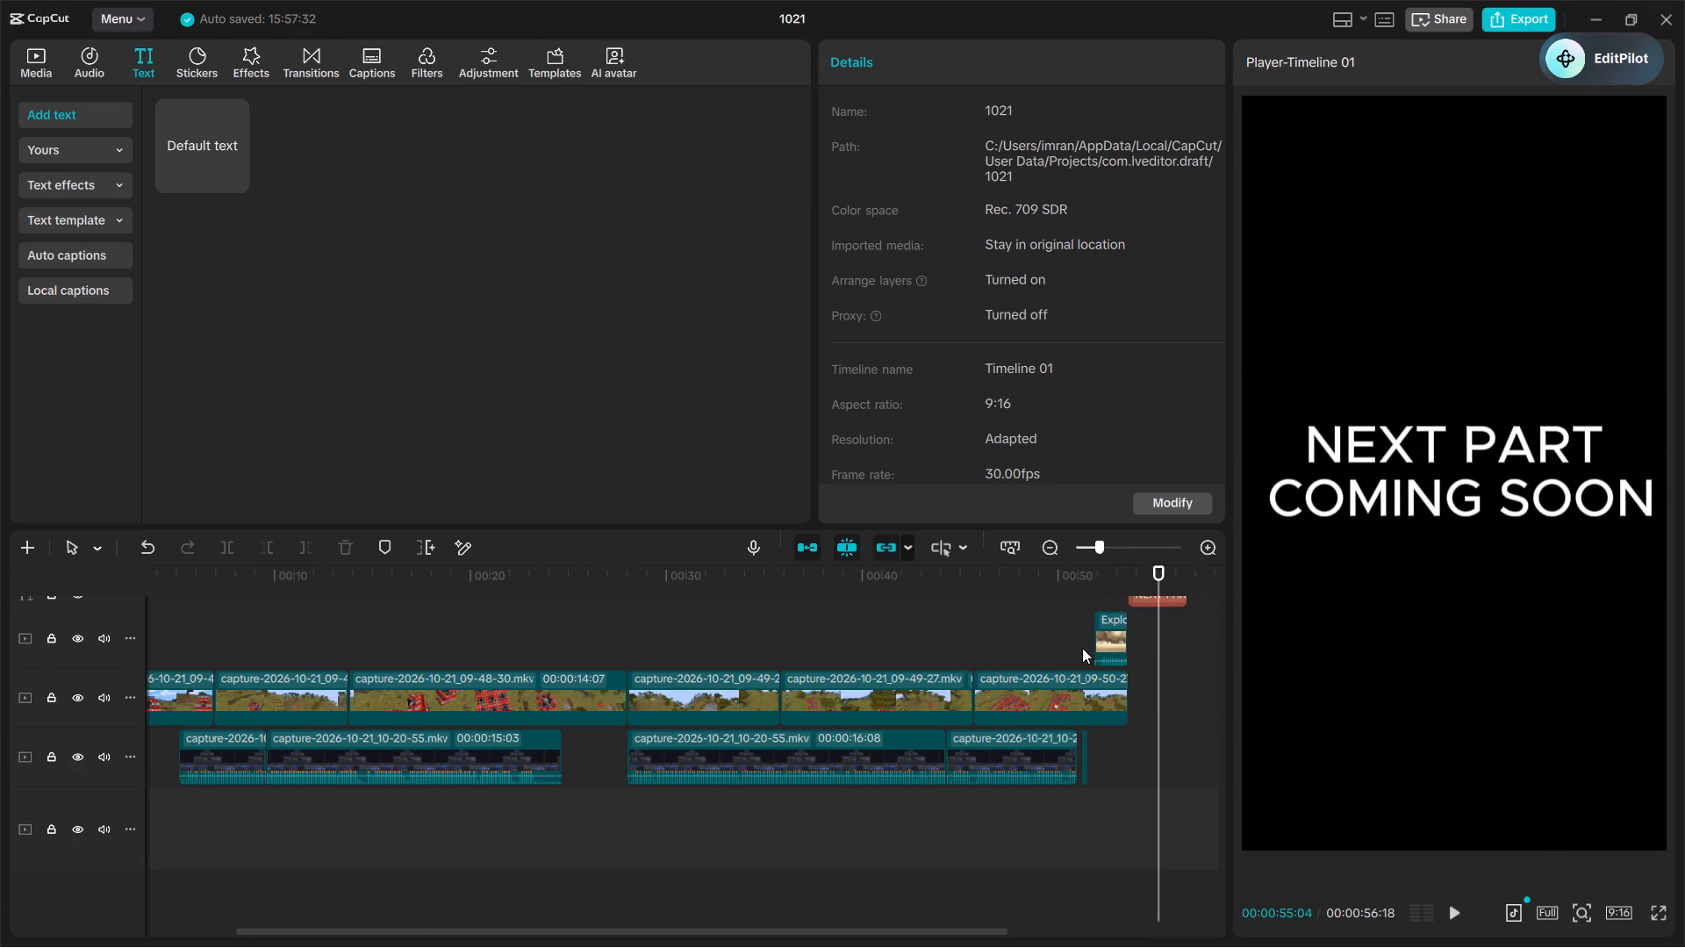
# Shorten the closing "NEXT PART COMING SOON" title by trimming its end back to the playhead at 00:00:55:04.
pyautogui.hscroll(-1, 1082, 648)
pyautogui.hotkey('ctrl', '+')
pyautogui.hotkey('ctrl', '+')
pyautogui.hotkey('ctrl', '+')
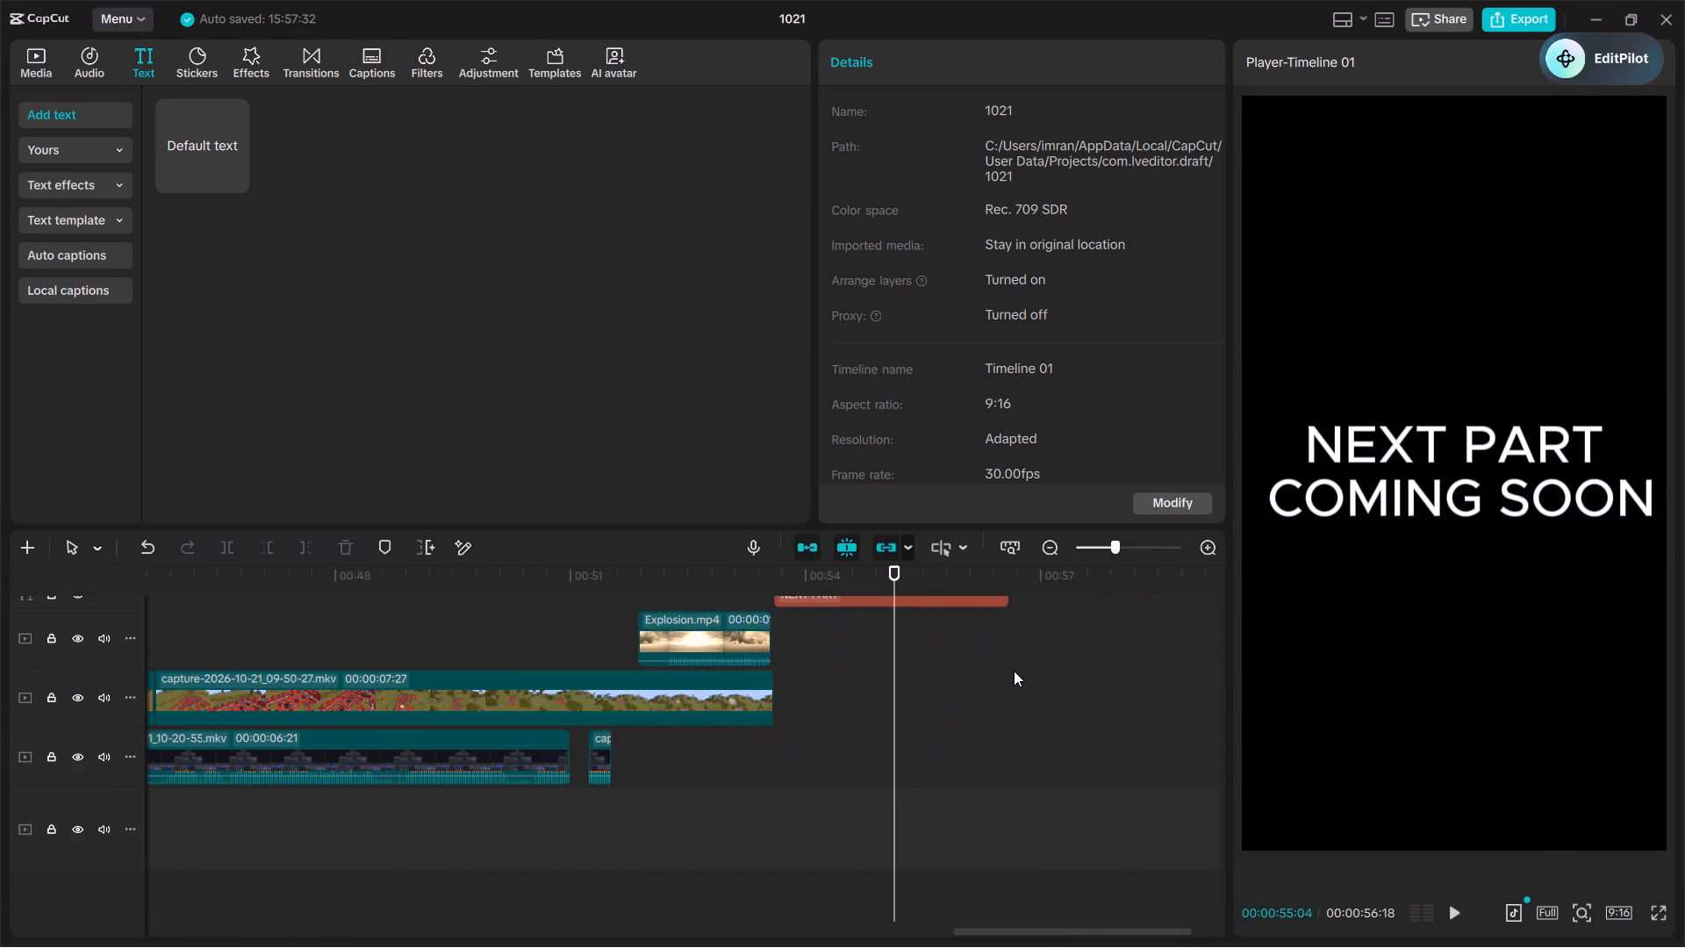
pyautogui.scroll(1, 895, 632)
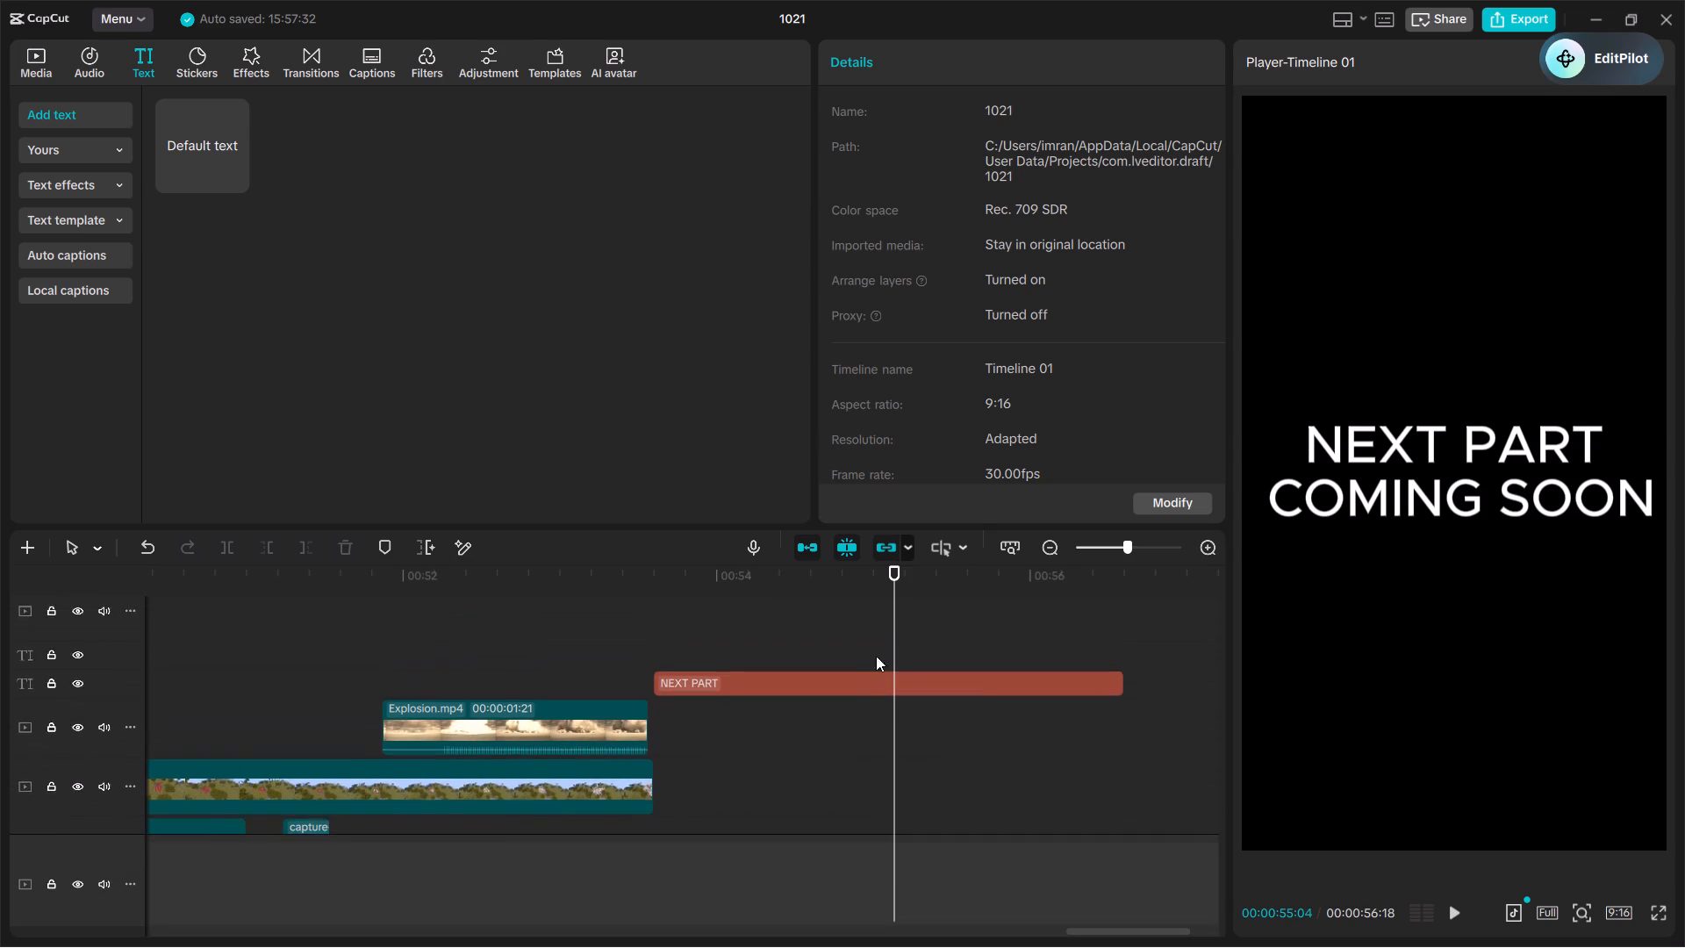
pyautogui.scroll(1, 876, 656)
pyautogui.click(878, 713)
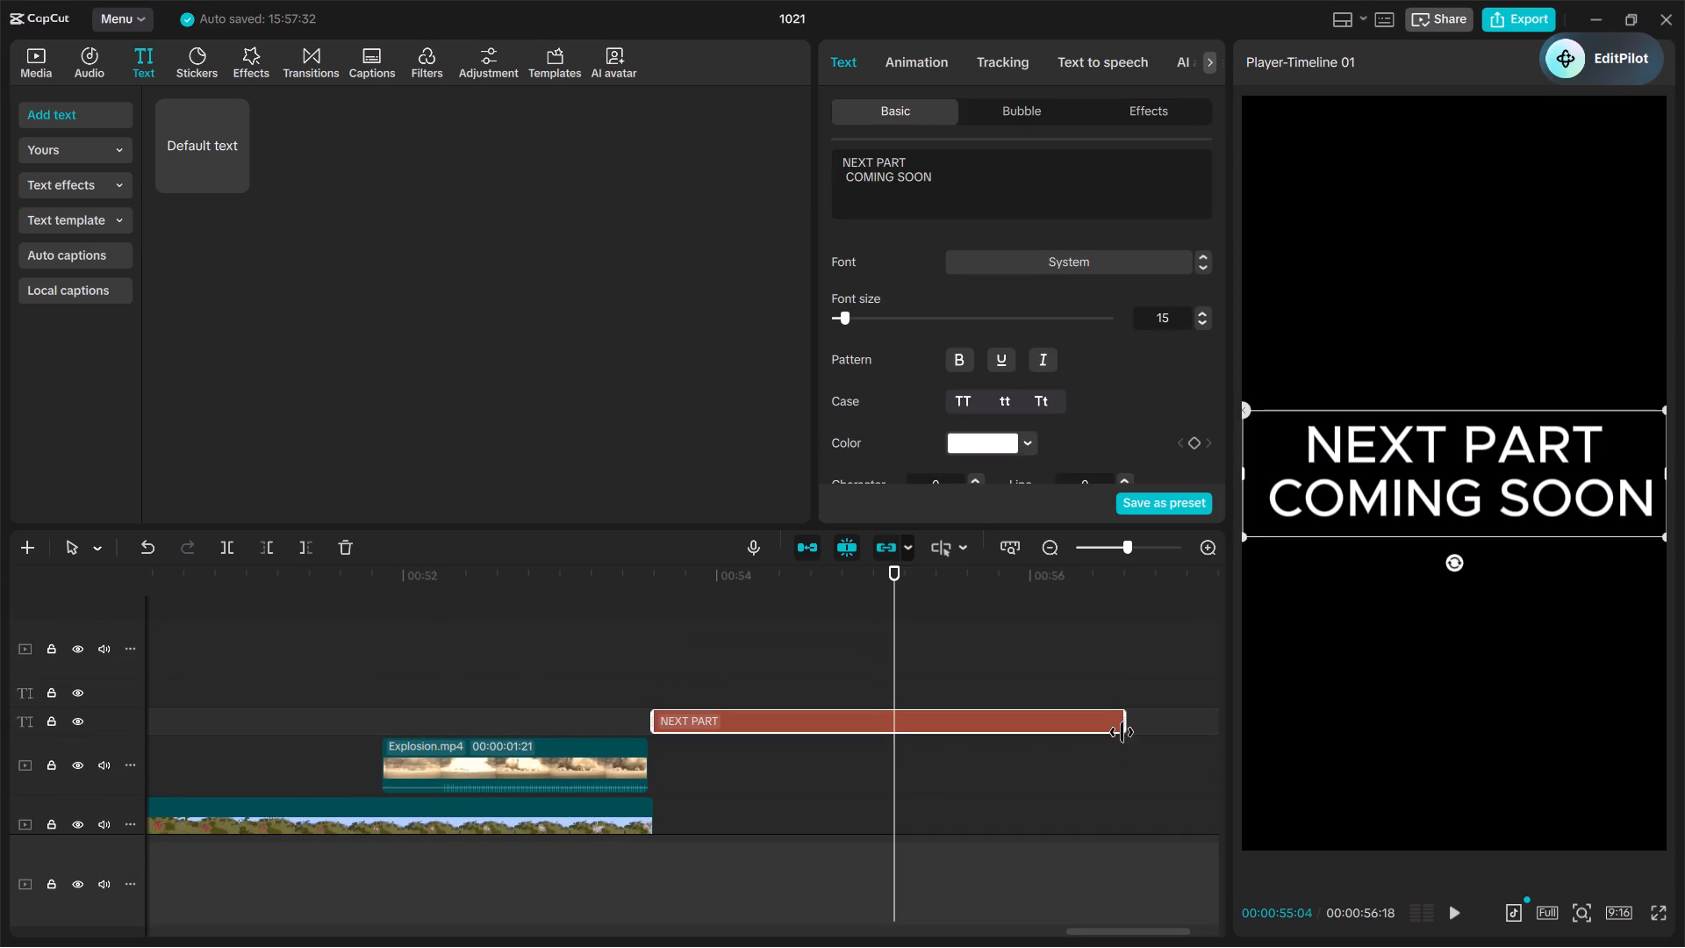
pyautogui.moveTo(1122, 732); pyautogui.dragTo(898, 790)
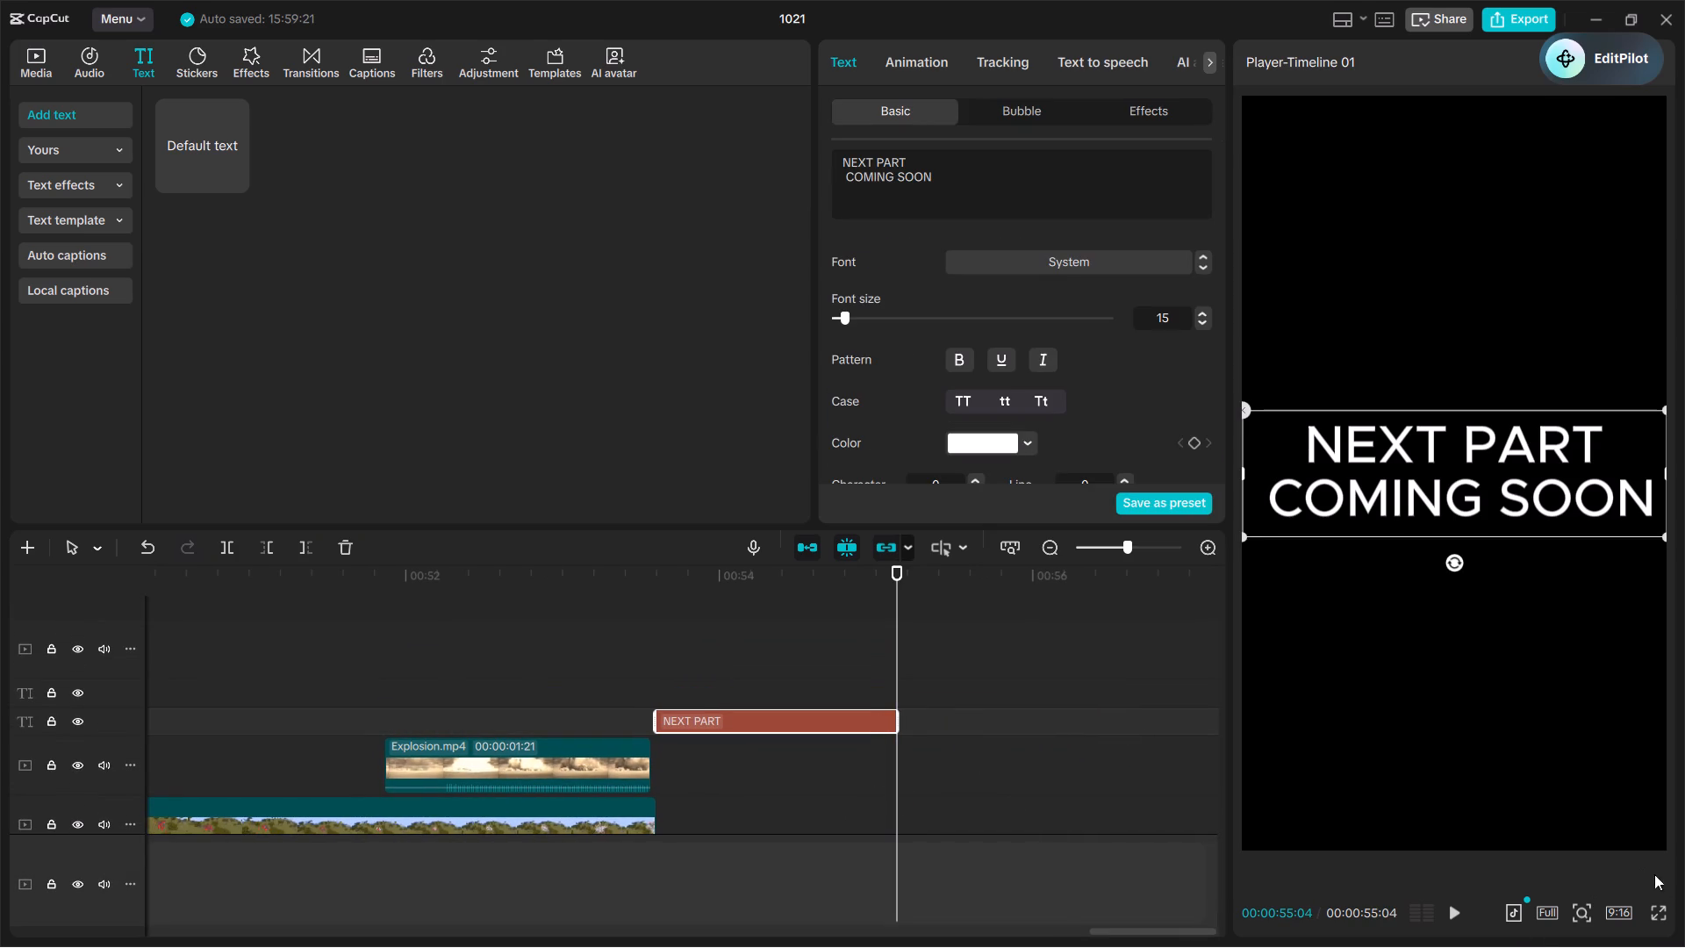
# Play the whole video in full screen from the beginning.
pyautogui.click(1655, 932)
pyautogui.click(1658, 921)
pyautogui.click(1651, 916)
pyautogui.click(1658, 916)
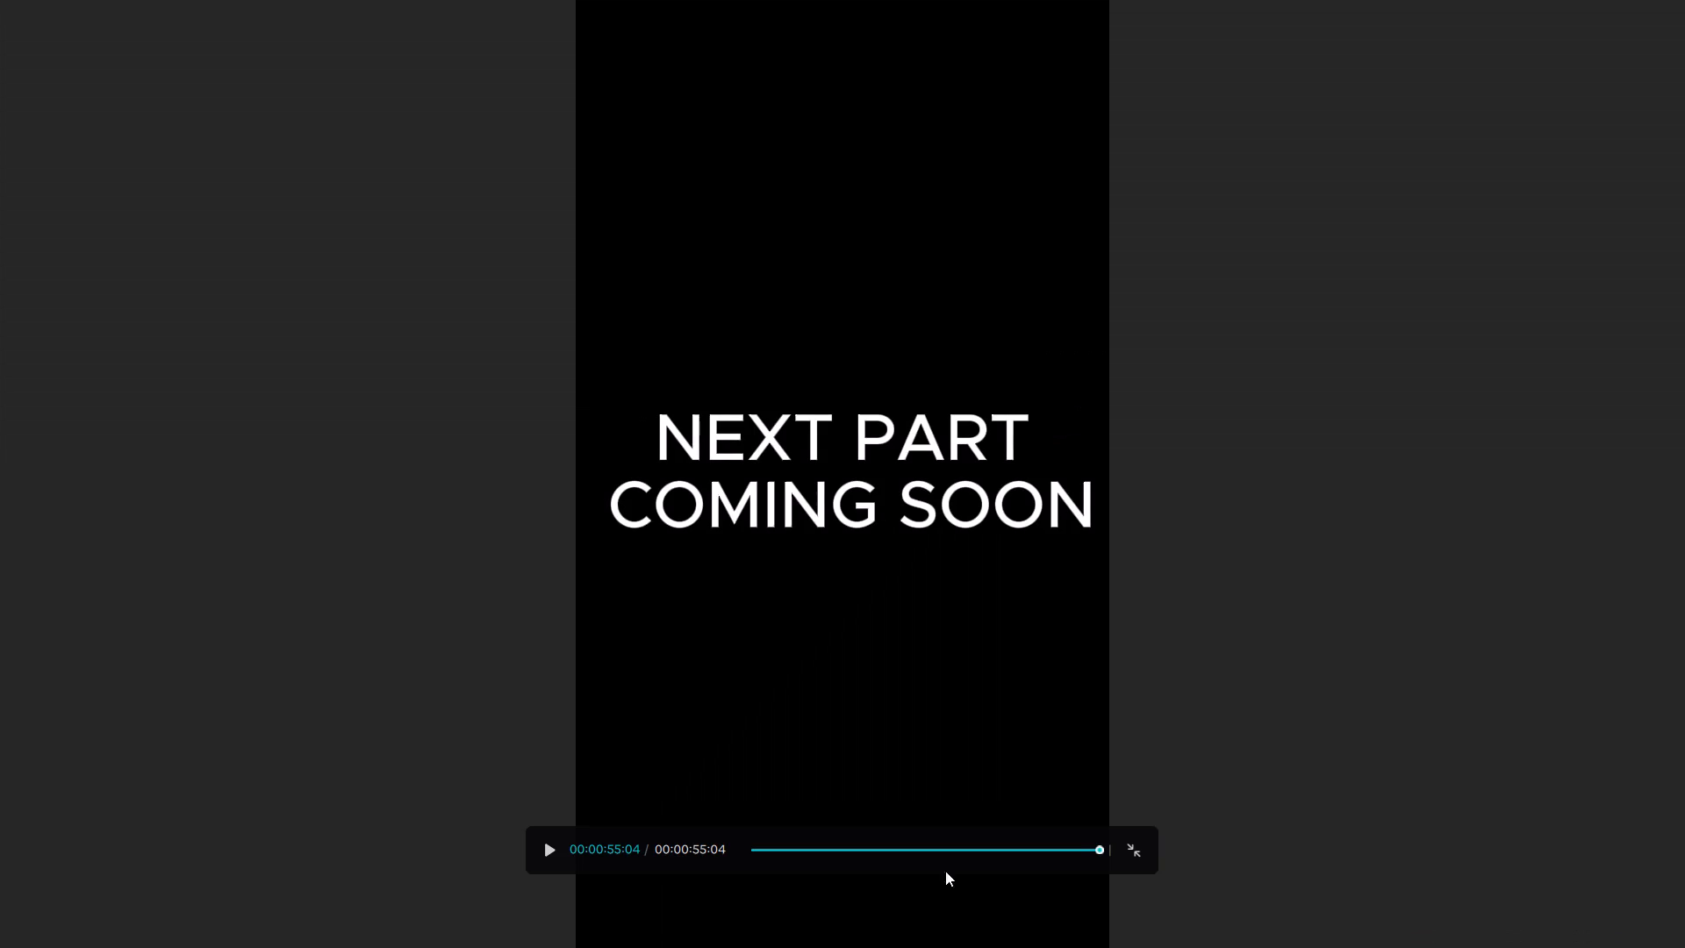
pyautogui.moveTo(841, 852); pyautogui.dragTo(546, 858)
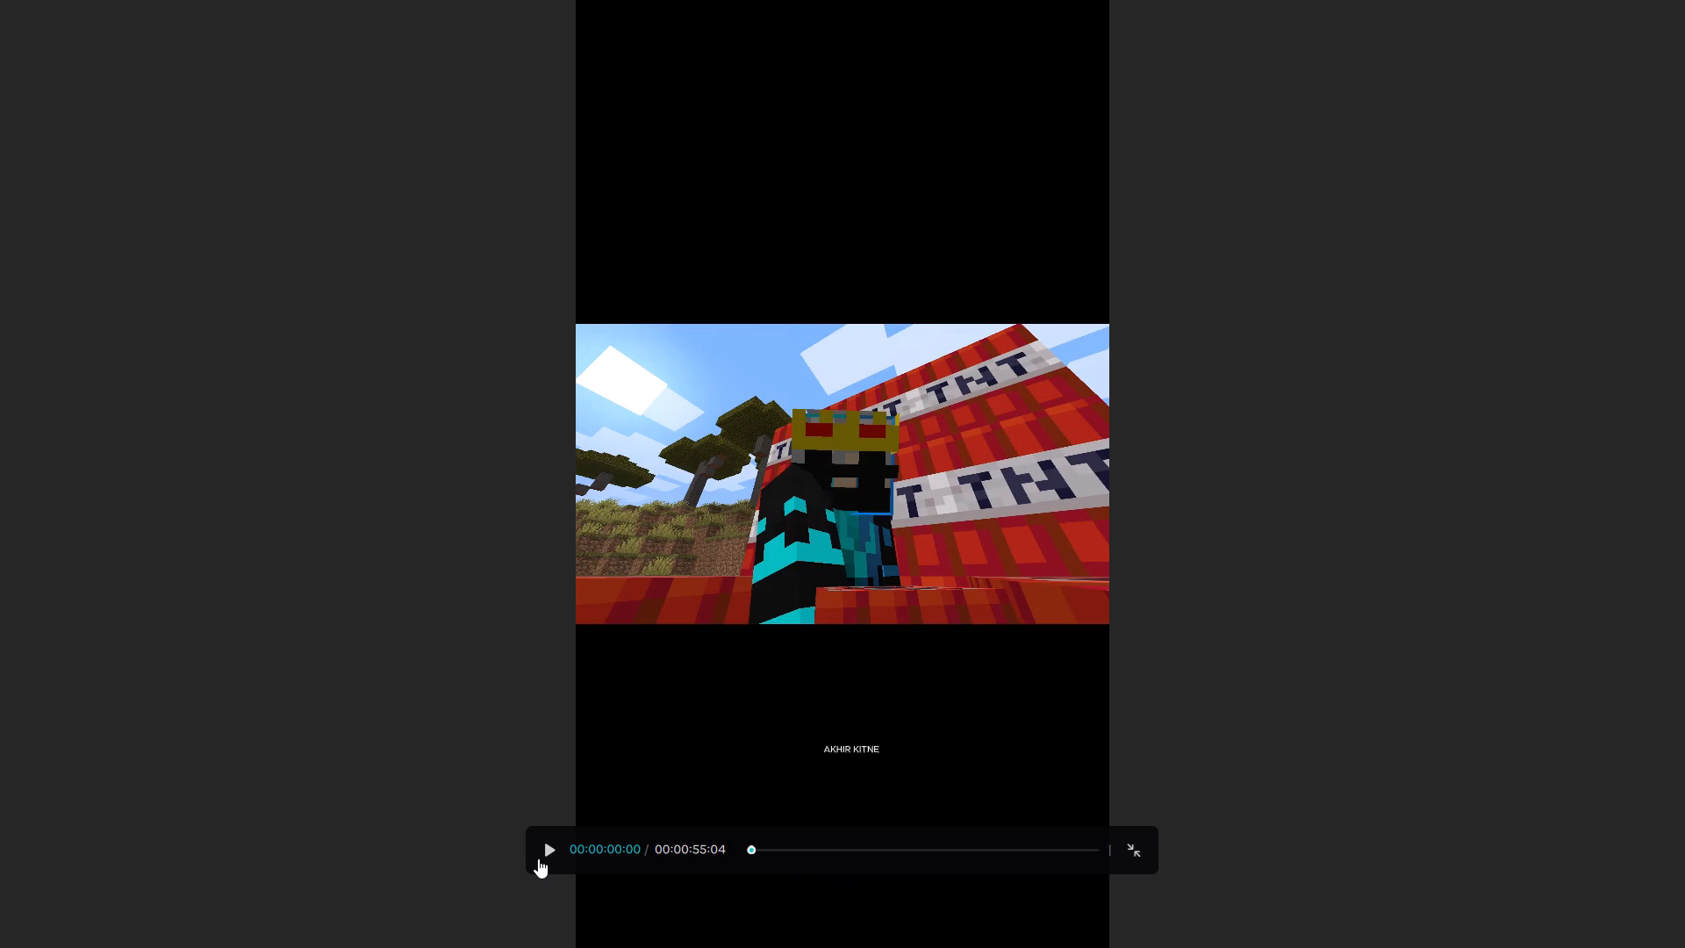
pyautogui.click(538, 858)
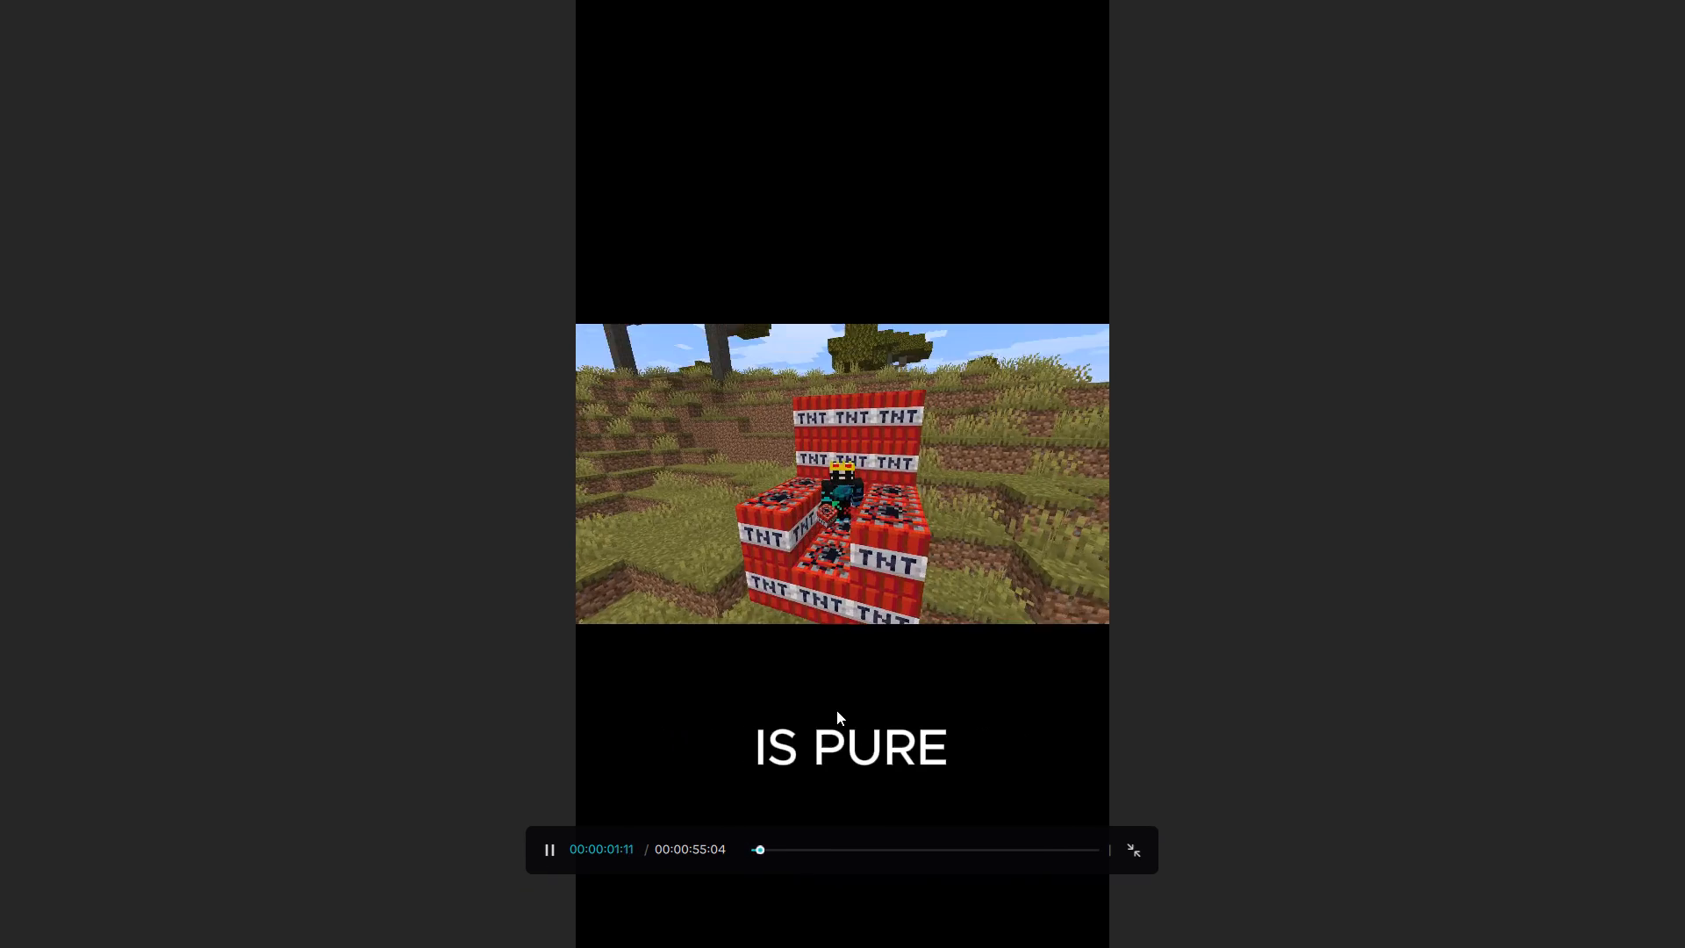
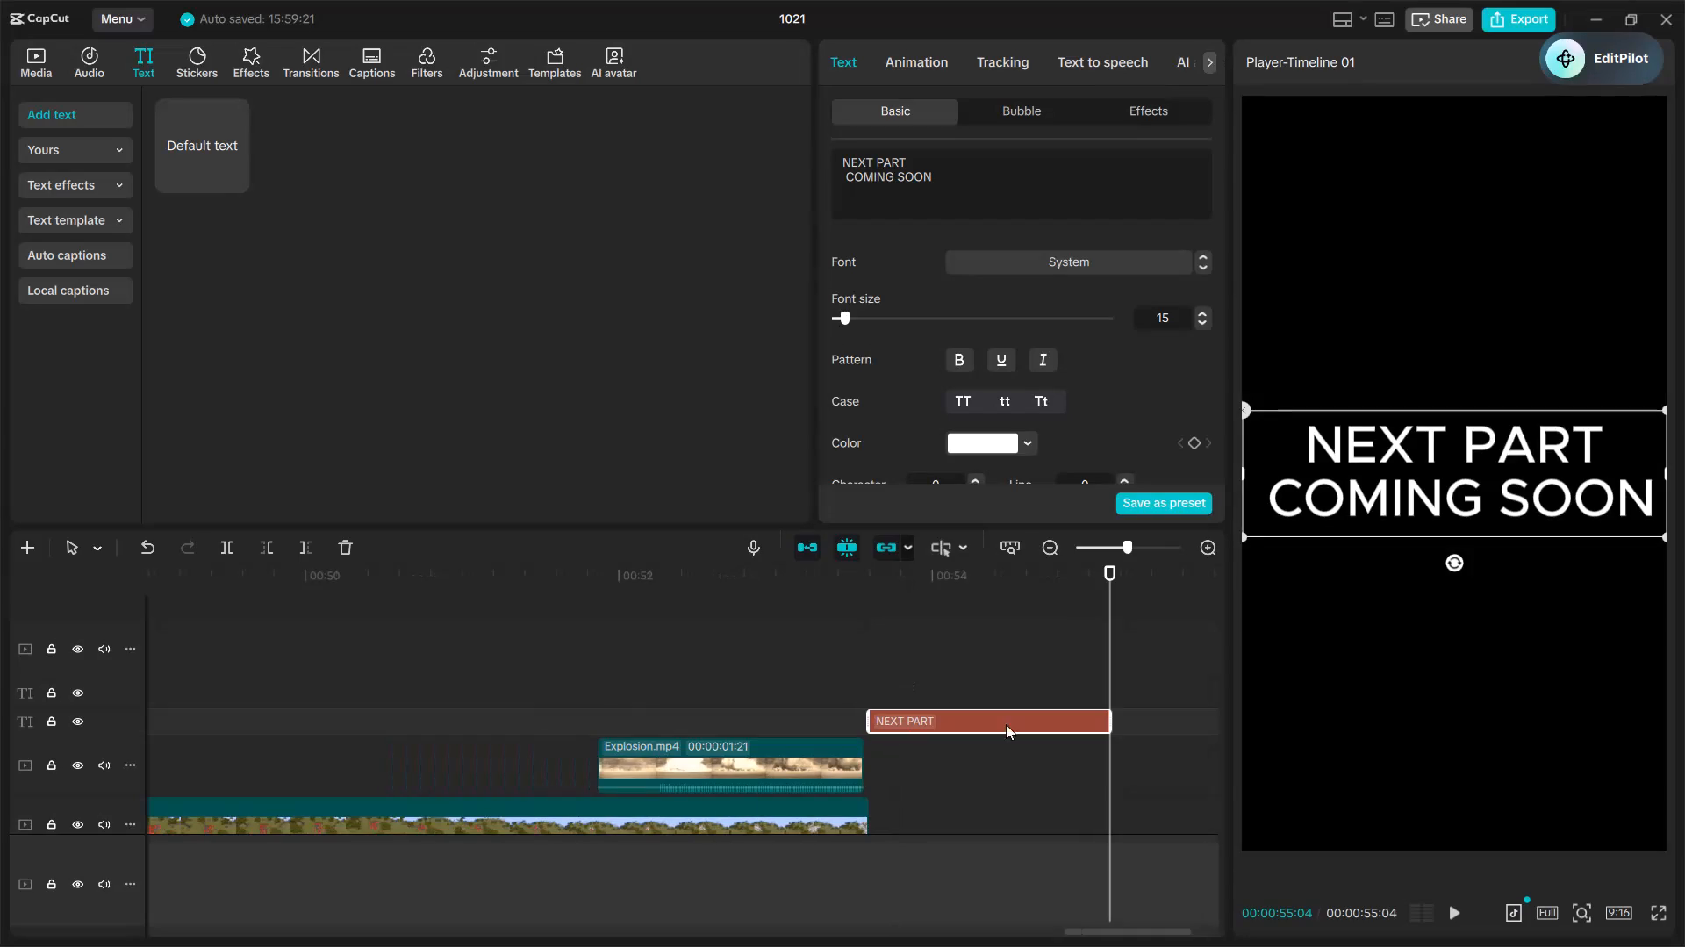
# Return the playhead to the start of the timeline.
pyautogui.click(795, 644)
pyautogui.moveTo(795, 644); pyautogui.dragTo(0, 913)
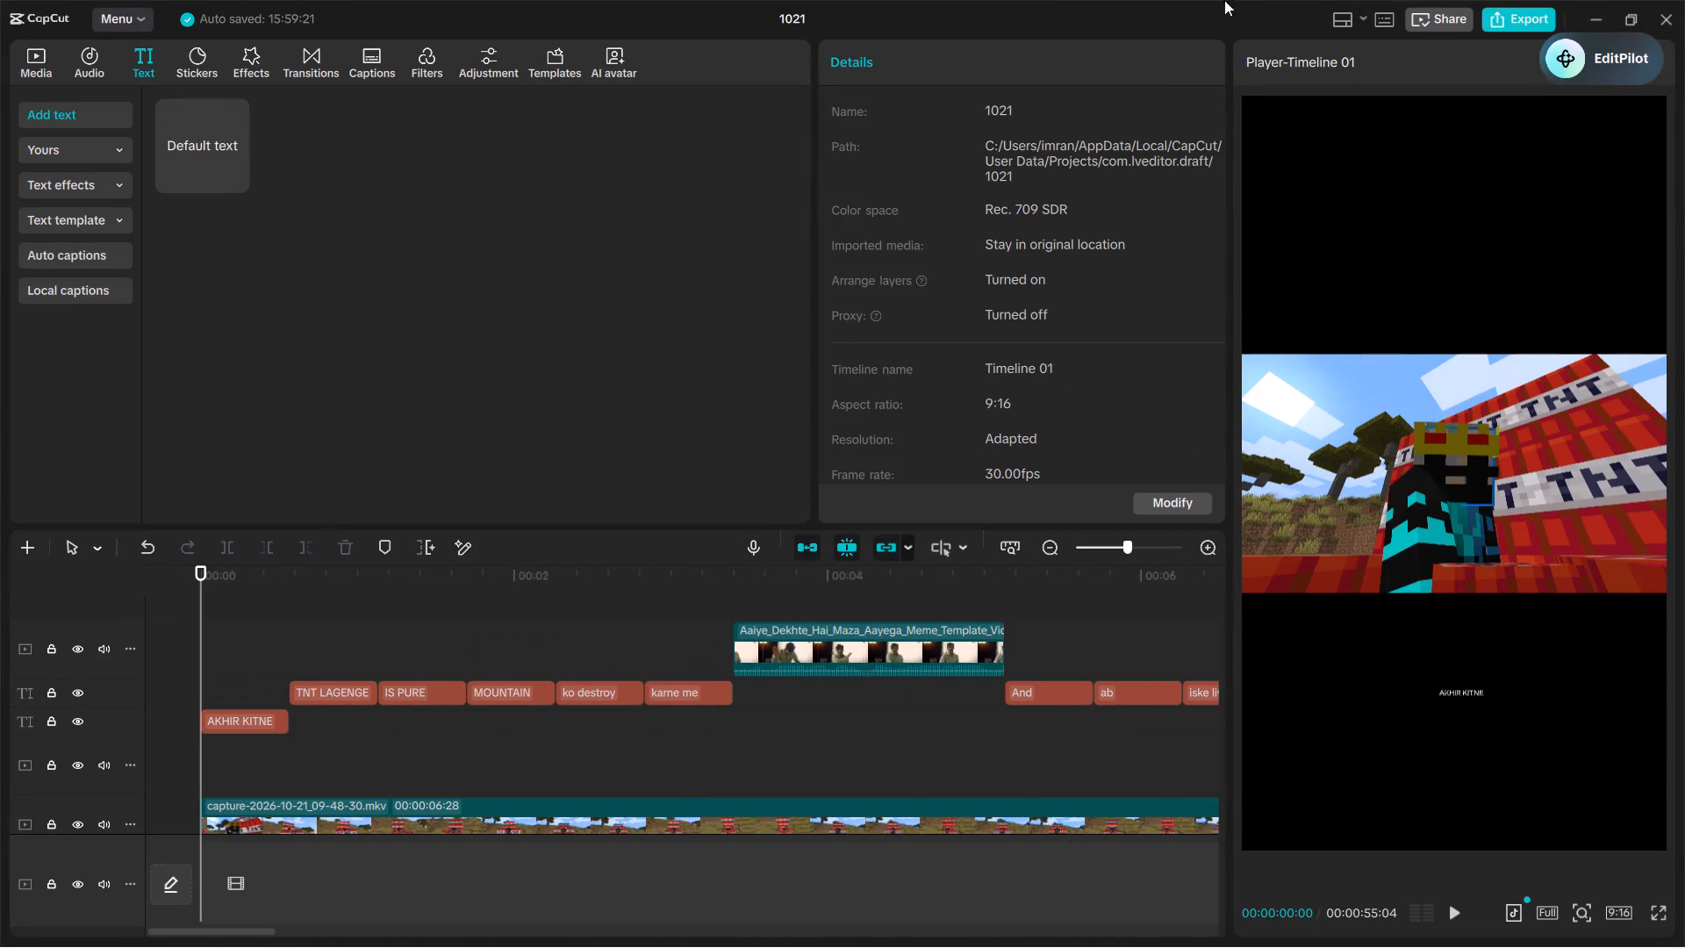
# Open the export settings for the finished video and replace the export name with BUMMMMM.
pyautogui.click(1505, 11)
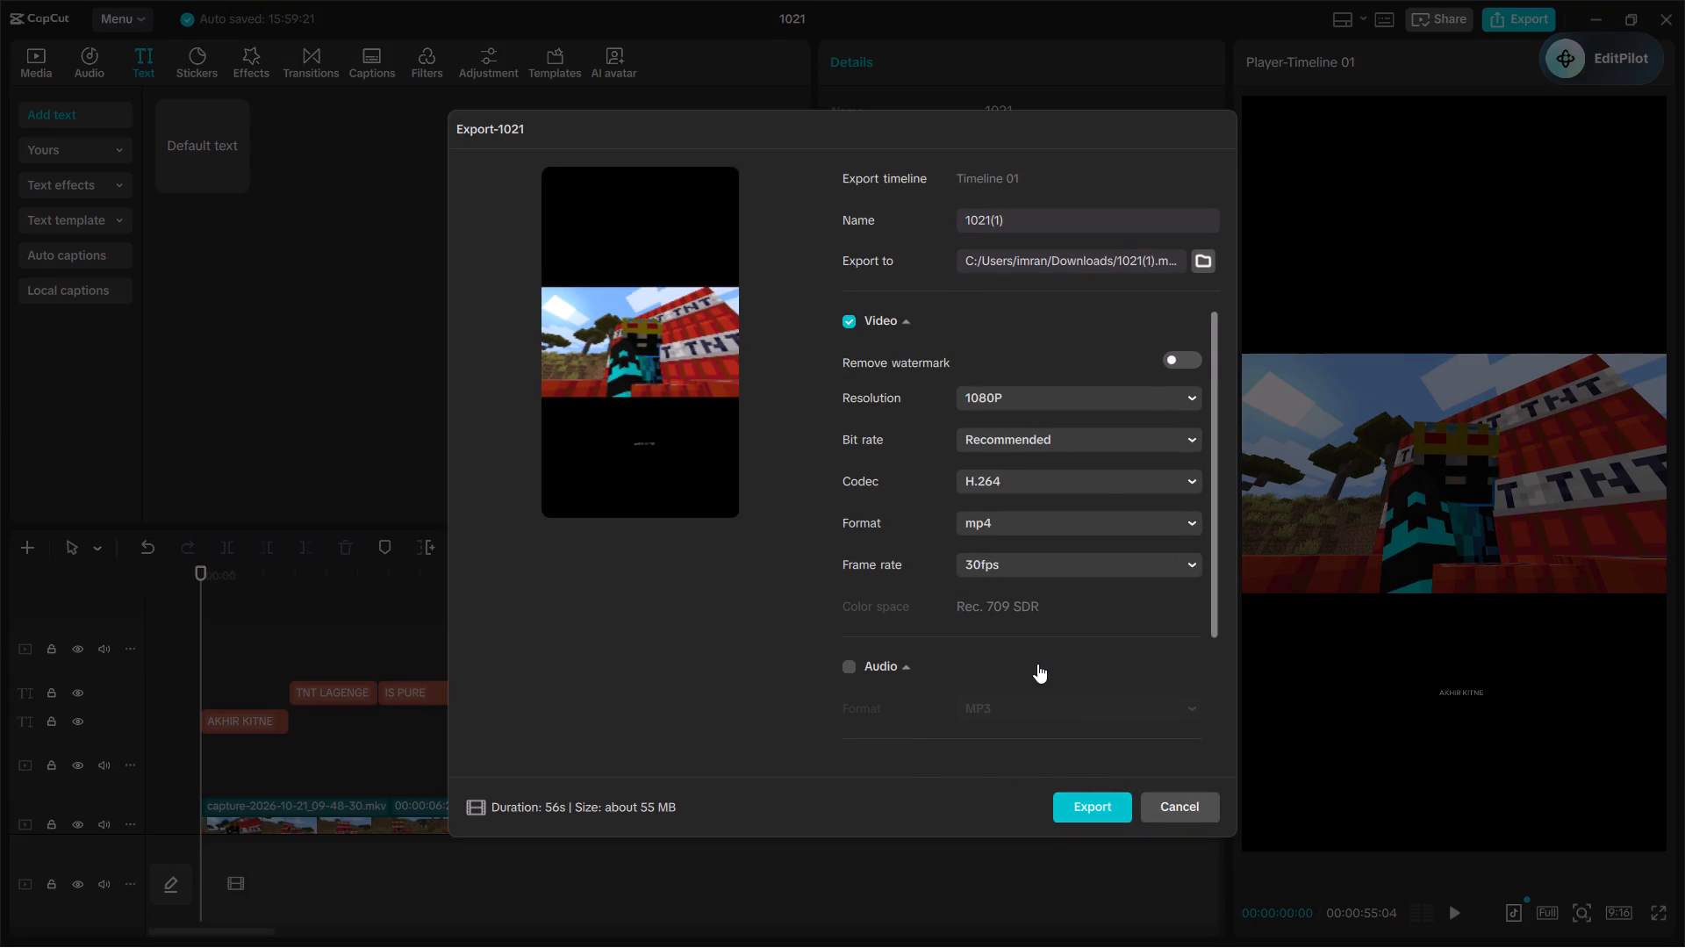
pyautogui.click(999, 219)
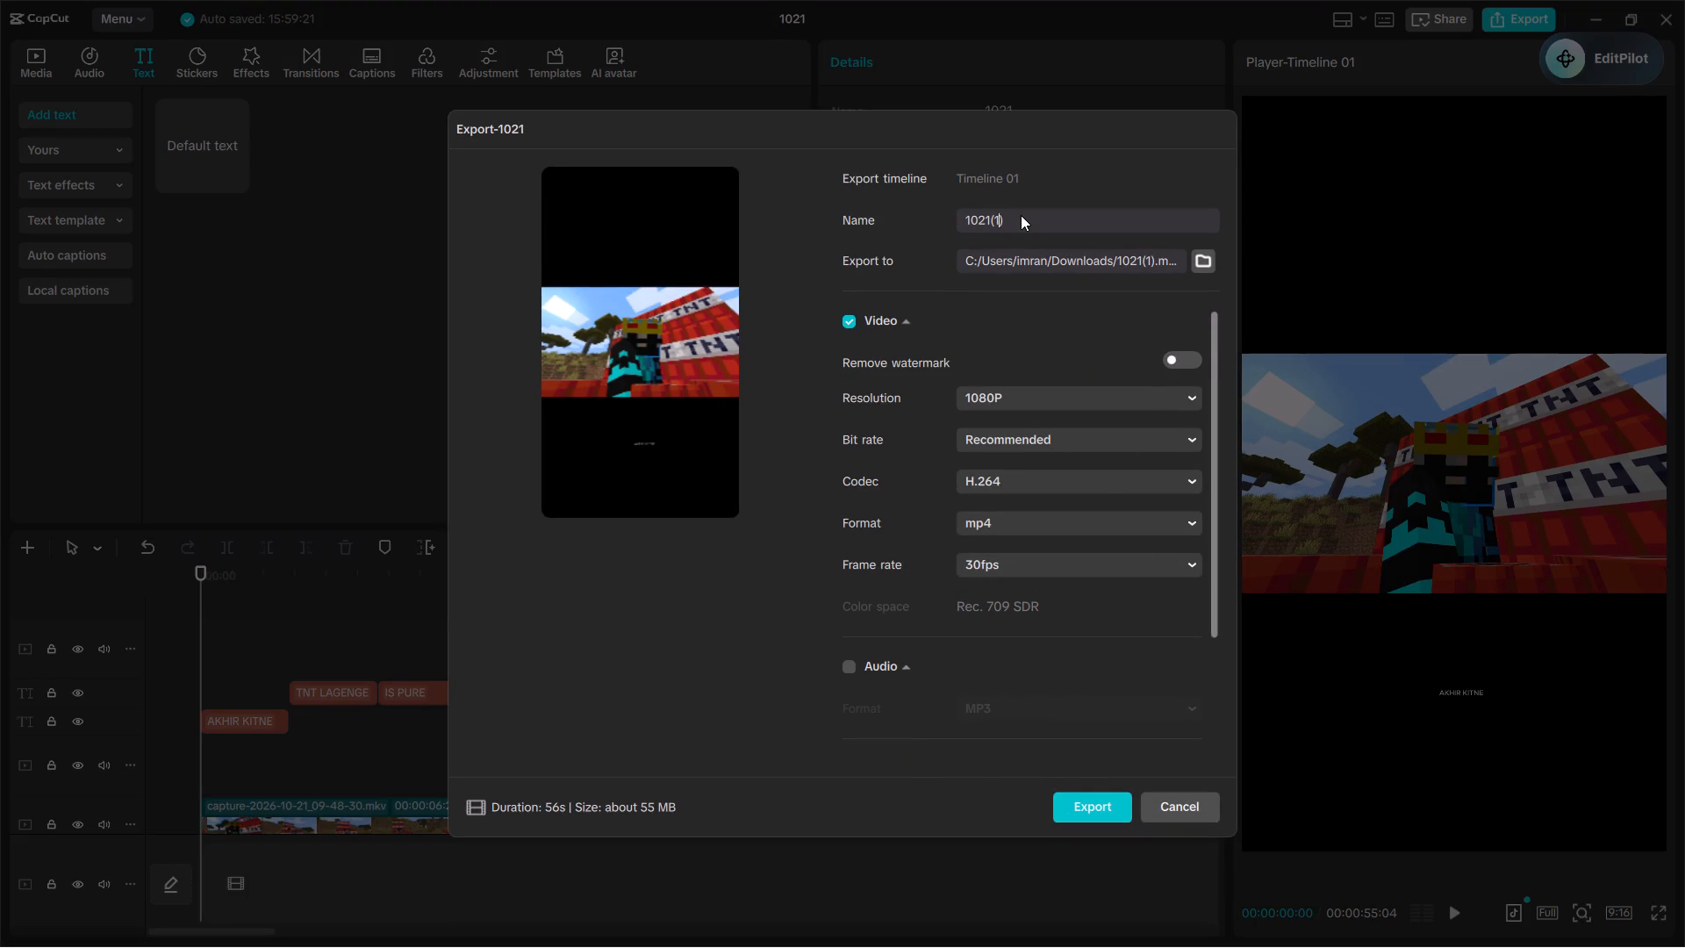
pyautogui.click(1021, 215)
pyautogui.press('BackSpace')
pyautogui.press('BackSpace')
pyautogui.press('BackSpace')
pyautogui.press('BackSpace')
pyautogui.press('BackSpace')
pyautogui.press('BackSpace')
pyautogui.press('BackSpace')
pyautogui.press('BackSpace')
pyautogui.press('BackSpace')
pyautogui.press('BackSpace')
pyautogui.press('BackSpace')
pyautogui.press('BackSpace')
pyautogui.press('BackSpace')
pyautogui.press('BackSpace')
pyautogui.press('BackSpace')
pyautogui.press('BackSpace')
pyautogui.write('BU')
pyautogui.write('MM')
pyautogui.scroll(-1, 1094, 801)
pyautogui.scroll(1, 1094, 801)
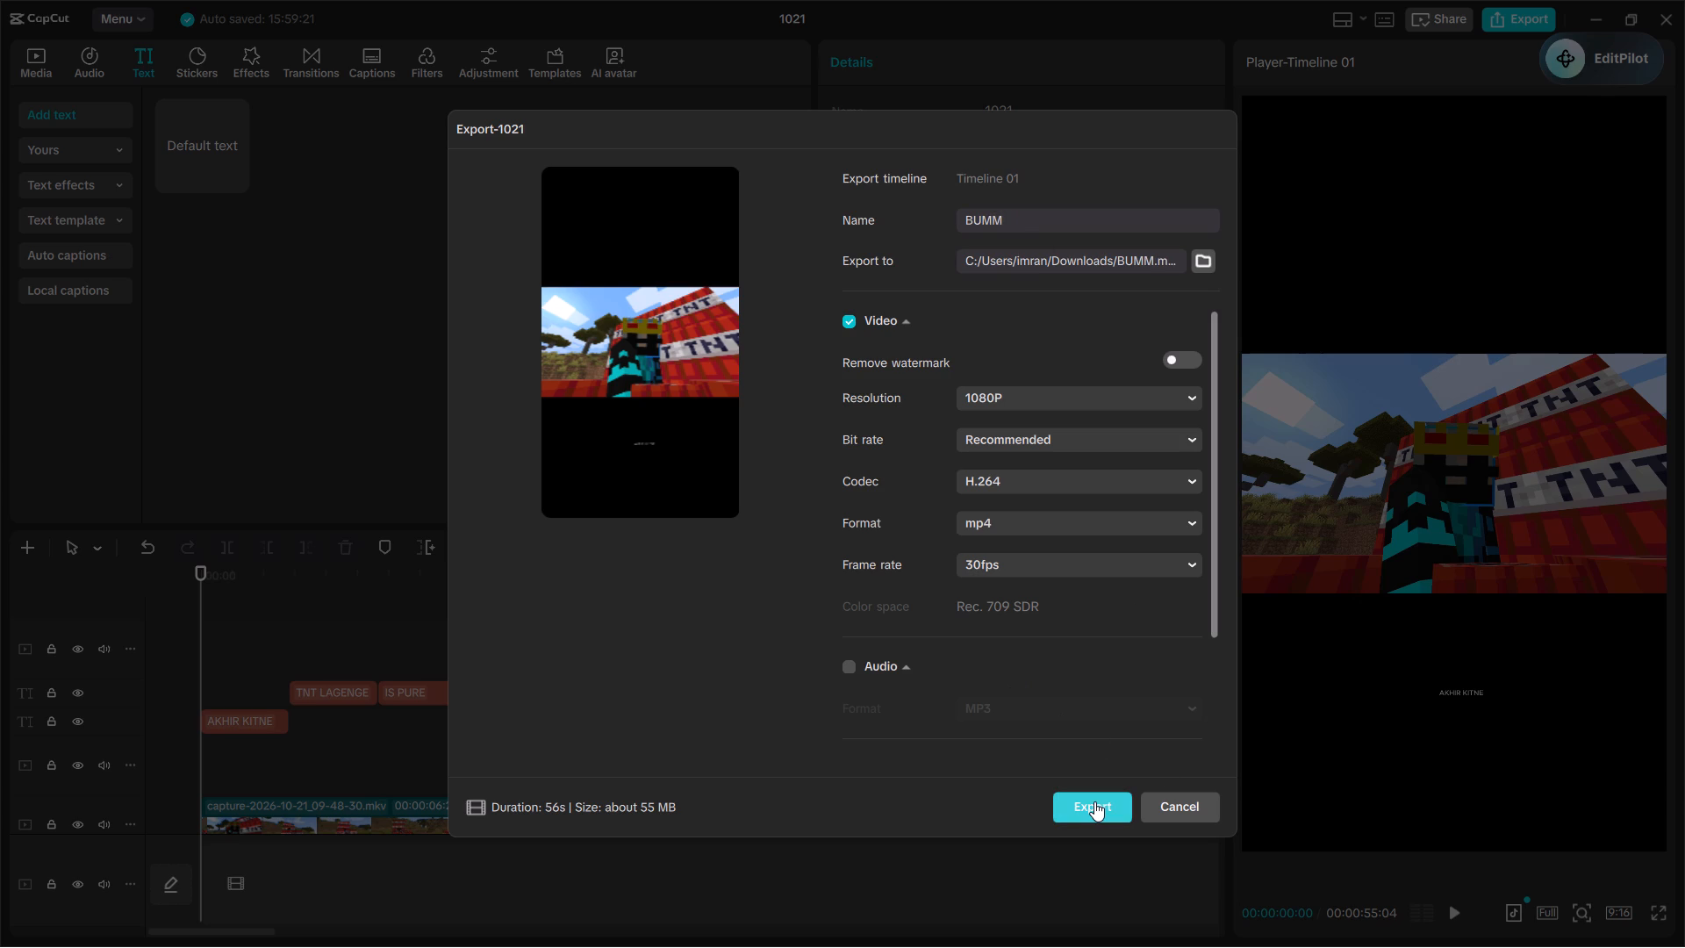
pyautogui.press('m')
pyautogui.press('m')
pyautogui.press('m')
pyautogui.scroll(-1, 1094, 801)
# Export the BUMMMMM video with the existing 1080P, H.264, mp4, 30fps settings.
pyautogui.click(1093, 810)
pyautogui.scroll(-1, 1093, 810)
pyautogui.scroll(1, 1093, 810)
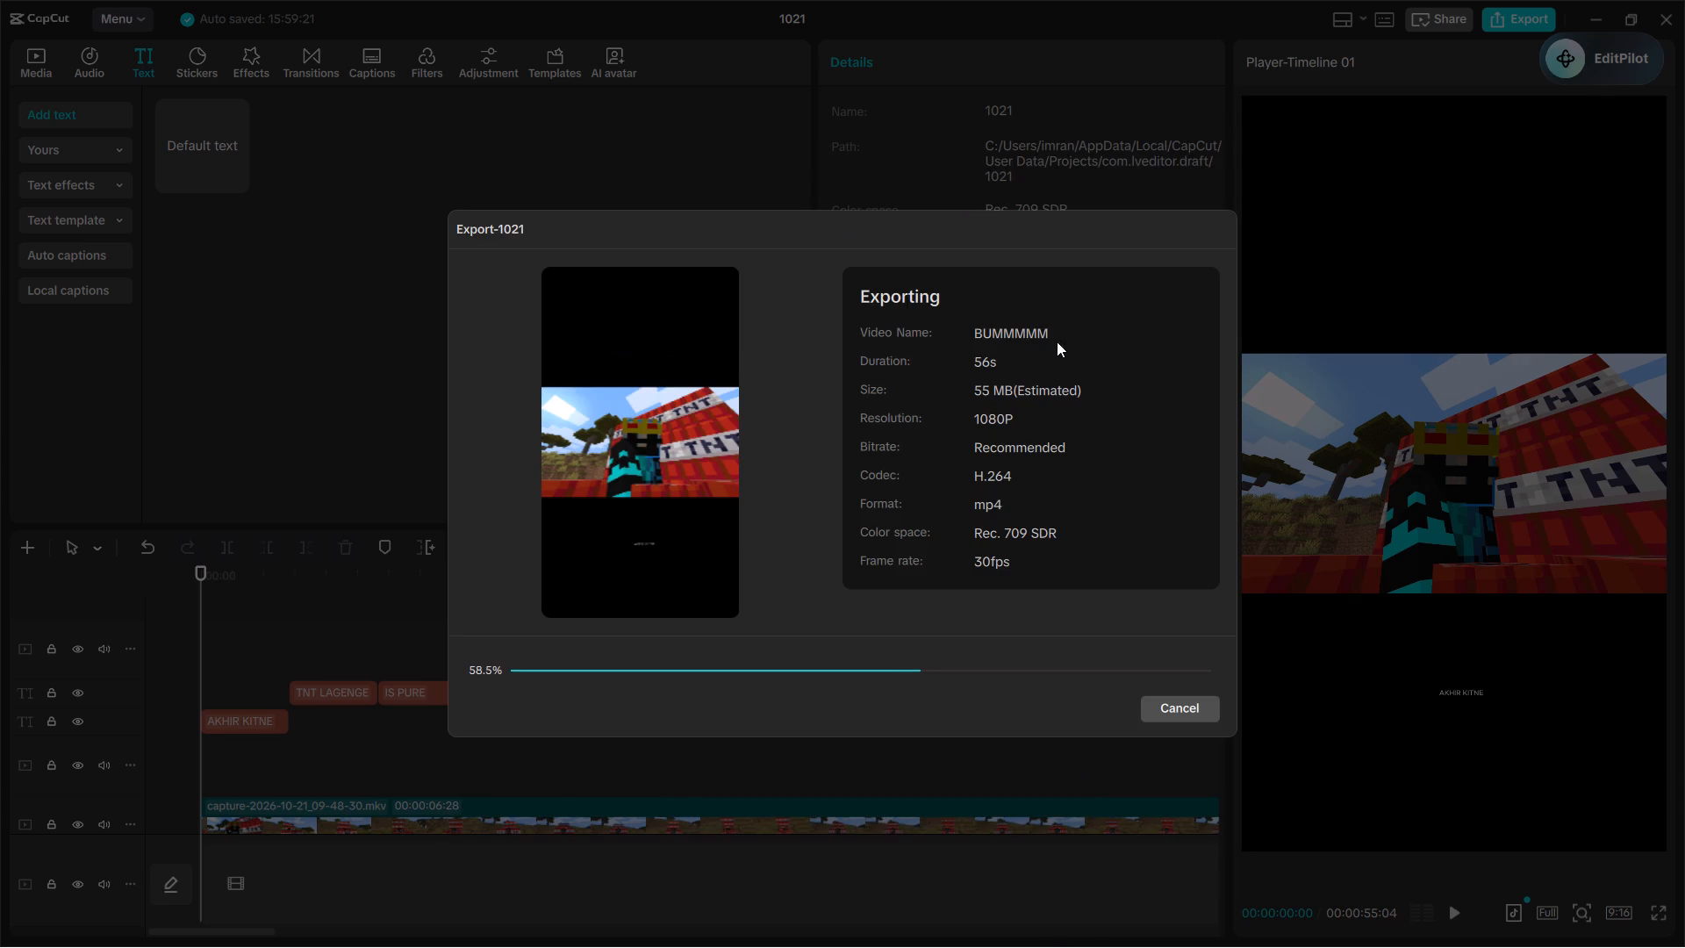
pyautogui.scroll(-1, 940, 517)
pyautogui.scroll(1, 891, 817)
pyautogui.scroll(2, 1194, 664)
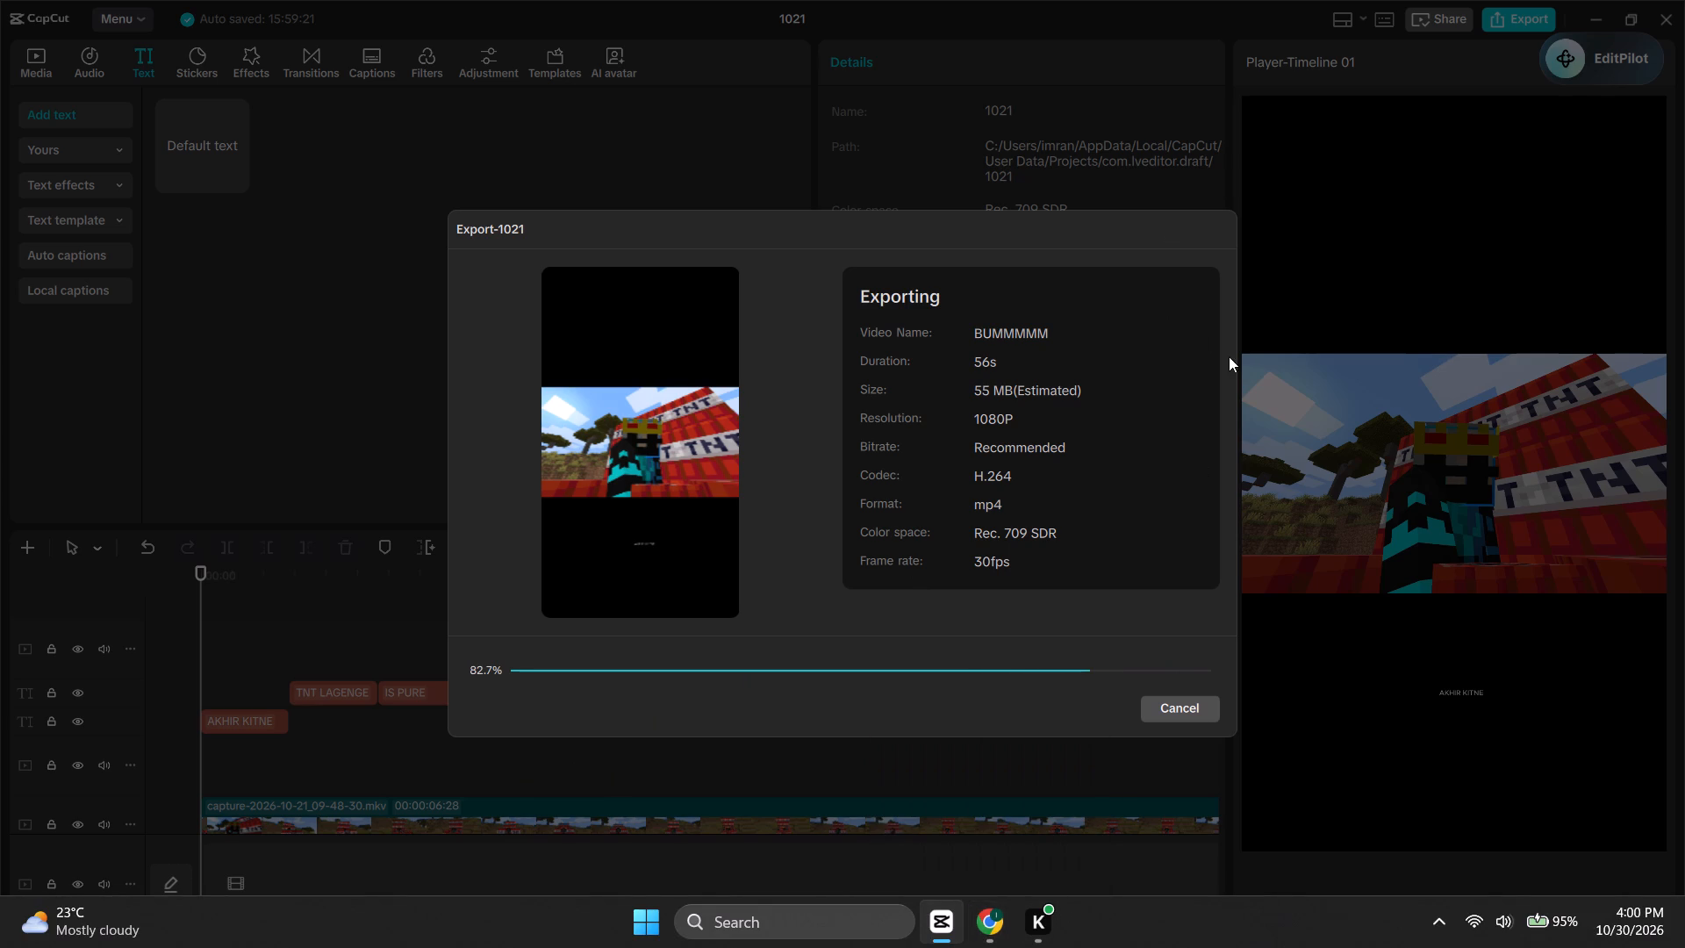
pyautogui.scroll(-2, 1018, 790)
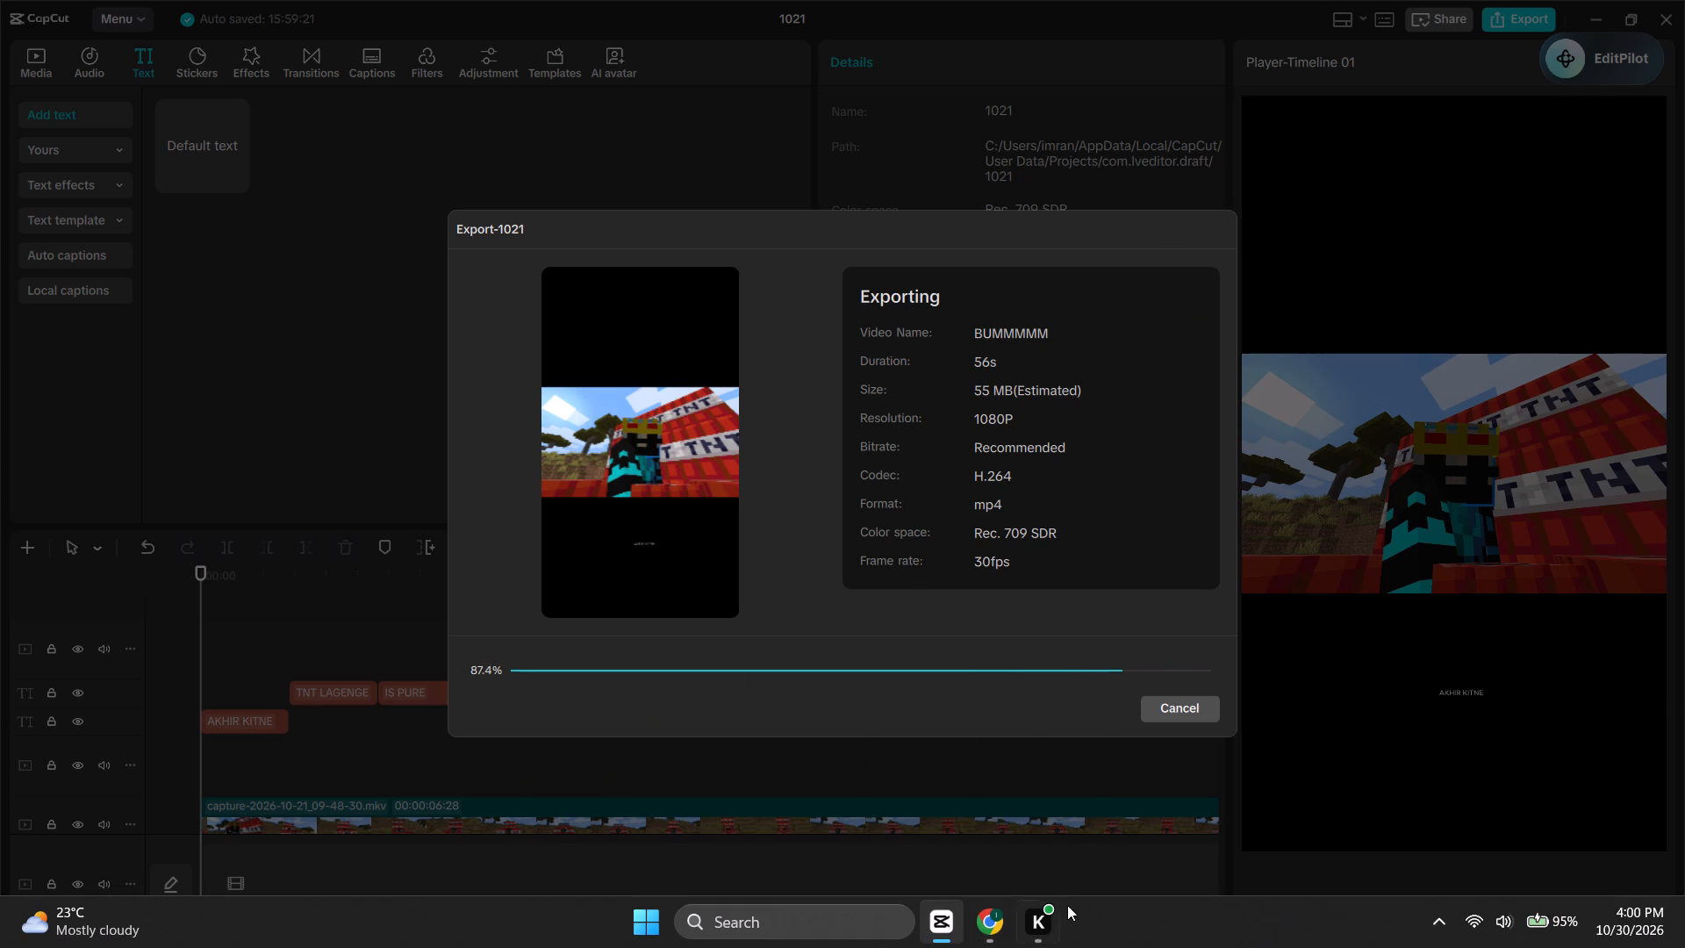